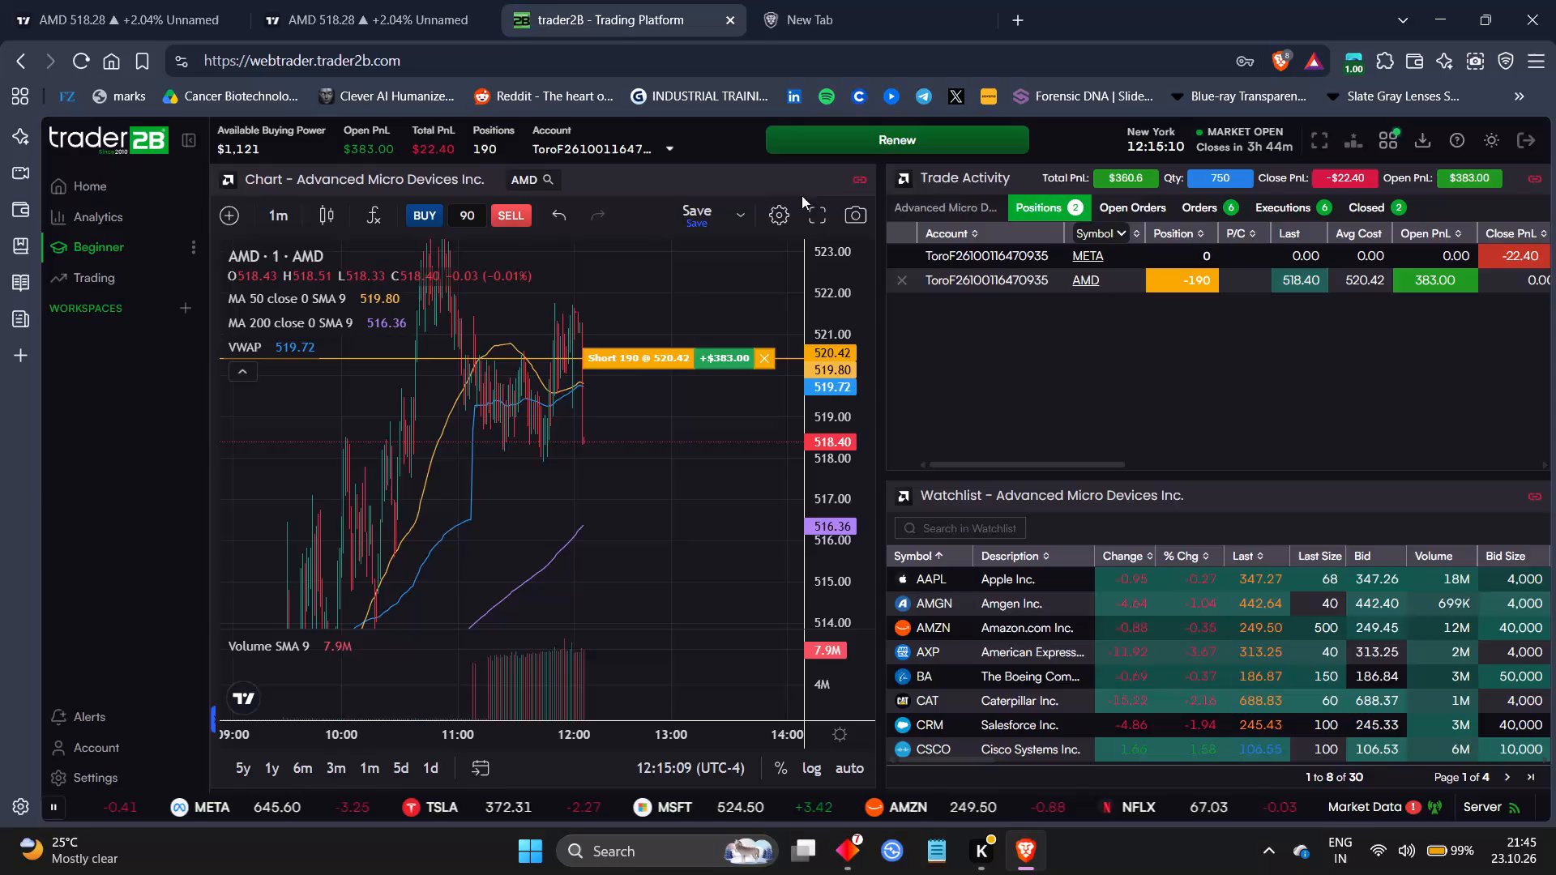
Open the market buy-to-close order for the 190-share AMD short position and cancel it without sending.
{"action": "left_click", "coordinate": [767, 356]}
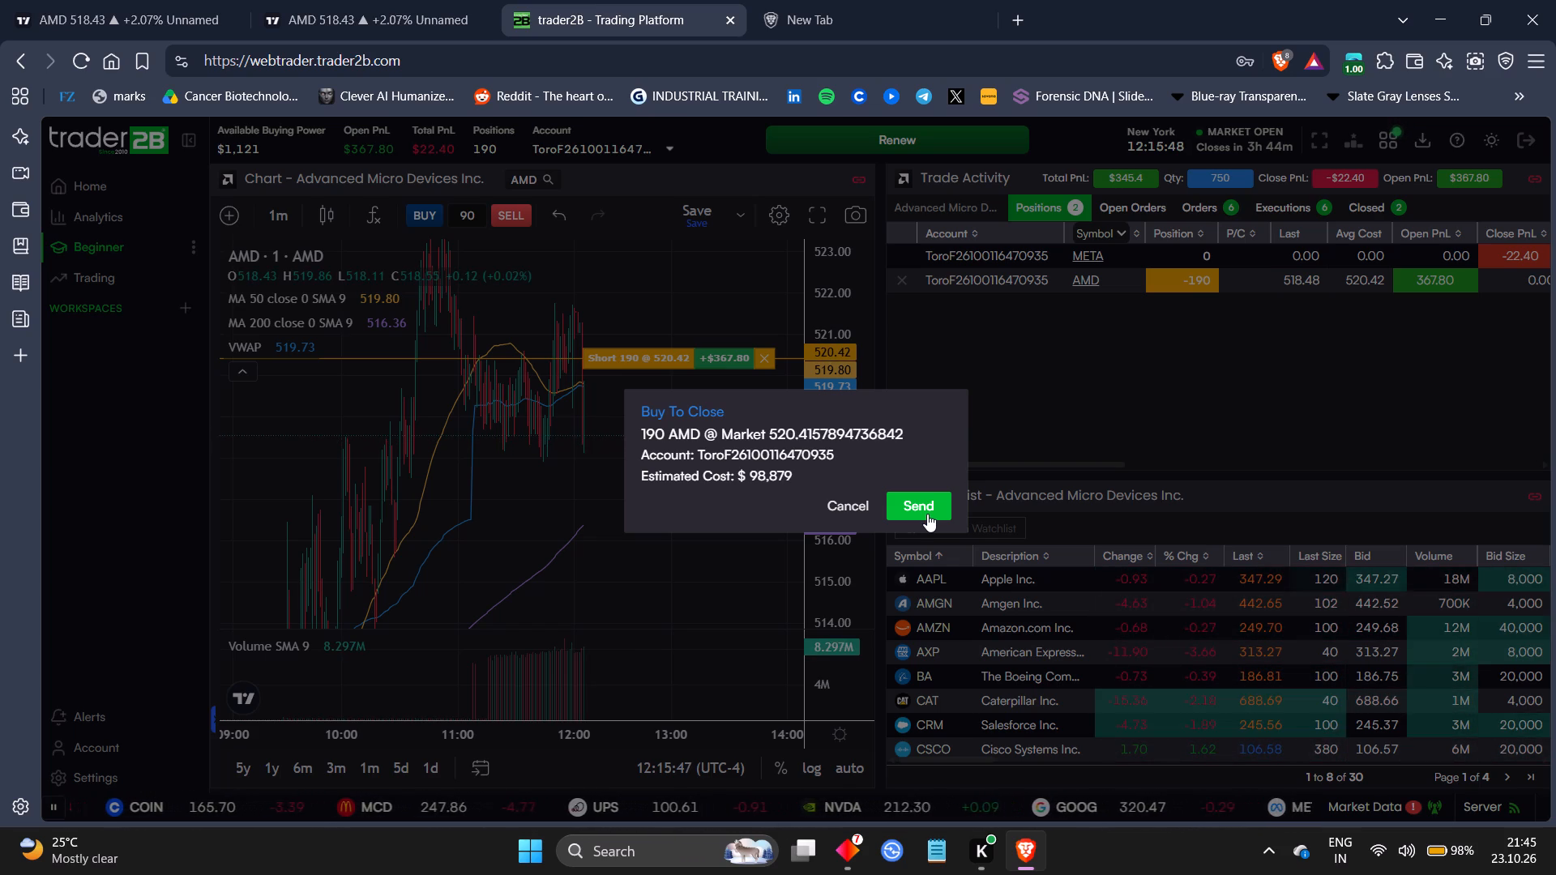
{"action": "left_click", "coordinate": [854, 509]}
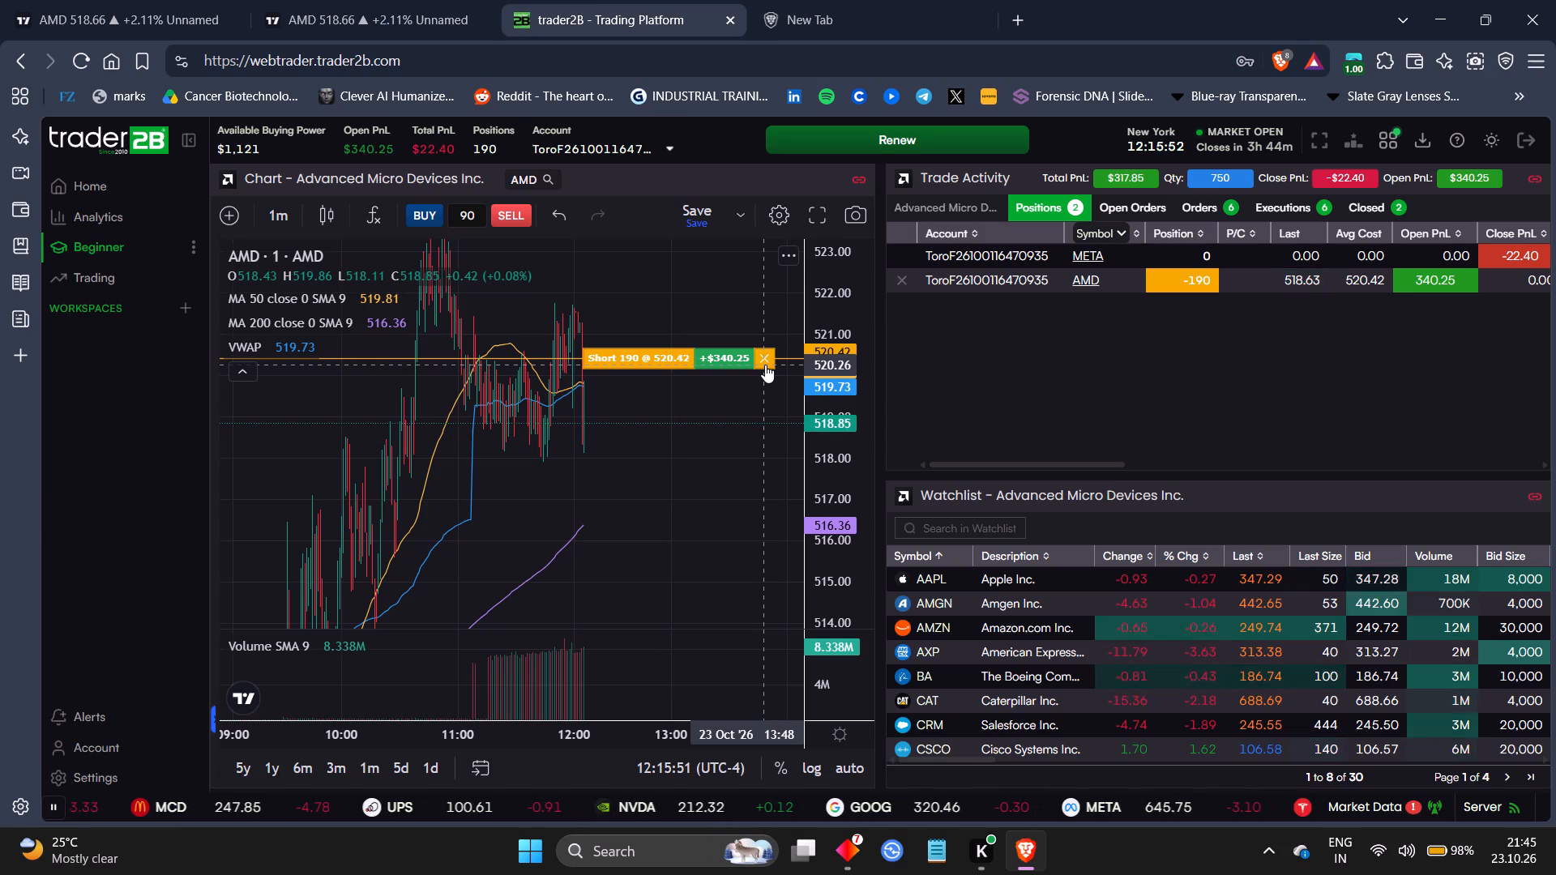
Check recent AMD price action on the TradingView 1-minute chart, and open the market buy-to-close order for the 190-share AMD short in trader2B.
{"action": "left_click", "coordinate": [470, 0]}
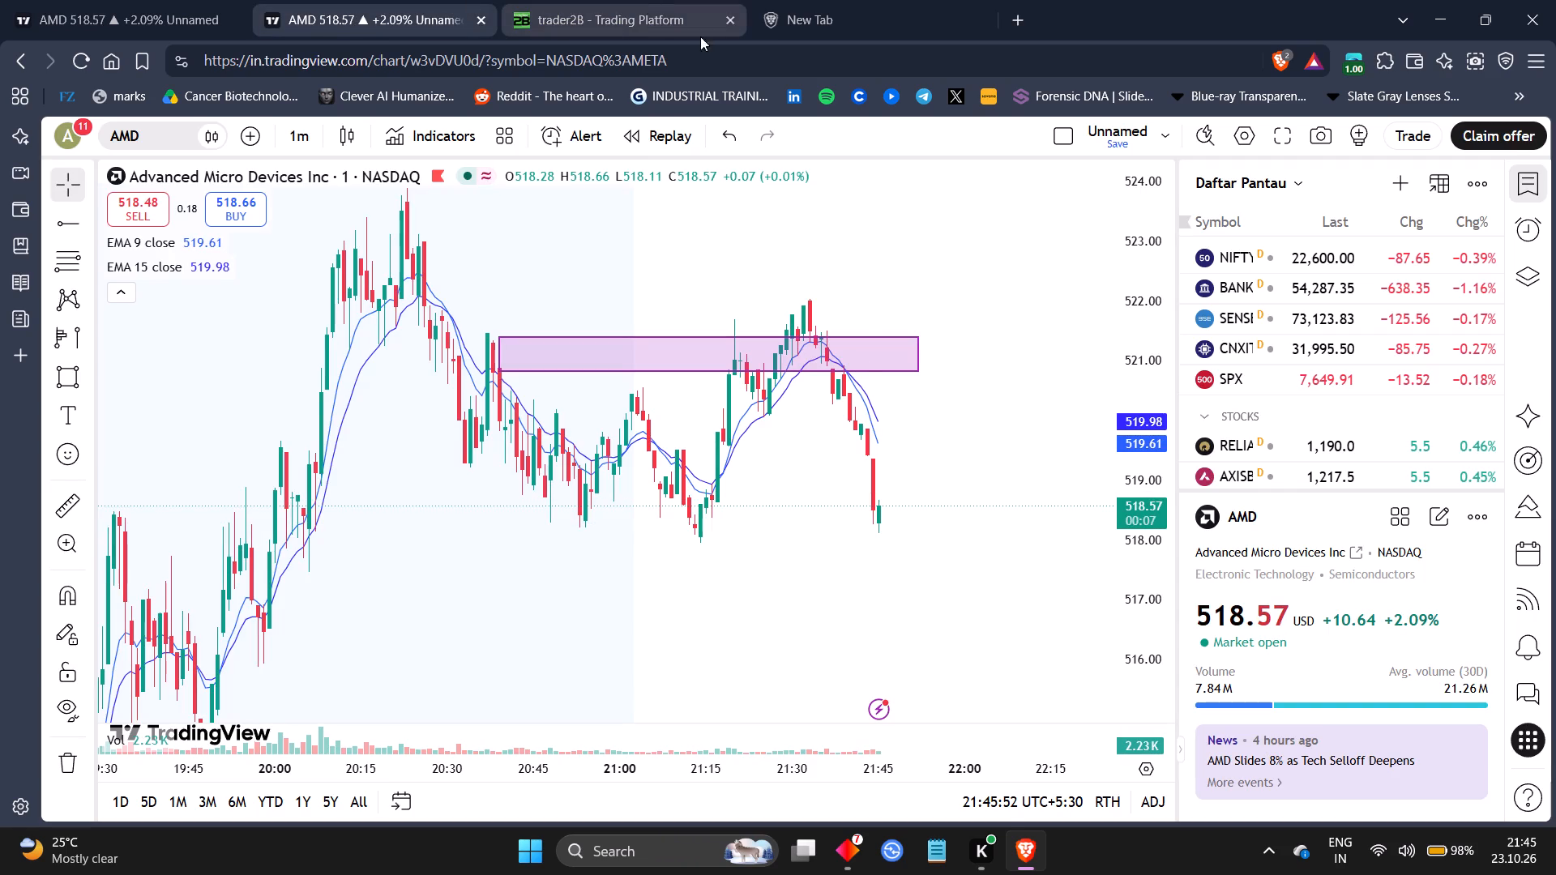
{"action": "left_click_drag", "start_coordinate": [1022, 589], "coordinate": [943, 503]}
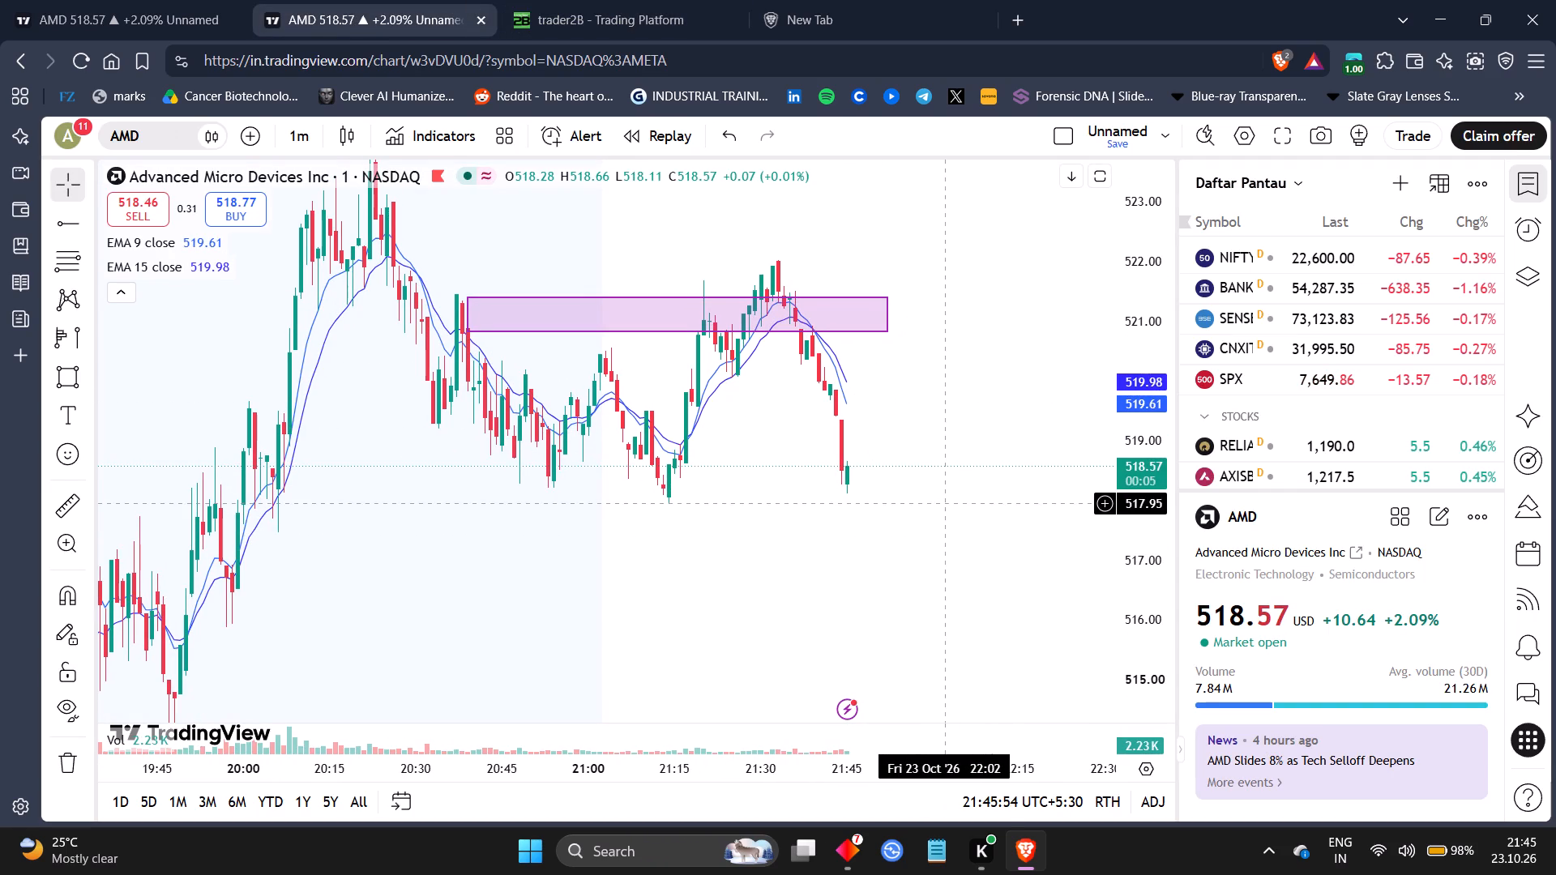
{"action": "left_click", "coordinate": [676, 0]}
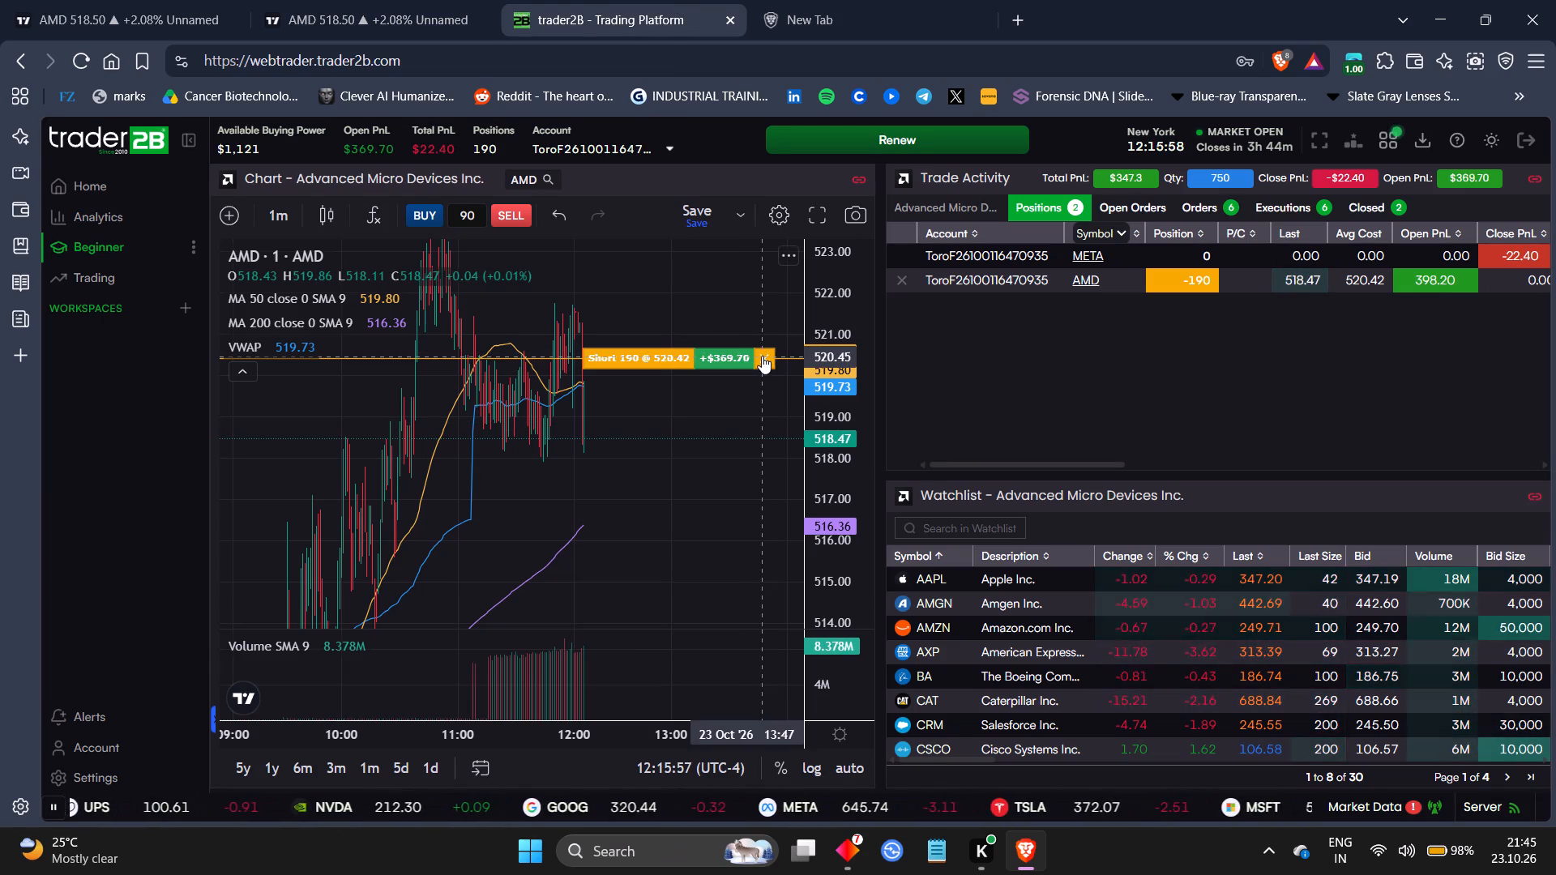
{"action": "left_click", "coordinate": [762, 356]}
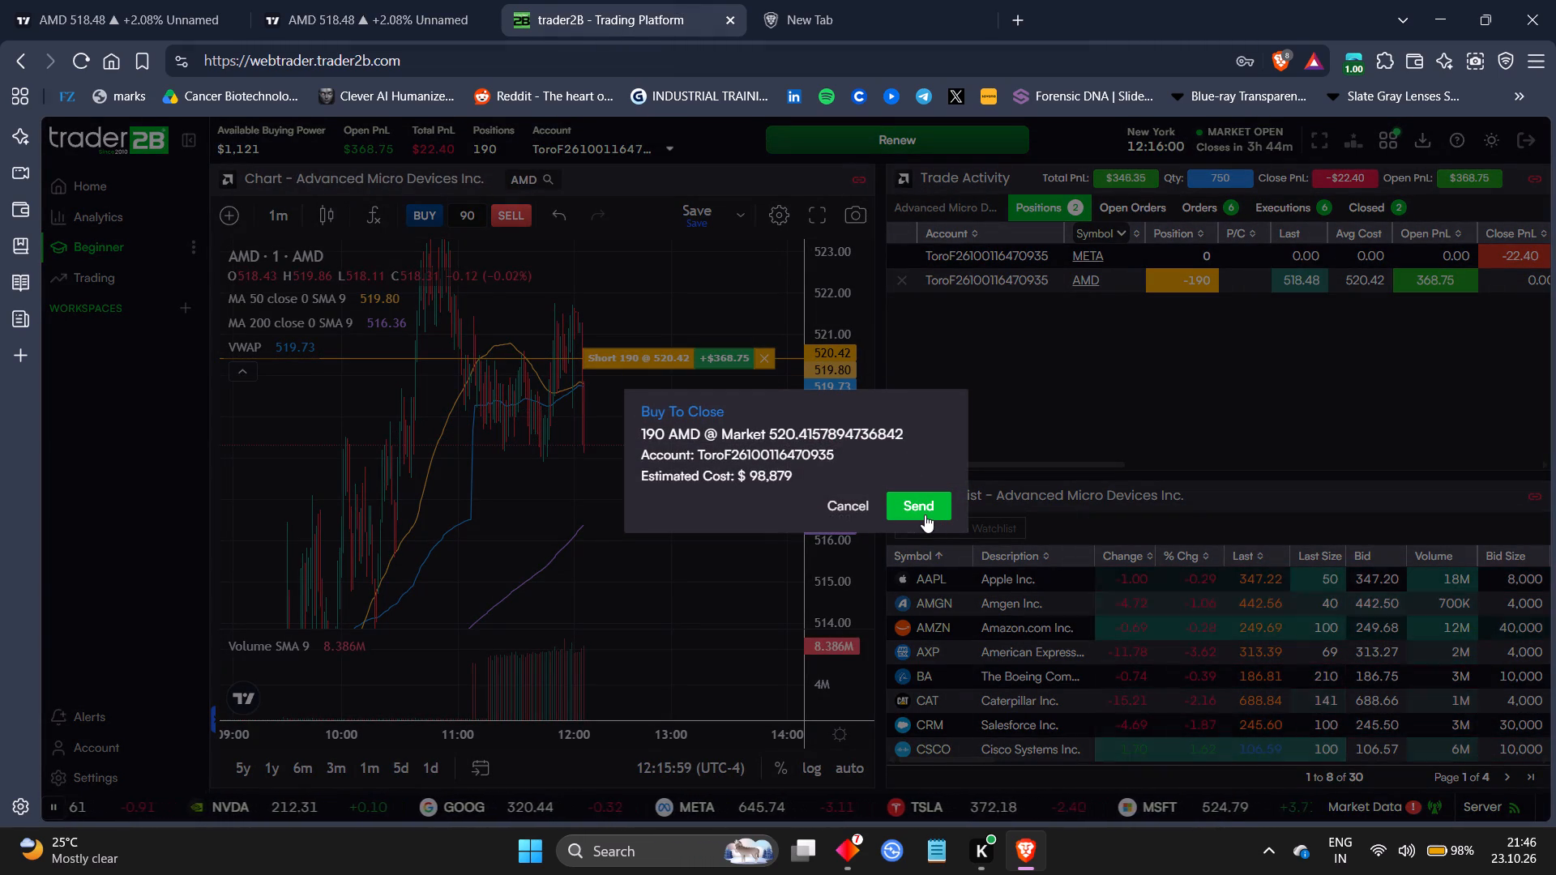
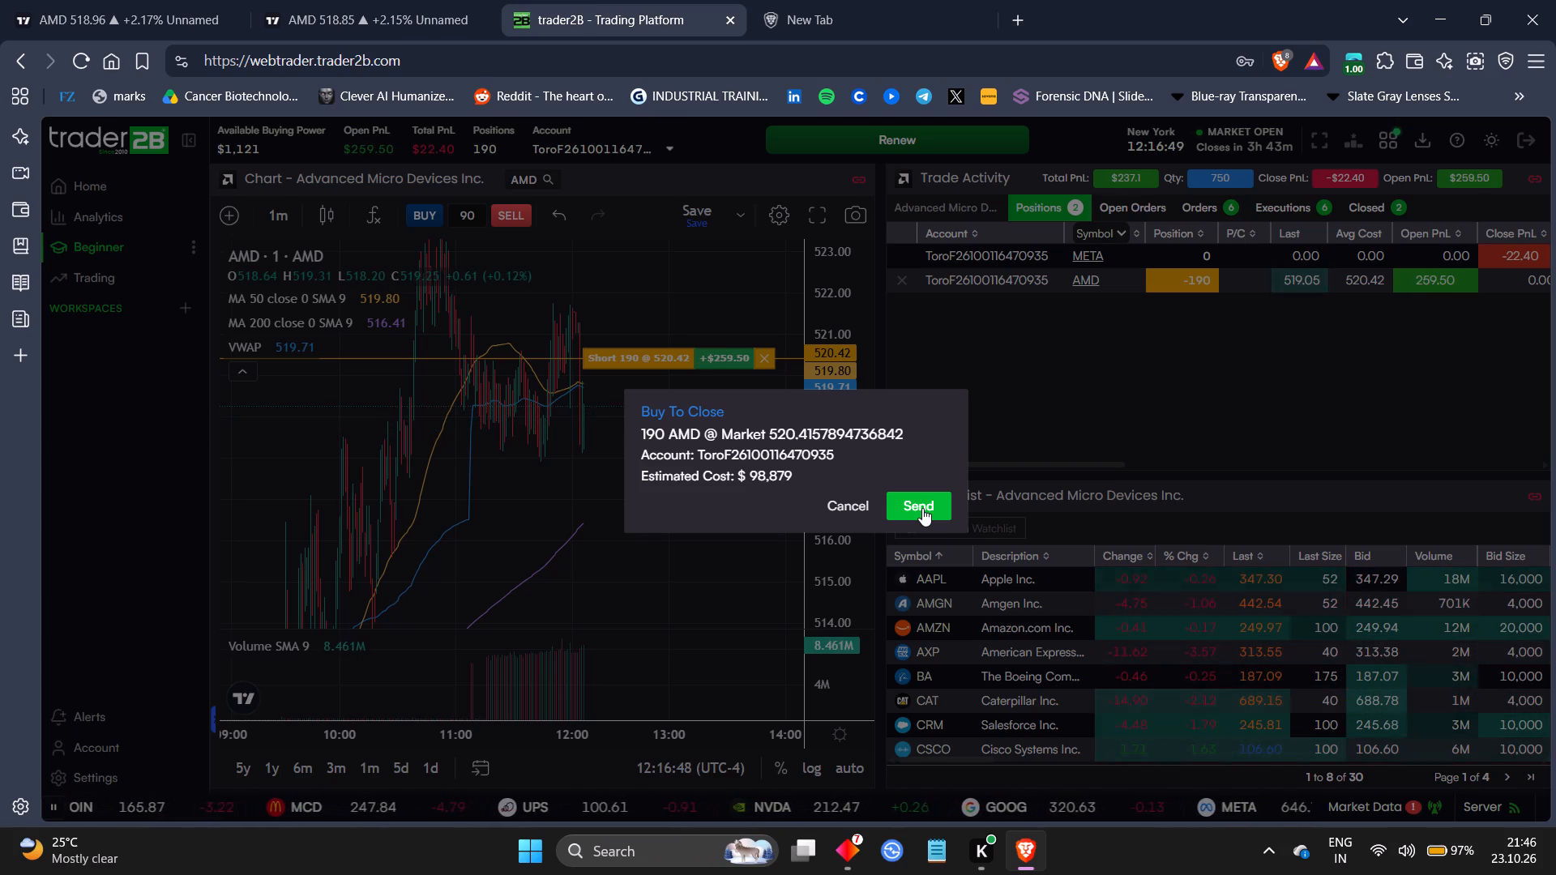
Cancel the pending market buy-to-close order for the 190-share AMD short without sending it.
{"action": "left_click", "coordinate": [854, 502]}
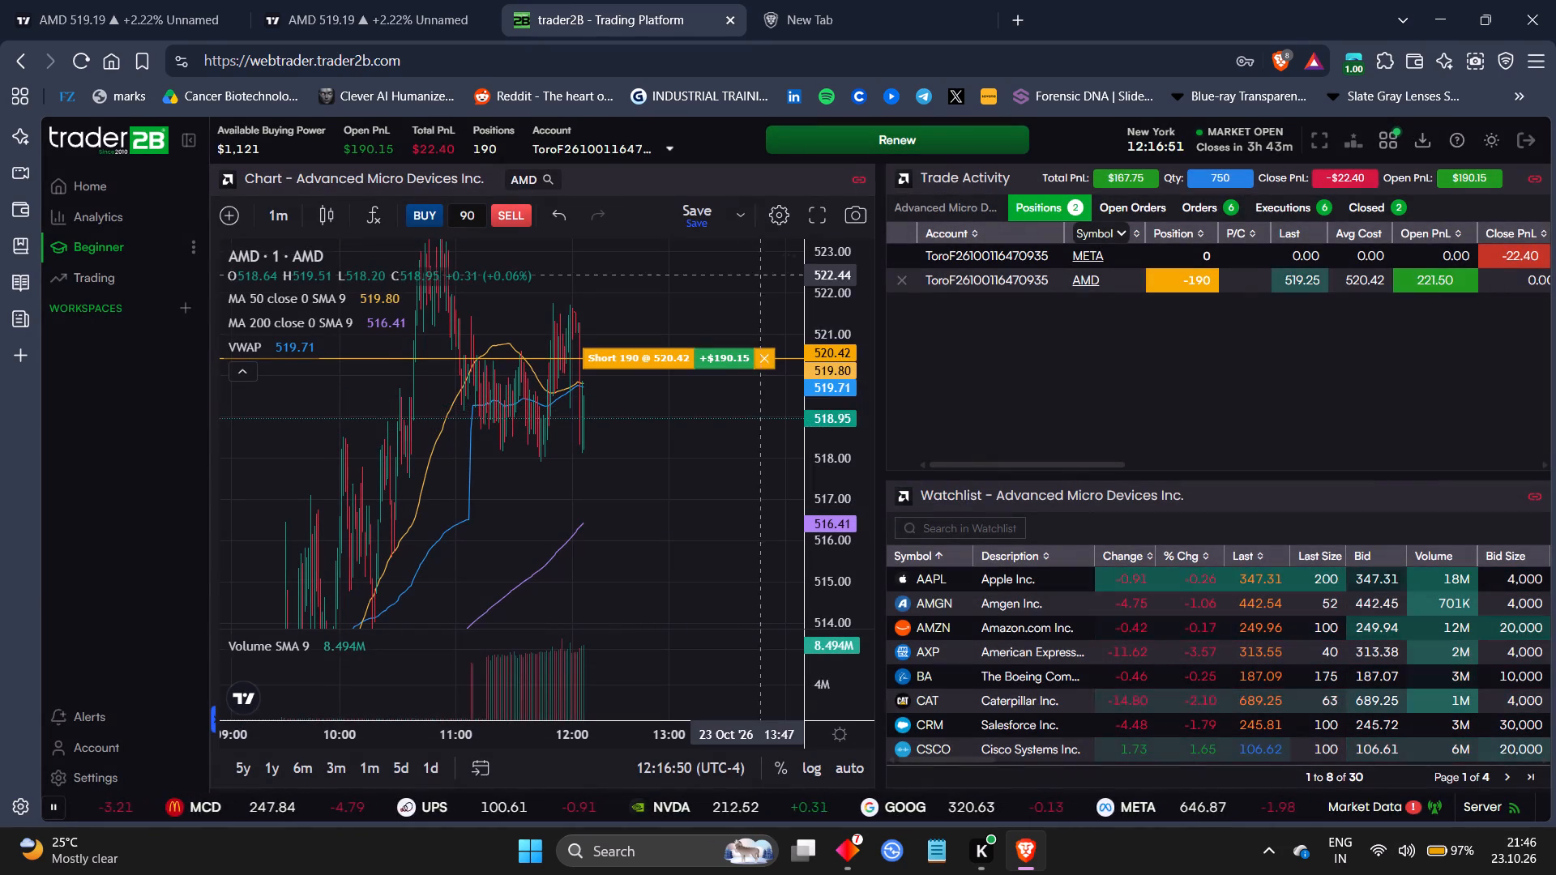
Examine AMD's latest price action on the TradingView 1-minute chart, checking the open 190-share AMD short in trader2B in between.
{"action": "left_click", "coordinate": [399, 0]}
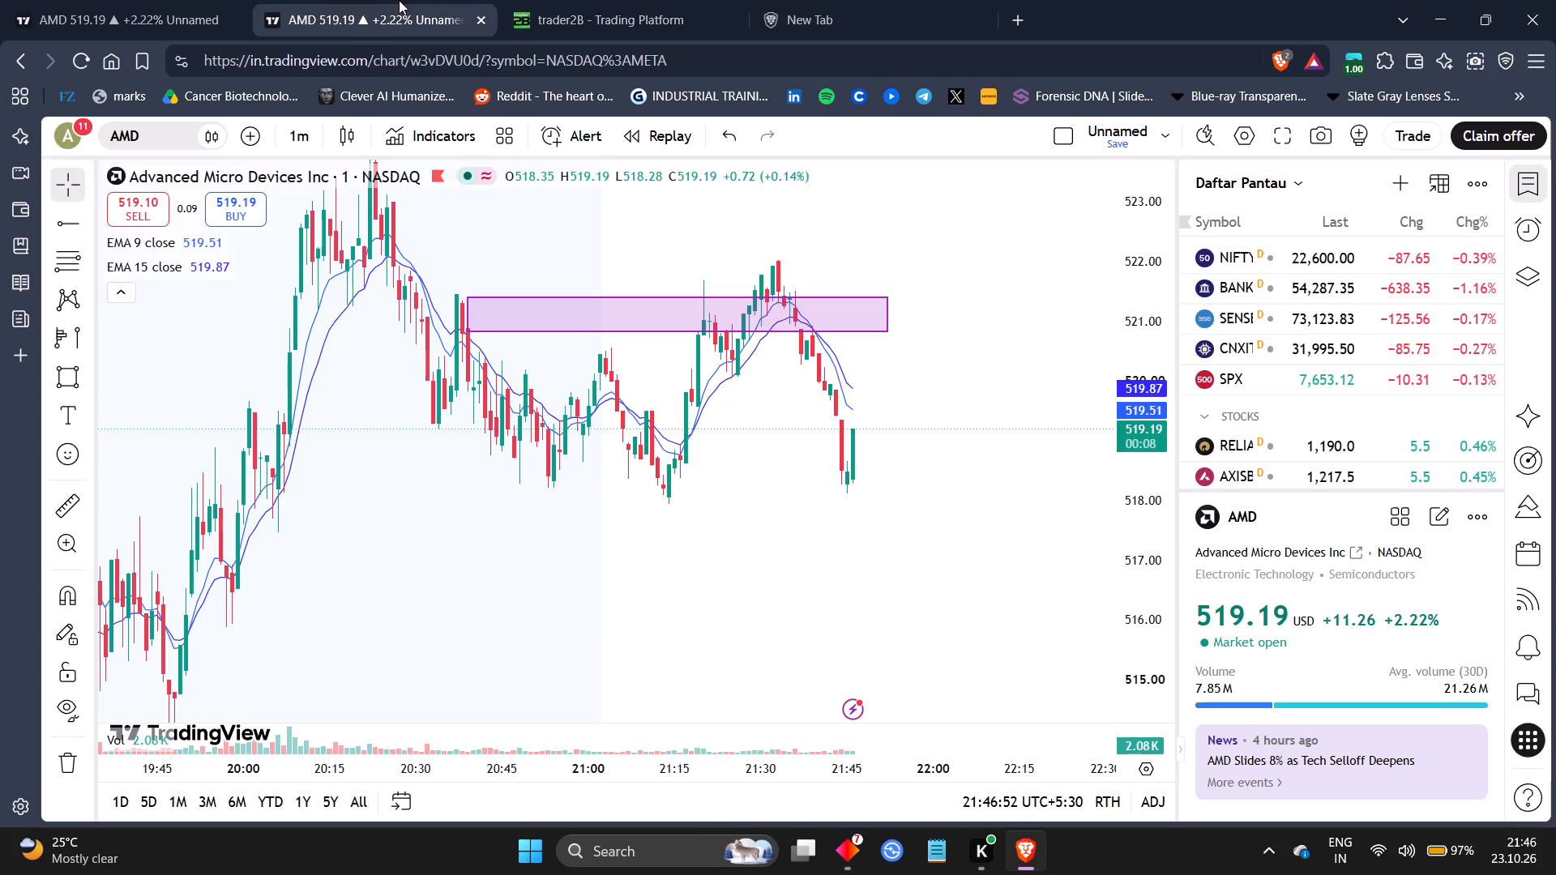
{"action": "left_click_drag", "start_coordinate": [913, 471], "coordinate": [802, 425]}
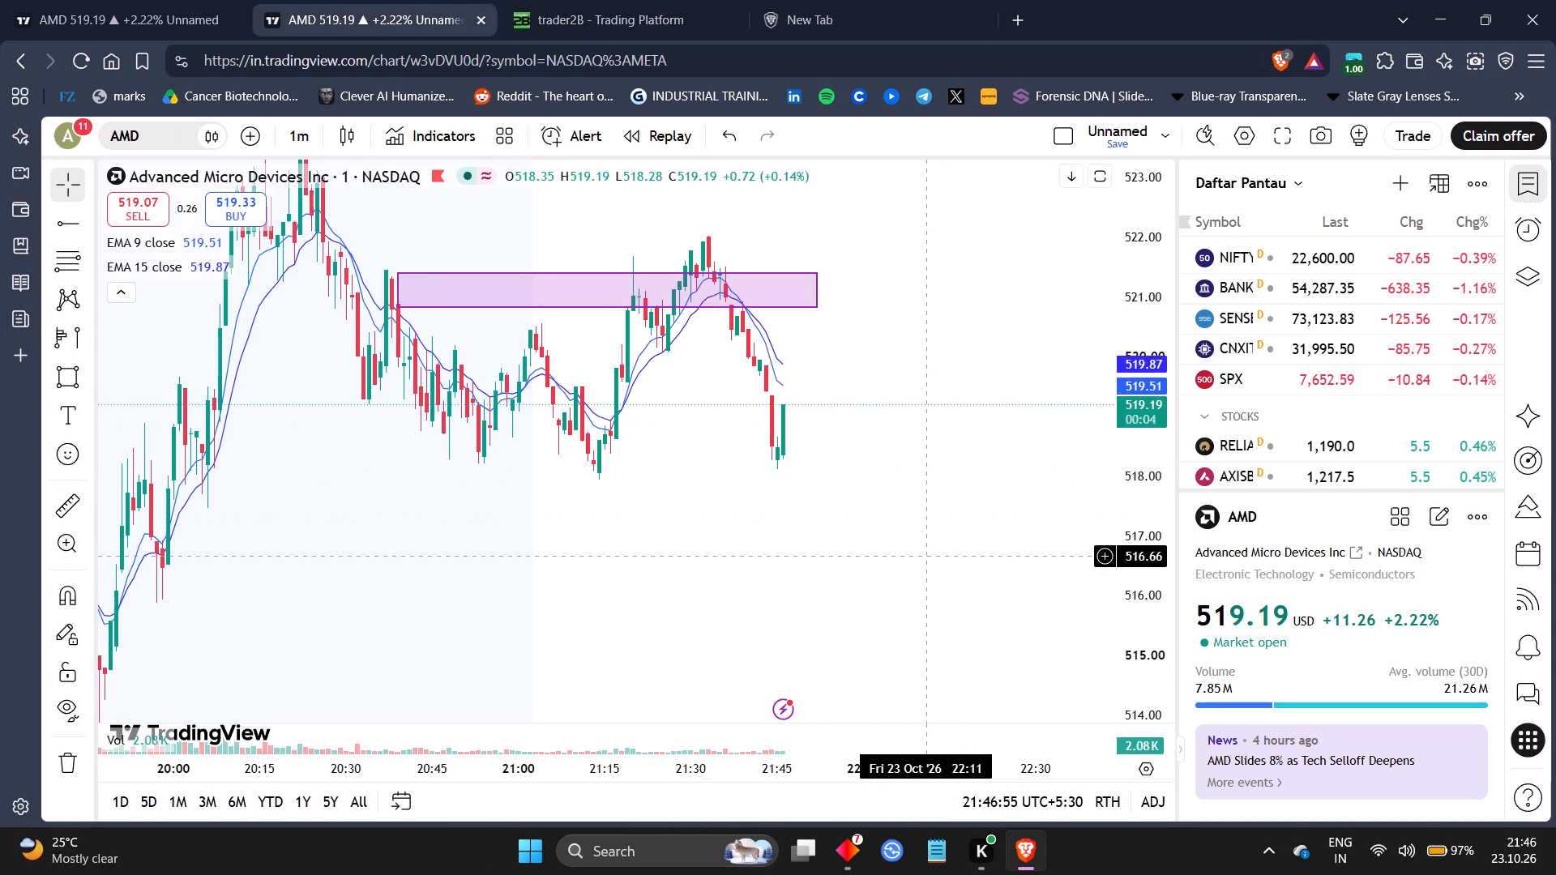
{"action": "left_click", "coordinate": [631, 0]}
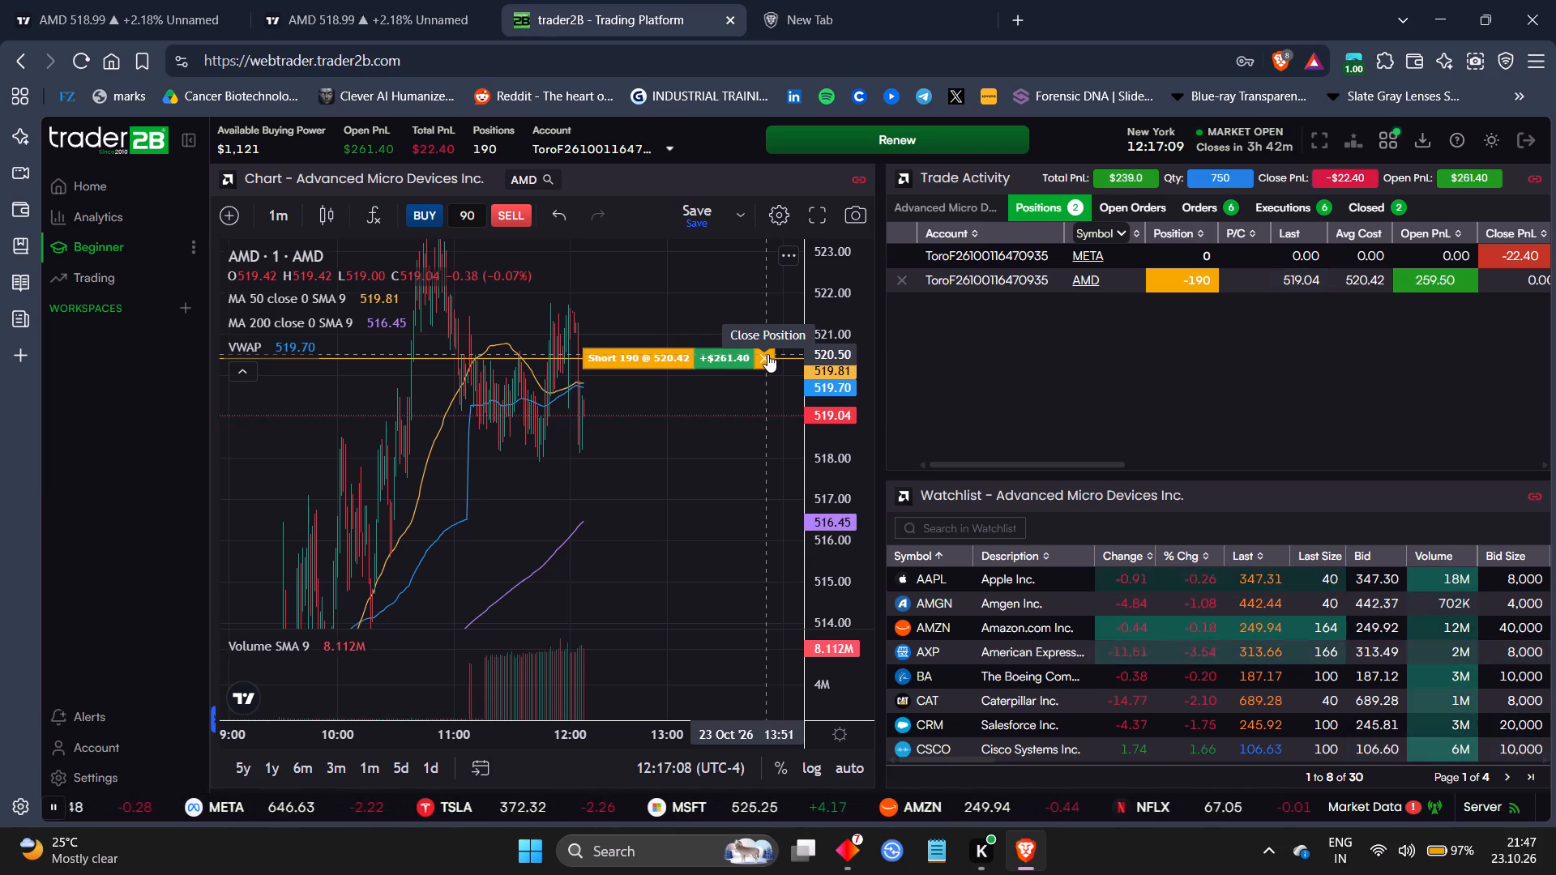
{"action": "left_click", "coordinate": [352, 0]}
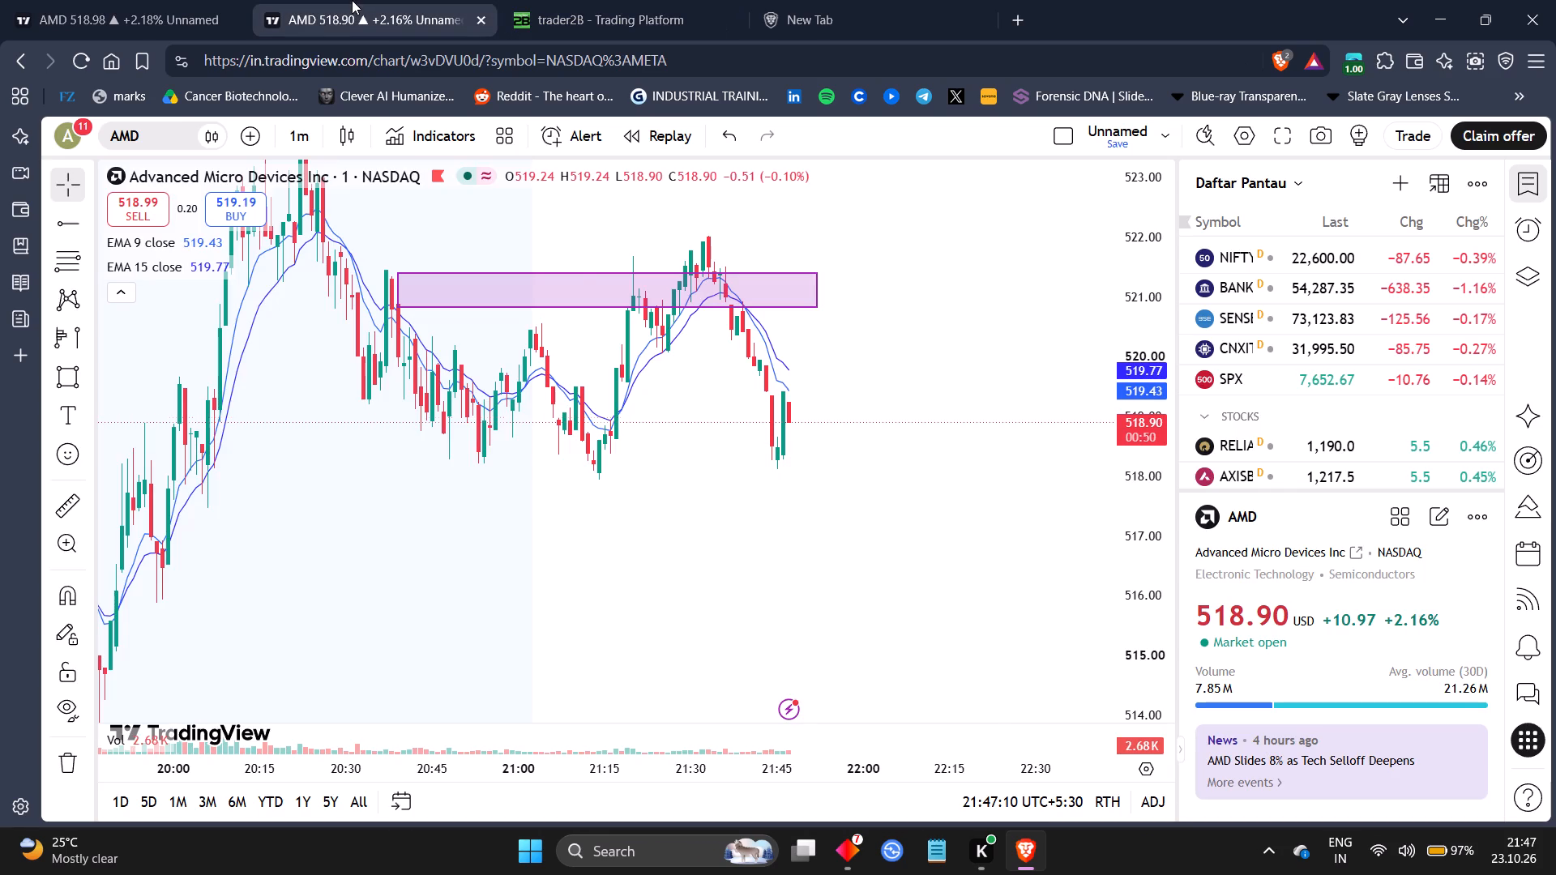
{"action": "left_click_drag", "start_coordinate": [1152, 284], "coordinate": [1163, 395]}
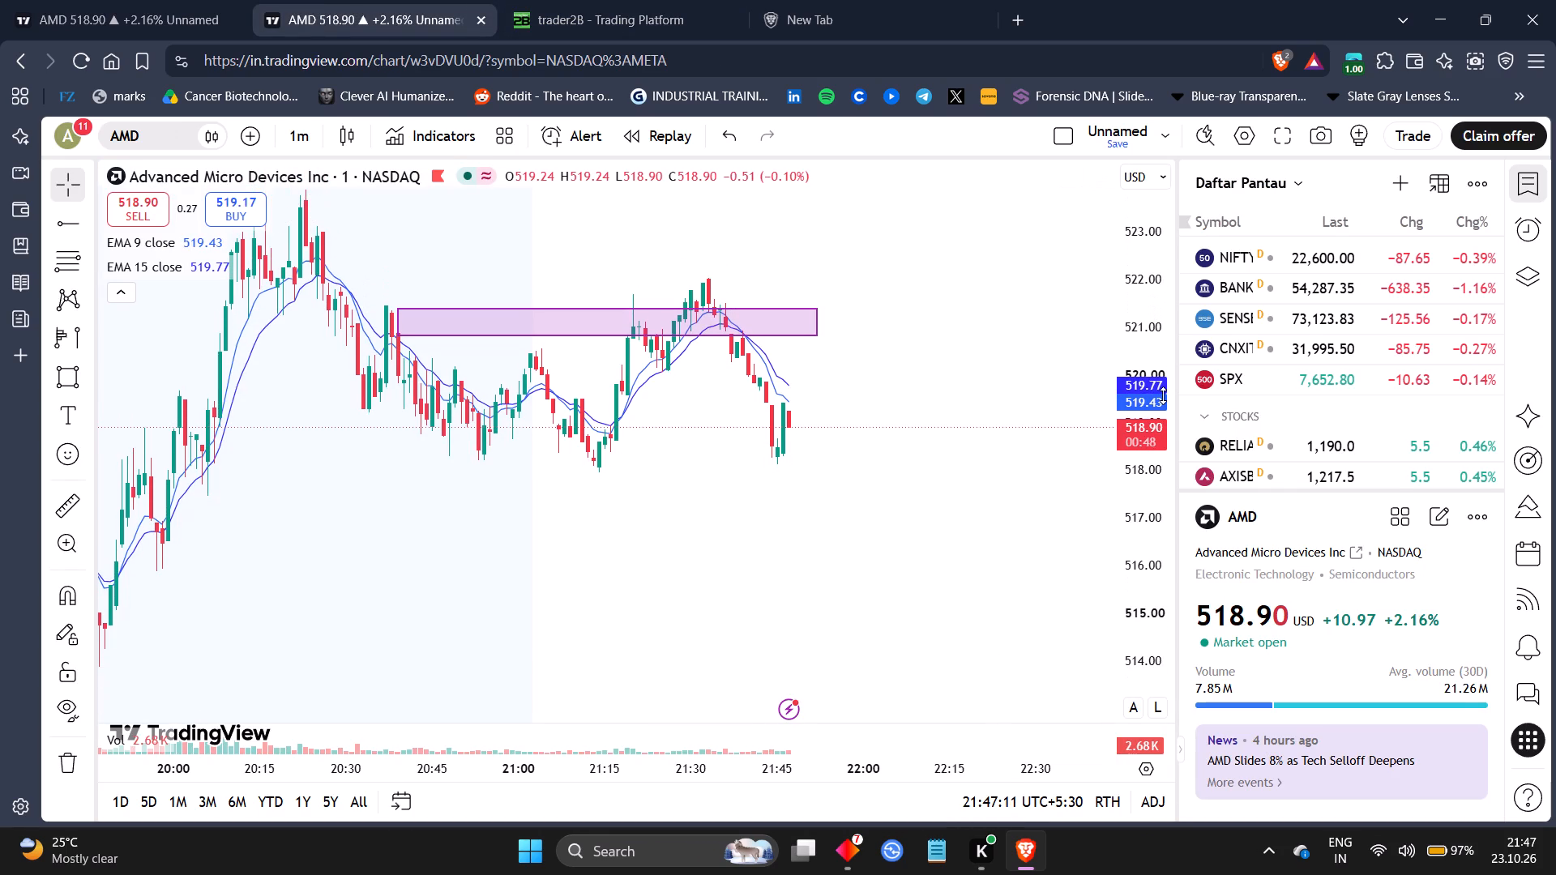
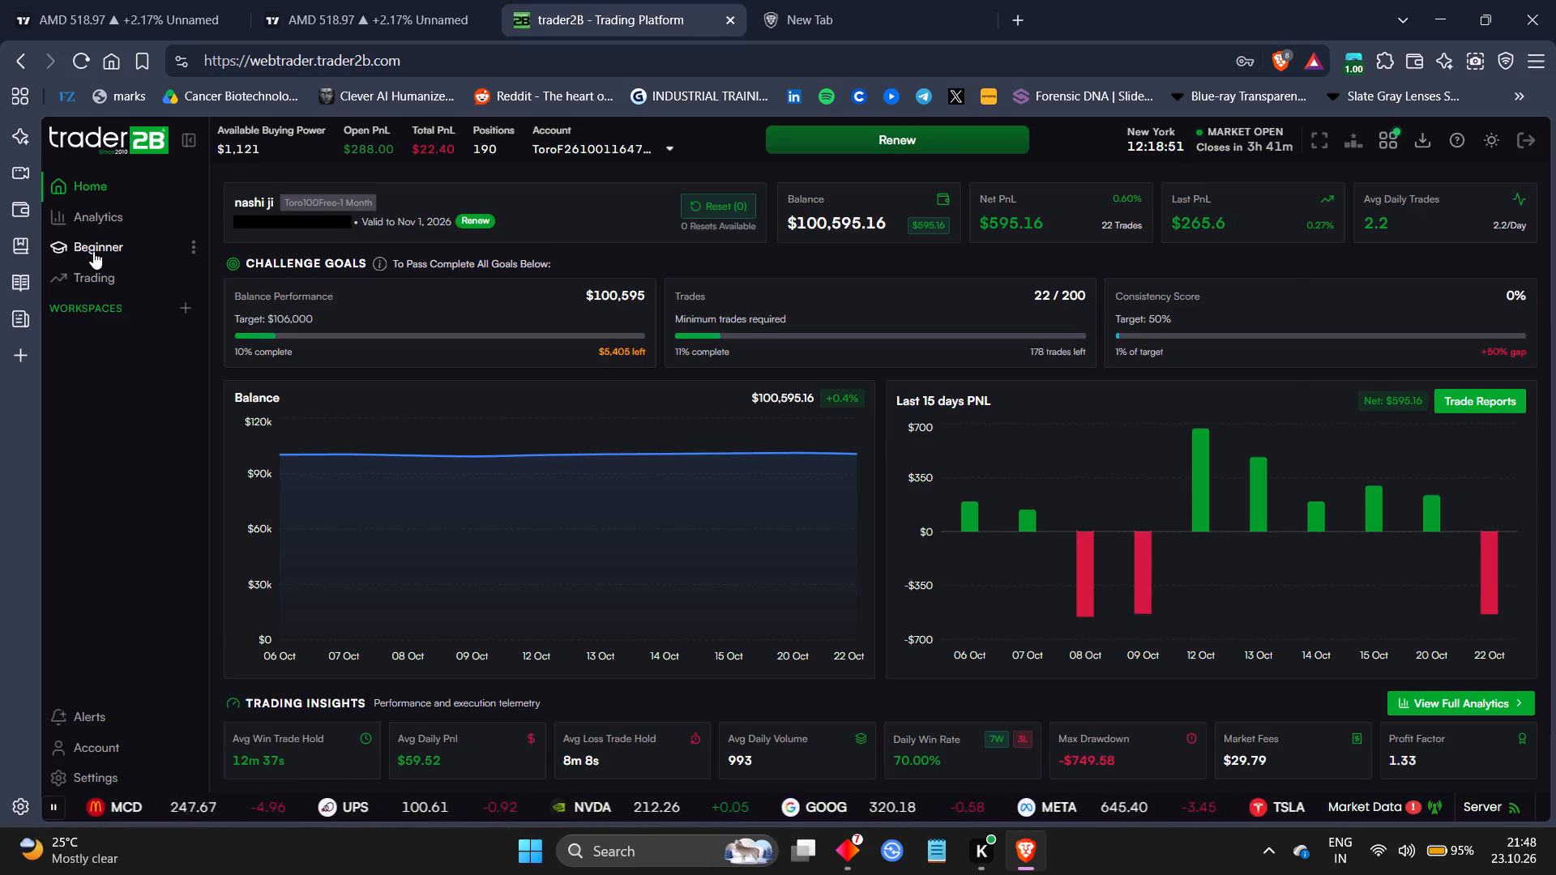
Open the Beginner workspace and examine AMD's latest 1-minute candles around the open 190-share short's entry line.
{"action": "left_click", "coordinate": [93, 251]}
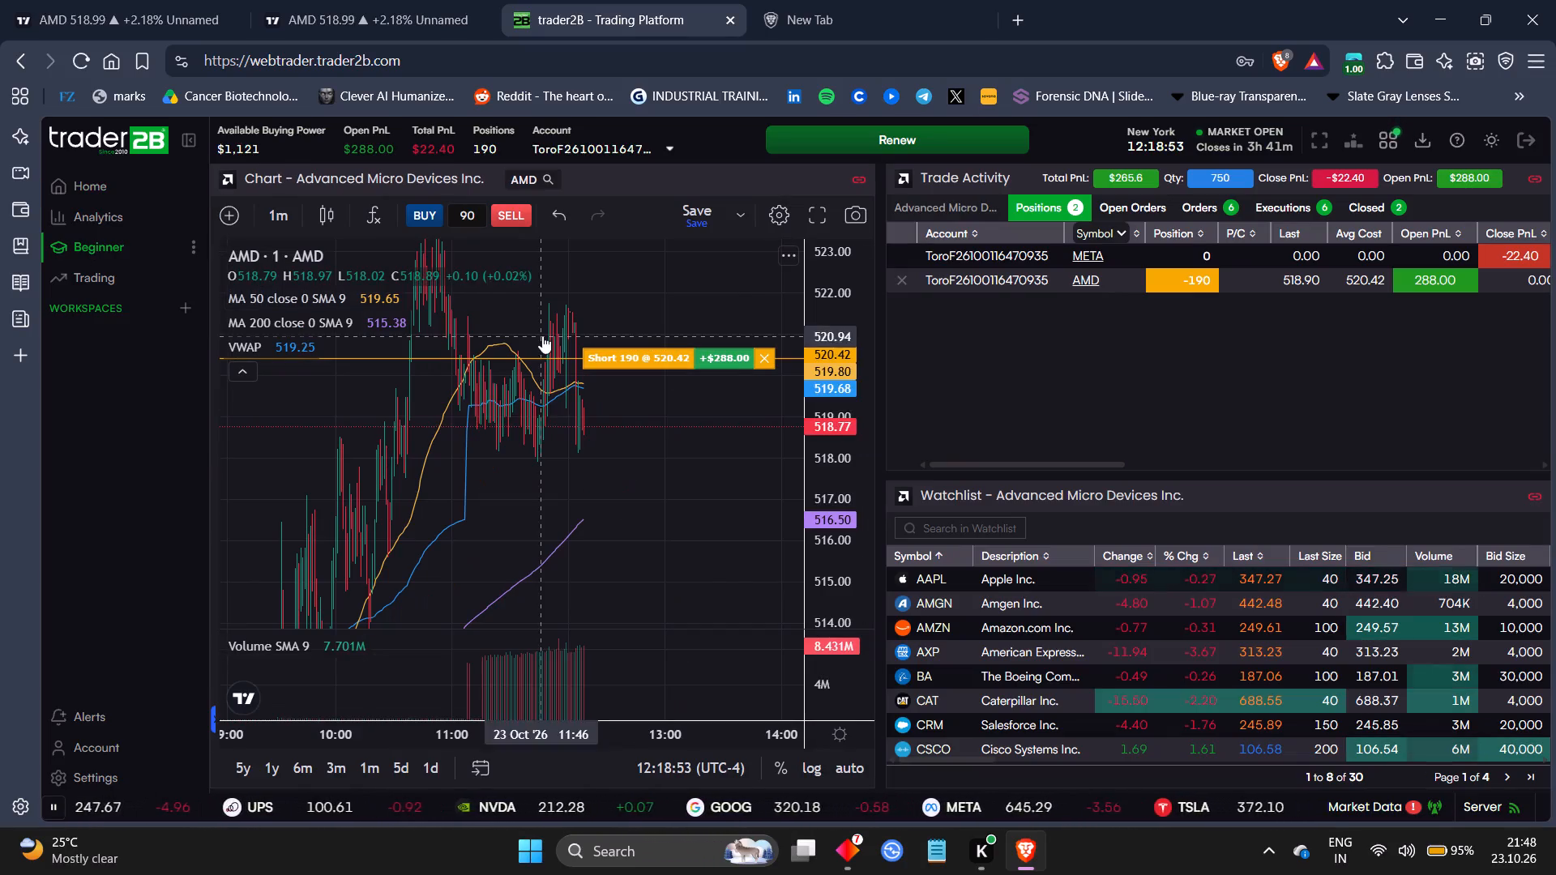
{"action": "left_click_drag", "start_coordinate": [731, 732], "coordinate": [531, 732]}
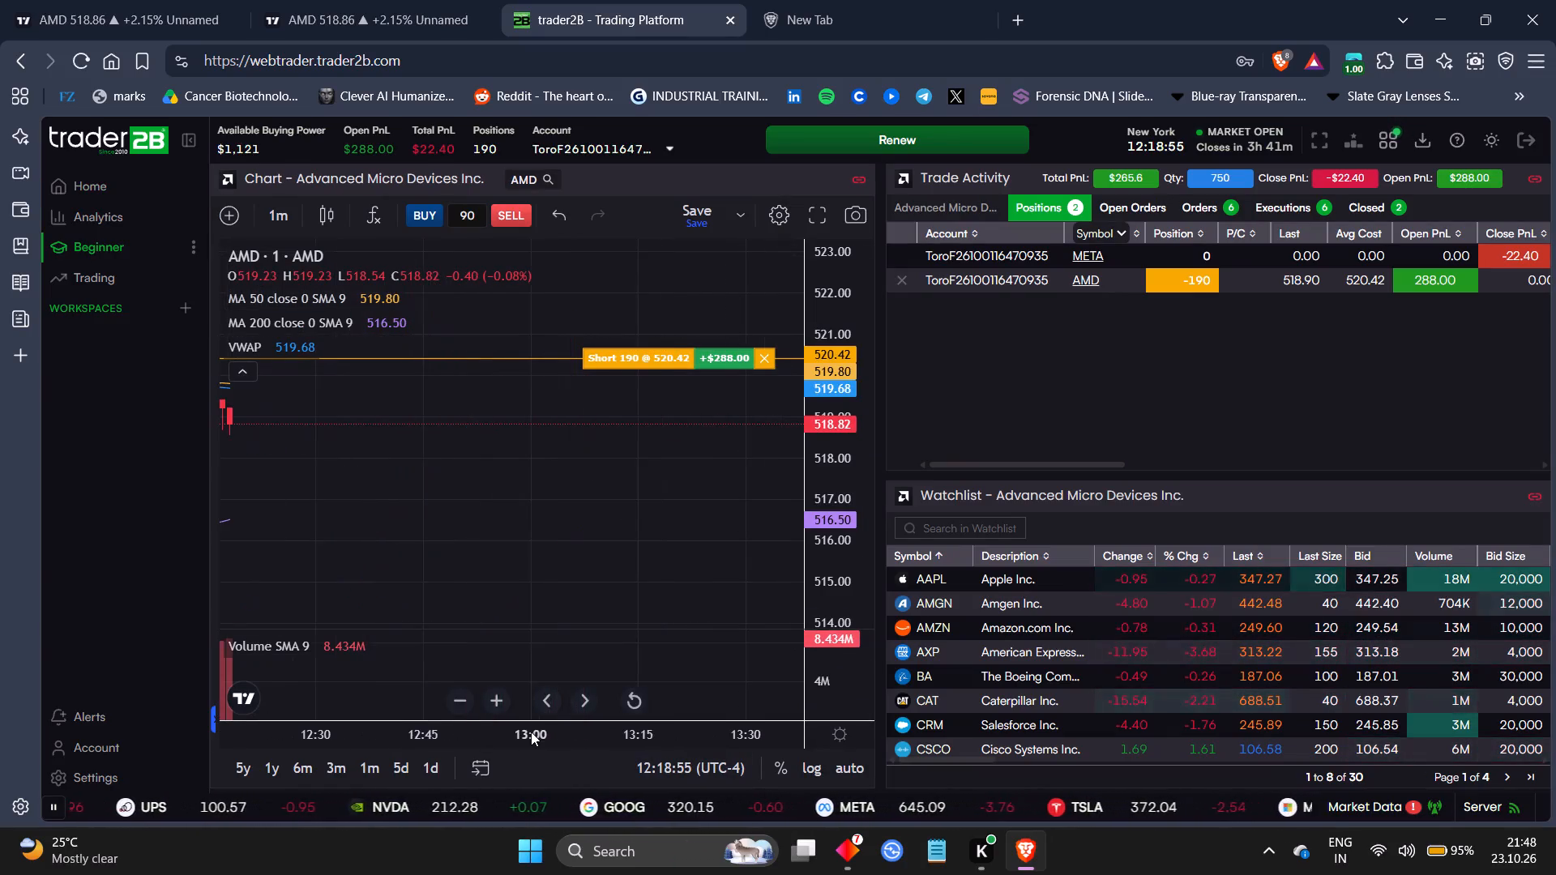
{"action": "left_click_drag", "start_coordinate": [345, 449], "coordinate": [725, 422]}
{"action": "left_click_drag", "start_coordinate": [874, 504], "coordinate": [841, 327]}
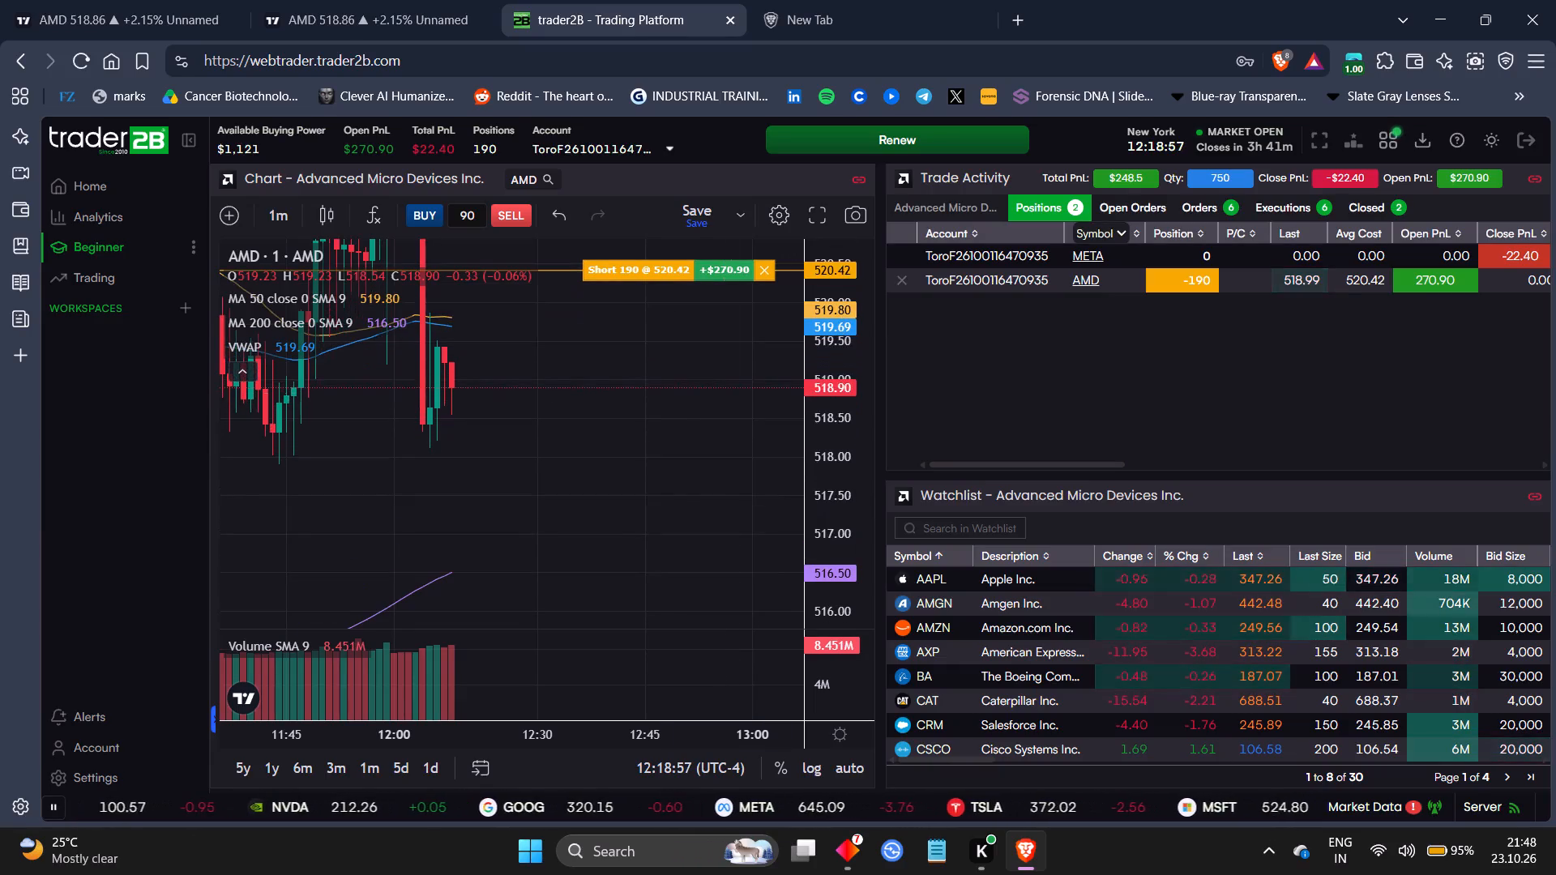
{"action": "left_click_drag", "start_coordinate": [643, 420], "coordinate": [731, 494]}
{"action": "left_click_drag", "start_coordinate": [837, 403], "coordinate": [839, 459]}
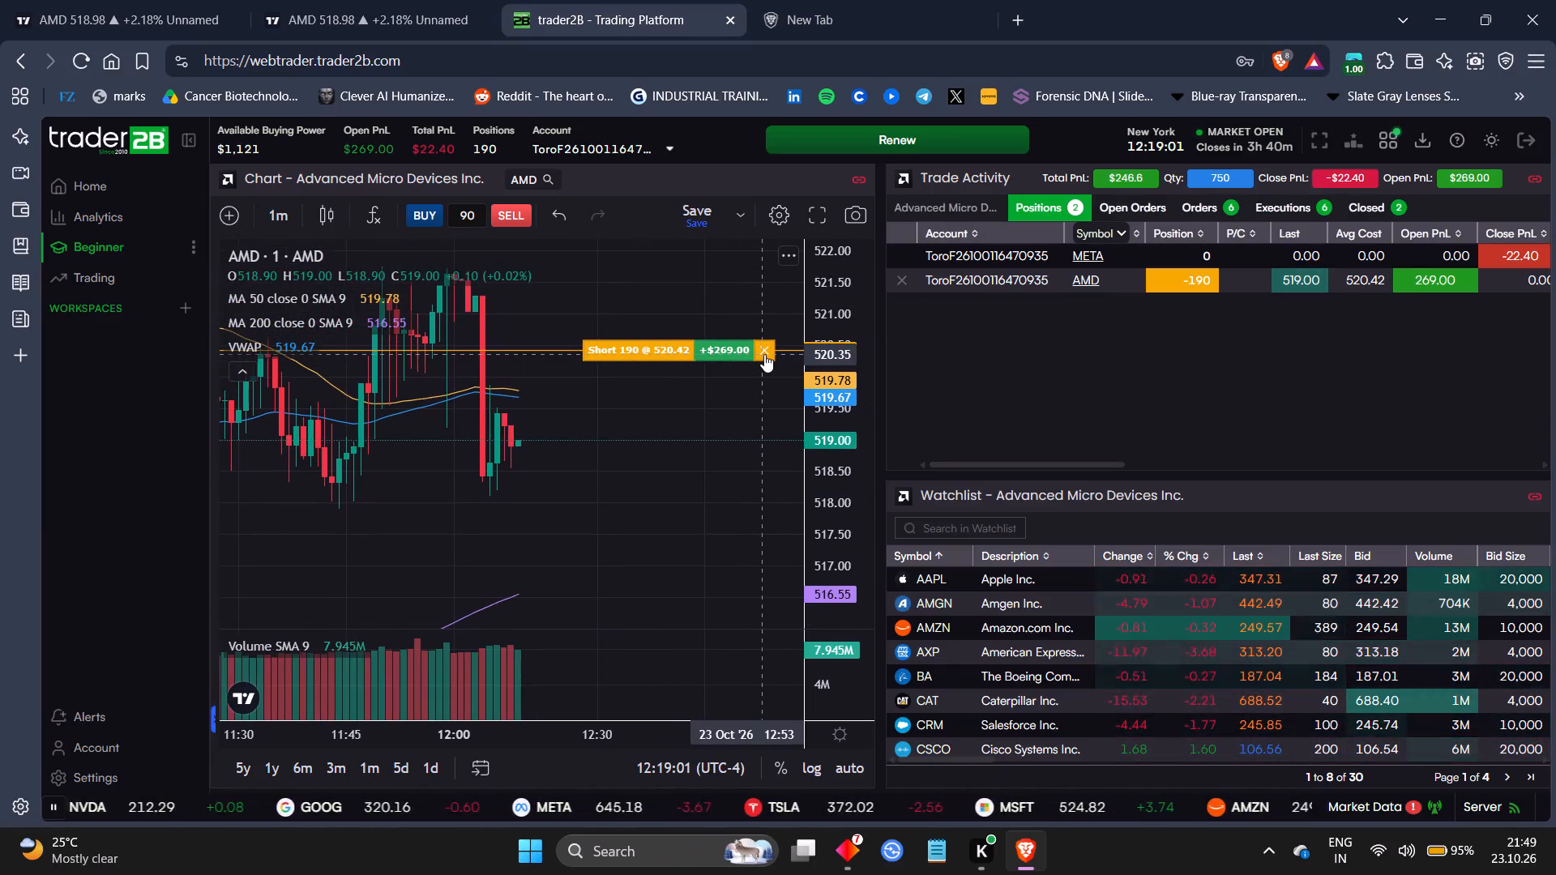
Check the account's Home and Analytics pages and return to the Beginner workspace.
{"action": "left_click", "coordinate": [105, 184]}
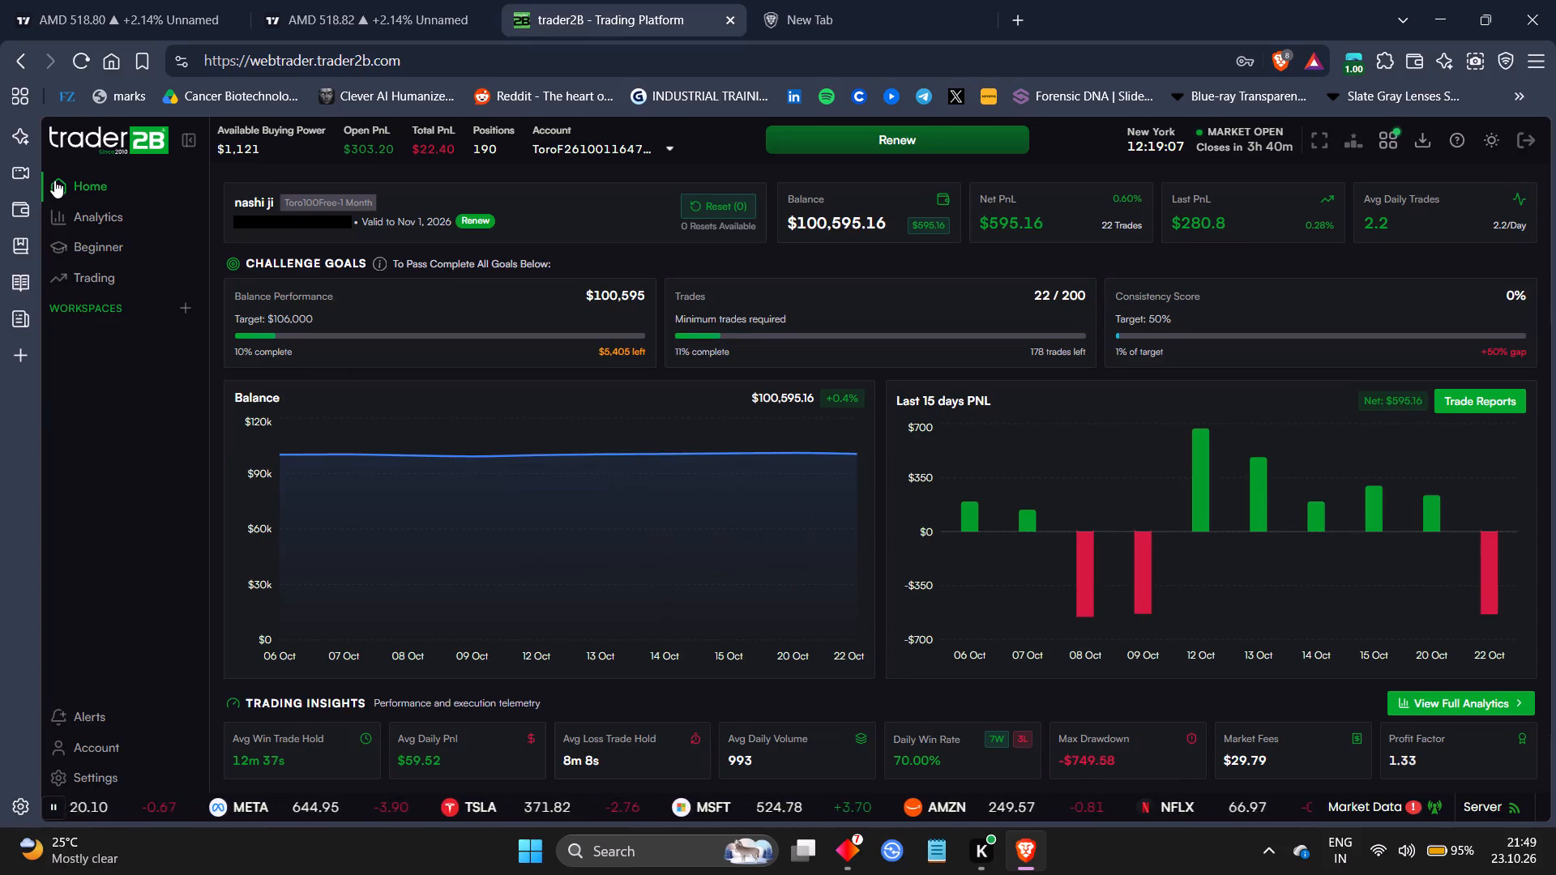
{"action": "left_click", "coordinate": [112, 222]}
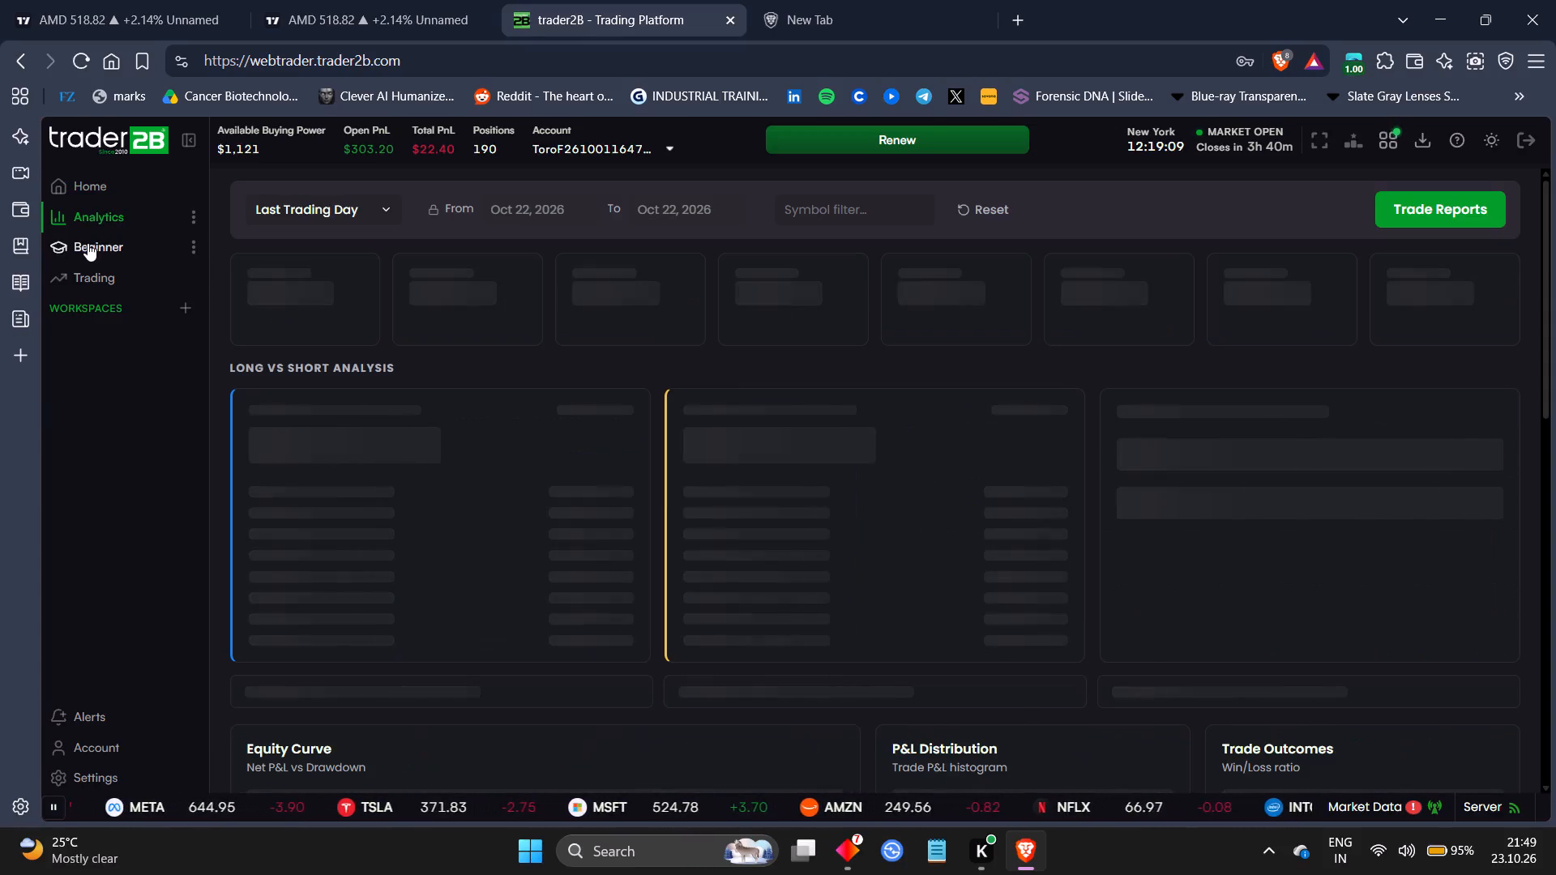
{"action": "left_click", "coordinate": [91, 187]}
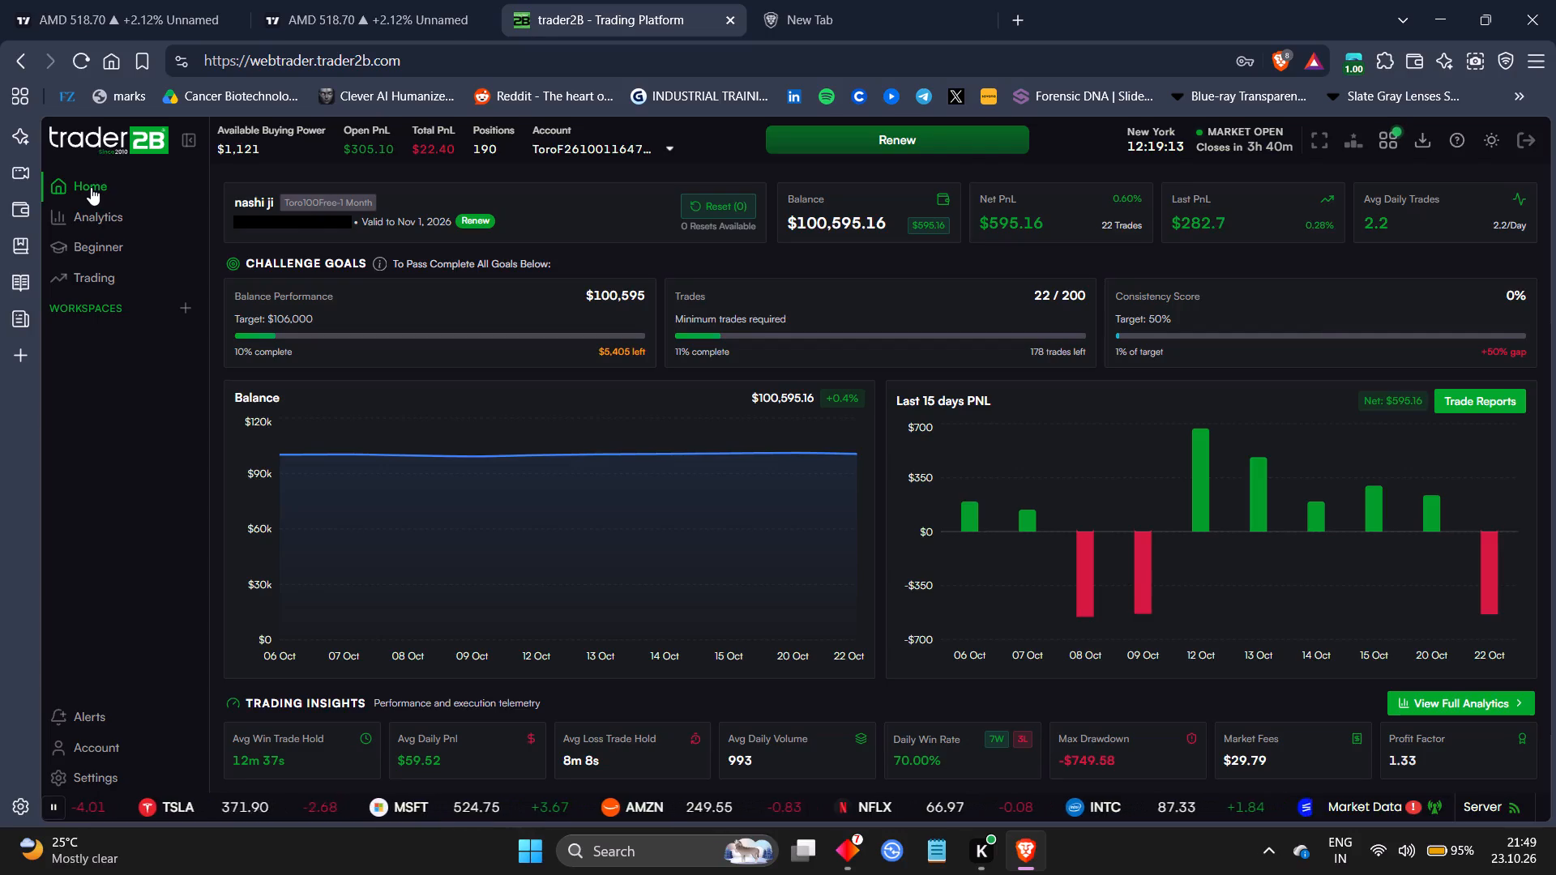
{"action": "left_click", "coordinate": [102, 241]}
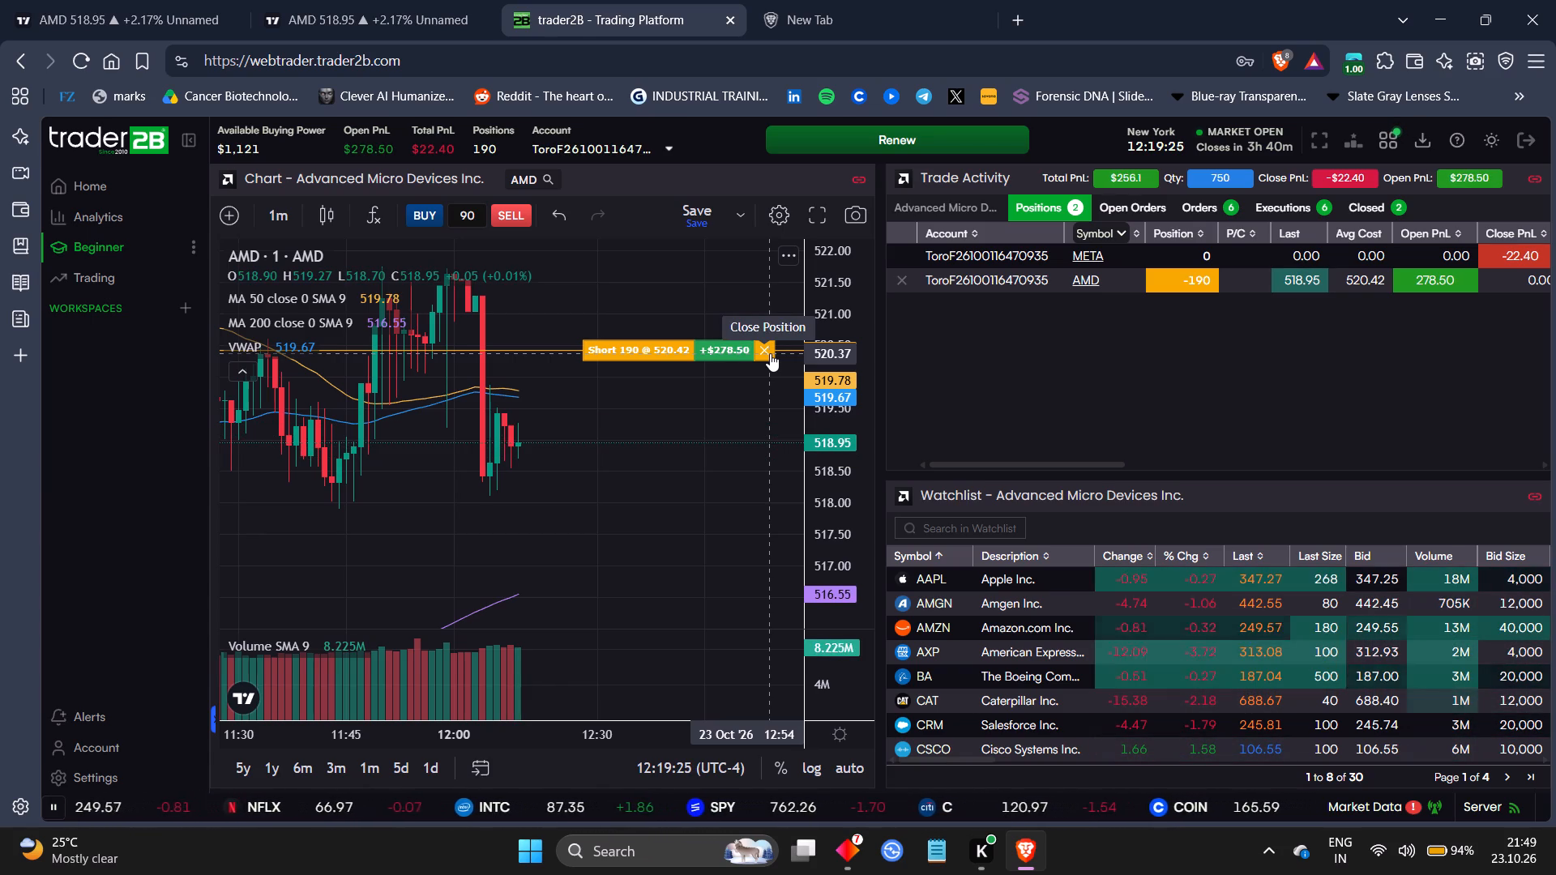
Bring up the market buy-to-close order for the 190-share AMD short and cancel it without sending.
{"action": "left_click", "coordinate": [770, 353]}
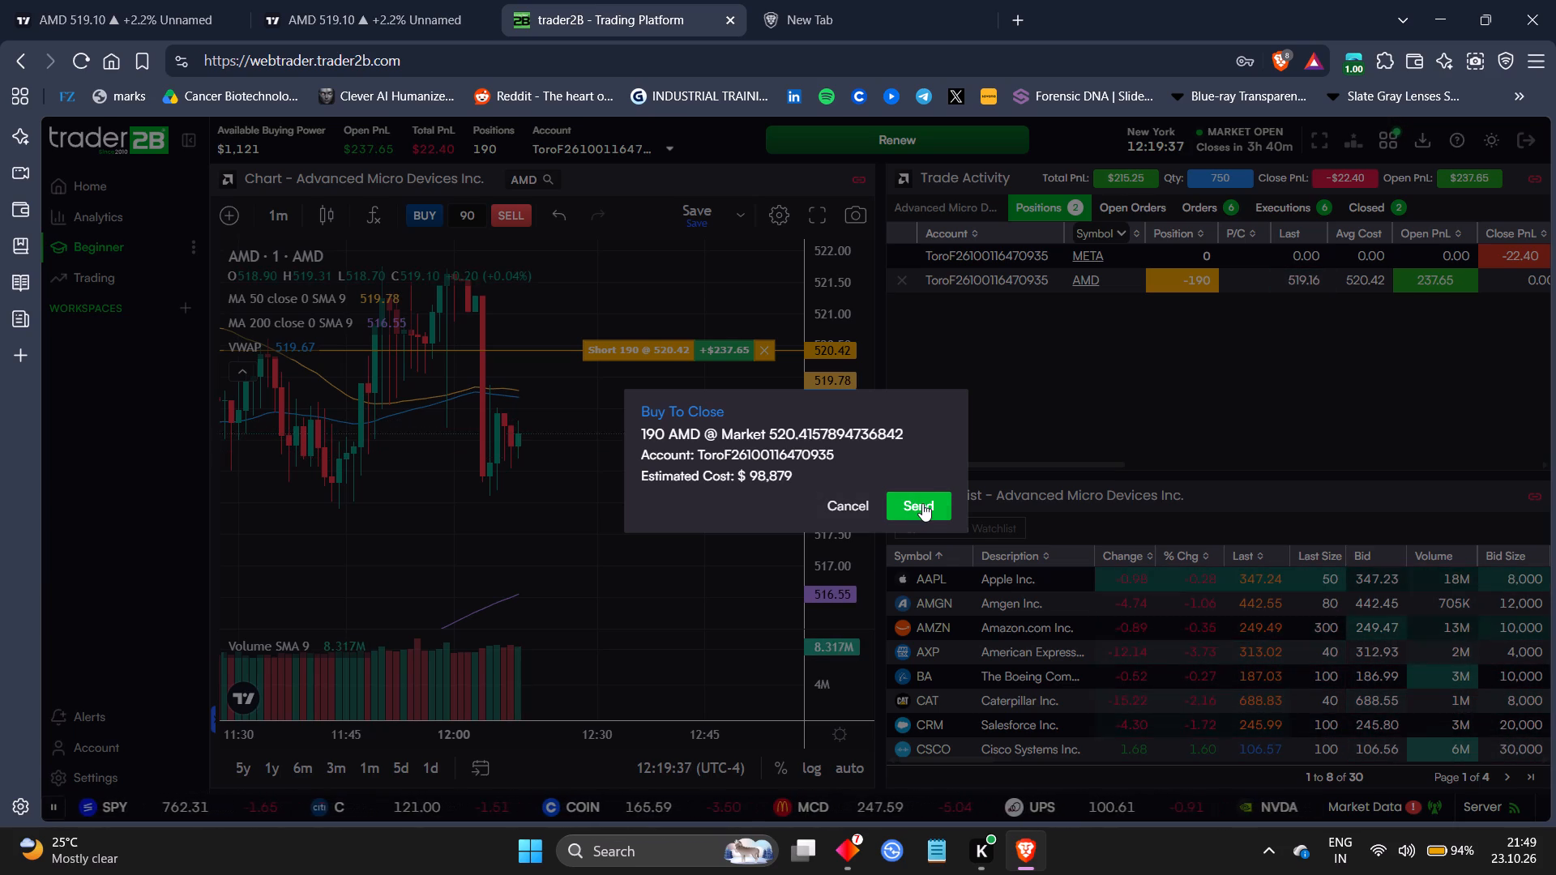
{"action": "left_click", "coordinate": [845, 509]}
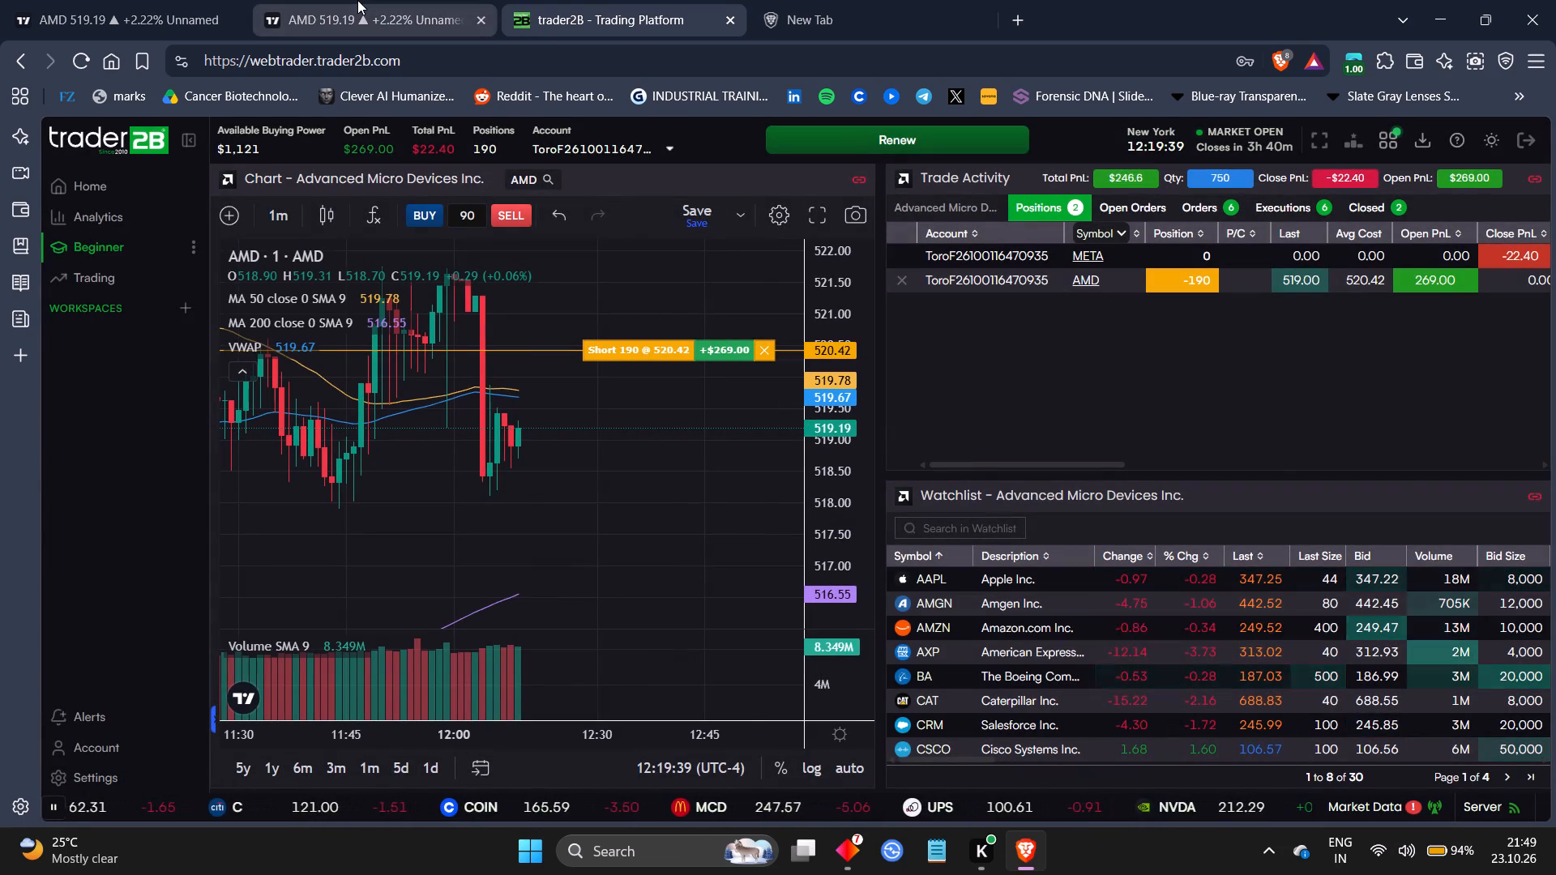
Switch to TradingView and examine AMD's recent price action on the 5-minute chart around the purple zone and volume profile.
{"action": "left_click", "coordinate": [225, 0]}
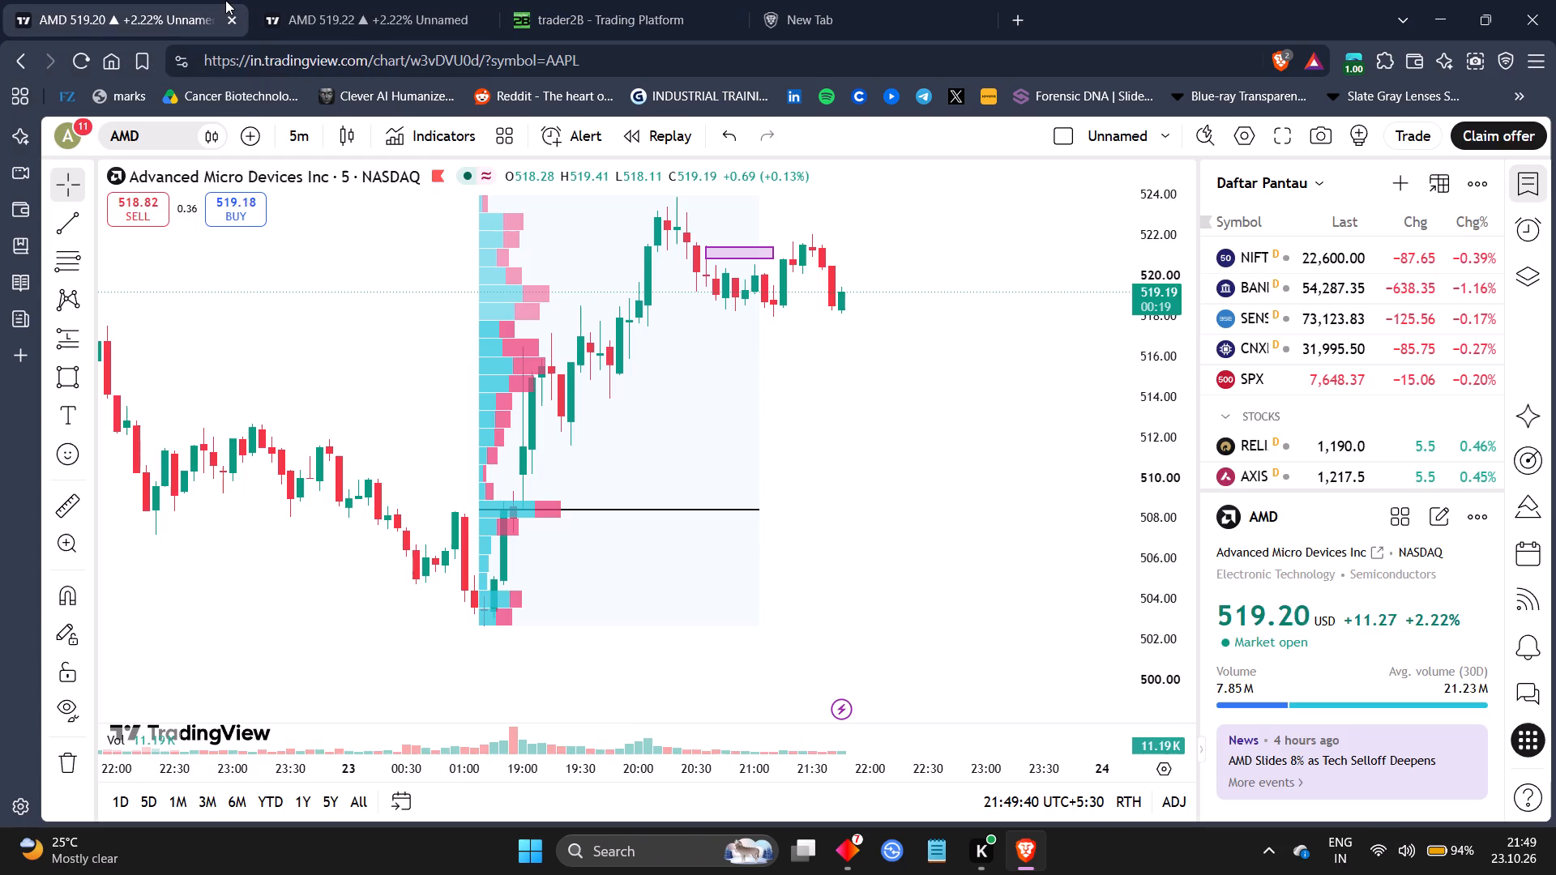
{"action": "left_click_drag", "start_coordinate": [925, 341], "coordinate": [805, 372]}
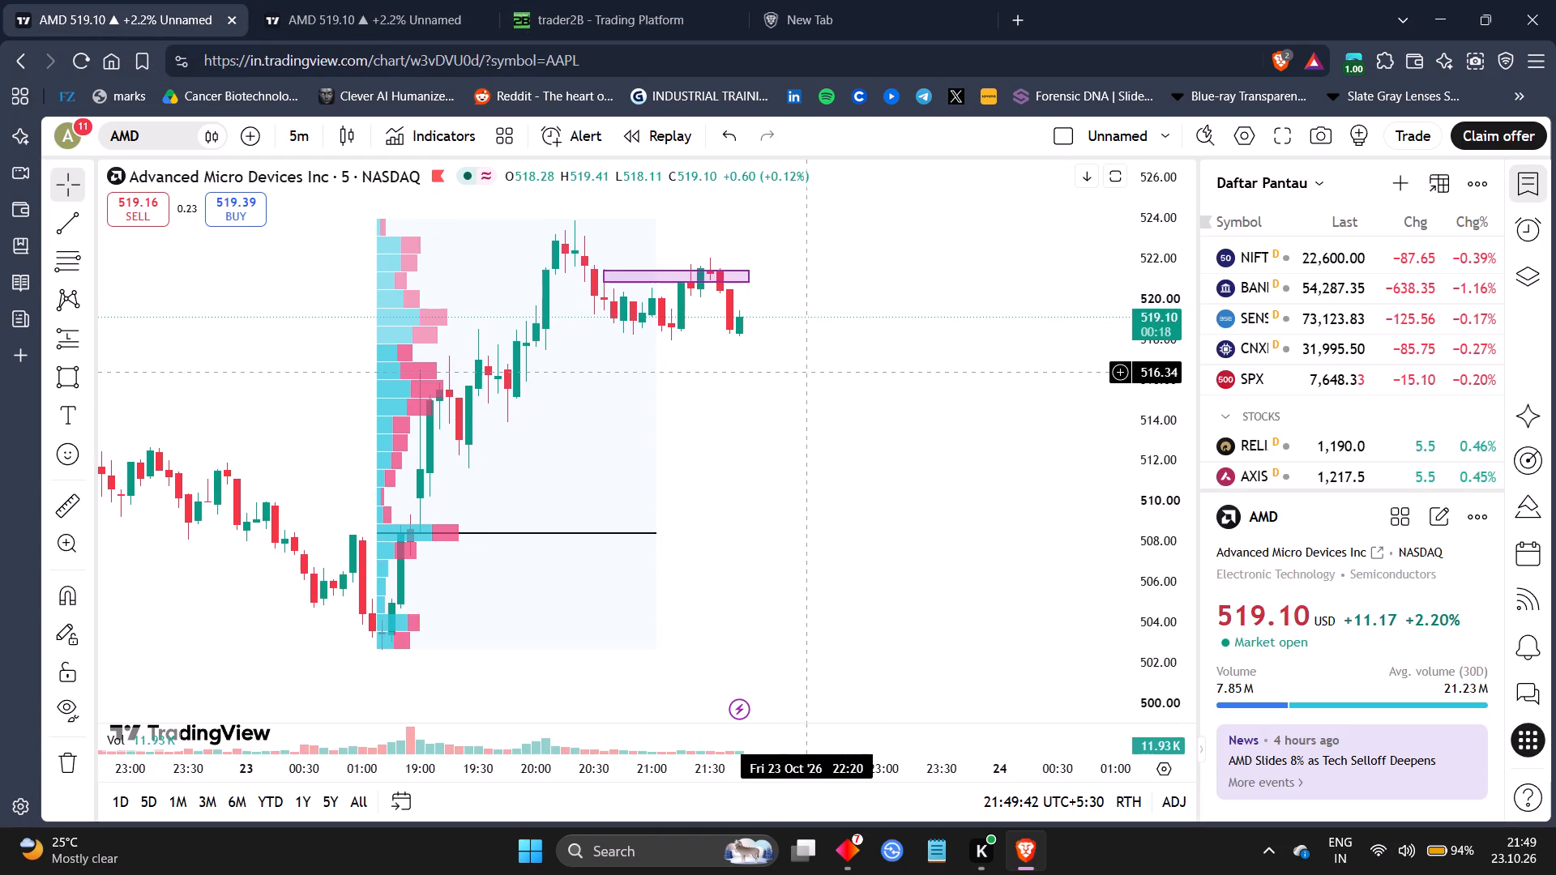
{"action": "left_click_drag", "start_coordinate": [805, 372], "coordinate": [760, 404]}
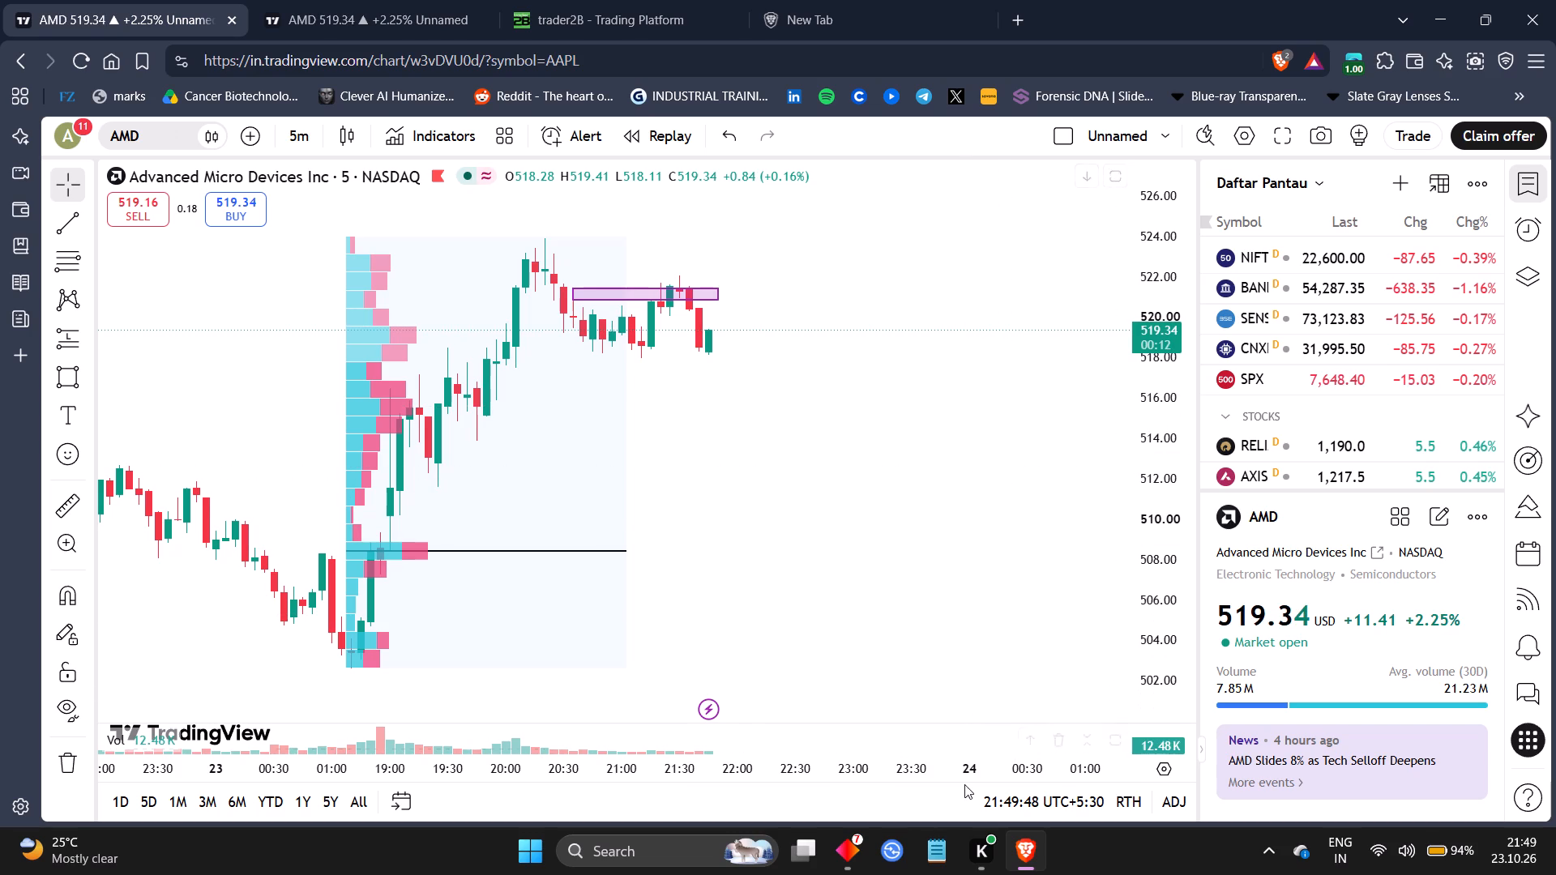
{"action": "left_click_drag", "start_coordinate": [964, 784], "coordinate": [966, 775]}
{"action": "left_click_drag", "start_coordinate": [966, 775], "coordinate": [903, 772]}
{"action": "left_click_drag", "start_coordinate": [692, 536], "coordinate": [920, 494]}
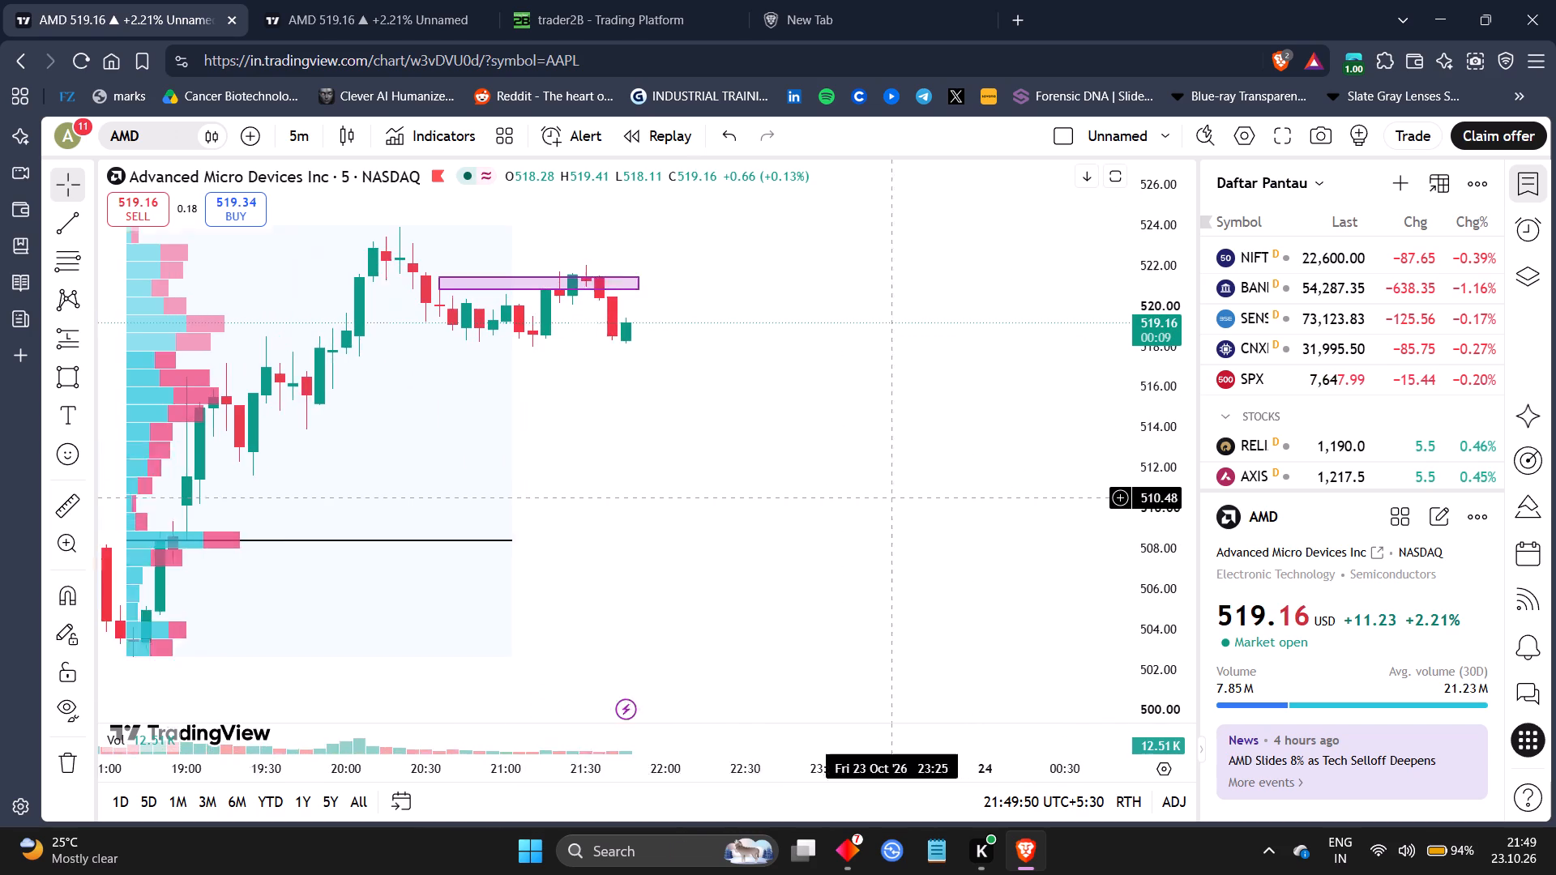
{"action": "left_click_drag", "start_coordinate": [920, 494], "coordinate": [926, 495]}
{"action": "left_click_drag", "start_coordinate": [785, 482], "coordinate": [1027, 393]}
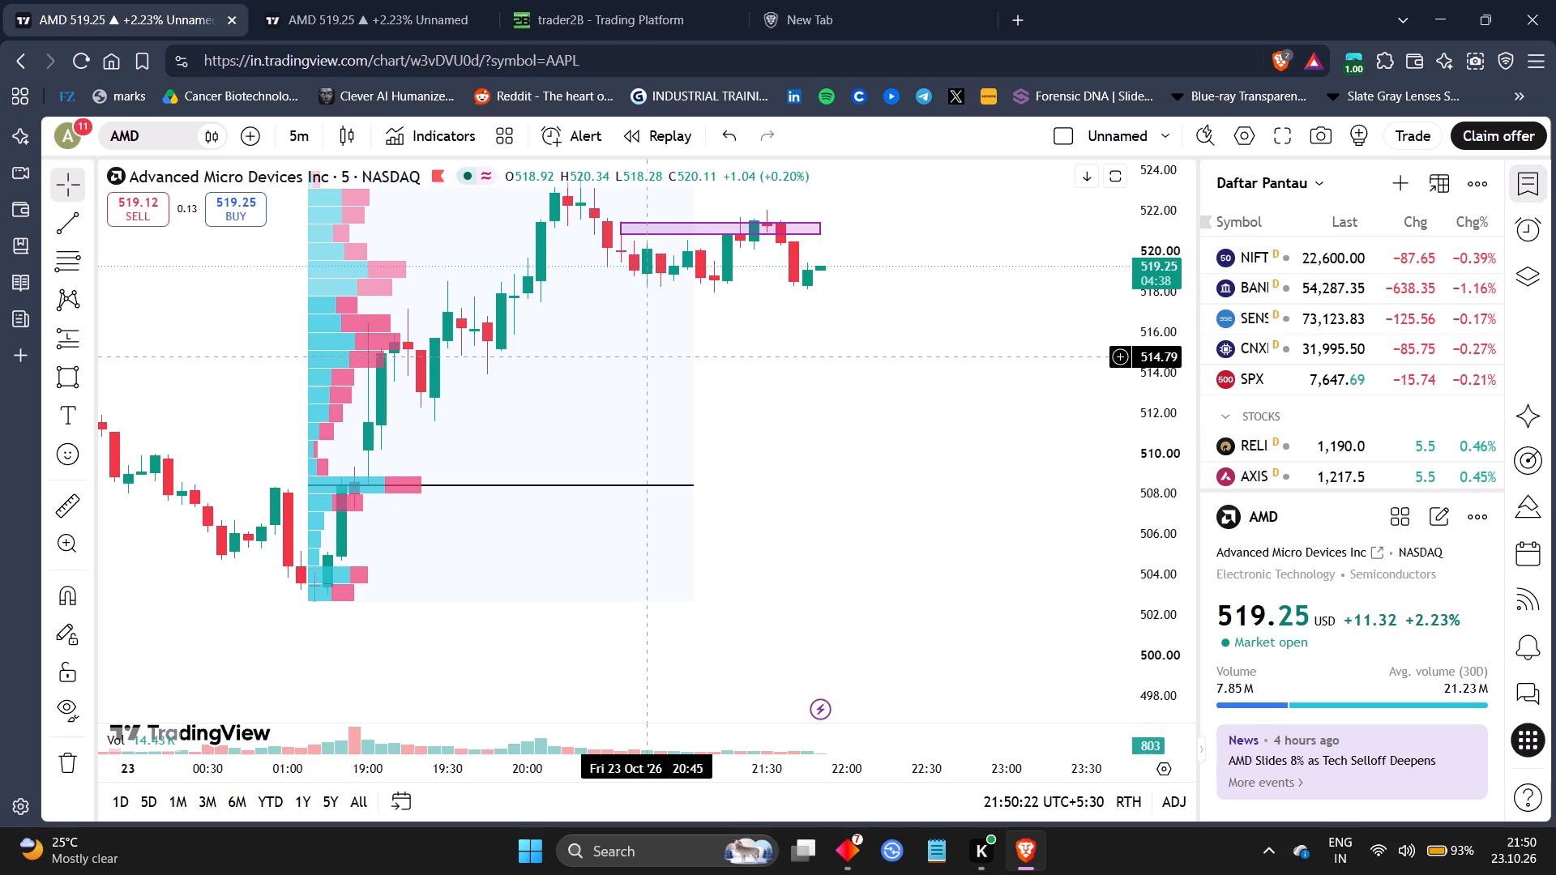
Switch back to trader2B and examine AMD's newest 1-minute candles up close against the short's entry line.
{"action": "left_click", "coordinate": [712, 0]}
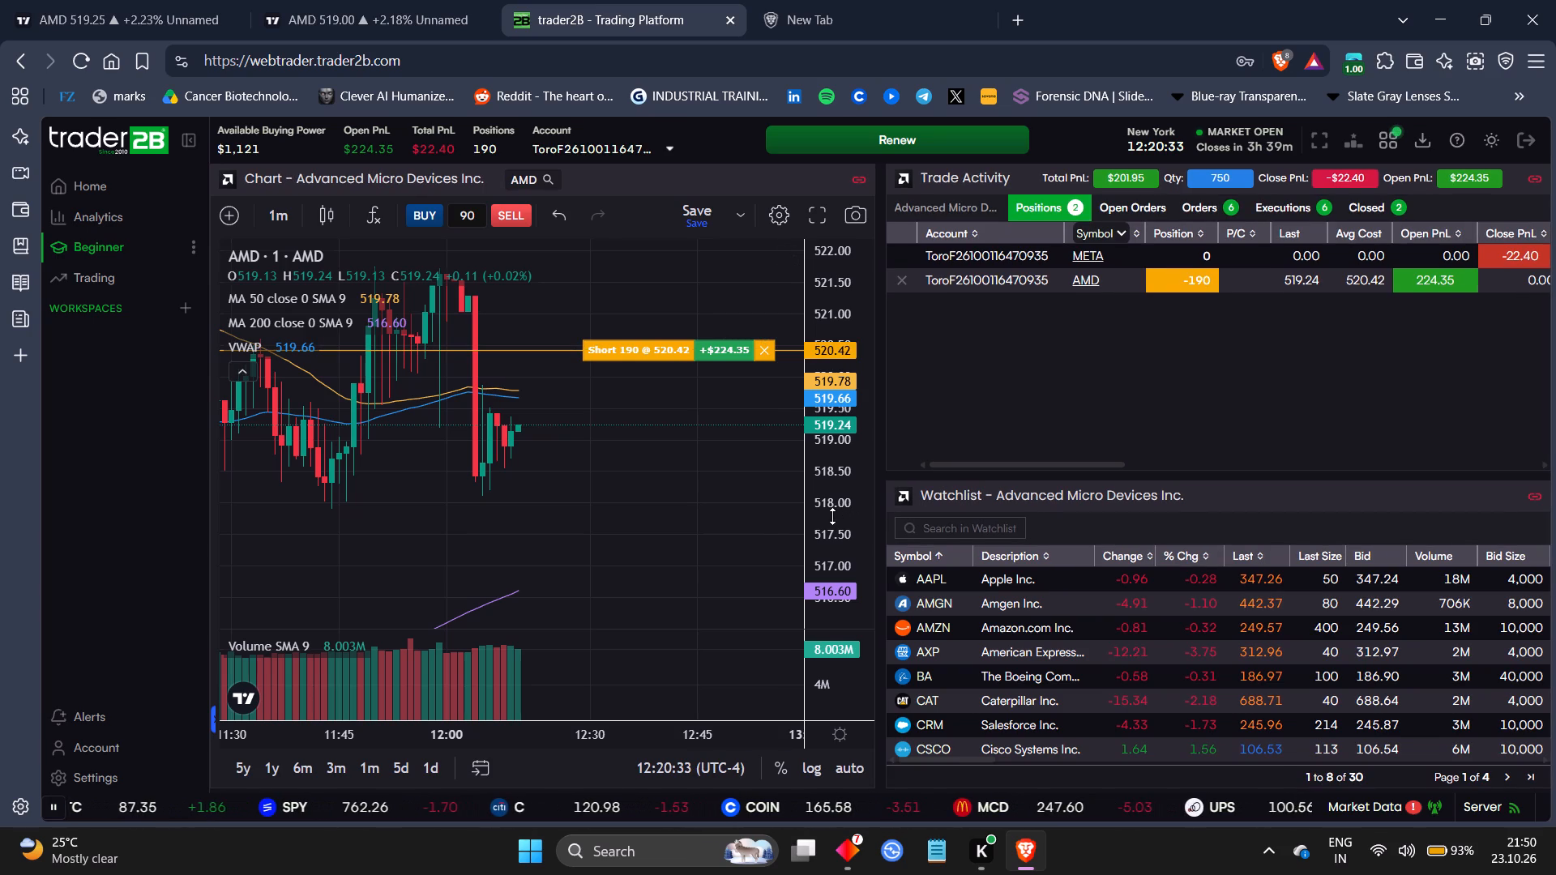
{"action": "left_click_drag", "start_coordinate": [832, 516], "coordinate": [856, 297]}
{"action": "left_click_drag", "start_coordinate": [736, 736], "coordinate": [594, 735]}
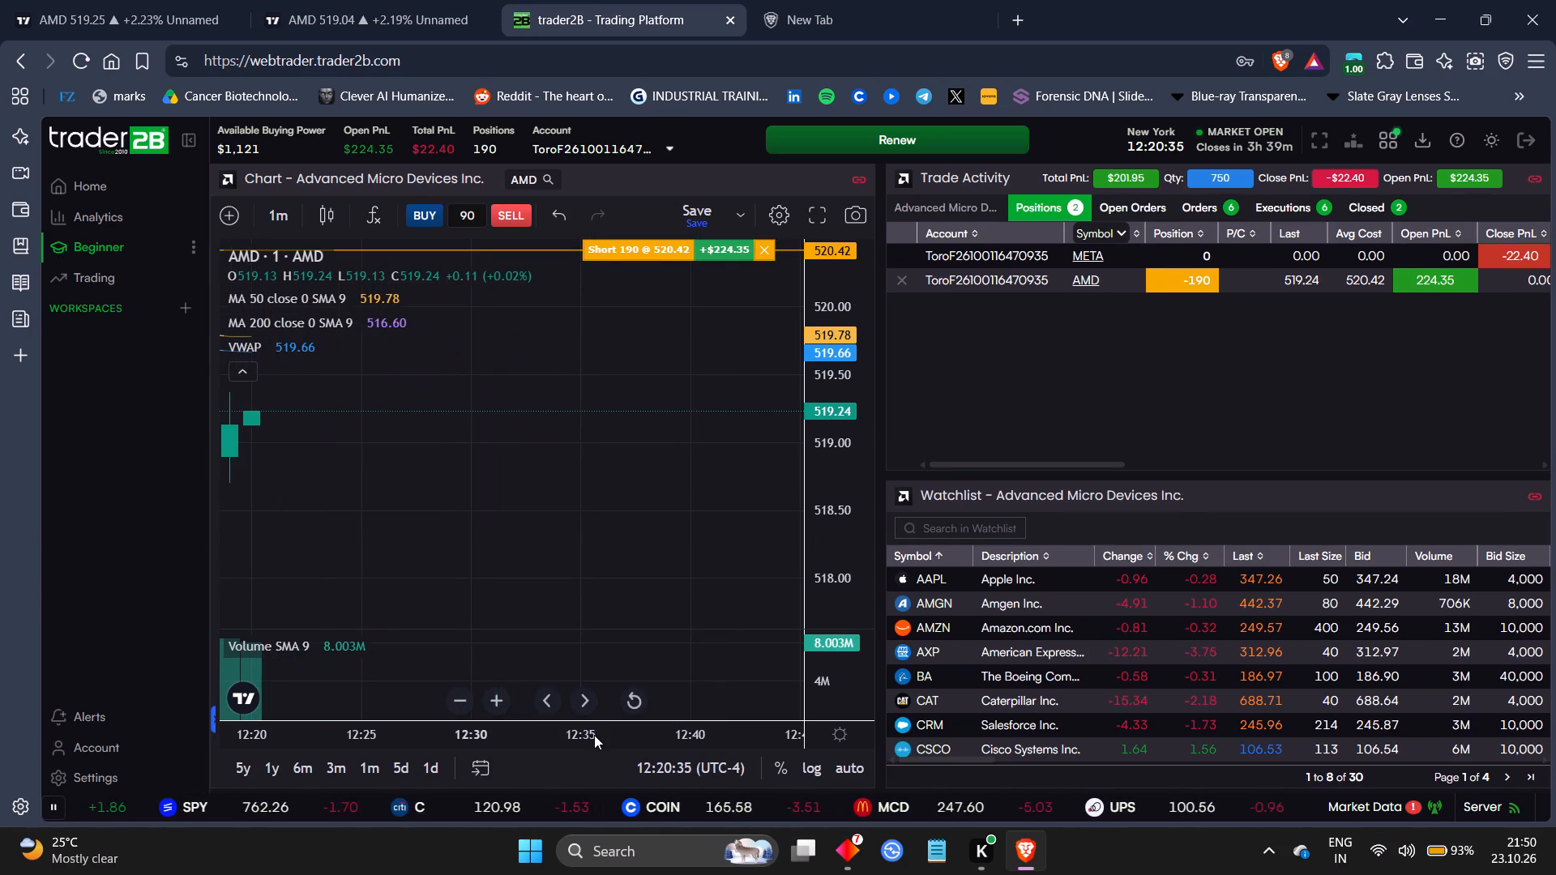
{"action": "left_click_drag", "start_coordinate": [551, 519], "coordinate": [950, 564]}
{"action": "left_click_drag", "start_coordinate": [807, 354], "coordinate": [844, 520]}
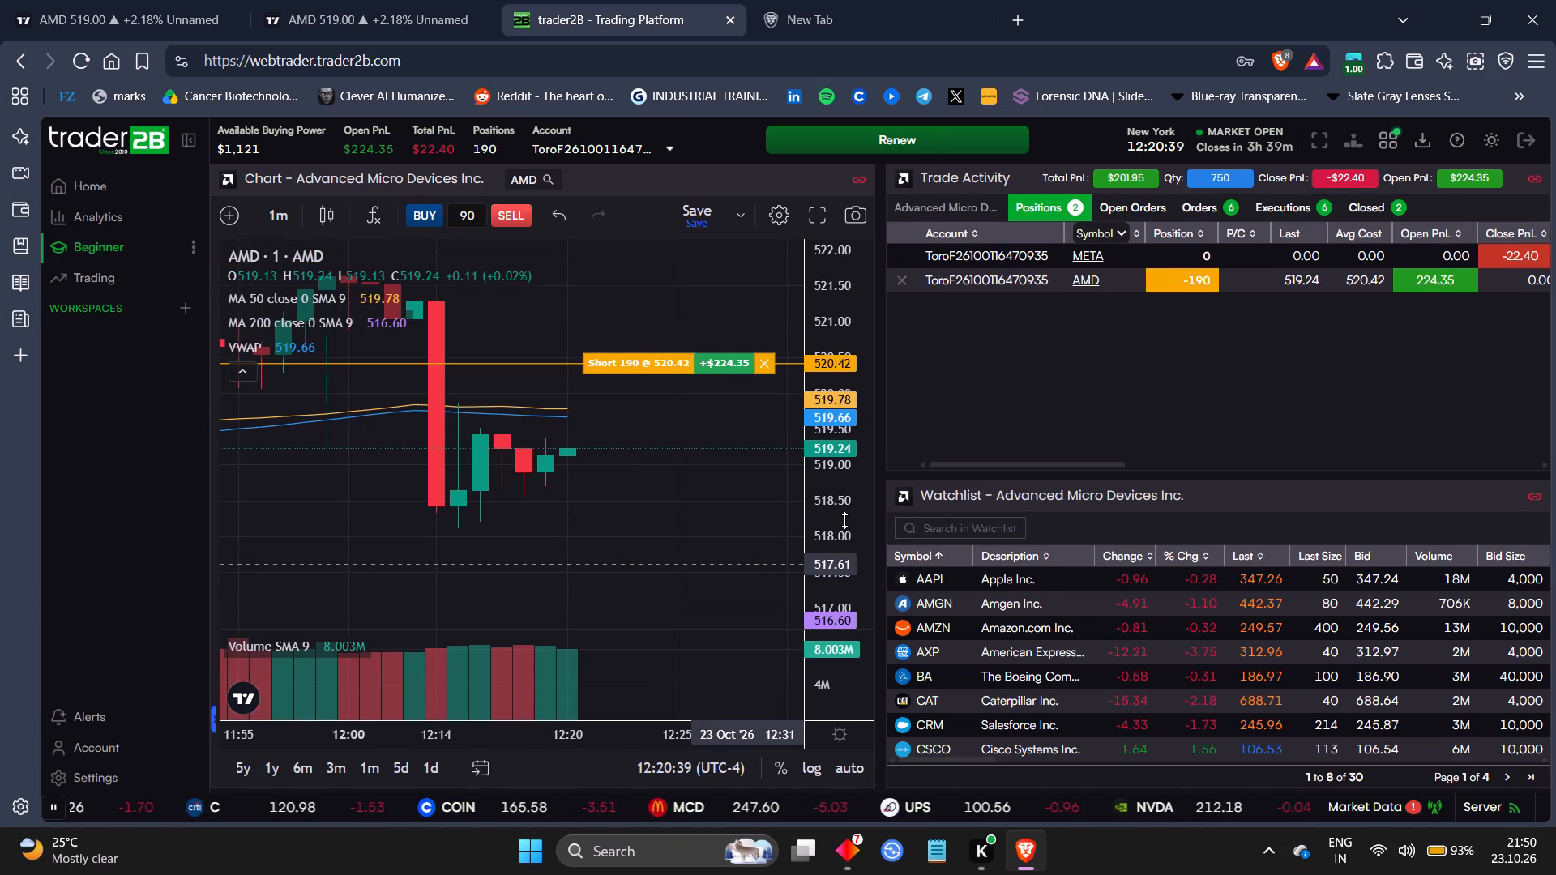
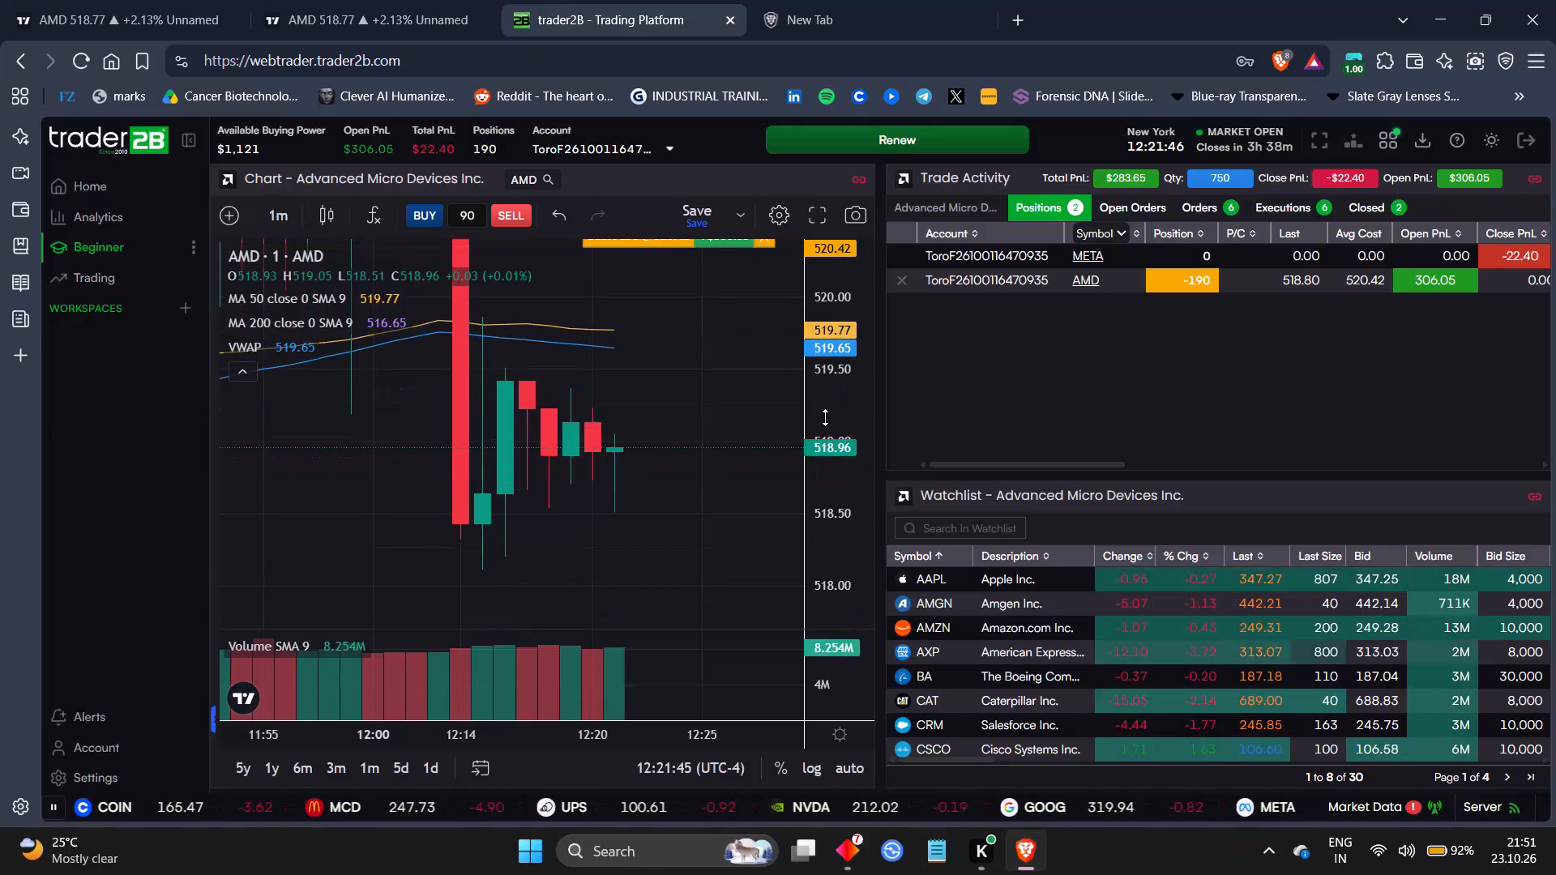
Examine AMD's newest 1-minute candles against the 50 and 200 moving averages, VWAP and the short's entry line.
{"action": "left_click_drag", "start_coordinate": [825, 417], "coordinate": [817, 580]}
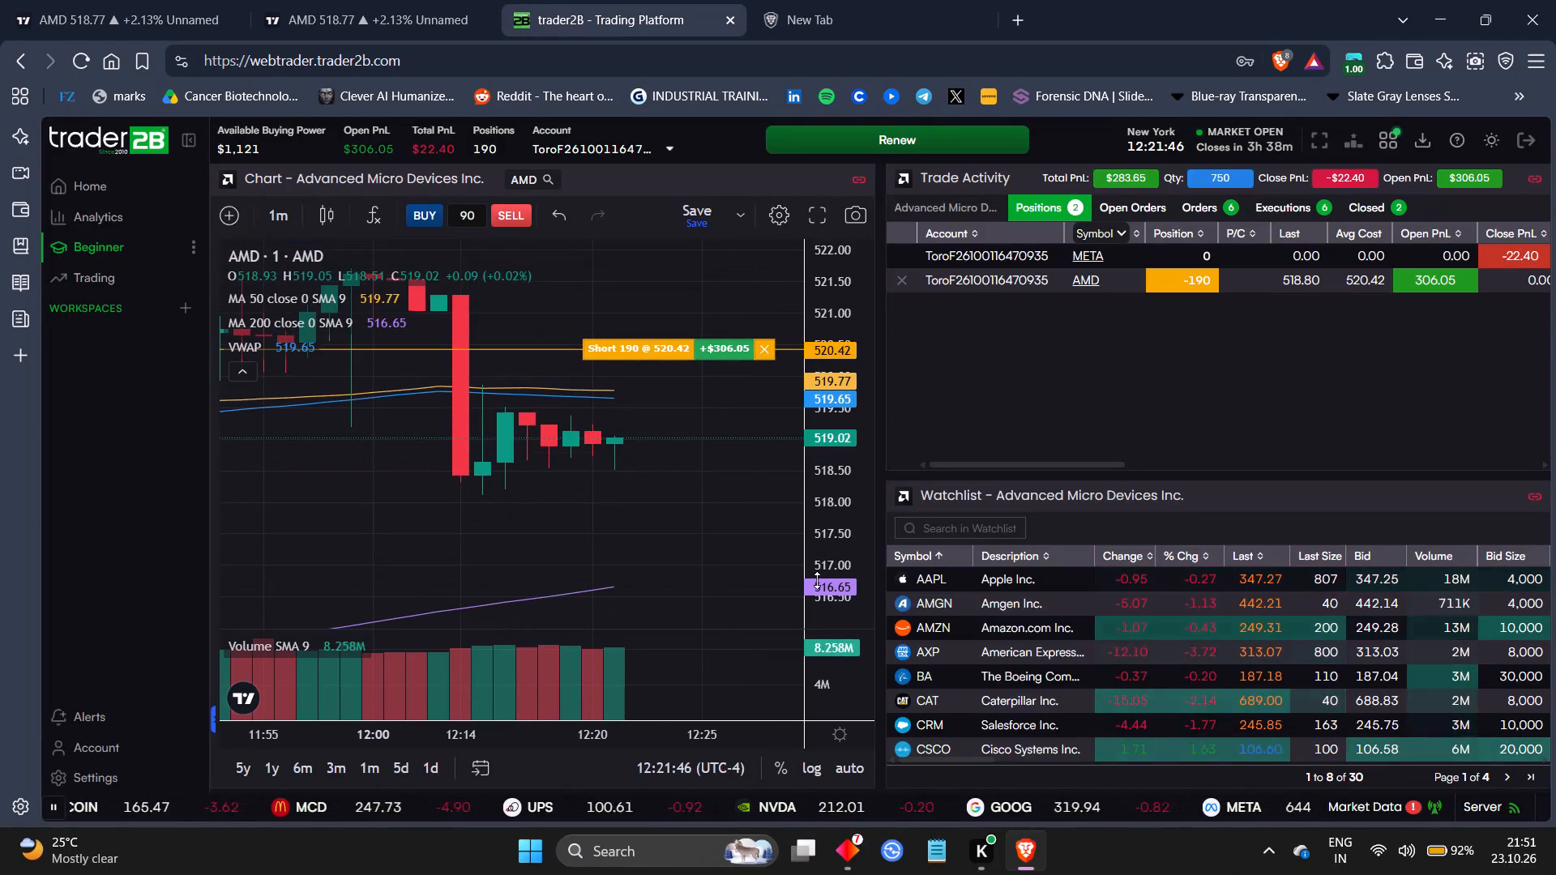
{"action": "left_click_drag", "start_coordinate": [722, 550], "coordinate": [697, 467]}
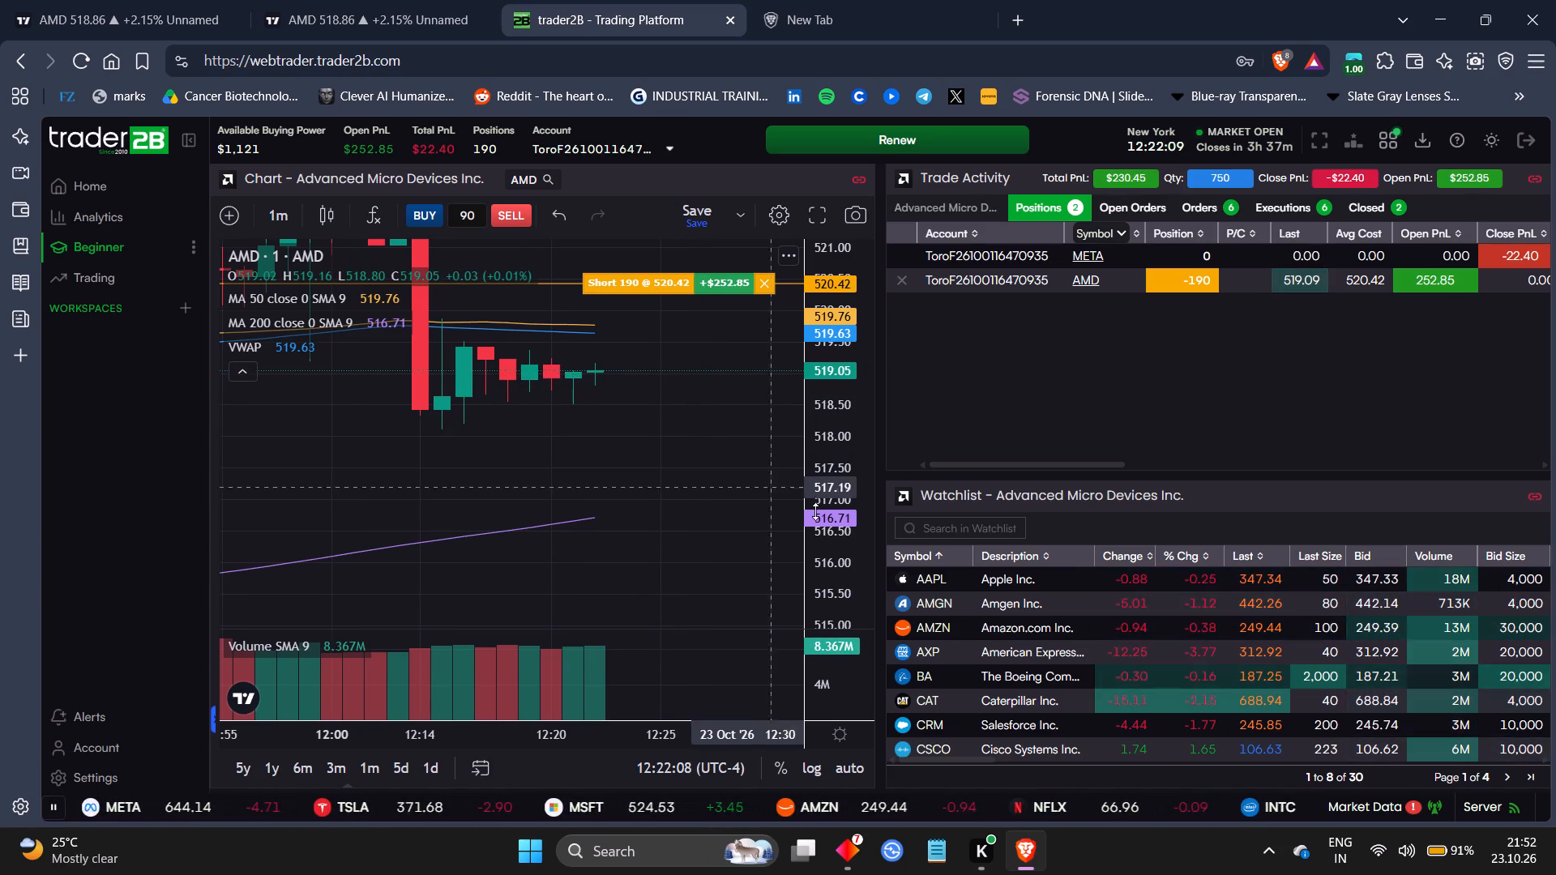
{"action": "left_click_drag", "start_coordinate": [826, 405], "coordinate": [773, 30]}
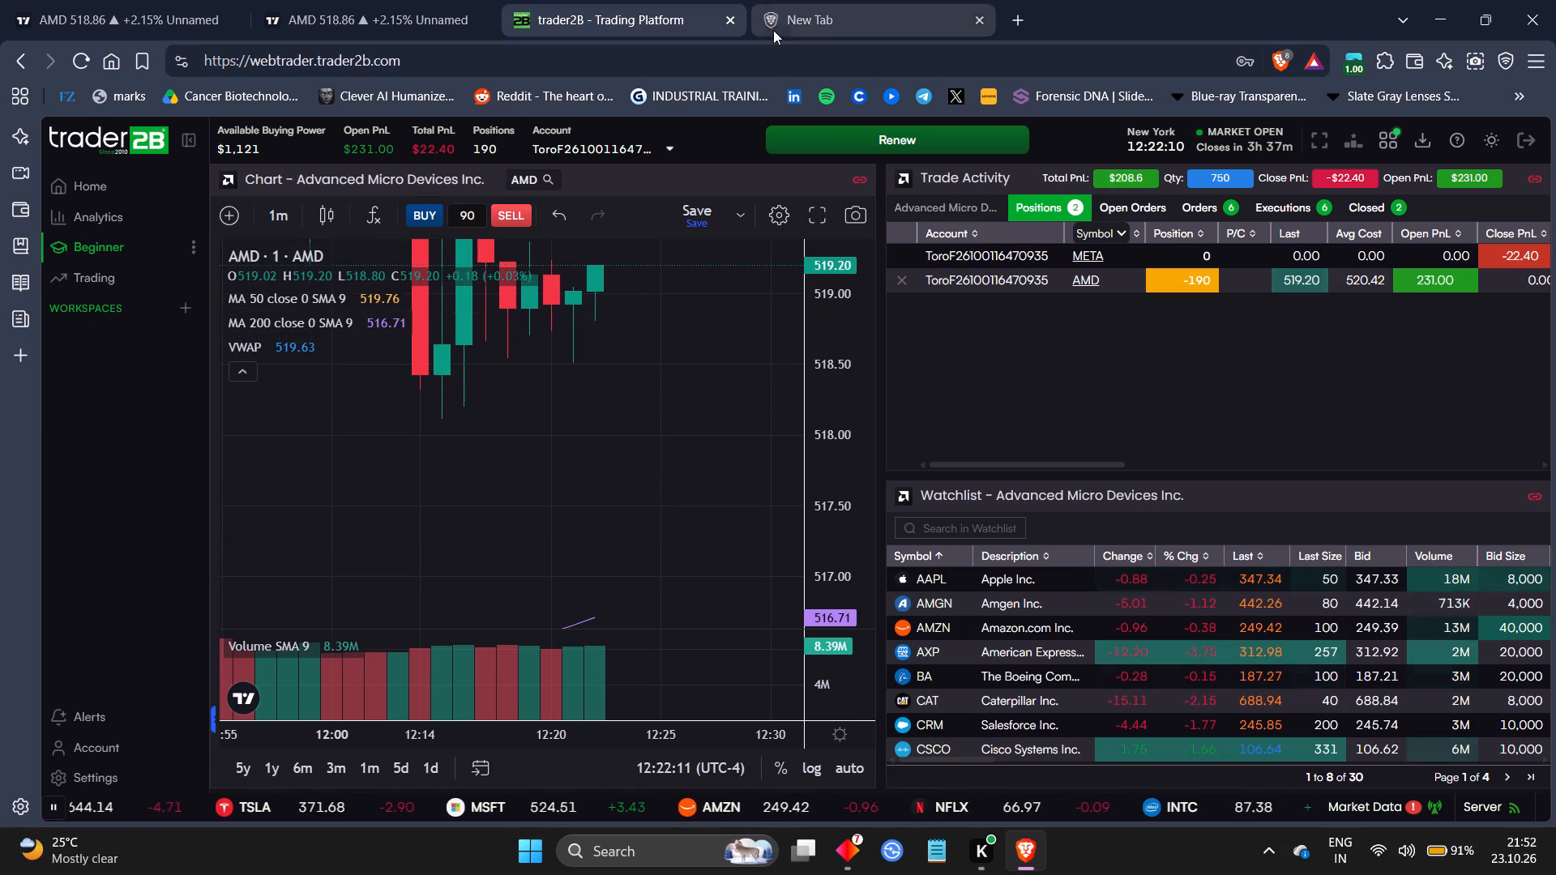
{"action": "left_click_drag", "start_coordinate": [634, 369], "coordinate": [651, 619]}
{"action": "left_click_drag", "start_coordinate": [643, 440], "coordinate": [699, 663]}
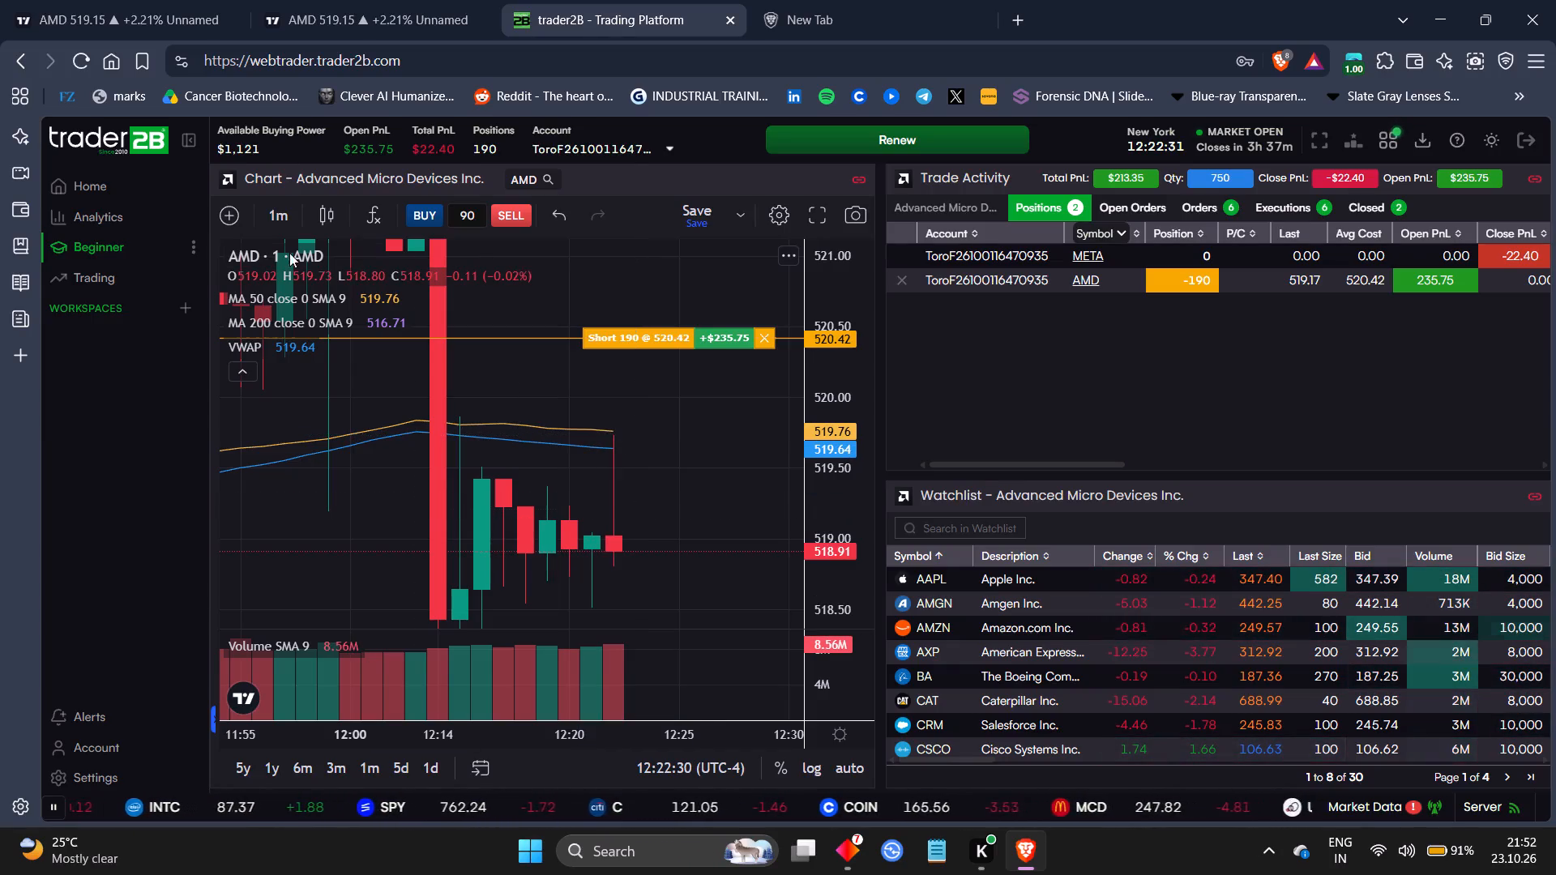
Check the account's balance and challenge goals on the Home page and return to the Beginner workspace.
{"action": "left_click", "coordinate": [137, 189]}
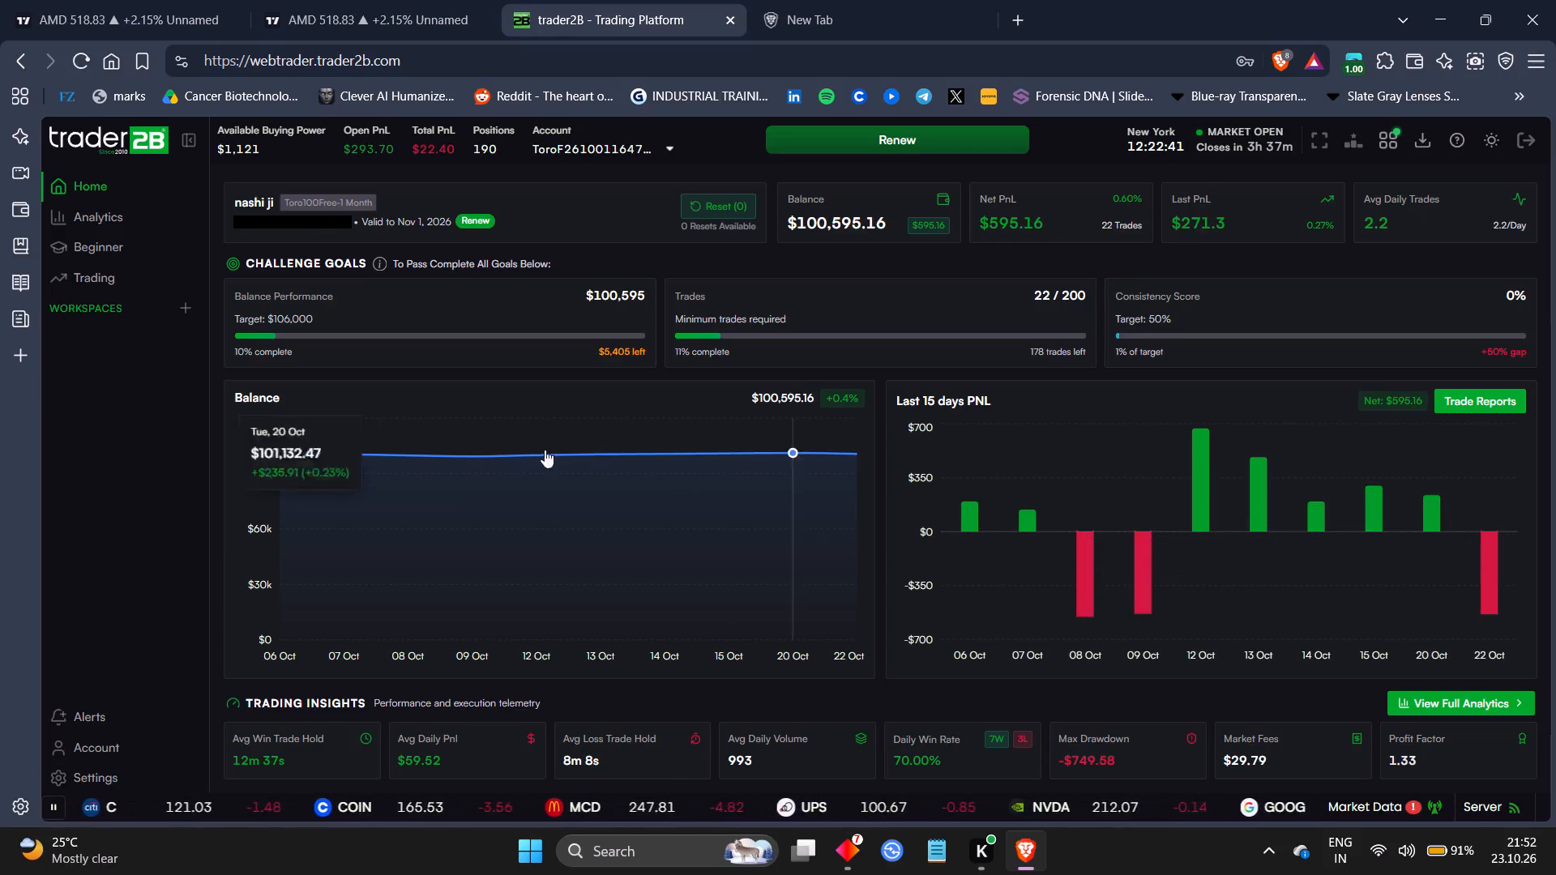
{"action": "left_click", "coordinate": [105, 247]}
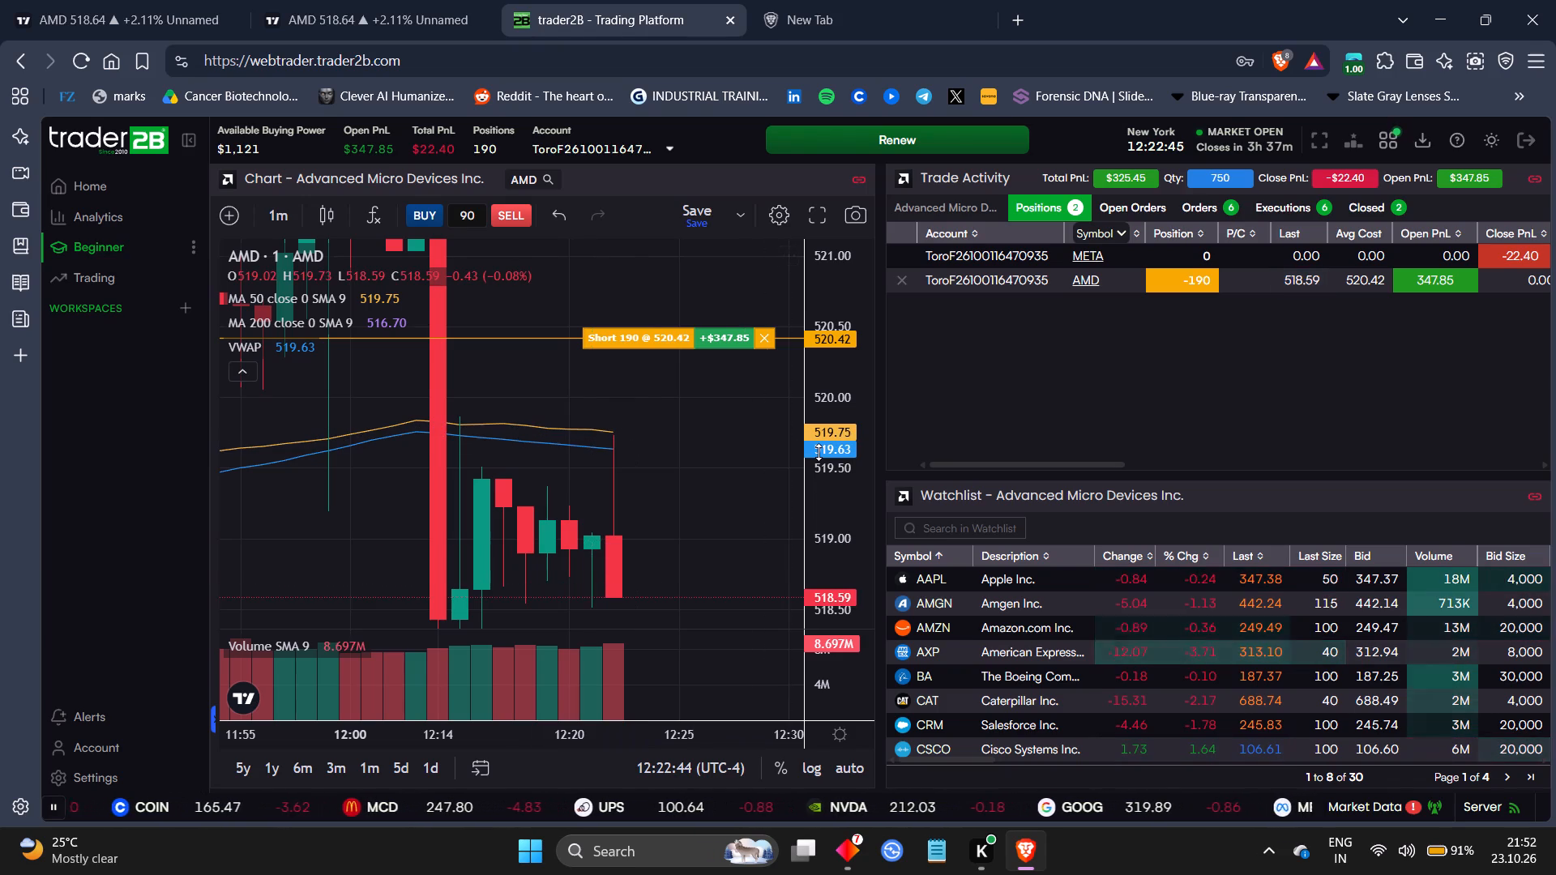
Bring up the market buy-to-close order for the 190-share AMD short.
{"action": "left_click_drag", "start_coordinate": [819, 452], "coordinate": [822, 537]}
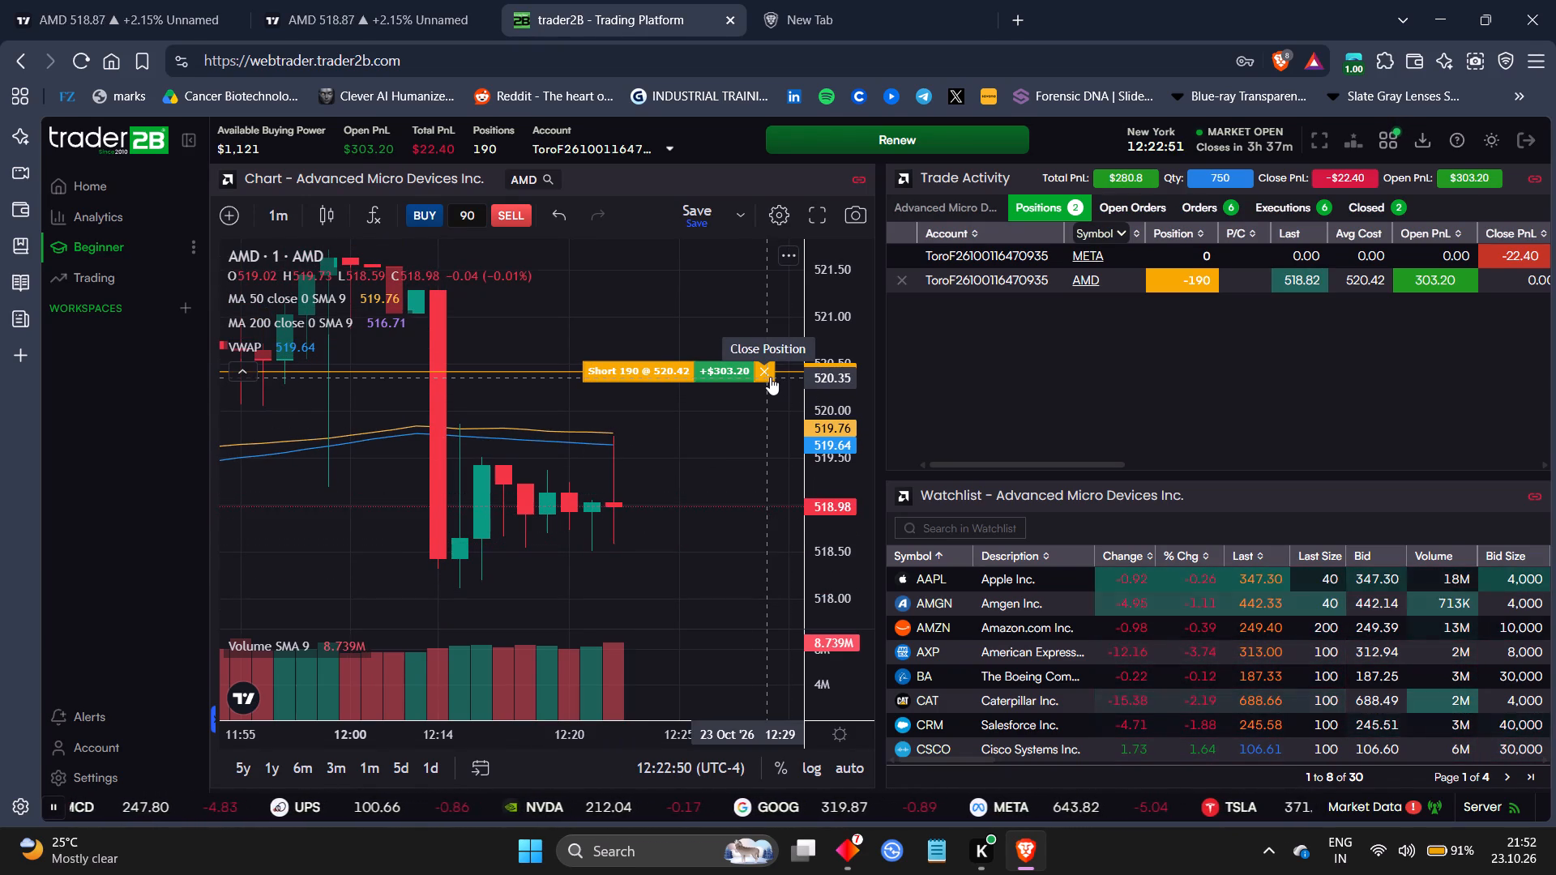
{"action": "left_click", "coordinate": [770, 377]}
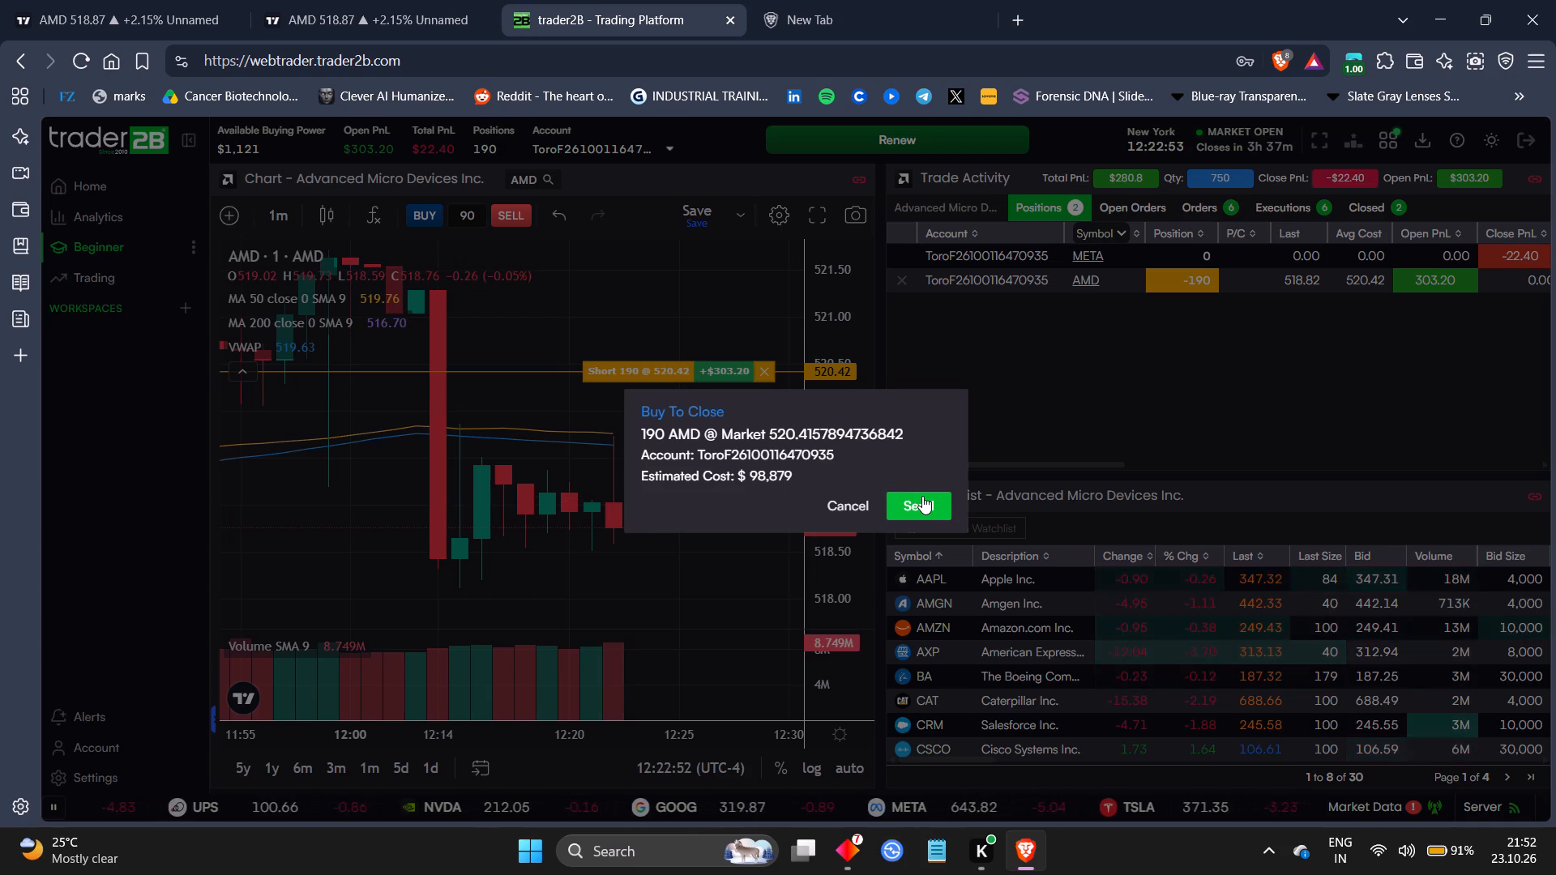
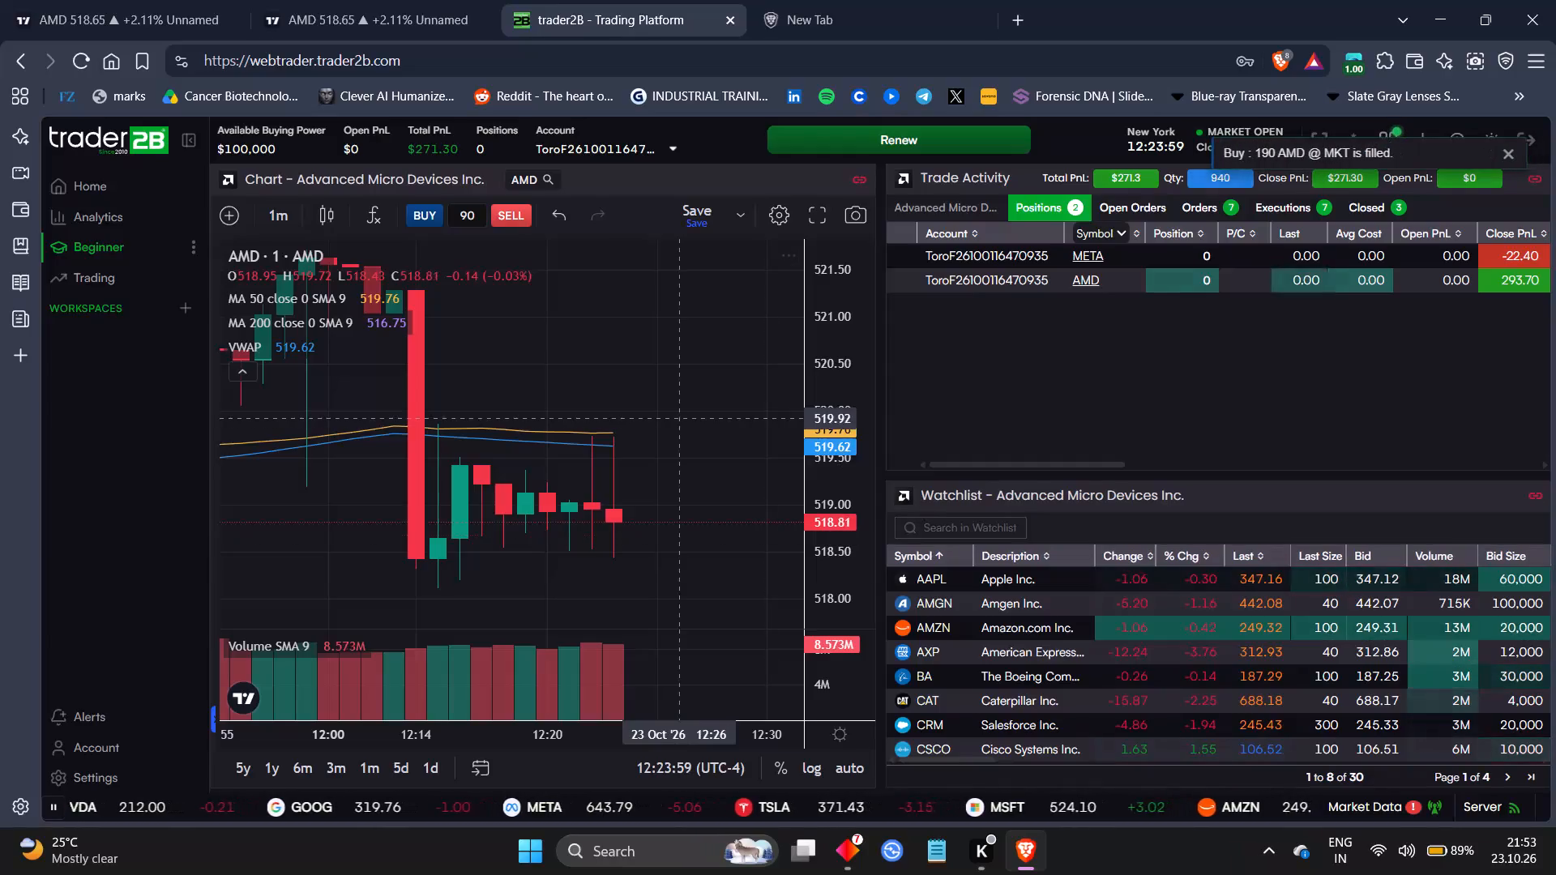
Check the account's balance, challenge goals and daily PnL on the Home page.
{"action": "left_click", "coordinate": [139, 190]}
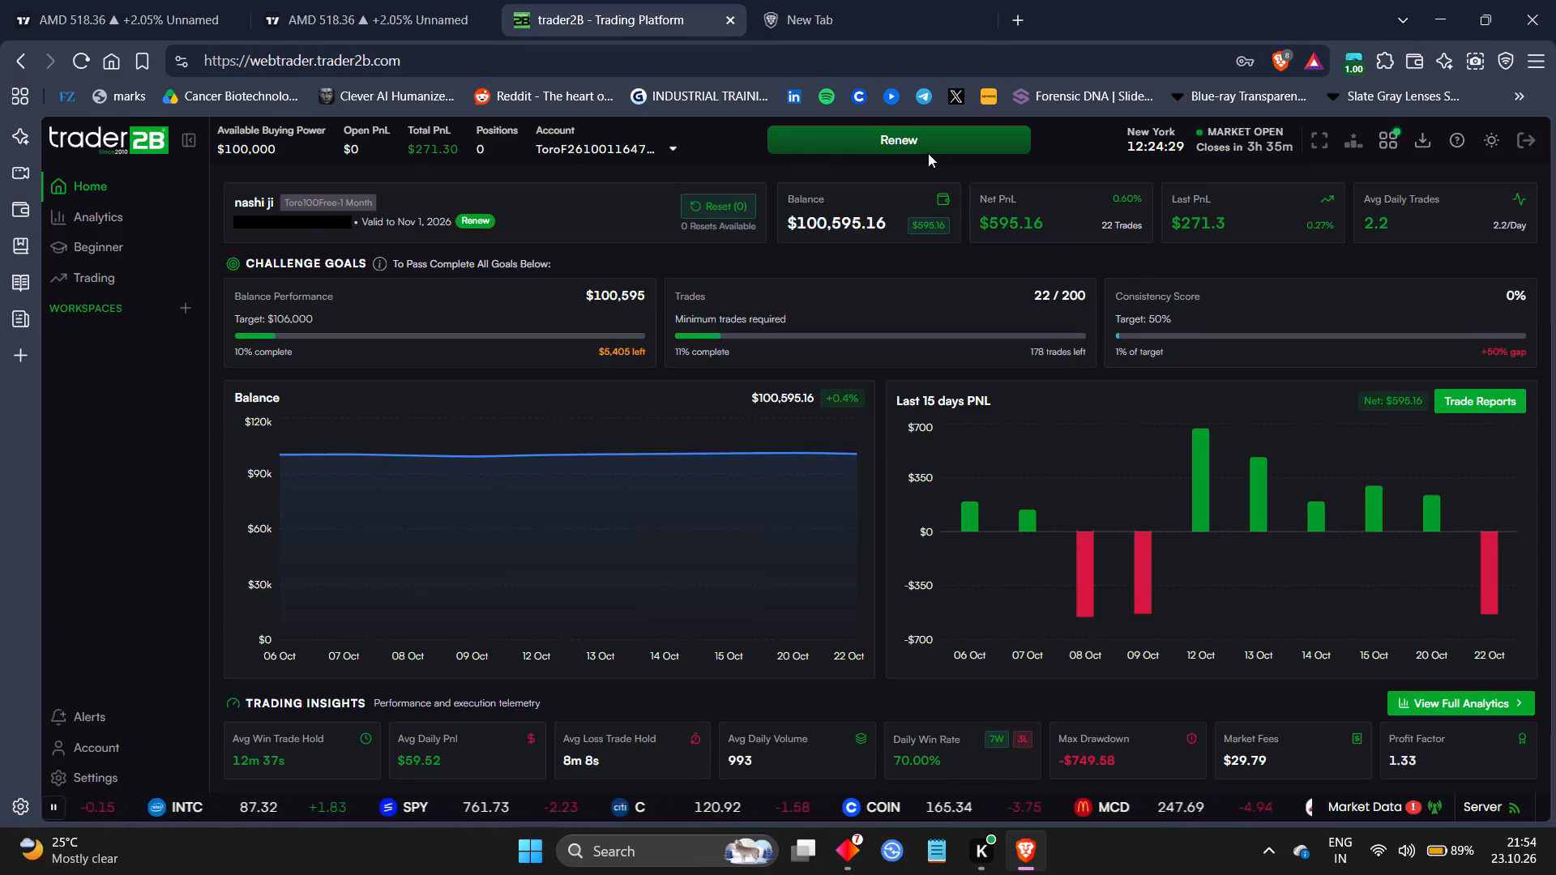
Switch to TradingView's 1-minute AMD chart and draw a horizontal ray at 517.94 along the recent lows, starting from the 19:54 candle.
{"action": "left_click", "coordinate": [378, 0]}
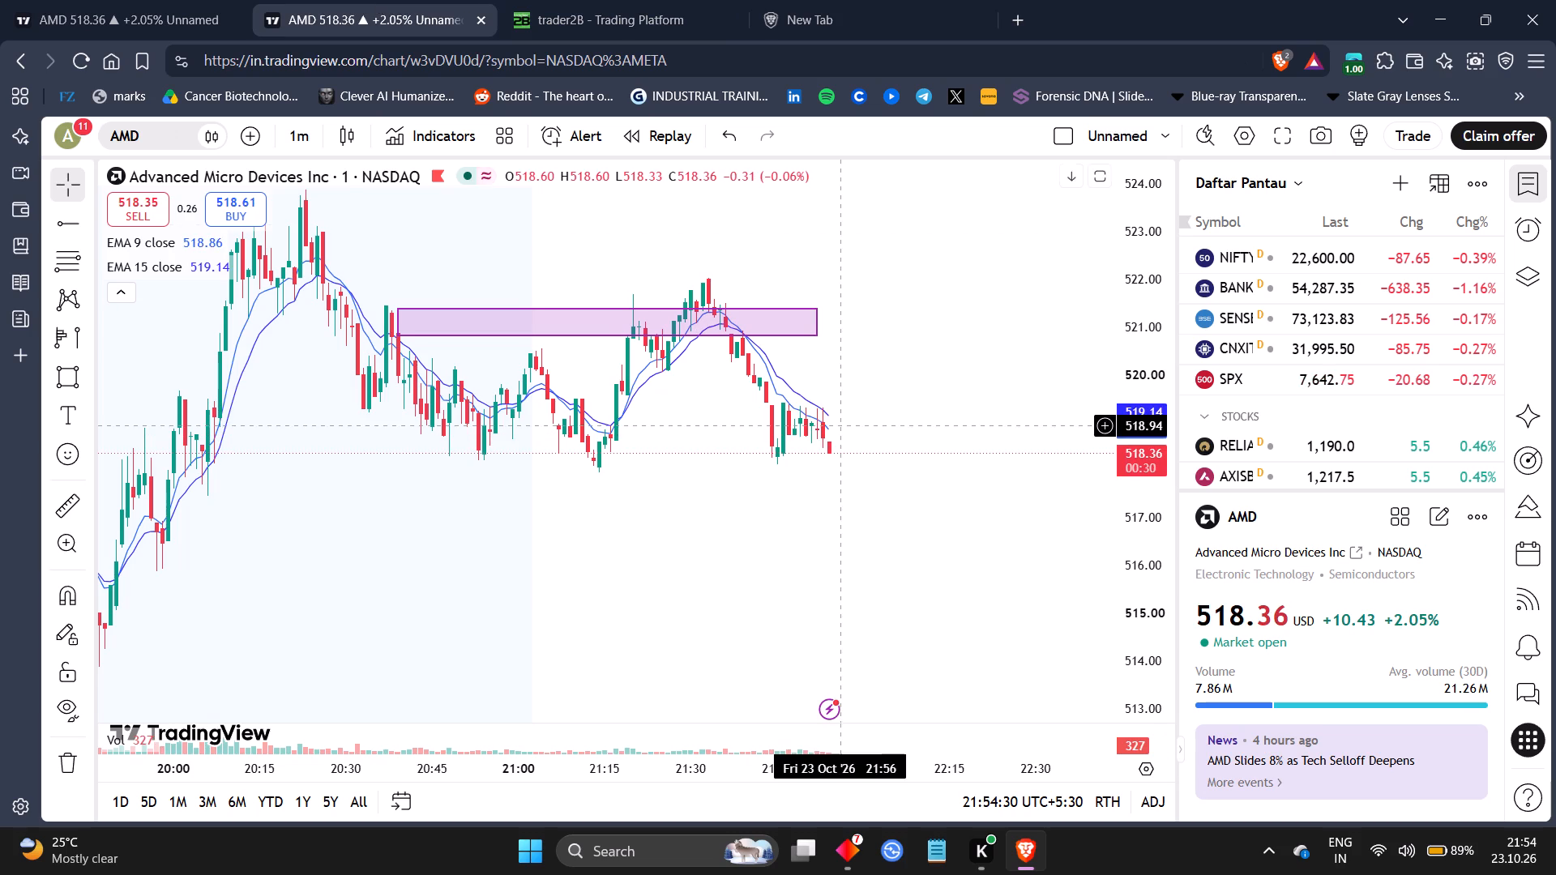
{"action": "left_click_drag", "start_coordinate": [839, 425], "coordinate": [759, 345]}
{"action": "left_click_drag", "start_coordinate": [507, 392], "coordinate": [656, 373]}
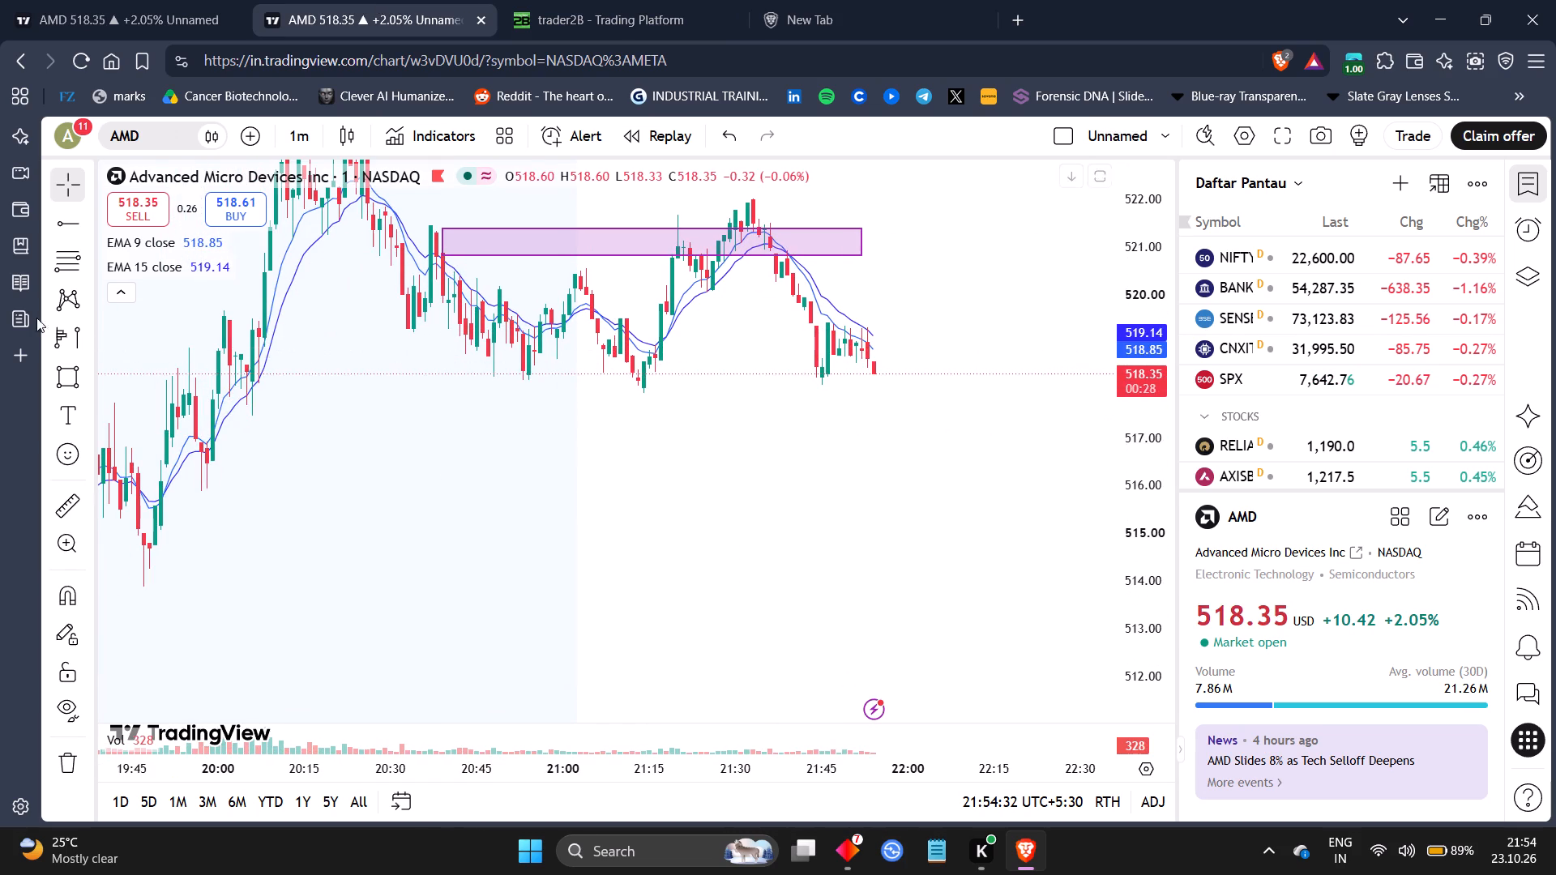
{"action": "left_click", "coordinate": [67, 224]}
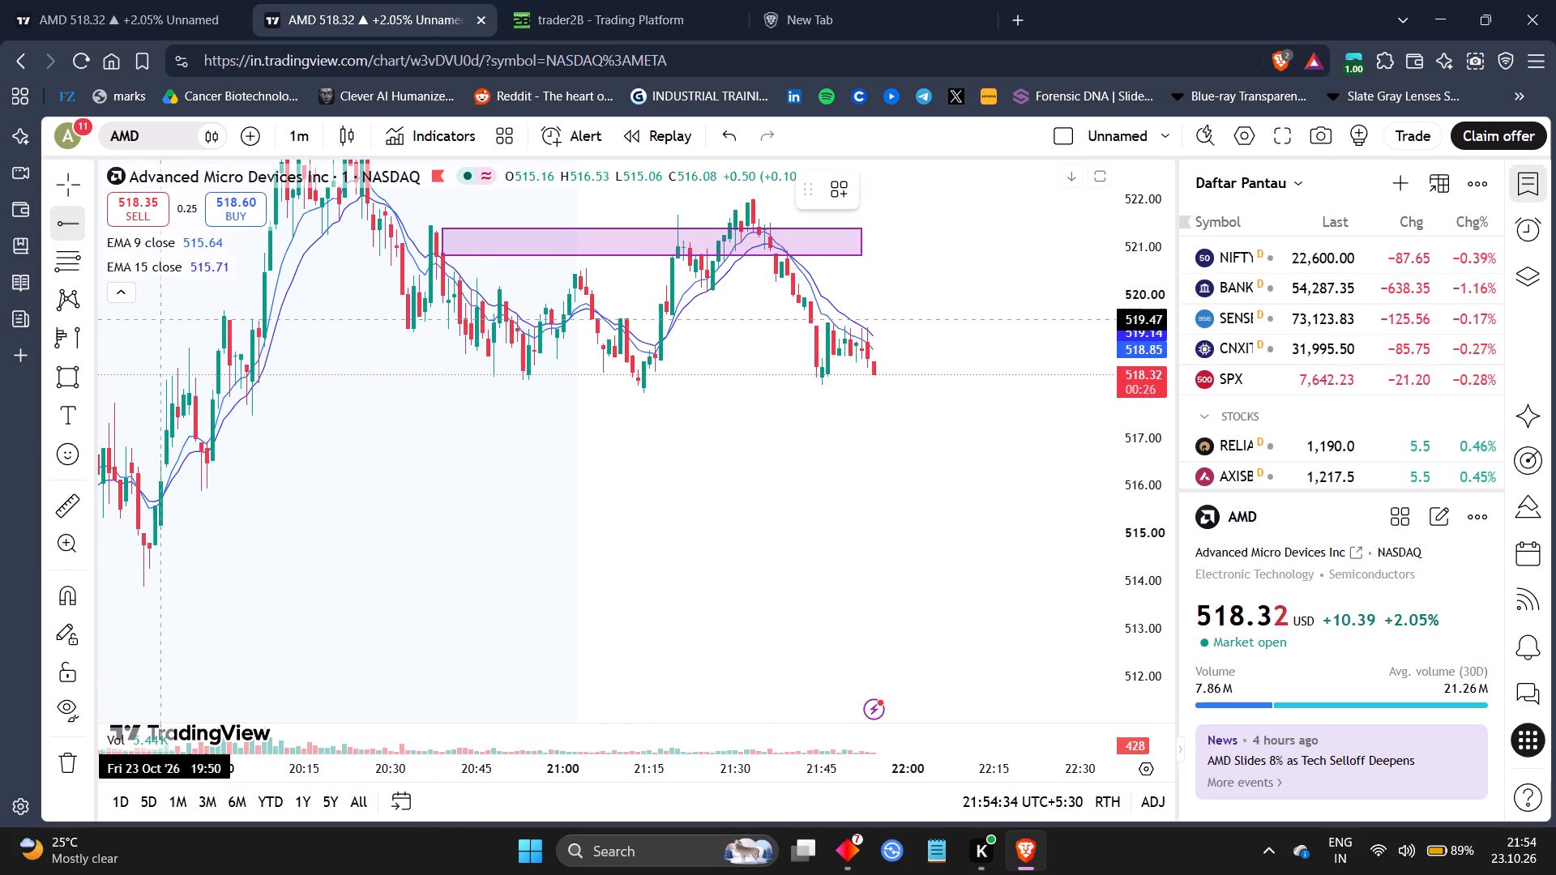
{"action": "left_click", "coordinate": [184, 392]}
{"action": "left_click_drag", "start_coordinate": [867, 578], "coordinate": [767, 574]}
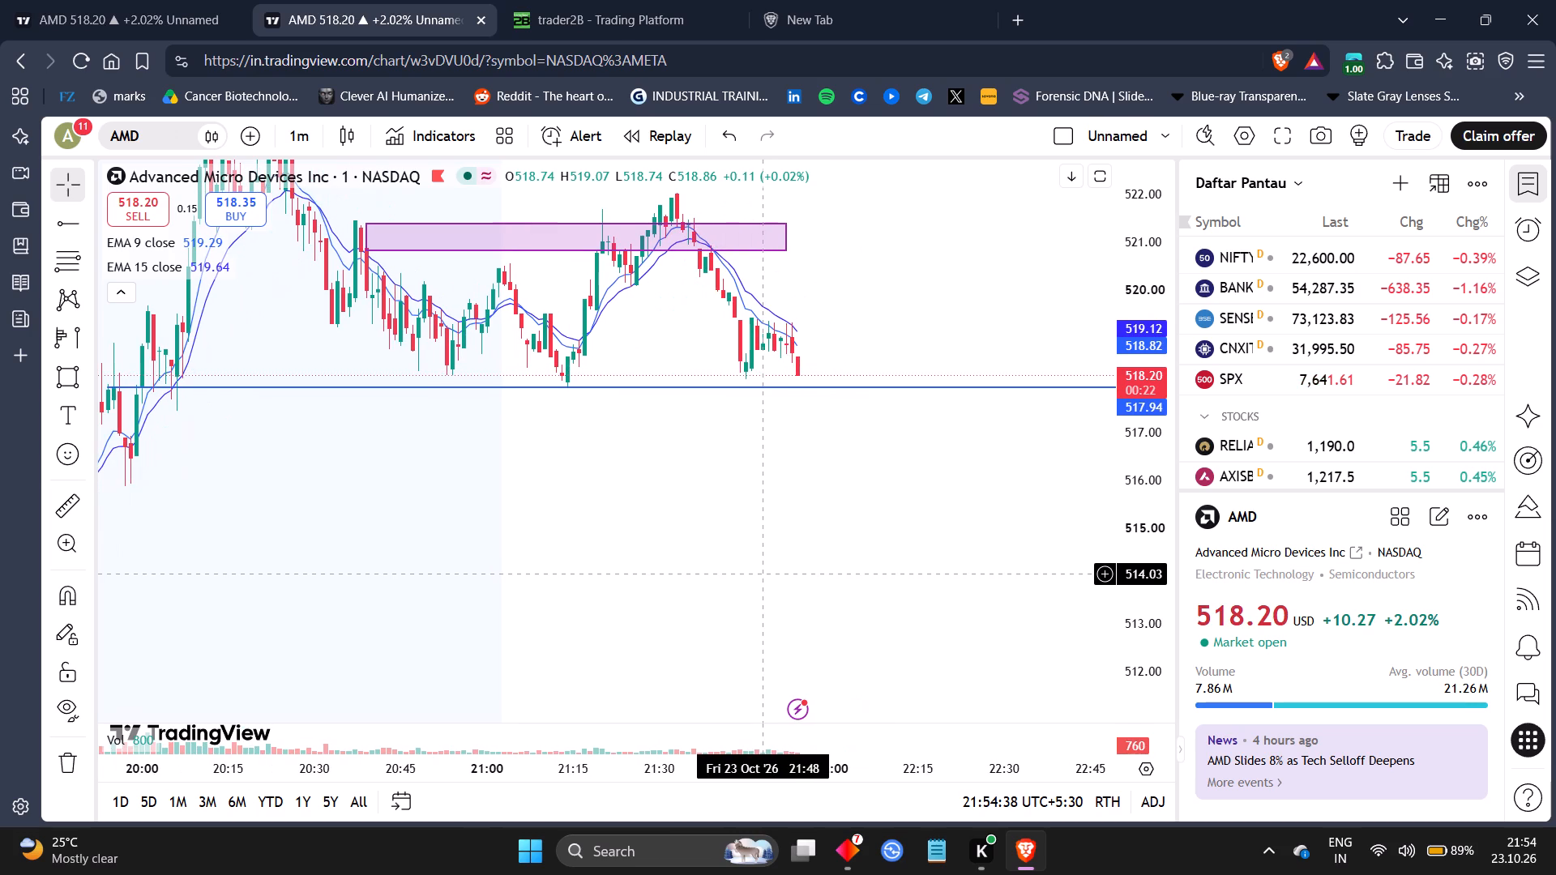
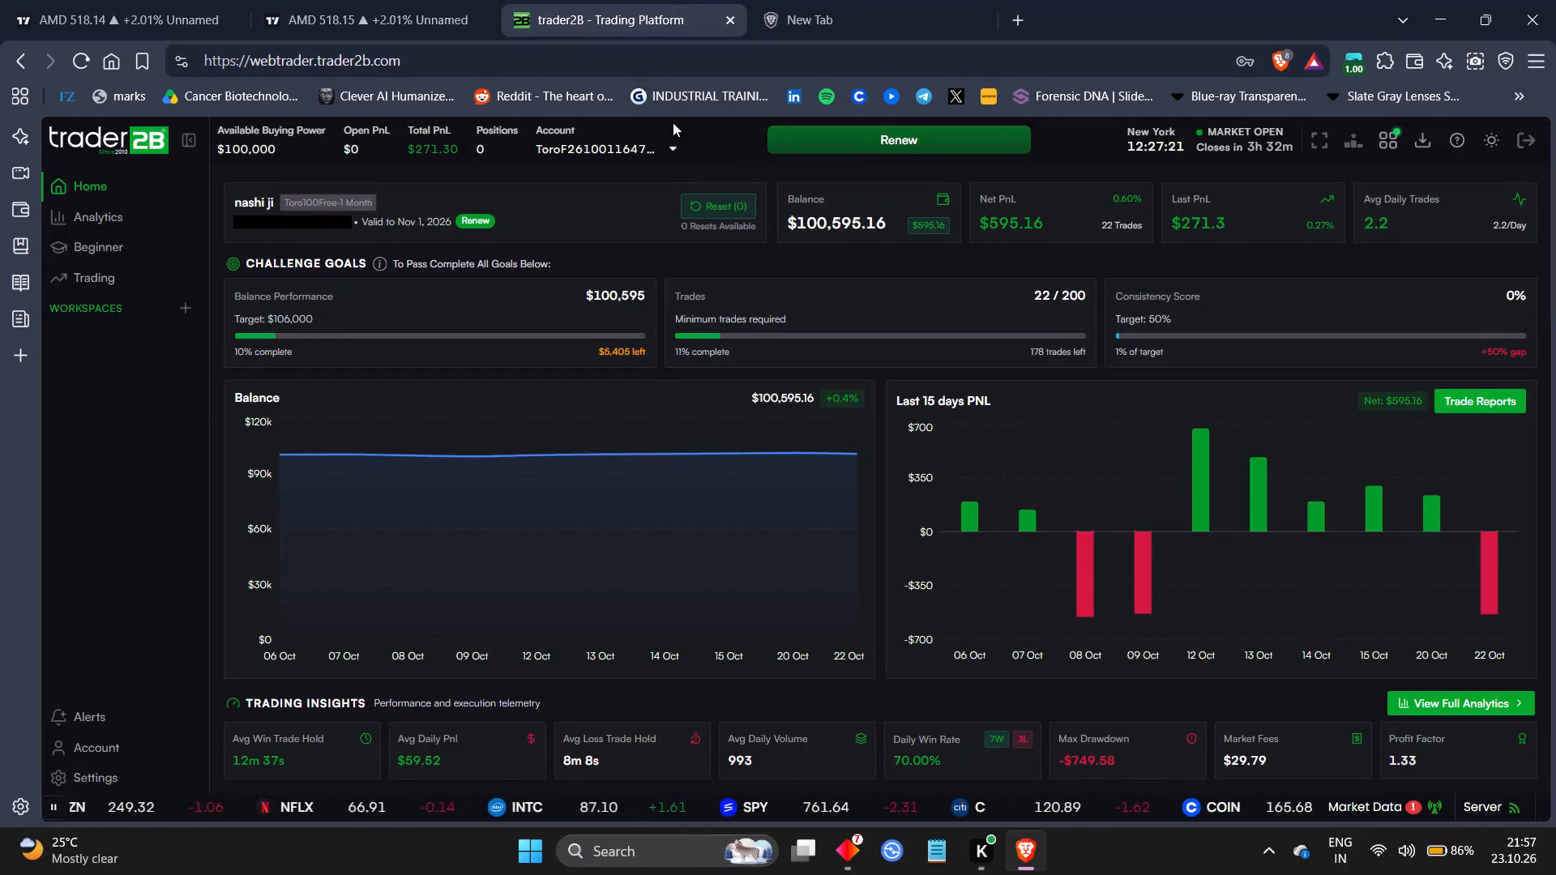
Return to trader2B's Beginner workspace and examine the latest candles on AMD's 1-minute chart.
{"action": "left_click", "coordinate": [88, 238]}
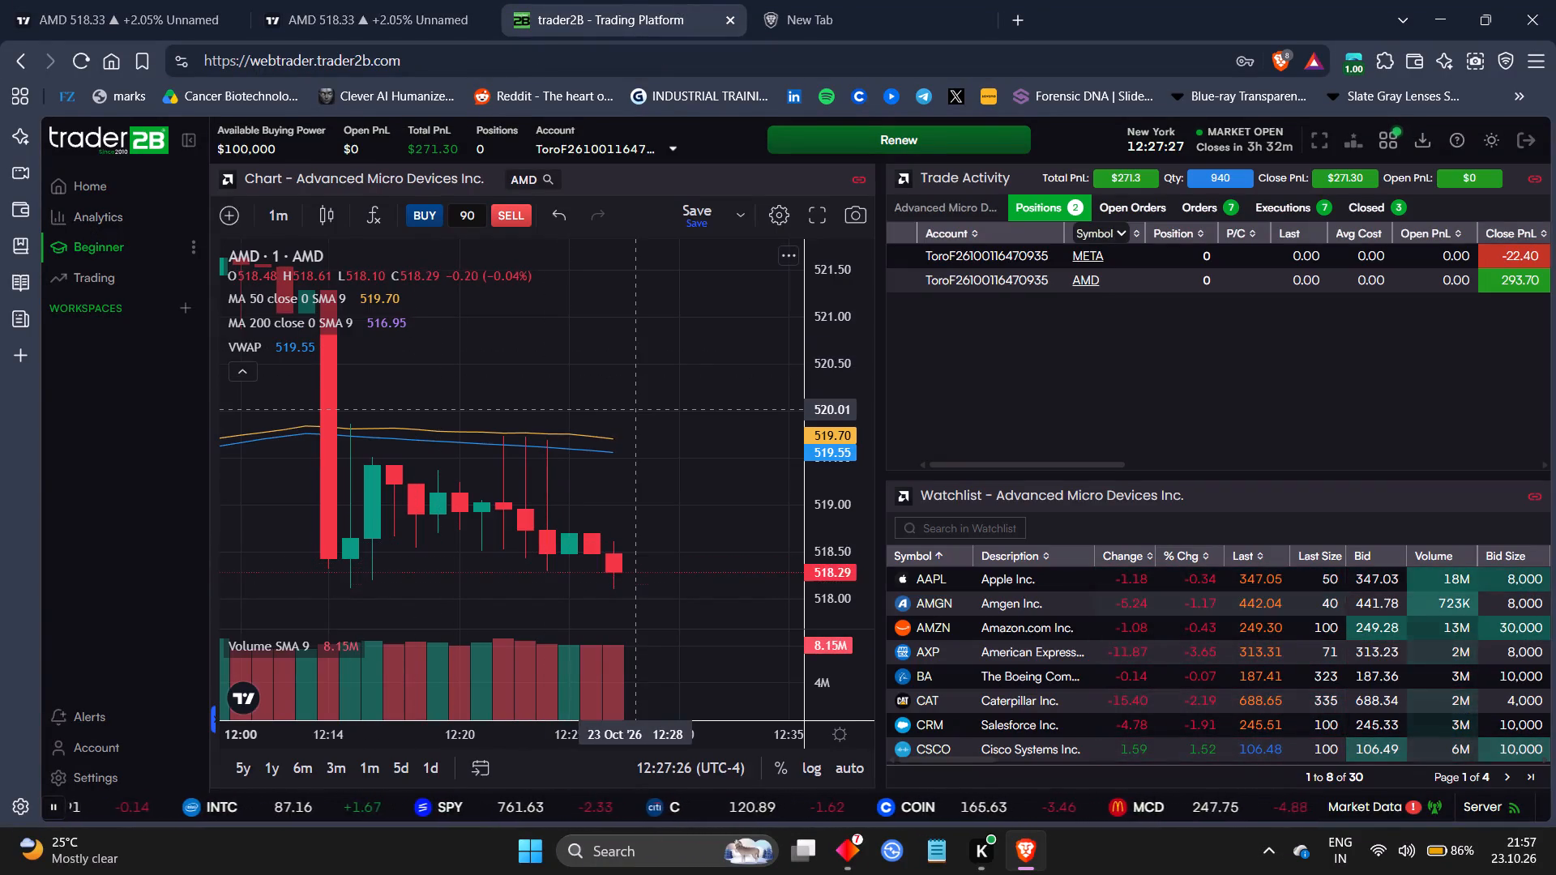
{"action": "left_click_drag", "start_coordinate": [629, 409], "coordinate": [685, 382]}
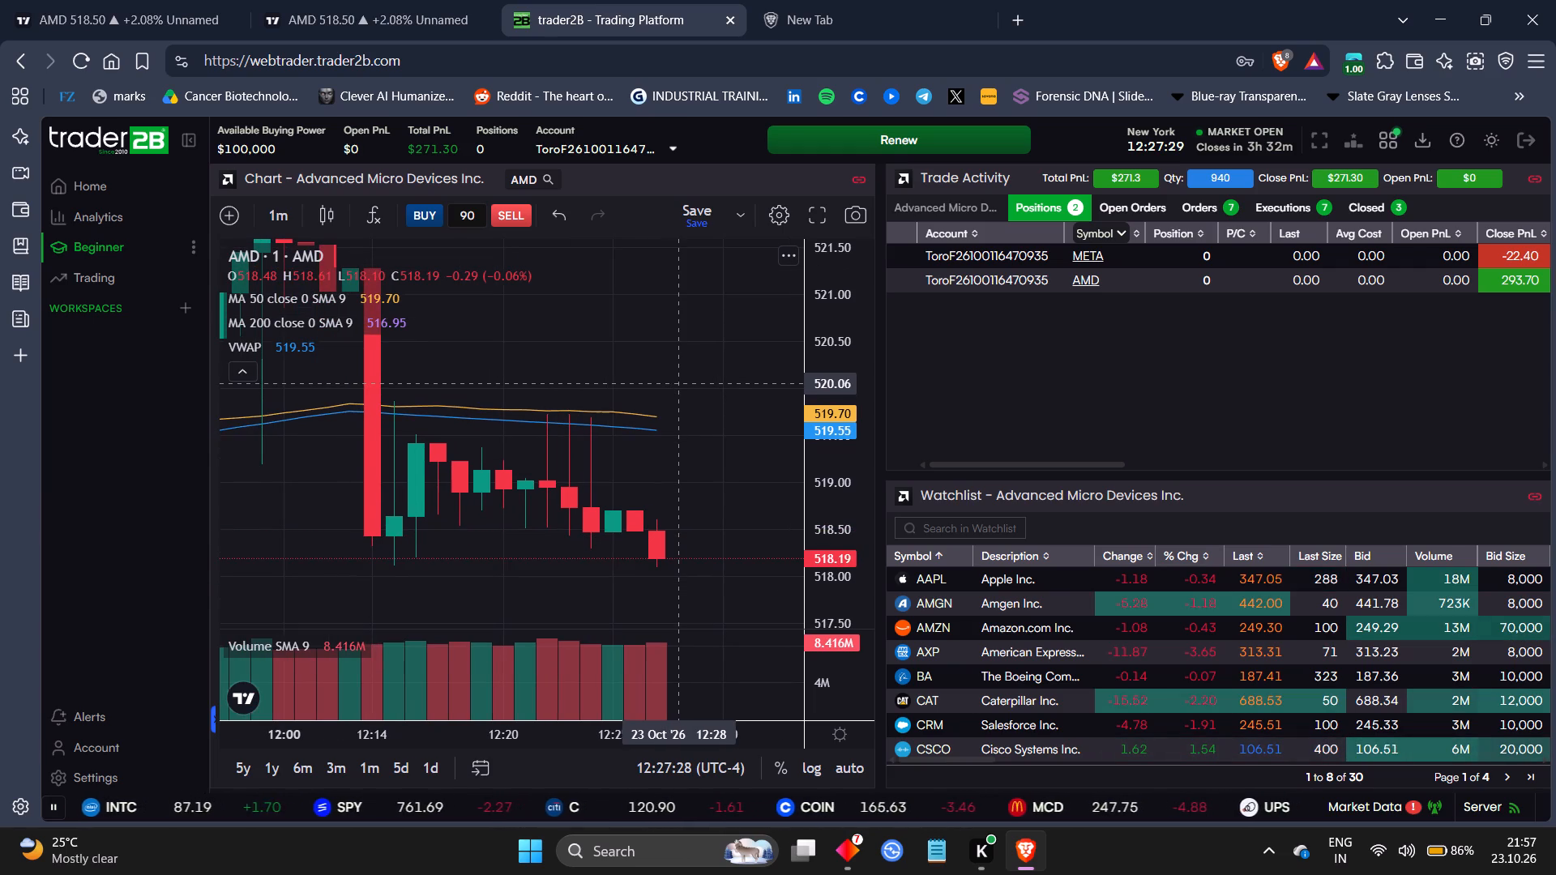
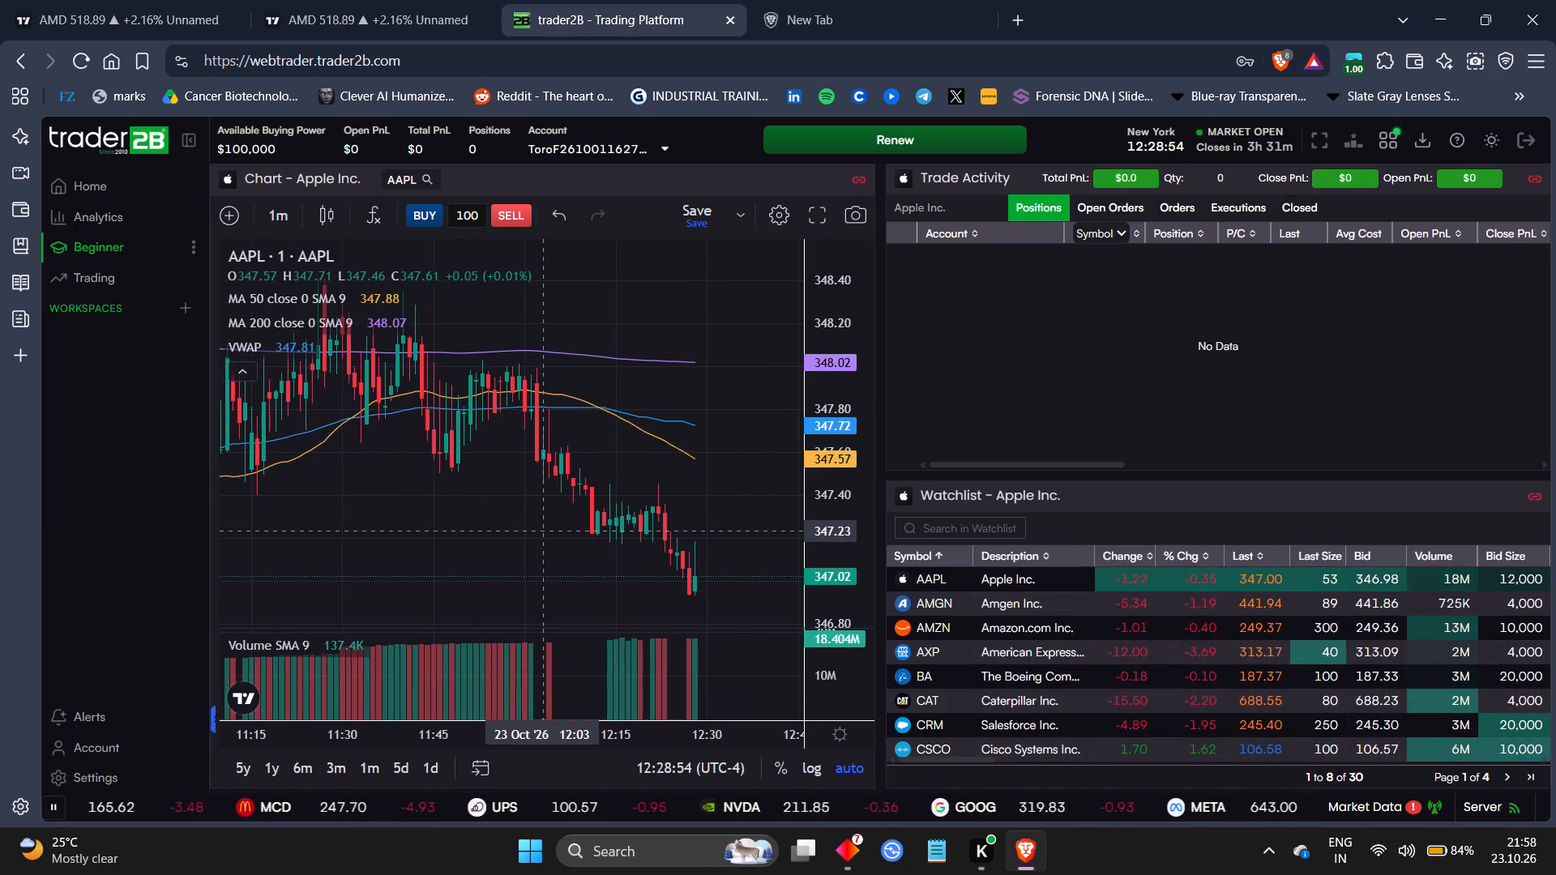
Examine the latest candles on AAPL's 1-minute chart against the moving averages and VWAP.
{"action": "left_click_drag", "start_coordinate": [545, 723], "coordinate": [601, 730]}
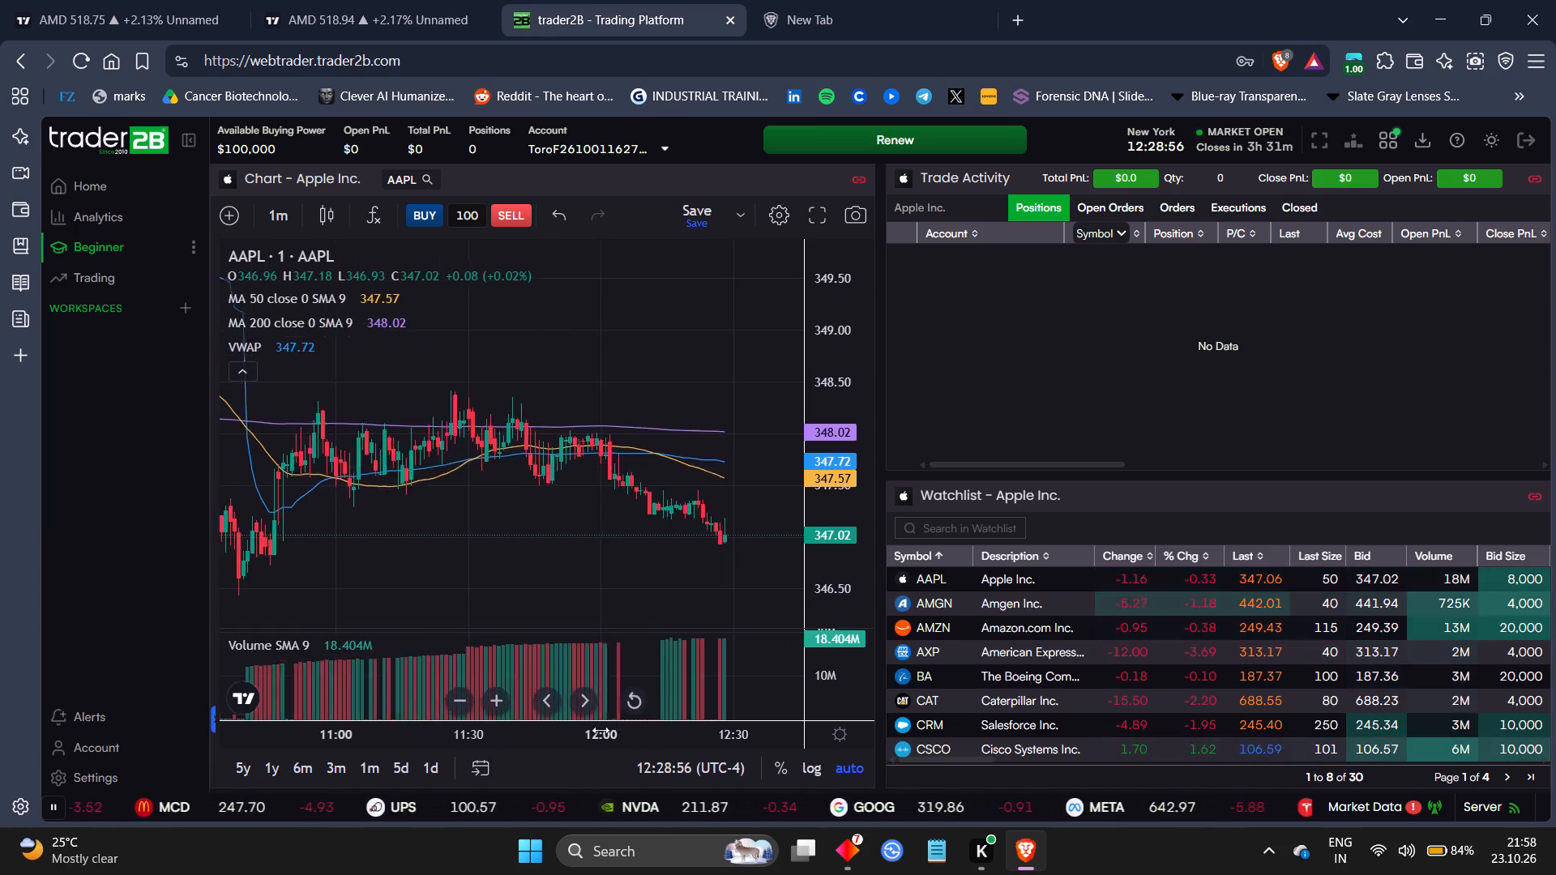
{"action": "left_click_drag", "start_coordinate": [601, 730], "coordinate": [524, 707]}
{"action": "left_click_drag", "start_coordinate": [698, 485], "coordinate": [666, 410]}
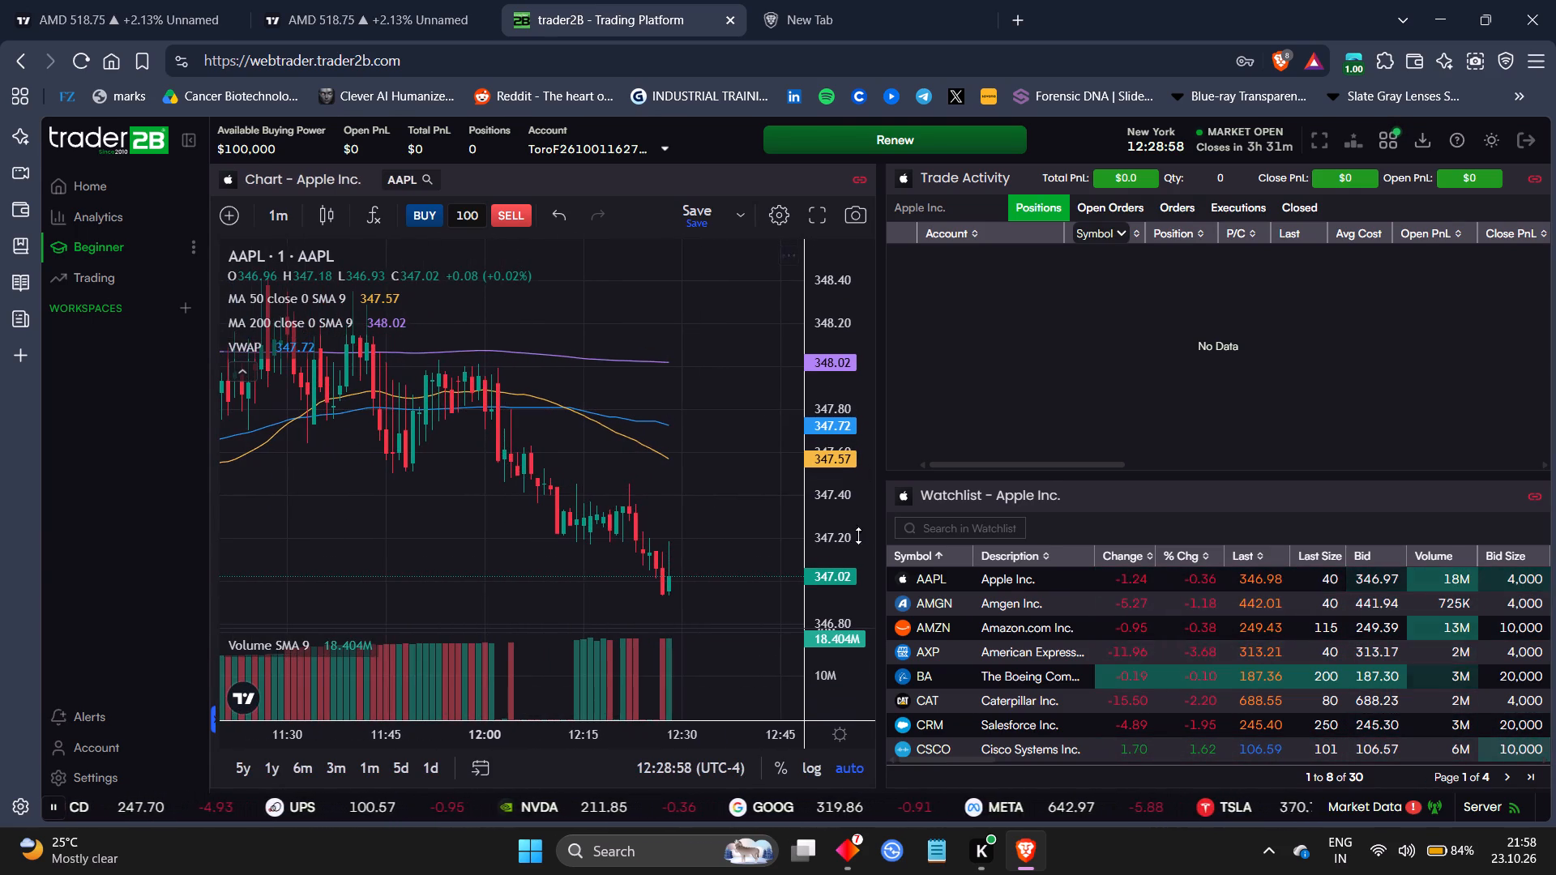
{"action": "left_click_drag", "start_coordinate": [823, 546], "coordinate": [839, 450]}
{"action": "left_click_drag", "start_coordinate": [720, 529], "coordinate": [686, 431]}
{"action": "left_click_drag", "start_coordinate": [686, 431], "coordinate": [684, 330]}
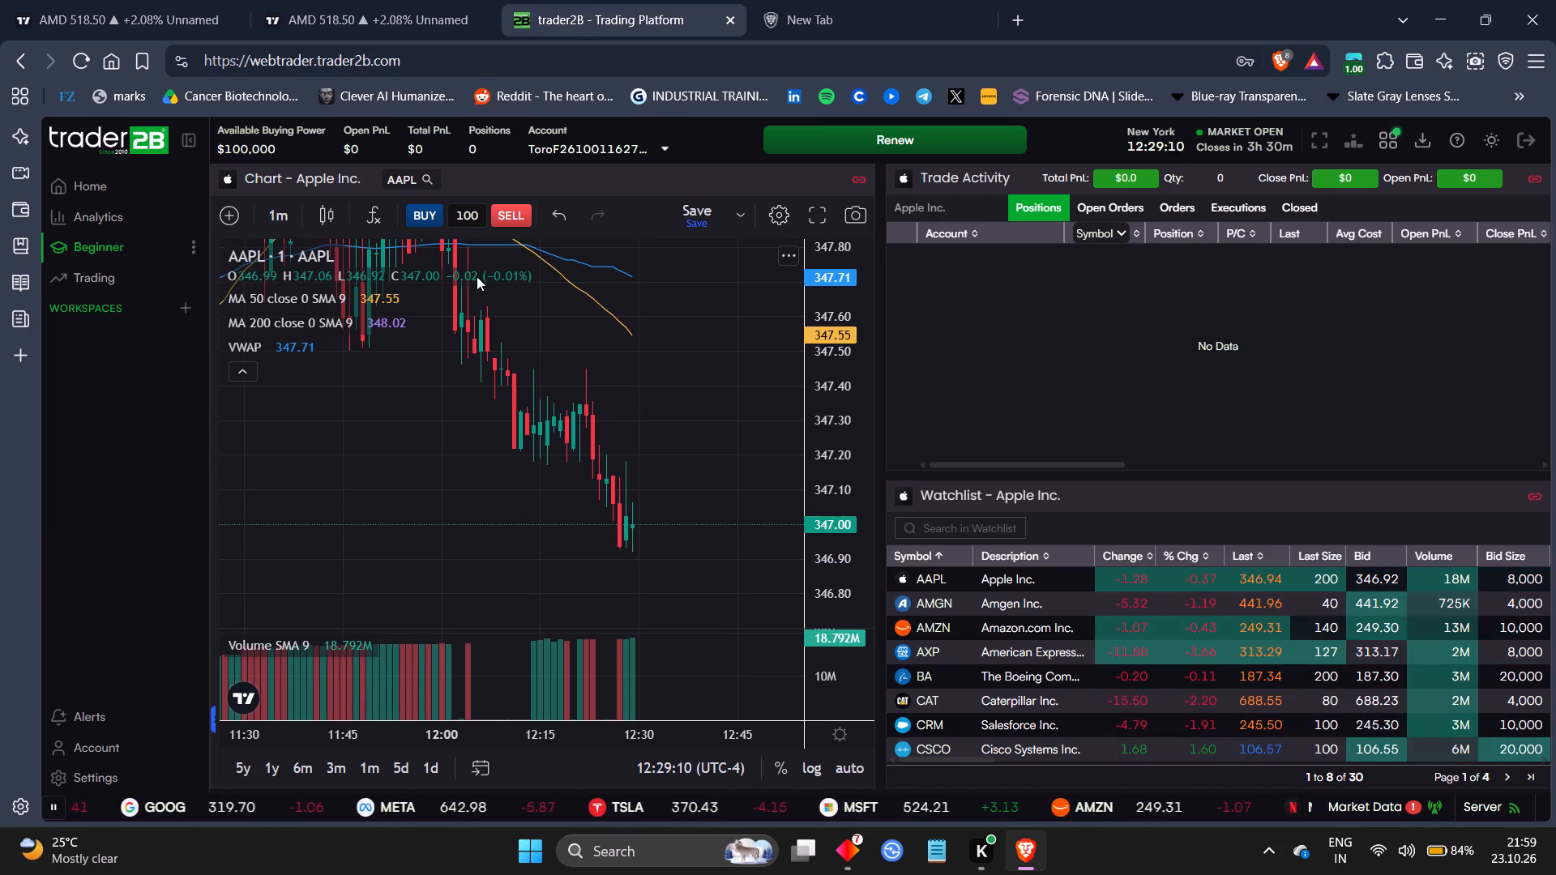
Switch to TradingView's AMD 5-minute chart and examine the latest candles between the purple zone and the 517.94 line.
{"action": "left_click", "coordinate": [129, 0]}
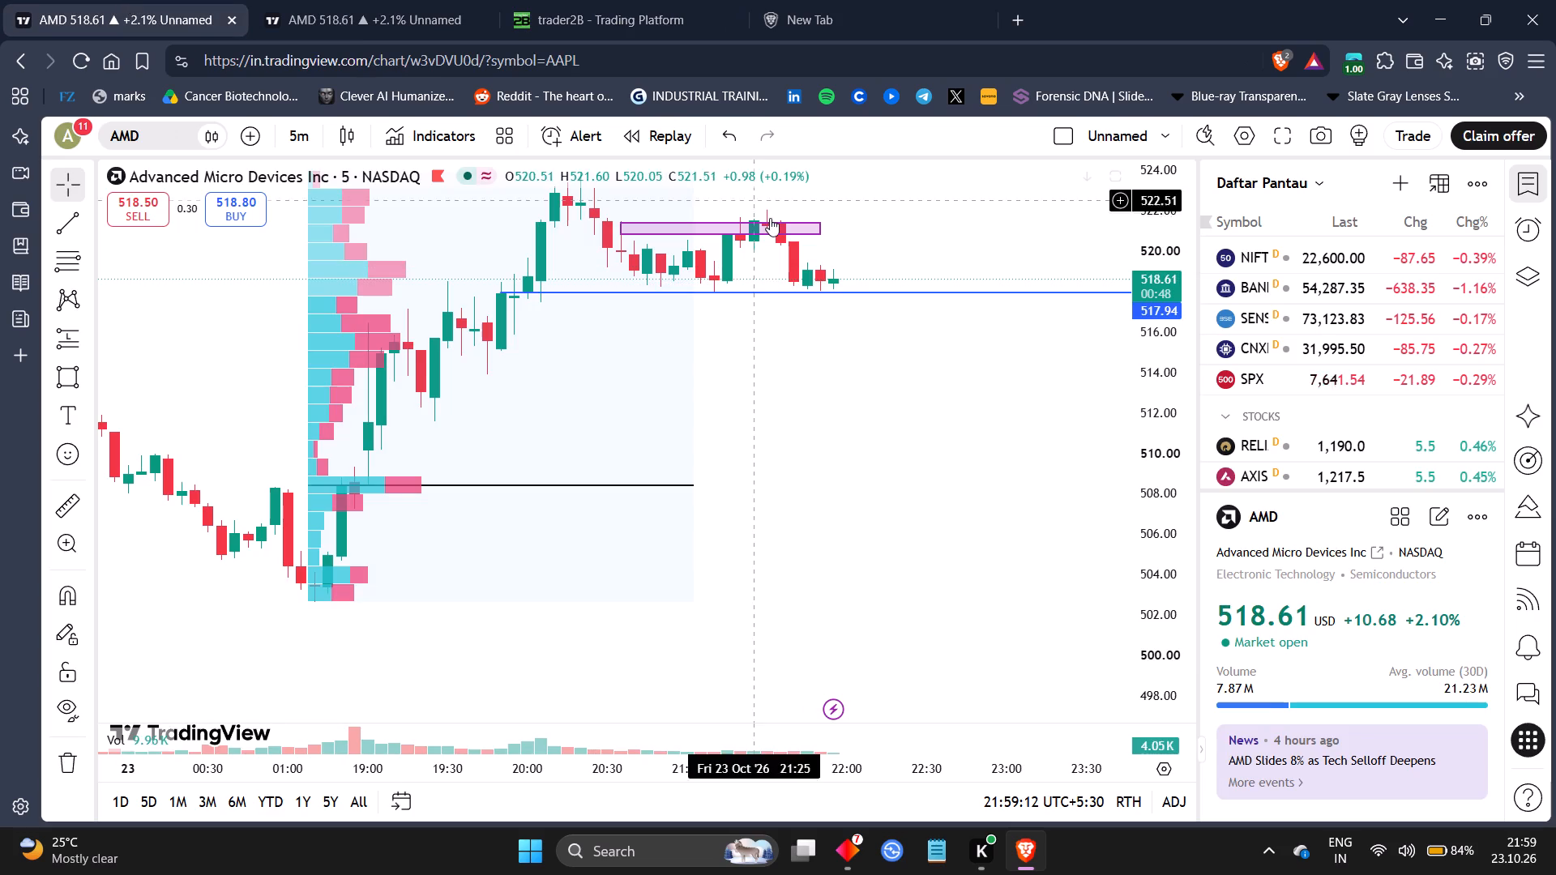
{"action": "left_click_drag", "start_coordinate": [921, 375], "coordinate": [895, 506]}
{"action": "left_click_drag", "start_coordinate": [1131, 579], "coordinate": [1141, 586]}
{"action": "left_click_drag", "start_coordinate": [1162, 605], "coordinate": [1169, 223]}
{"action": "left_click_drag", "start_coordinate": [899, 338], "coordinate": [882, 648]}
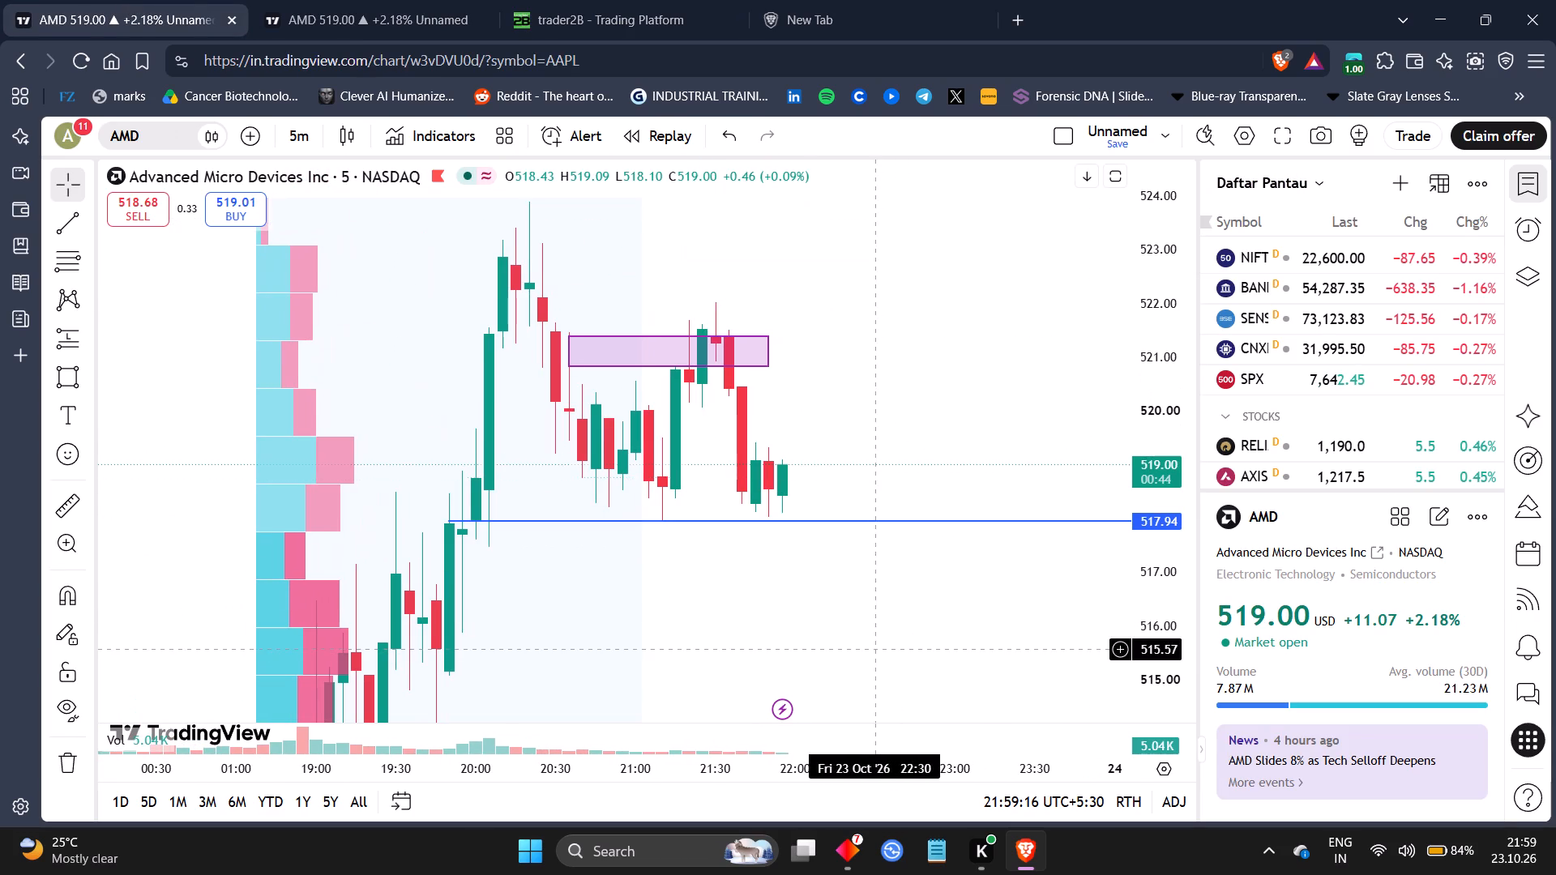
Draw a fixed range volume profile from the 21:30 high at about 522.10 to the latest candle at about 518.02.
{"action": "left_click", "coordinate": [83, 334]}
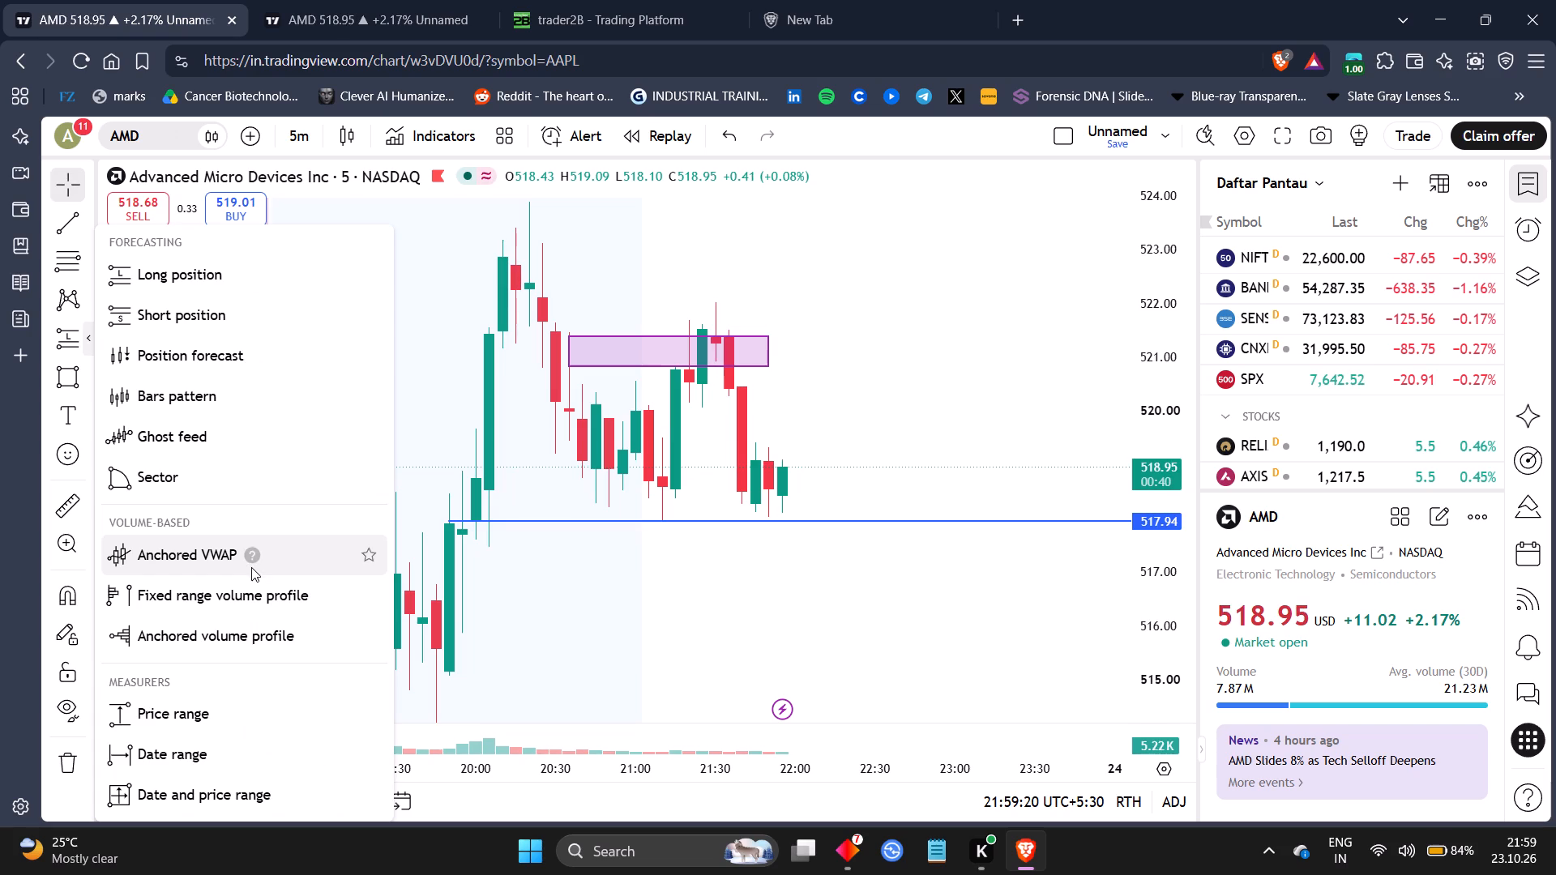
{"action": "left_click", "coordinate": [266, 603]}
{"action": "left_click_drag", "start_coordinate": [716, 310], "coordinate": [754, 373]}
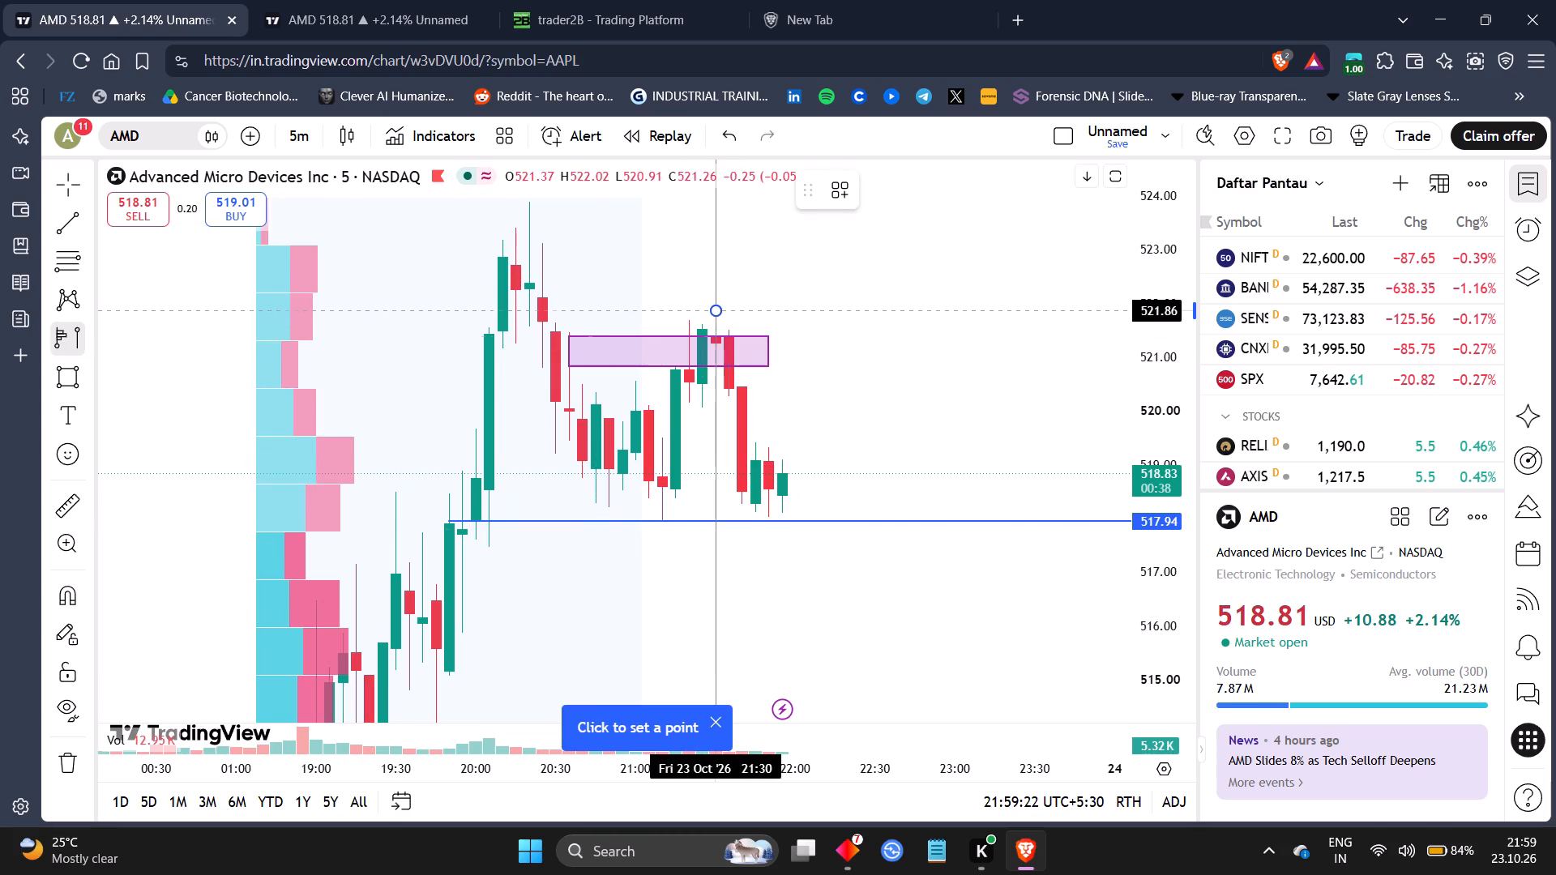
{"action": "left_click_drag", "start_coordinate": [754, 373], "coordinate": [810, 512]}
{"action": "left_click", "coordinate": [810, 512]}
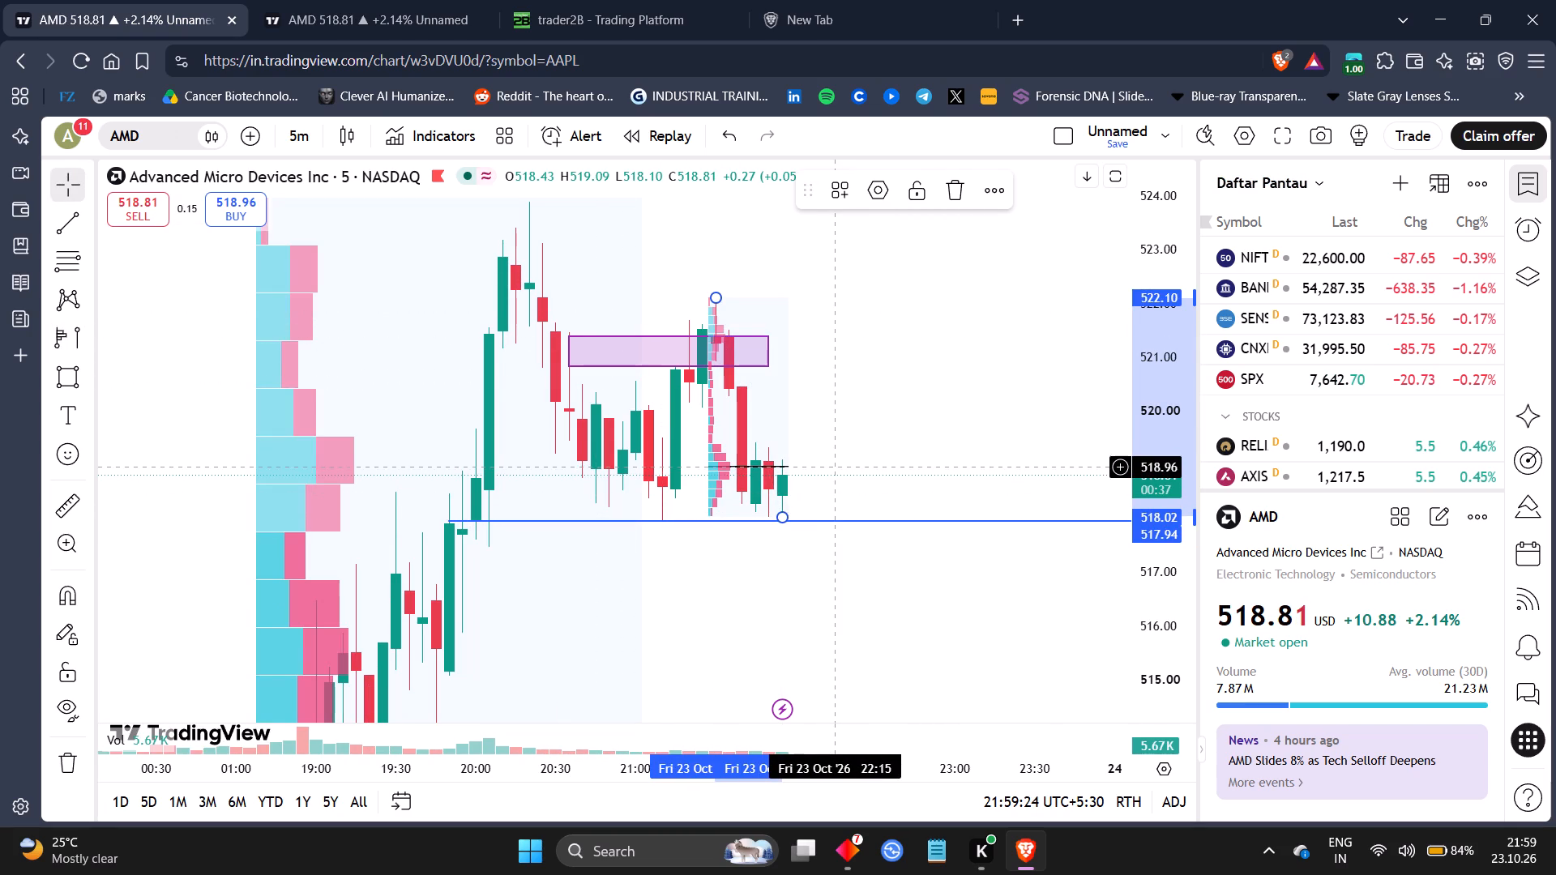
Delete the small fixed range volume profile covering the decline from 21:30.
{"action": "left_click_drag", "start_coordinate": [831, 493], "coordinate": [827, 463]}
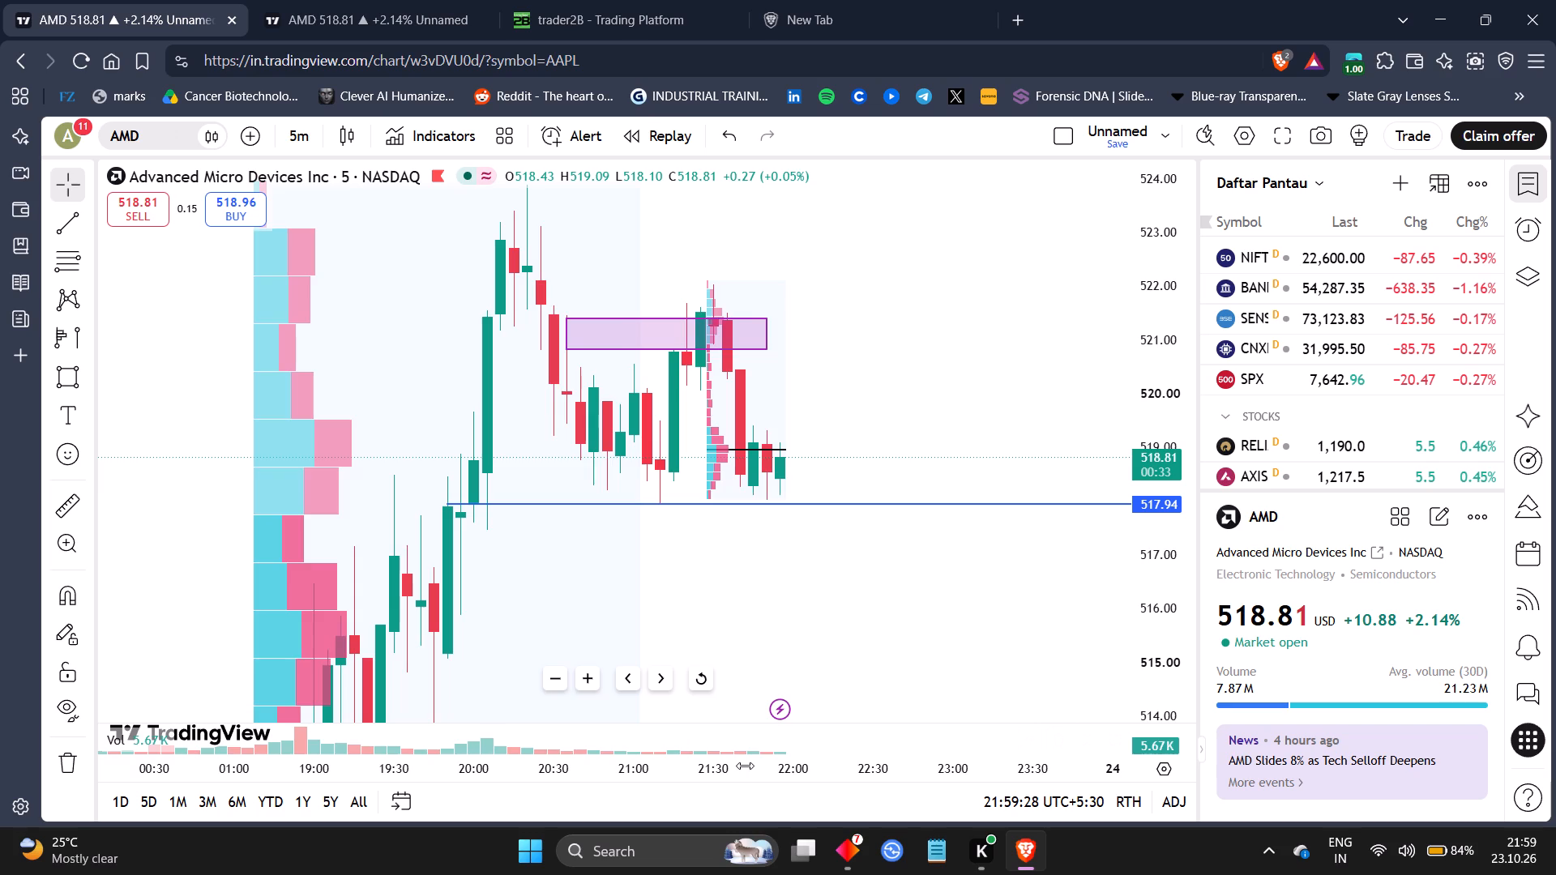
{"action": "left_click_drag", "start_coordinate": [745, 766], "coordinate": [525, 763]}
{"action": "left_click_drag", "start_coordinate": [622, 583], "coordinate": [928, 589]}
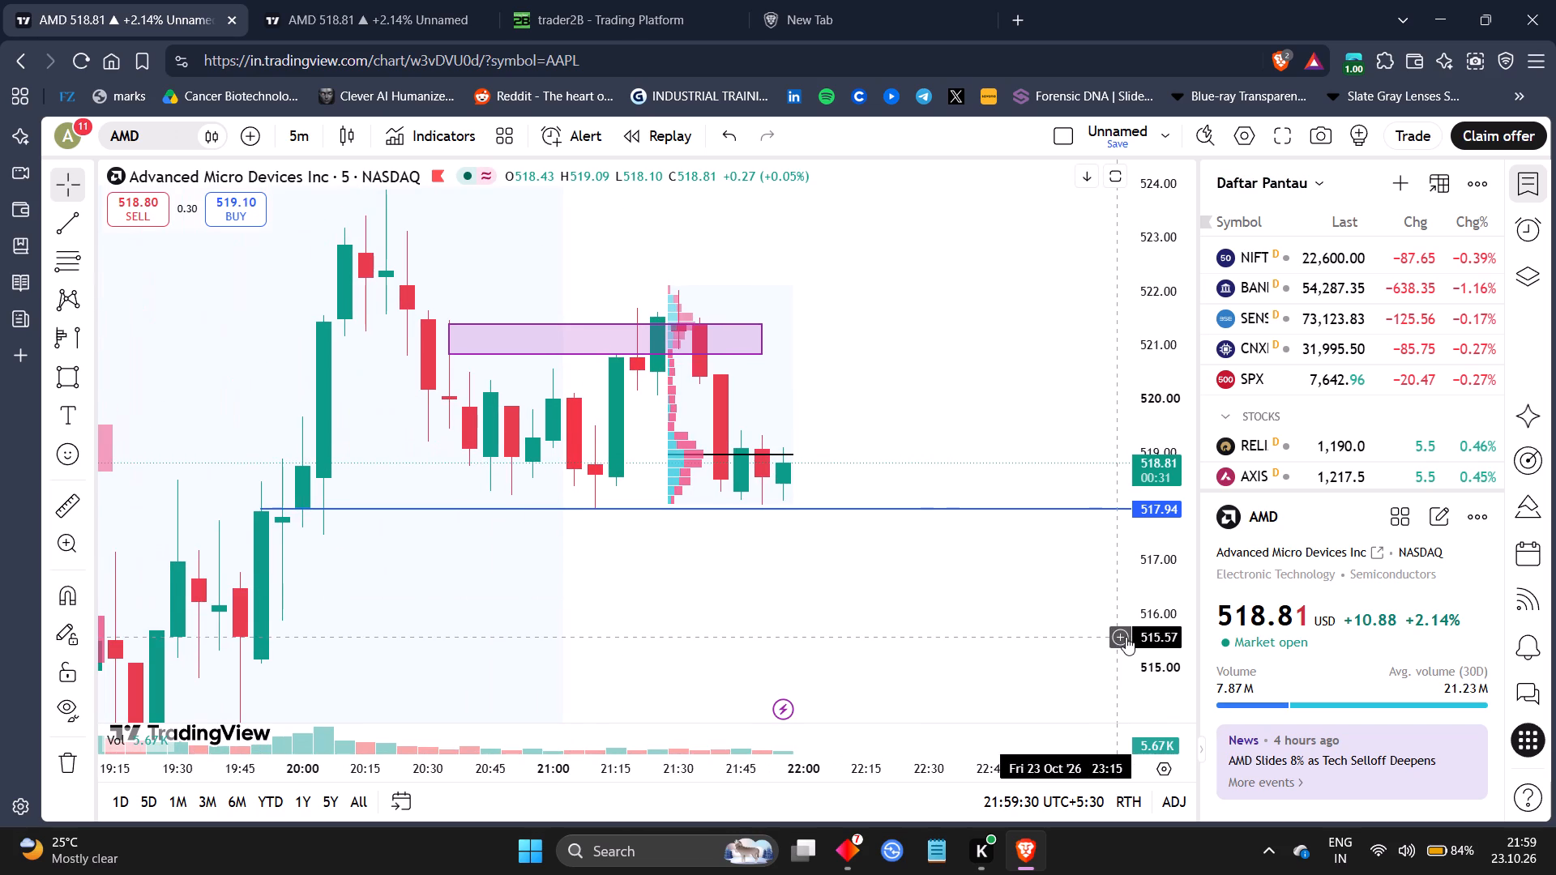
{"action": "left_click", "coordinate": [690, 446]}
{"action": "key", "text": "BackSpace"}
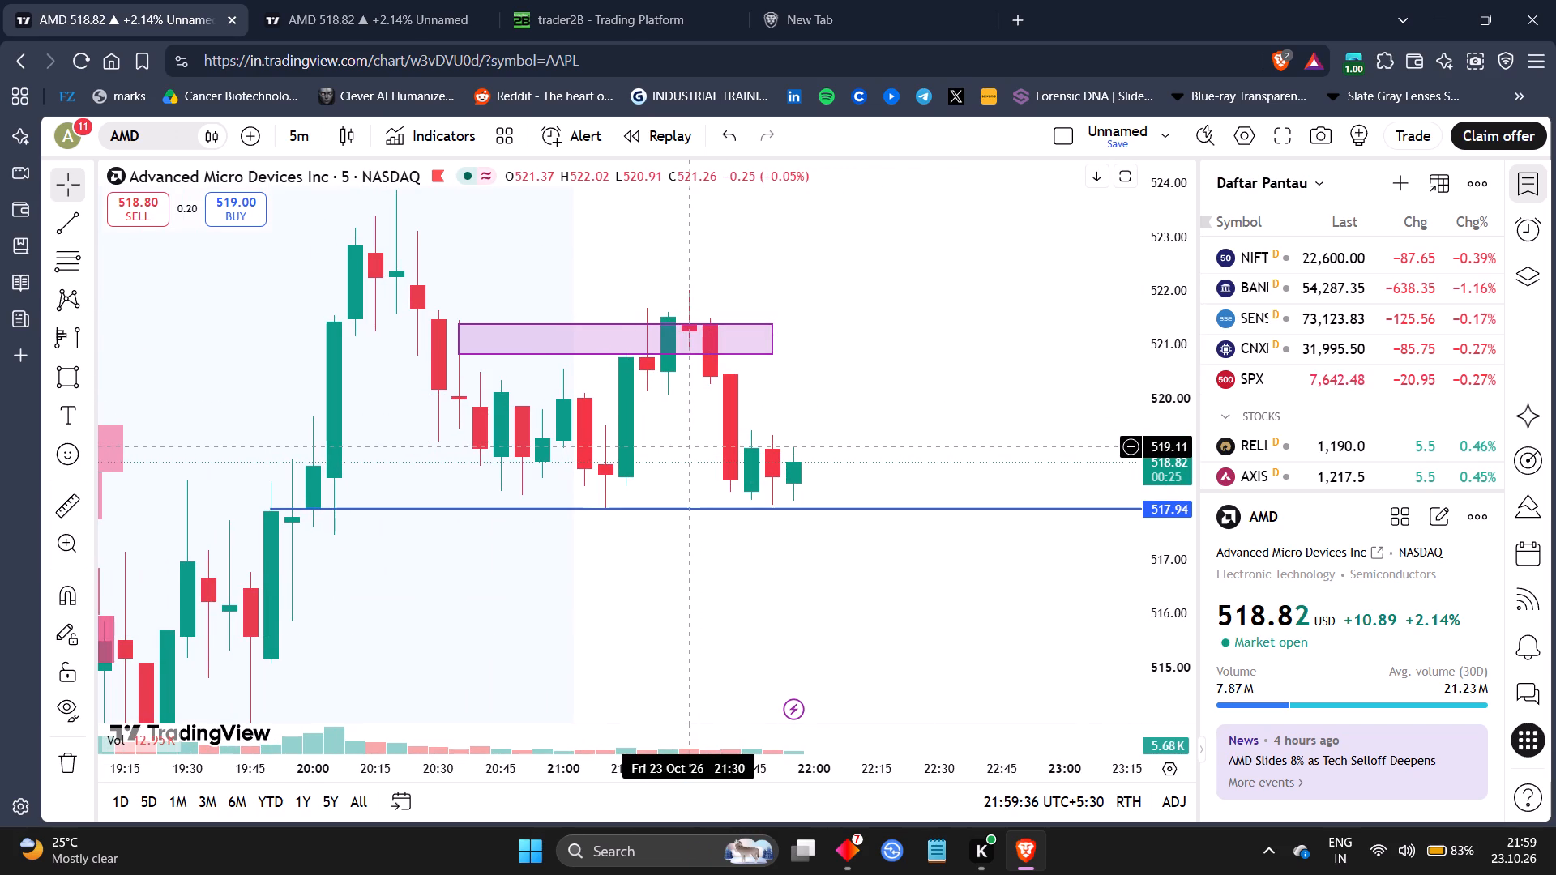
Change the AMD chart interval to 15 minutes.
{"action": "left_click", "coordinate": [530, 766]}
{"action": "left_click_drag", "start_coordinate": [1161, 309], "coordinate": [1156, 469]}
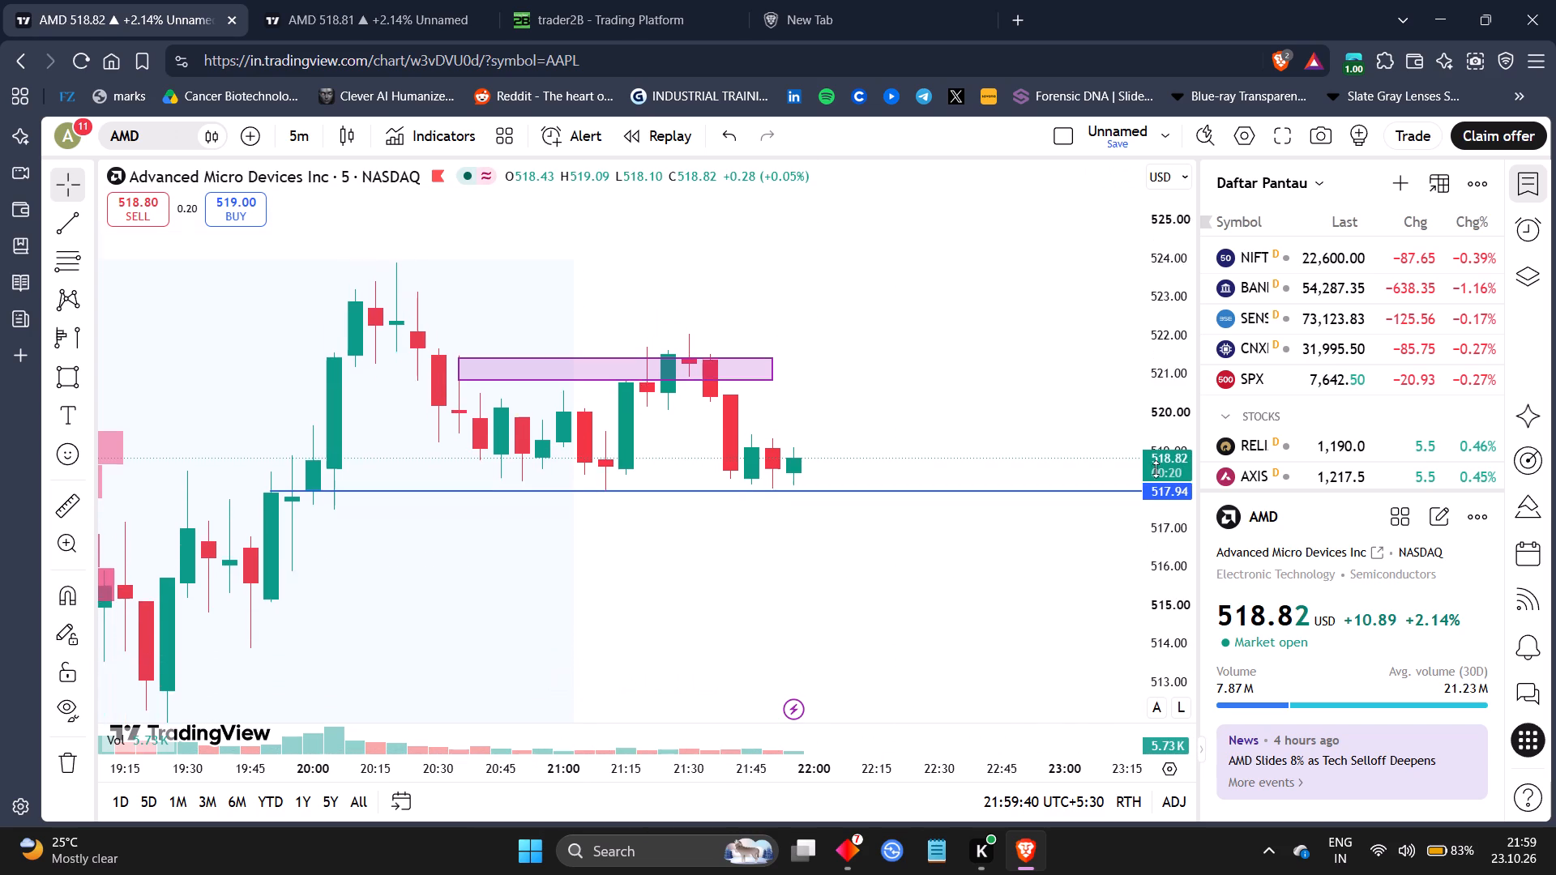
{"action": "left_click_drag", "start_coordinate": [1156, 469], "coordinate": [1145, 523]}
{"action": "left_click_drag", "start_coordinate": [598, 576], "coordinate": [878, 483]}
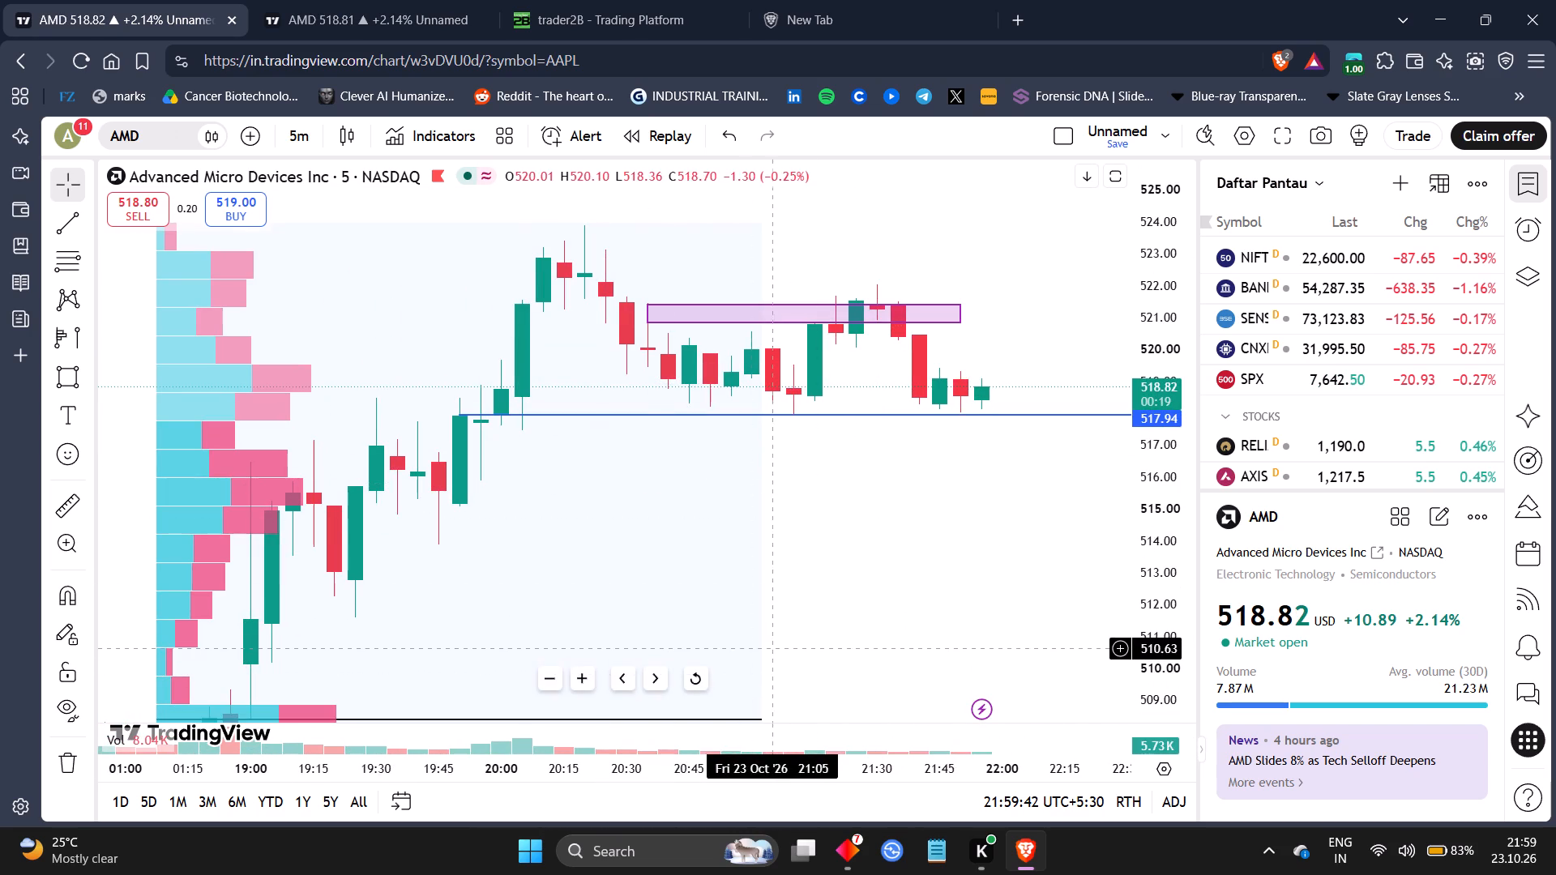
{"action": "left_click_drag", "start_coordinate": [858, 650], "coordinate": [859, 590]}
{"action": "type", "text": "15"}
{"action": "key", "text": "Return"}
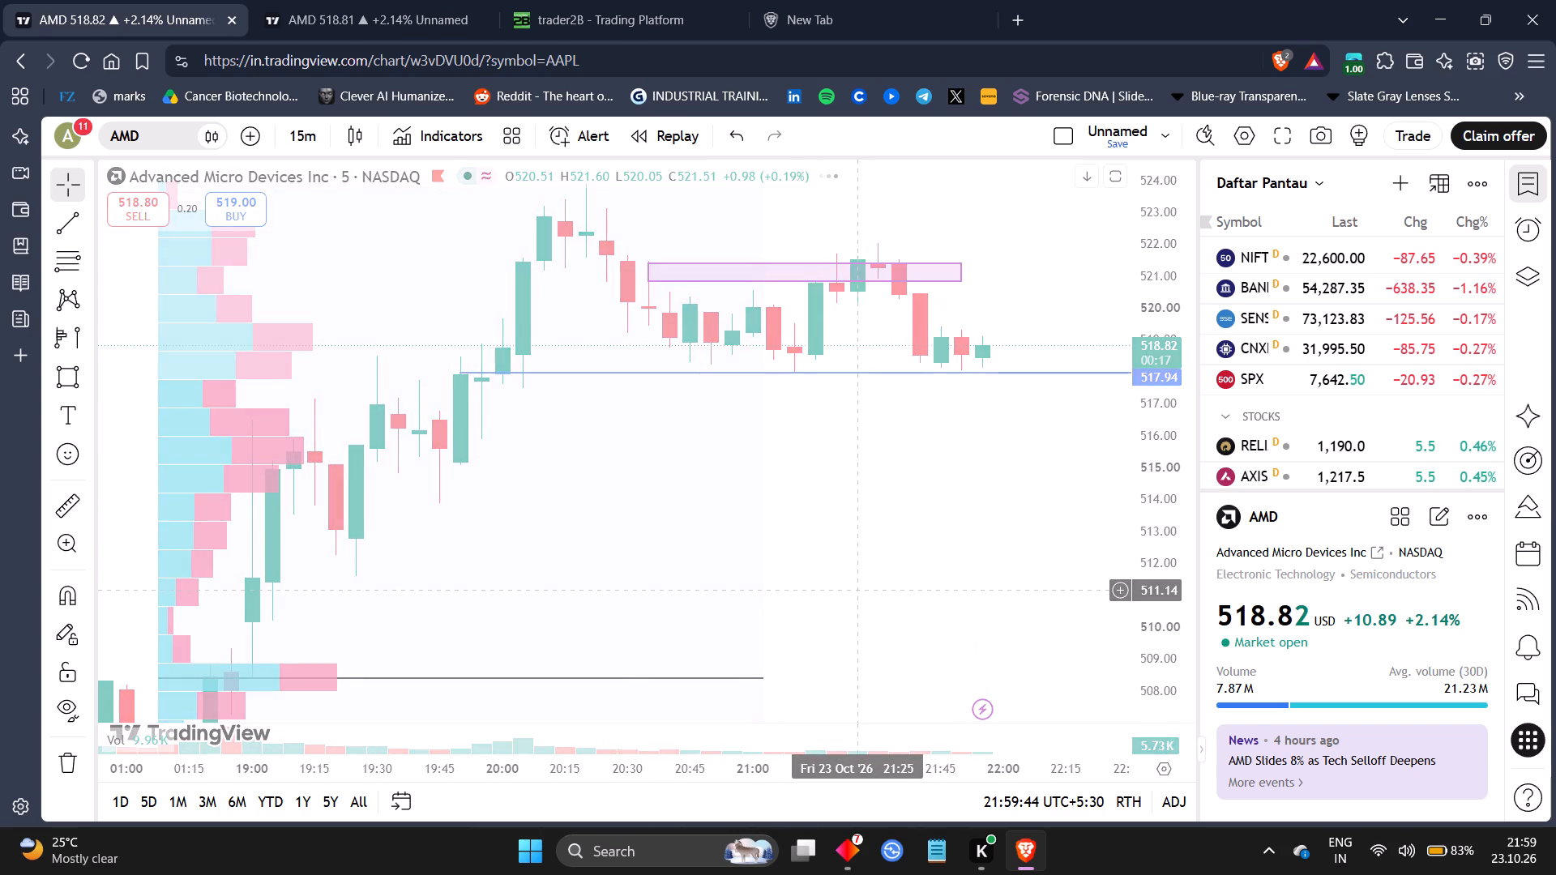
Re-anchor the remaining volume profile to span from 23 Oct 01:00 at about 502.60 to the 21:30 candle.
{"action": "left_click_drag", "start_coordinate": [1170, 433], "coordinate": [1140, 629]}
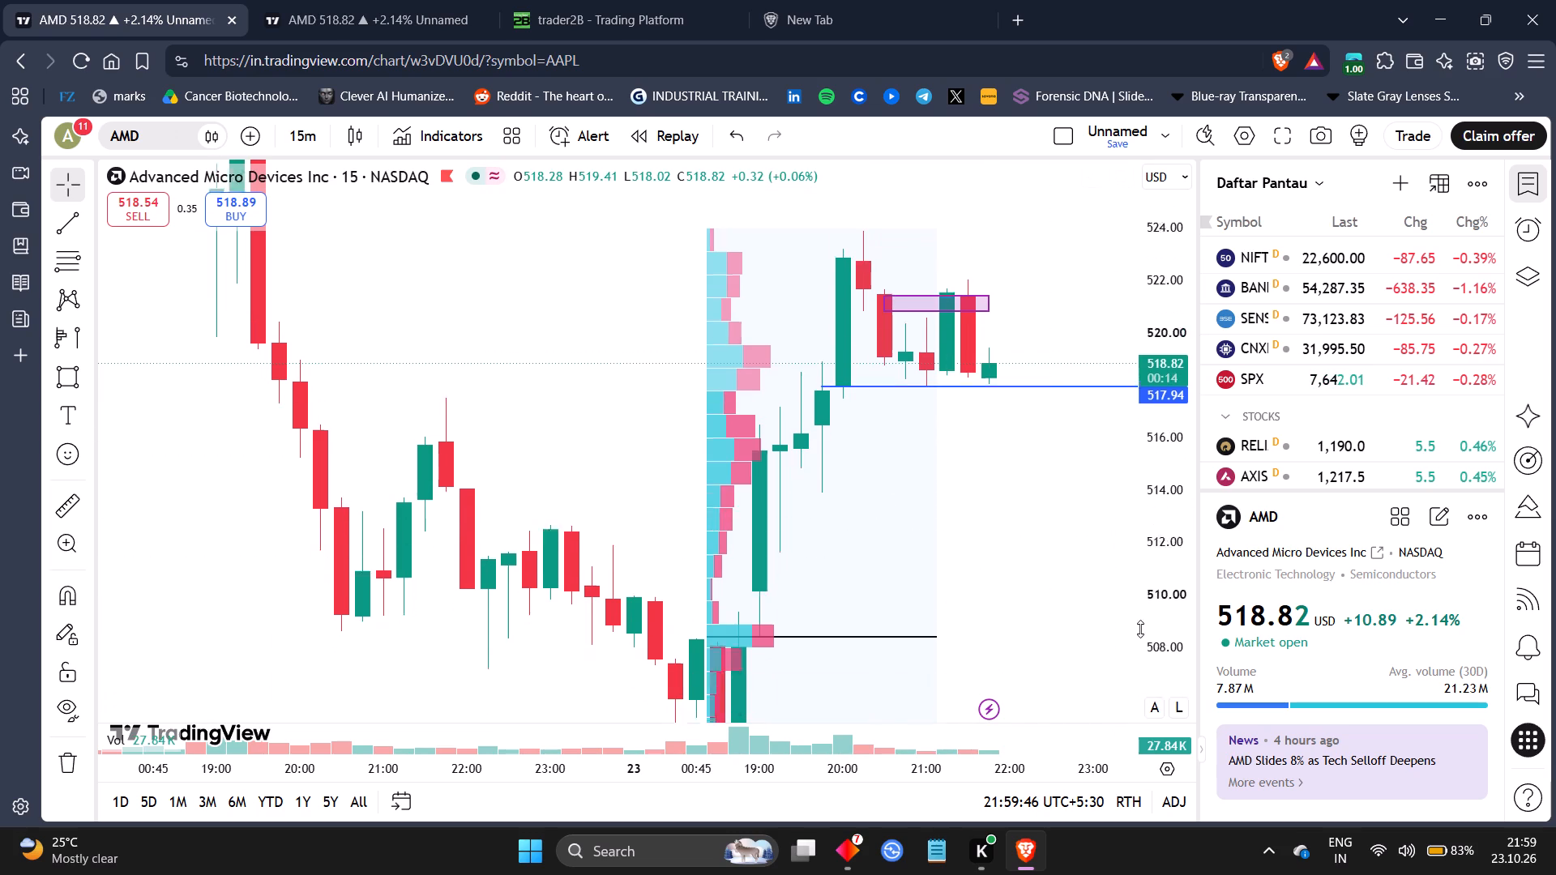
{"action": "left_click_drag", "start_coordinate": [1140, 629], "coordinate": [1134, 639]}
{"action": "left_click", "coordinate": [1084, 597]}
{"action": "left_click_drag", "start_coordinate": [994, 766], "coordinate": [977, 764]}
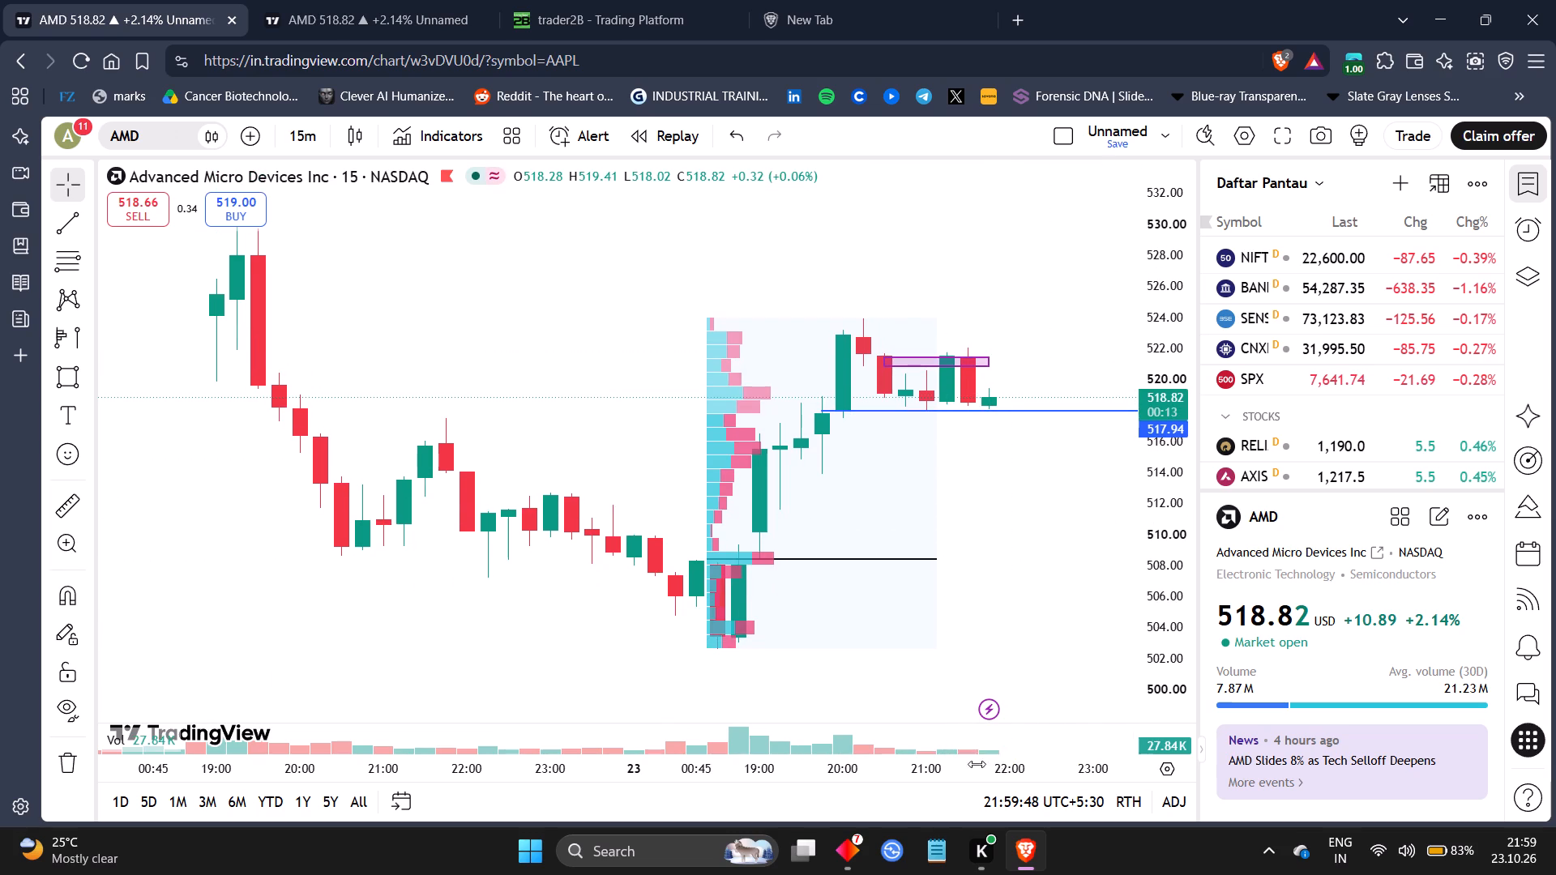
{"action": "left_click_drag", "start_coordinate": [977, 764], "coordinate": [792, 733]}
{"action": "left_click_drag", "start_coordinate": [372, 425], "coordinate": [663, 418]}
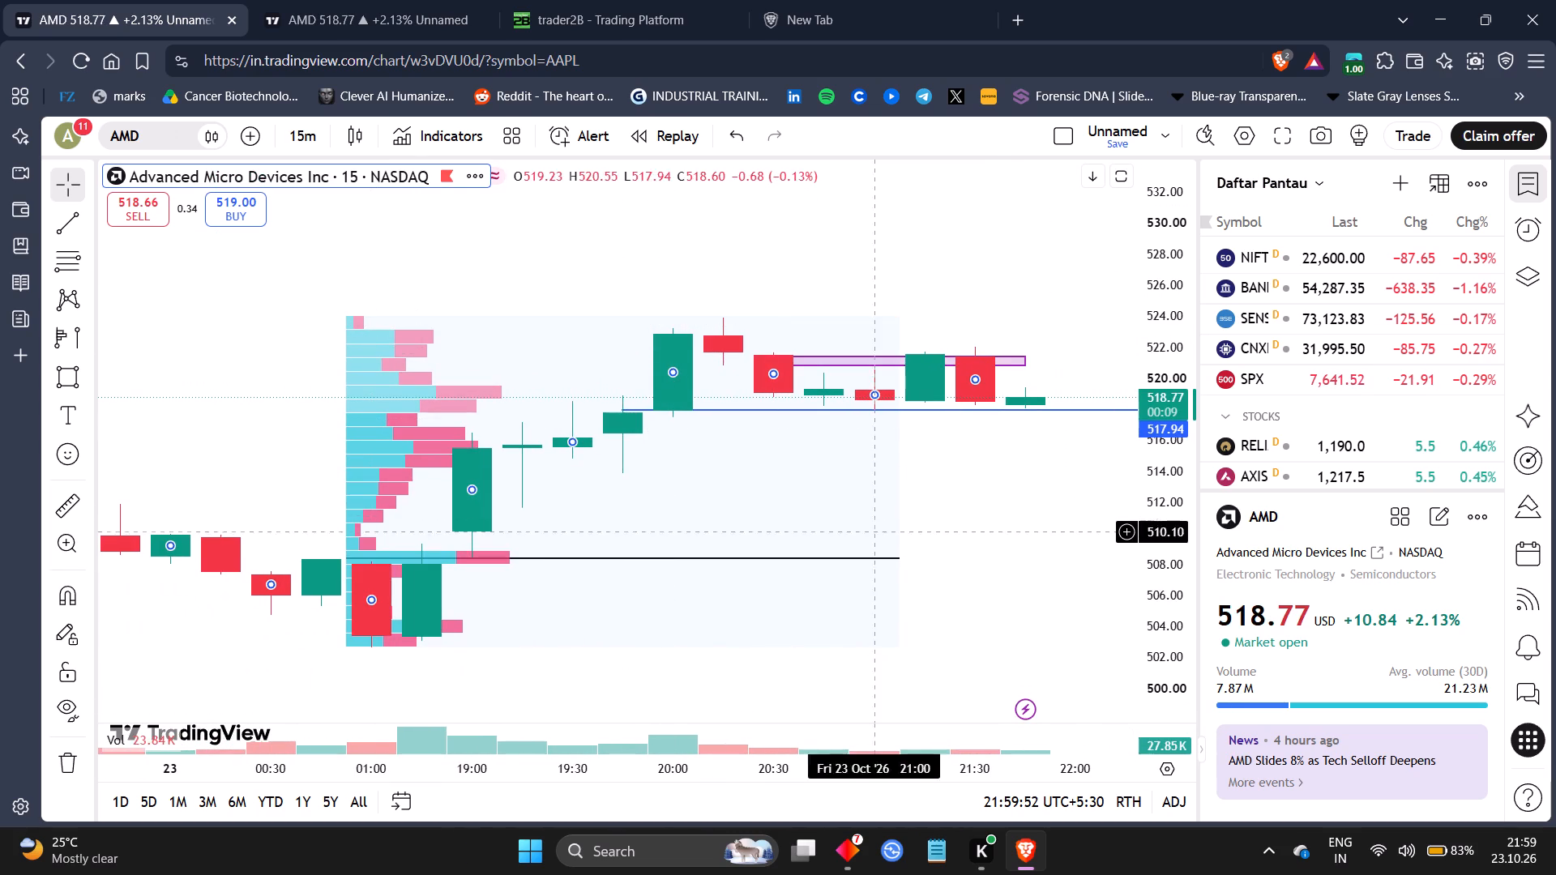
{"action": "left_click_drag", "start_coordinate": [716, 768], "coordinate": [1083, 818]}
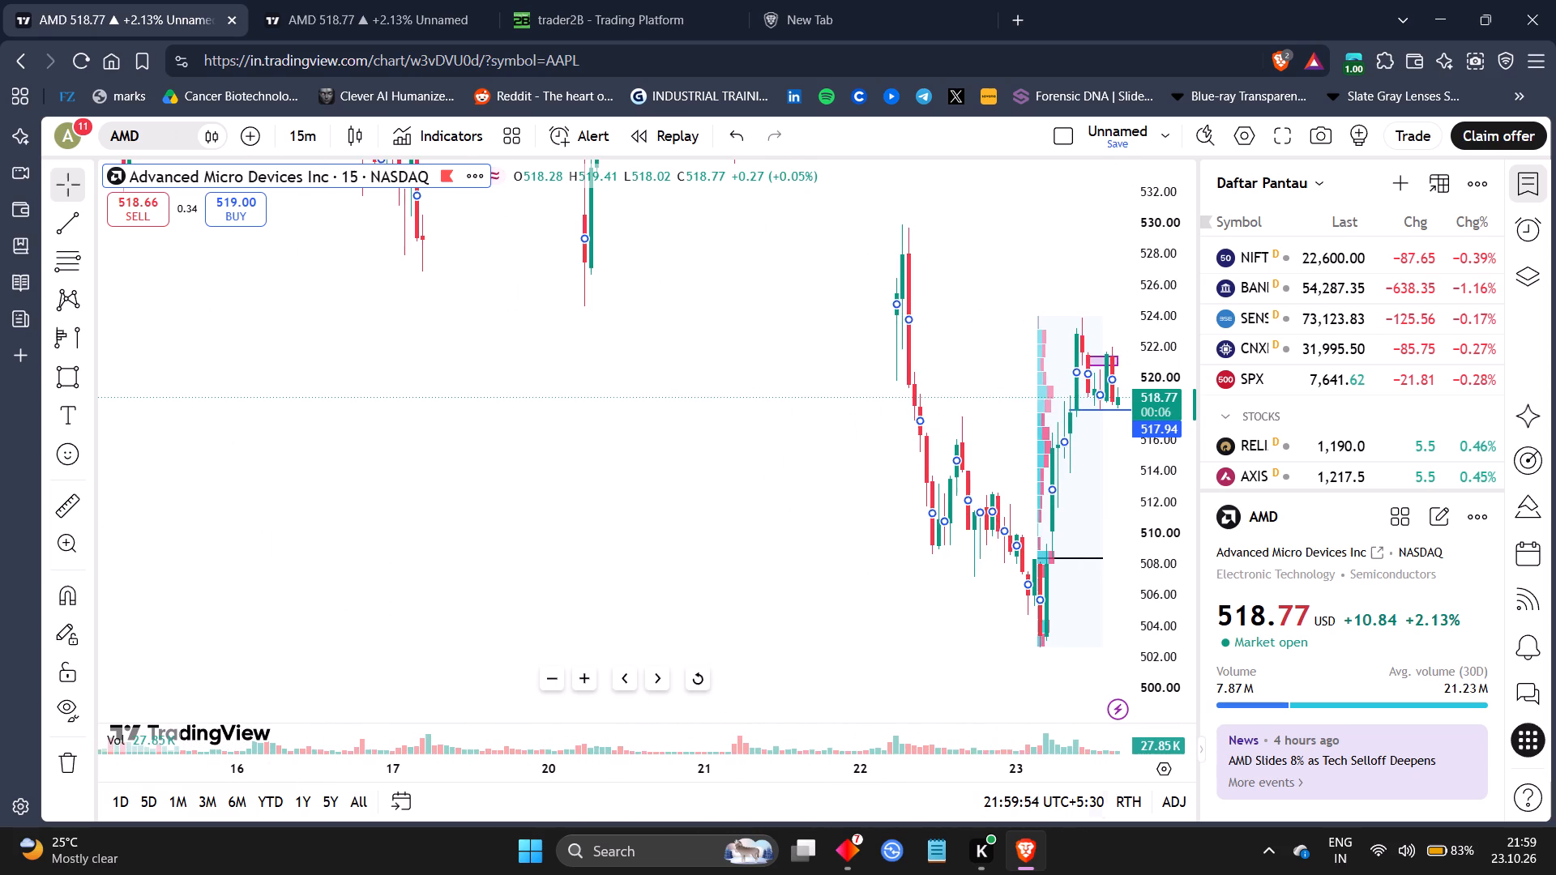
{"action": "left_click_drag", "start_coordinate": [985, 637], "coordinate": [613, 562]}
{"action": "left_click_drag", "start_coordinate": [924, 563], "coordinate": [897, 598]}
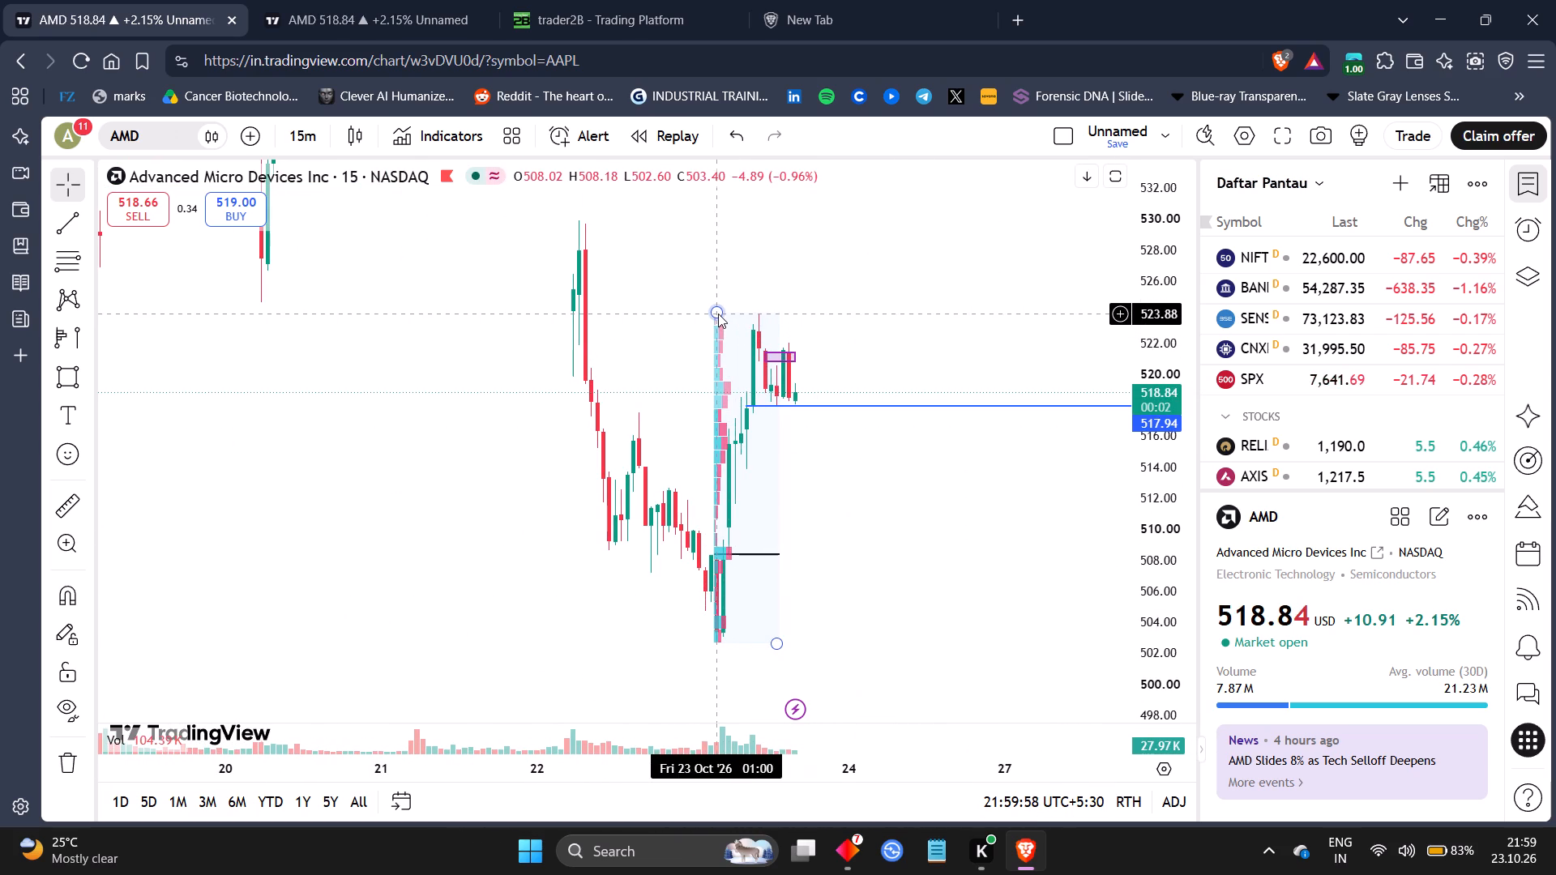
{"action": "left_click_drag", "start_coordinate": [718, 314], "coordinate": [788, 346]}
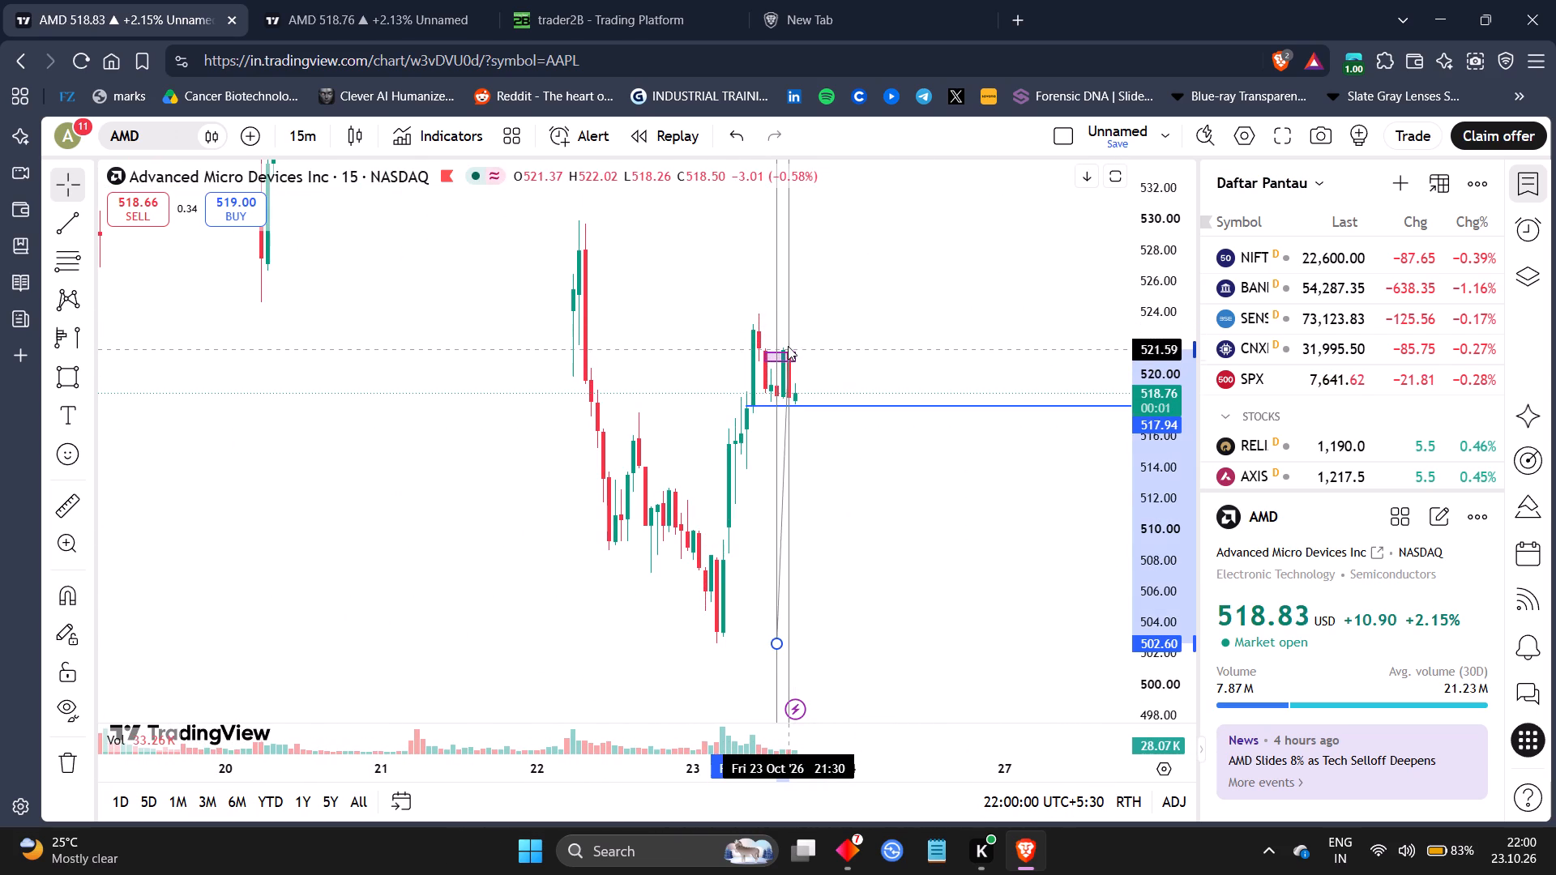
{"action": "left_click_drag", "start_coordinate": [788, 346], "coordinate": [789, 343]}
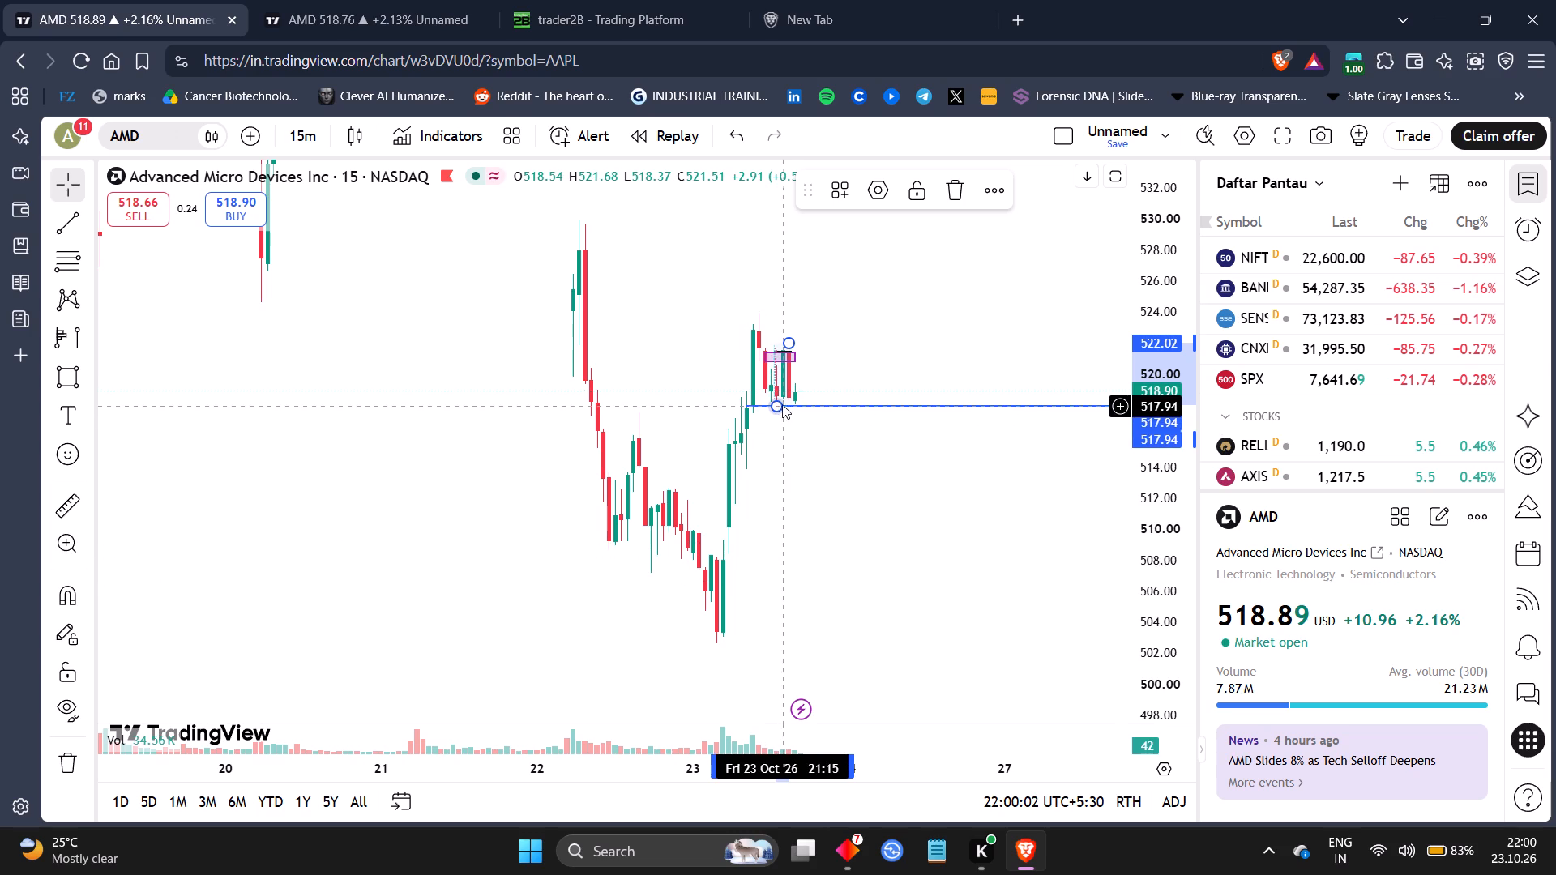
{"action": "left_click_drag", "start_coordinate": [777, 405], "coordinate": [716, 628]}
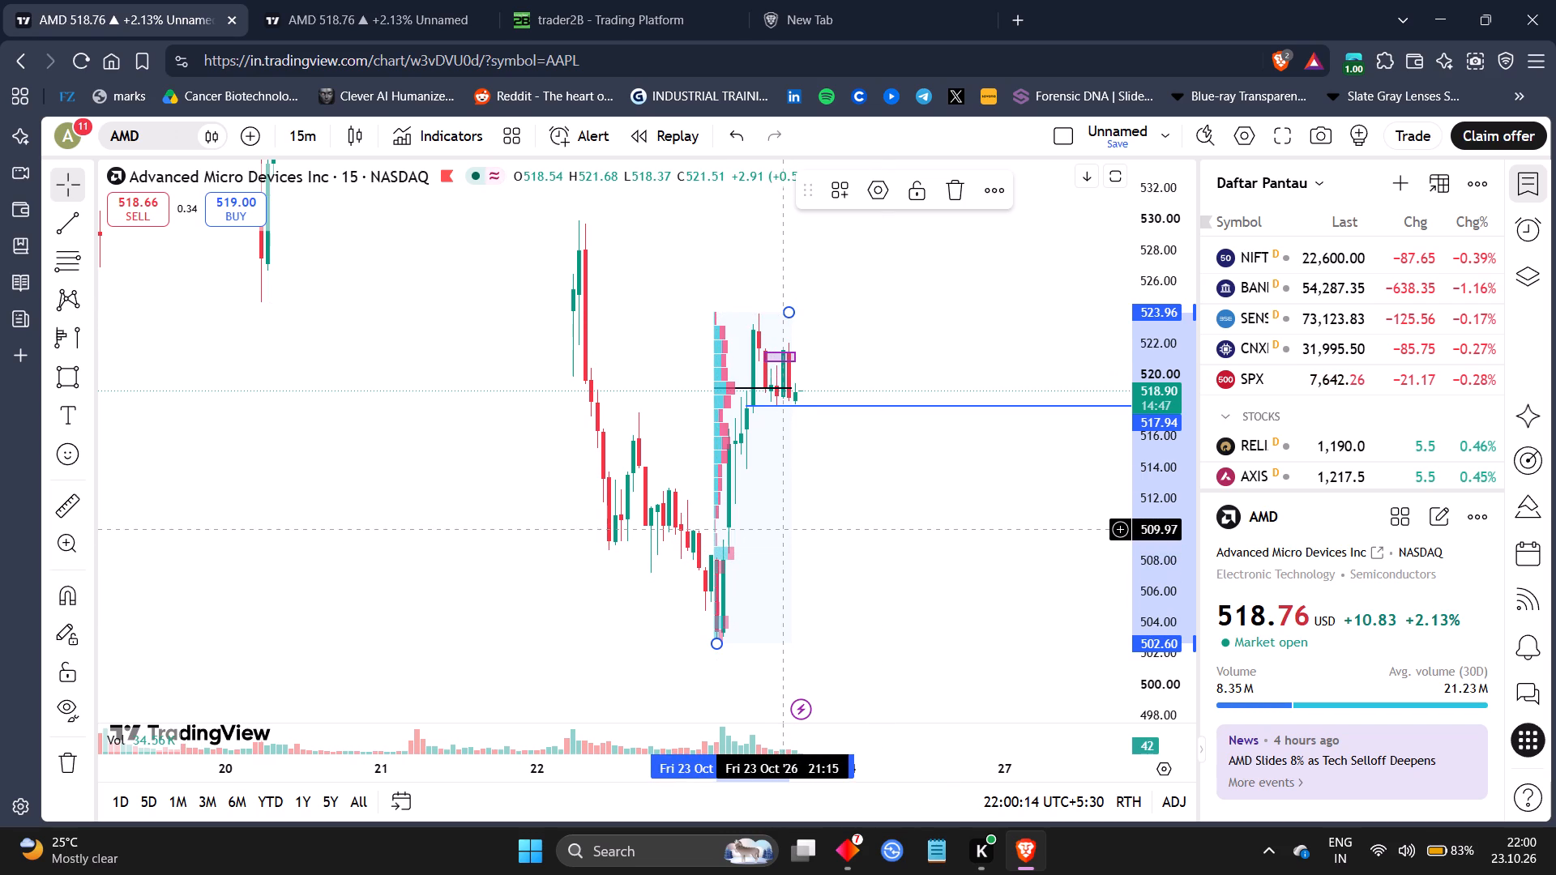
Delete the remaining fixed range volume profile from the AMD chart.
{"action": "key", "text": "BackSpace"}
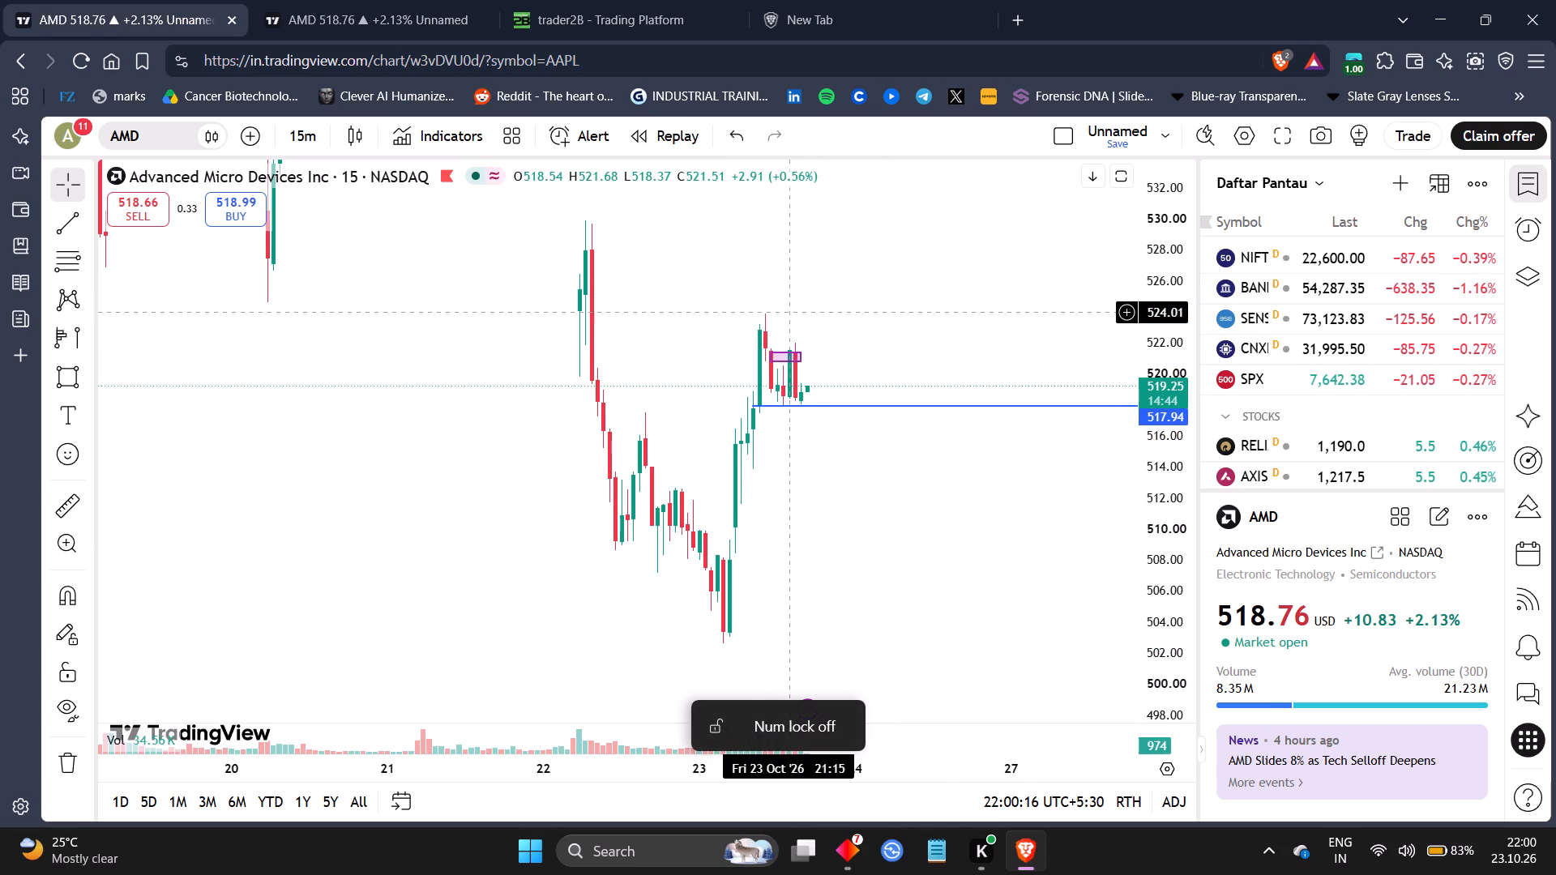
Draw a rectangle zone from about 512.39 down to about 508.79, starting at the 23 Oct 19:15 candle and extending past the latest candle.
{"action": "left_click", "coordinate": [69, 368]}
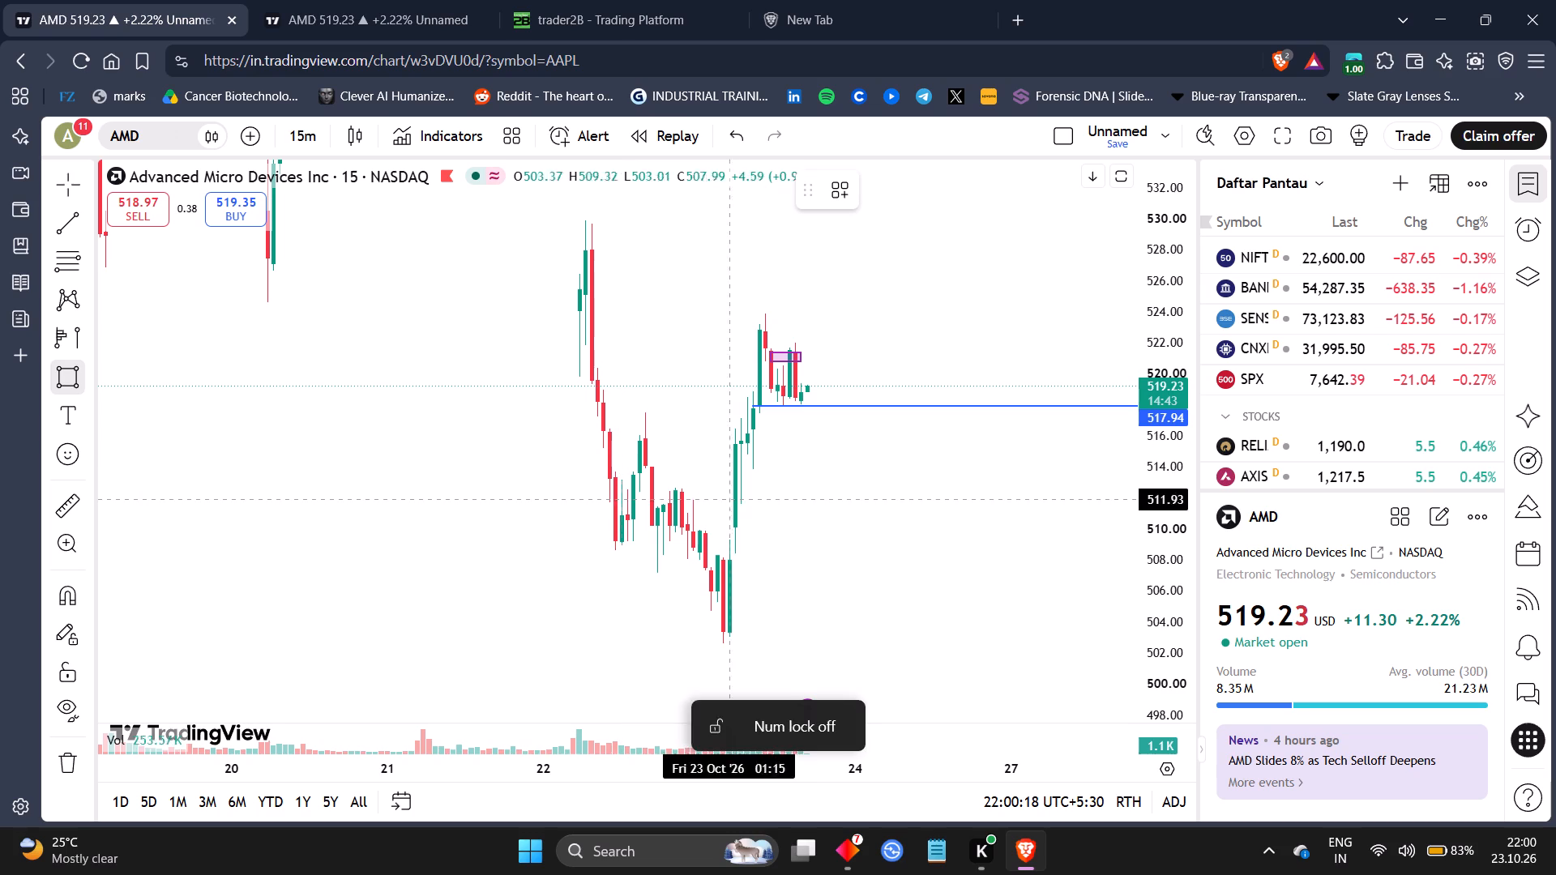
{"action": "left_click", "coordinate": [740, 492]}
{"action": "left_click_drag", "start_coordinate": [740, 492], "coordinate": [759, 538]}
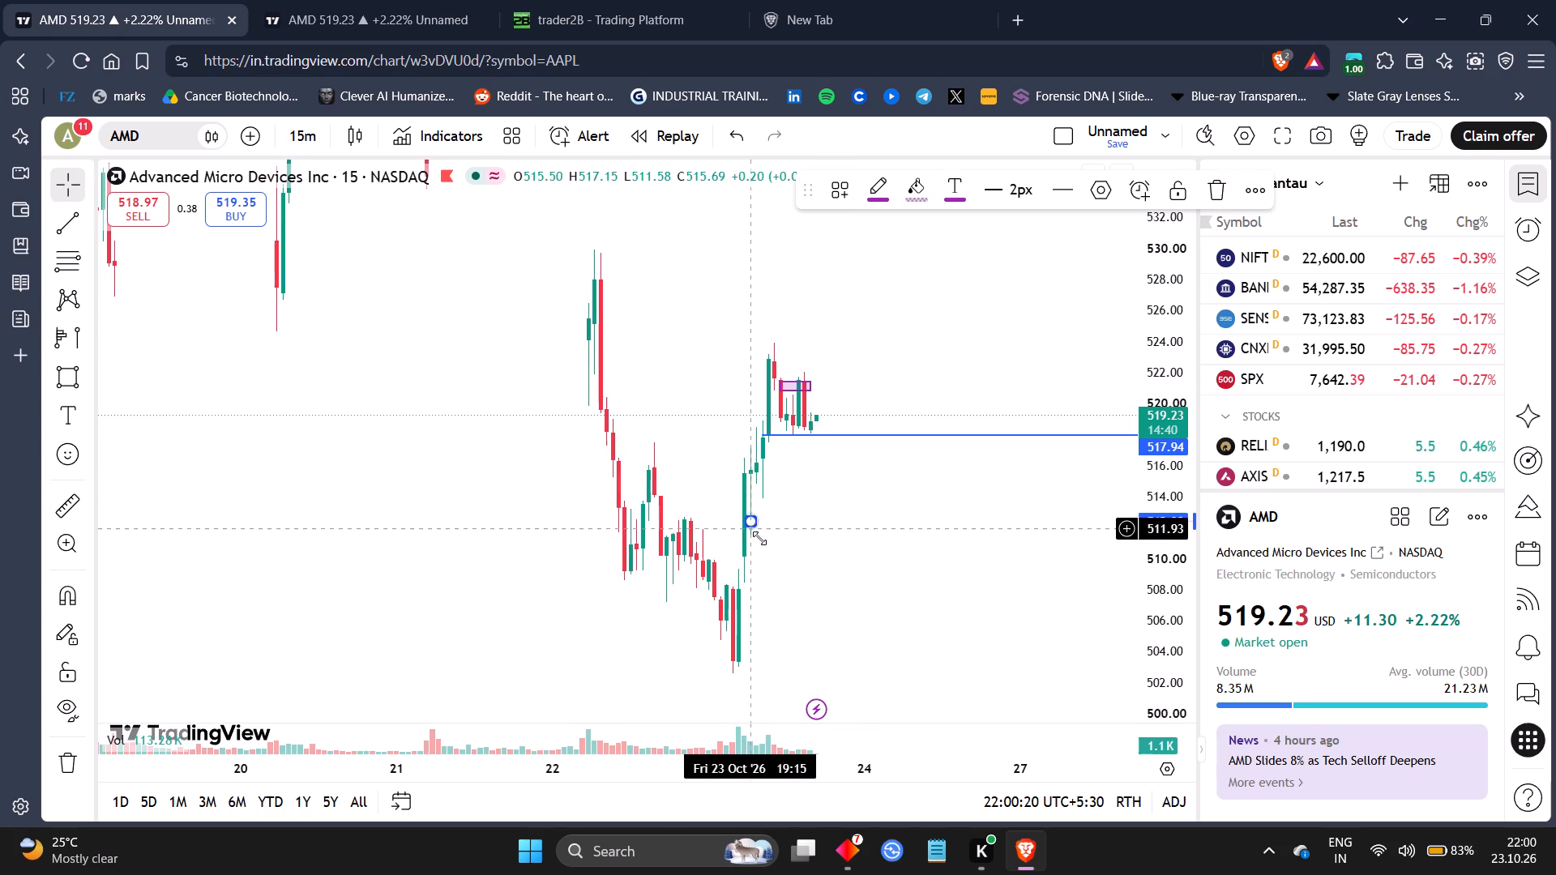
{"action": "left_click_drag", "start_coordinate": [759, 538], "coordinate": [716, 480]}
{"action": "left_click", "coordinate": [715, 477]}
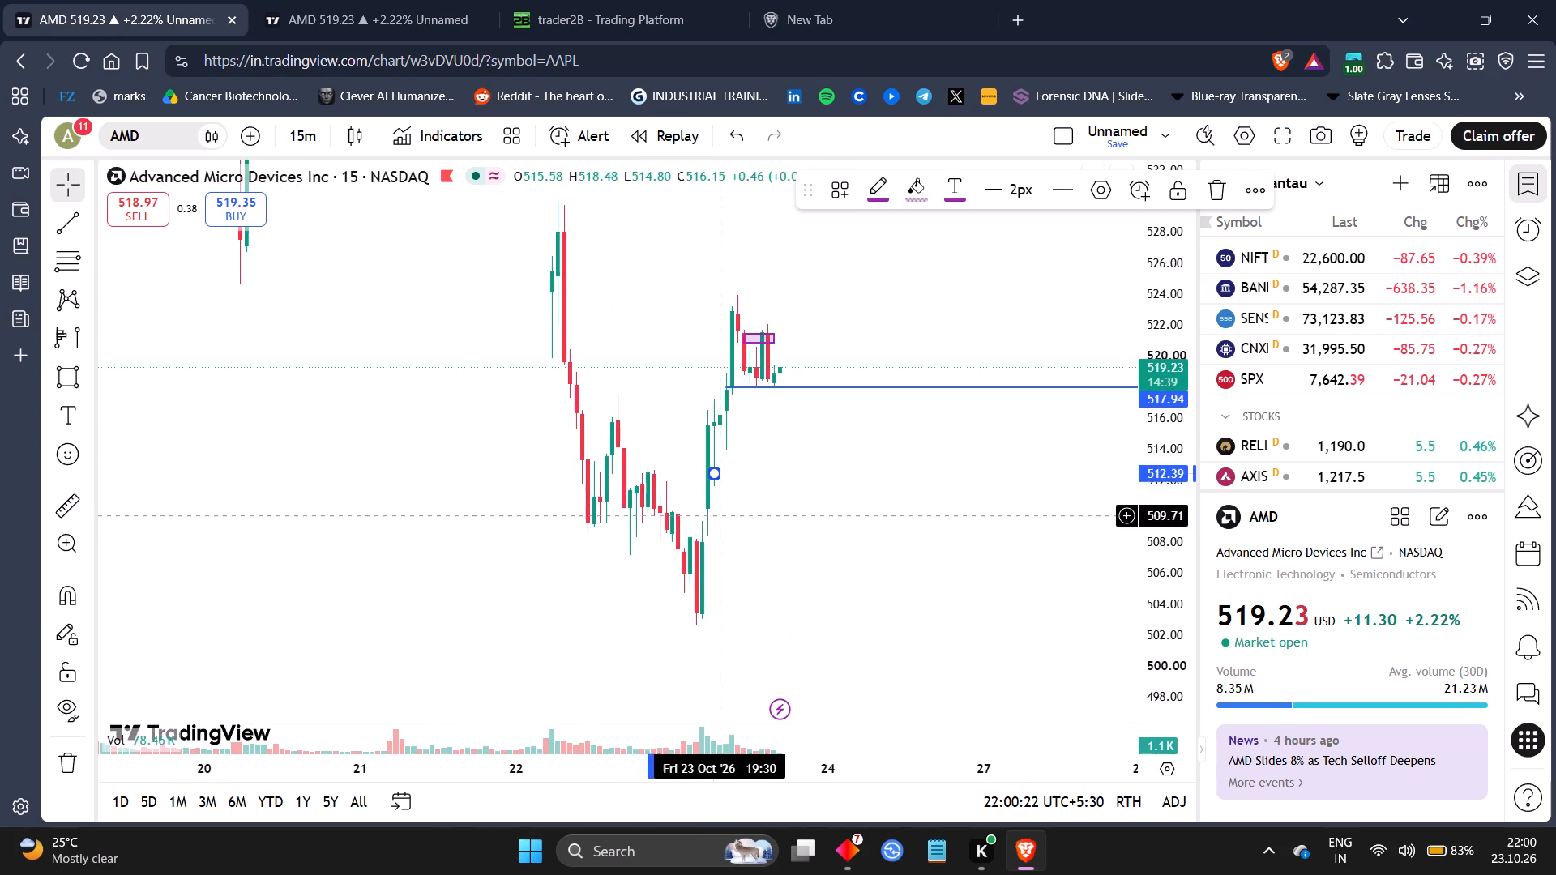
{"action": "left_click_drag", "start_coordinate": [712, 473], "coordinate": [811, 535]}
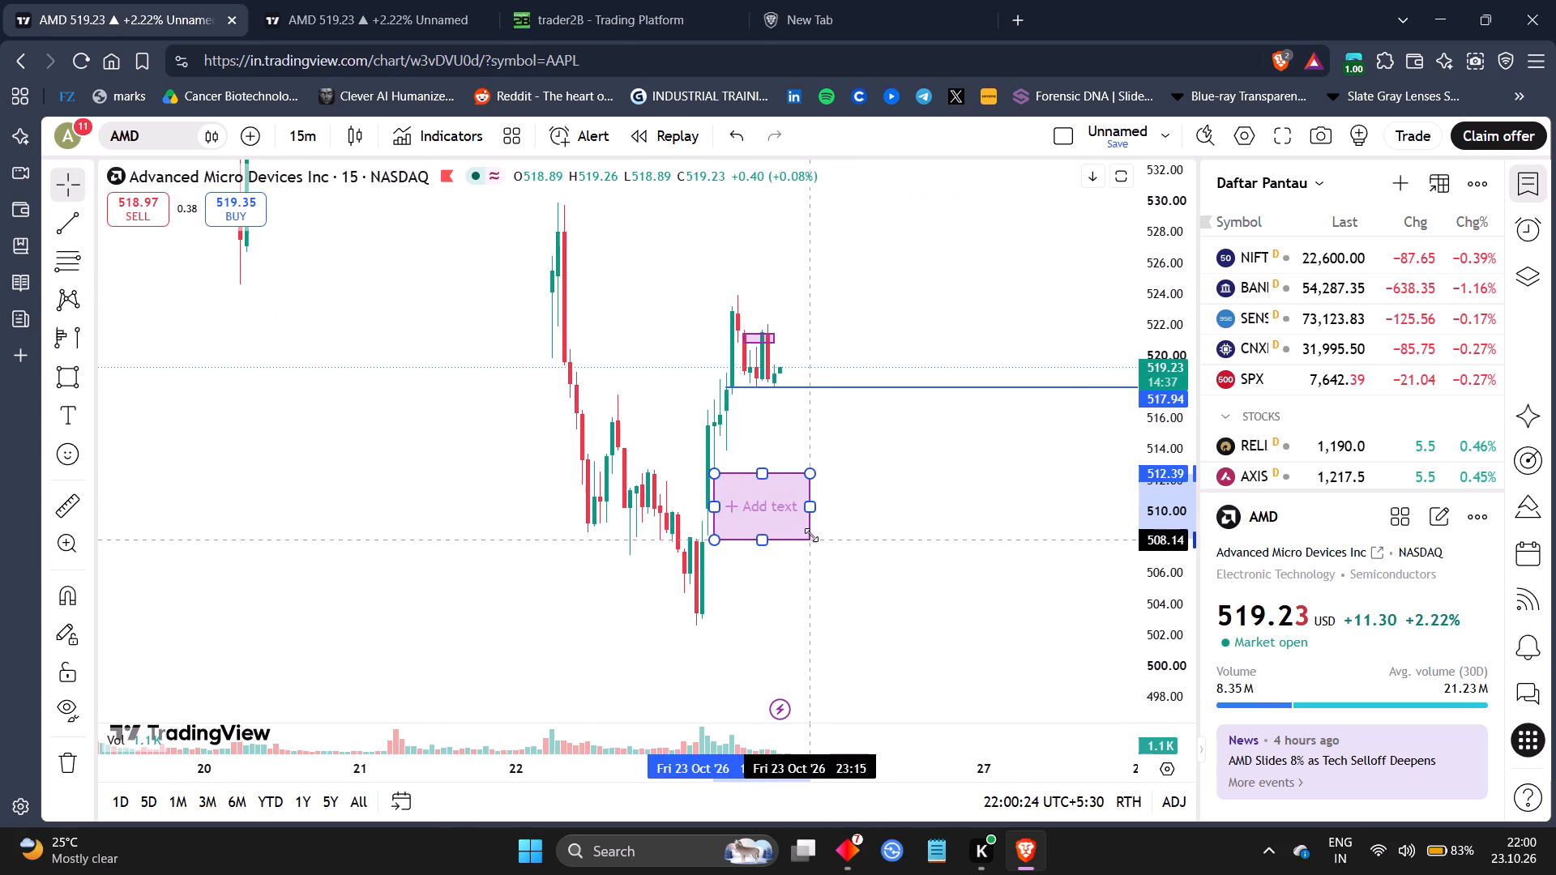
{"action": "left_click_drag", "start_coordinate": [811, 535], "coordinate": [827, 529]}
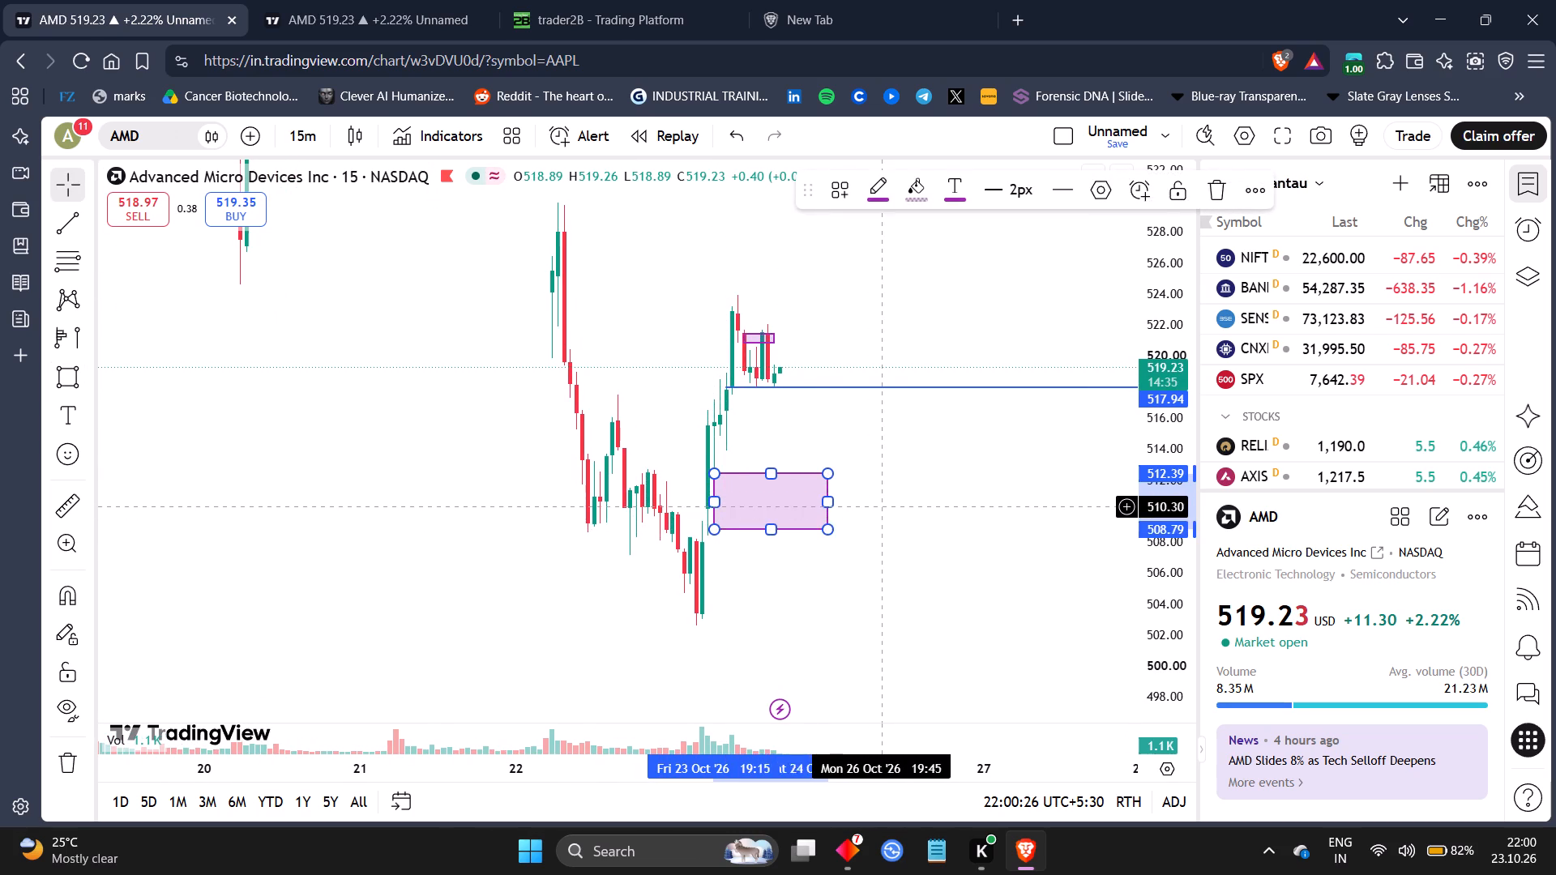
Set the AMD chart interval back to 5 minutes.
{"action": "left_click_drag", "start_coordinate": [880, 506], "coordinate": [870, 559]}
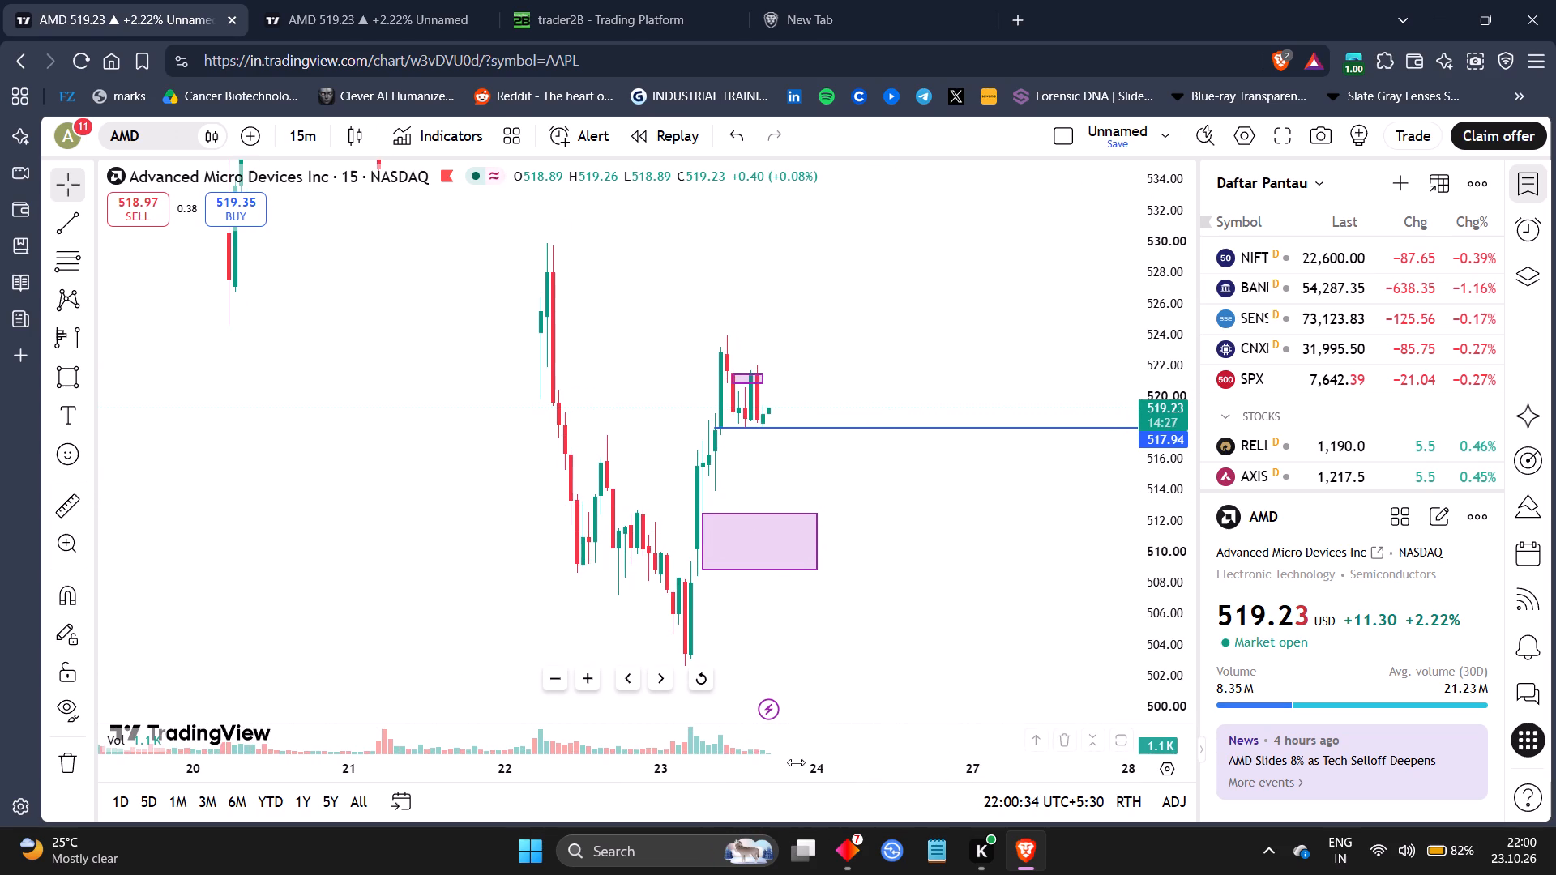
{"action": "left_click_drag", "start_coordinate": [796, 762], "coordinate": [531, 760]}
{"action": "left_click", "coordinate": [571, 533]}
{"action": "left_click_drag", "start_coordinate": [494, 446], "coordinate": [696, 433]}
{"action": "key", "text": "6"}
{"action": "key", "text": "BackSpace"}
{"action": "key", "text": "5"}
{"action": "key", "text": "Return"}
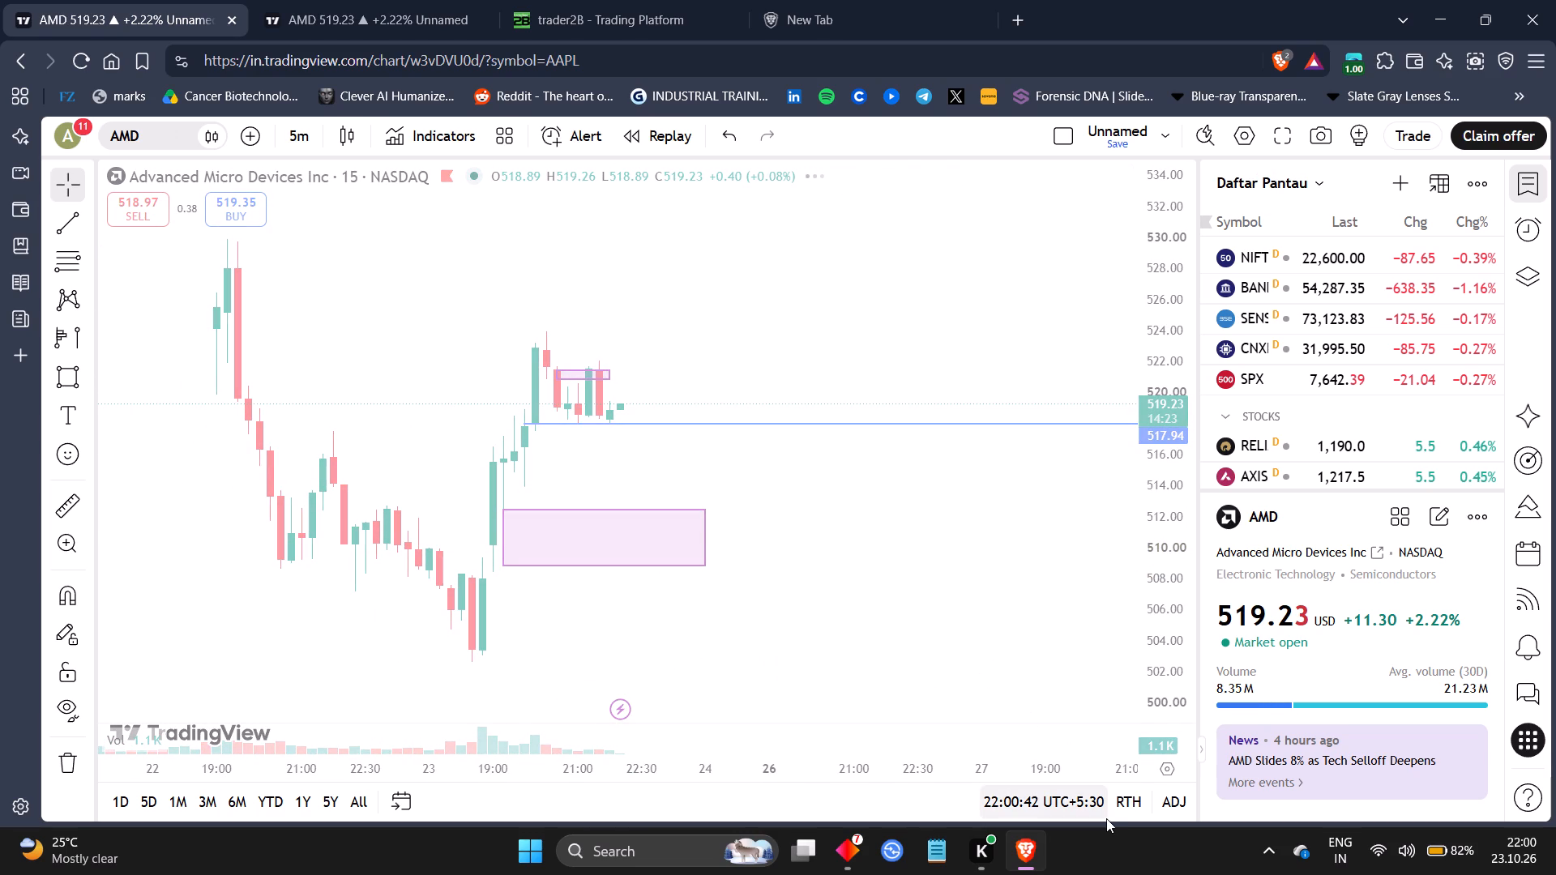
Measure the AMD price rise from about 510.18 up to about 517.09, ending at the 23 Oct 19:25 candle.
{"action": "left_click_drag", "start_coordinate": [581, 622], "coordinate": [908, 647]}
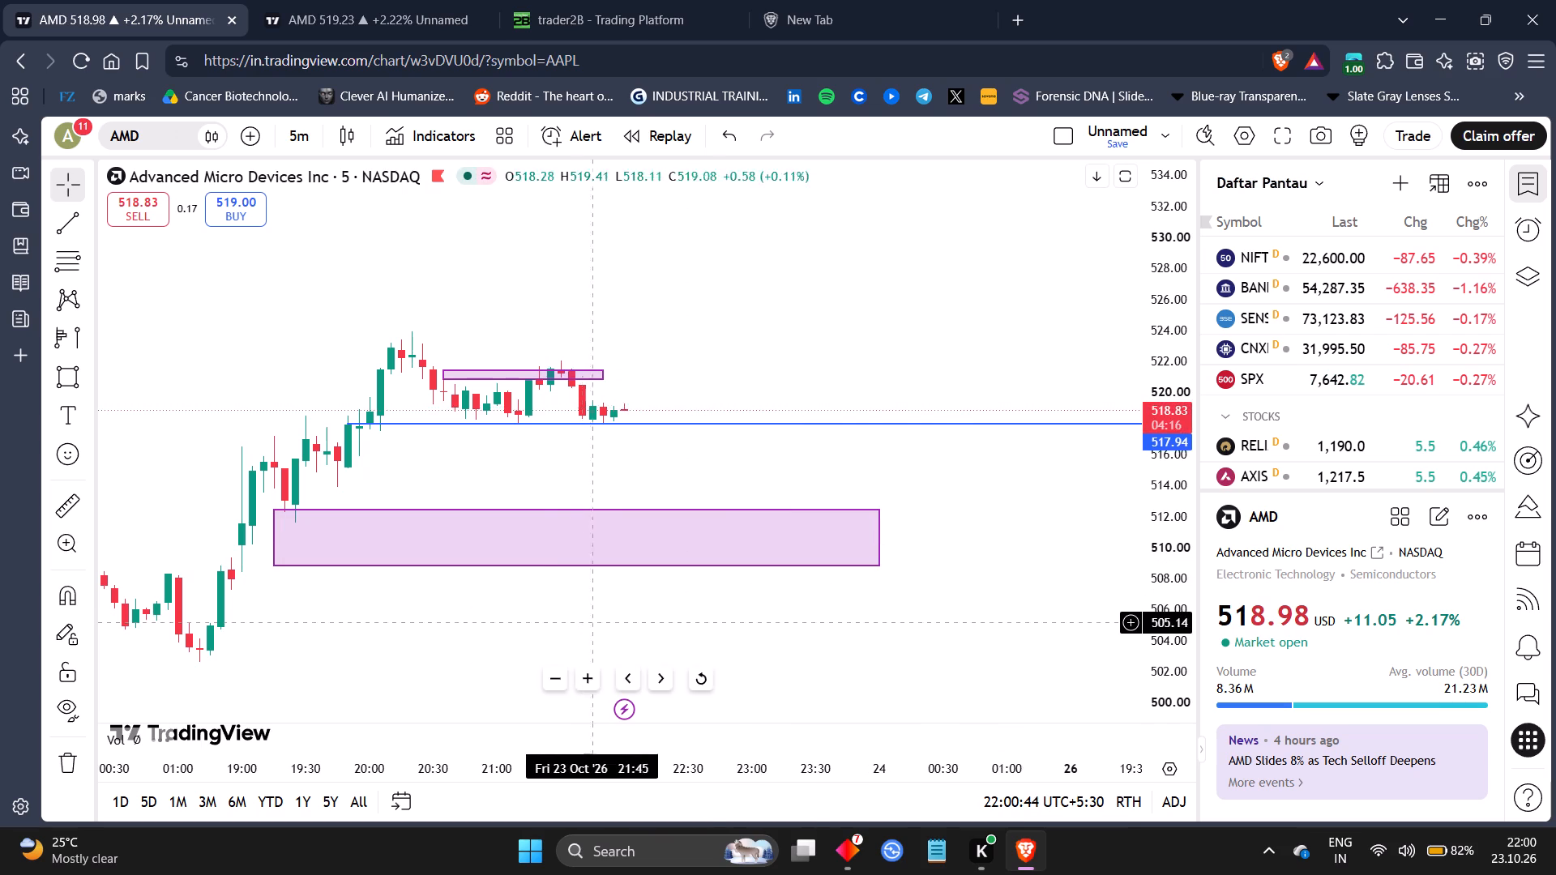
{"action": "left_click_drag", "start_coordinate": [908, 647], "coordinate": [1055, 650]}
{"action": "left_click_drag", "start_coordinate": [1165, 682], "coordinate": [1132, 572]}
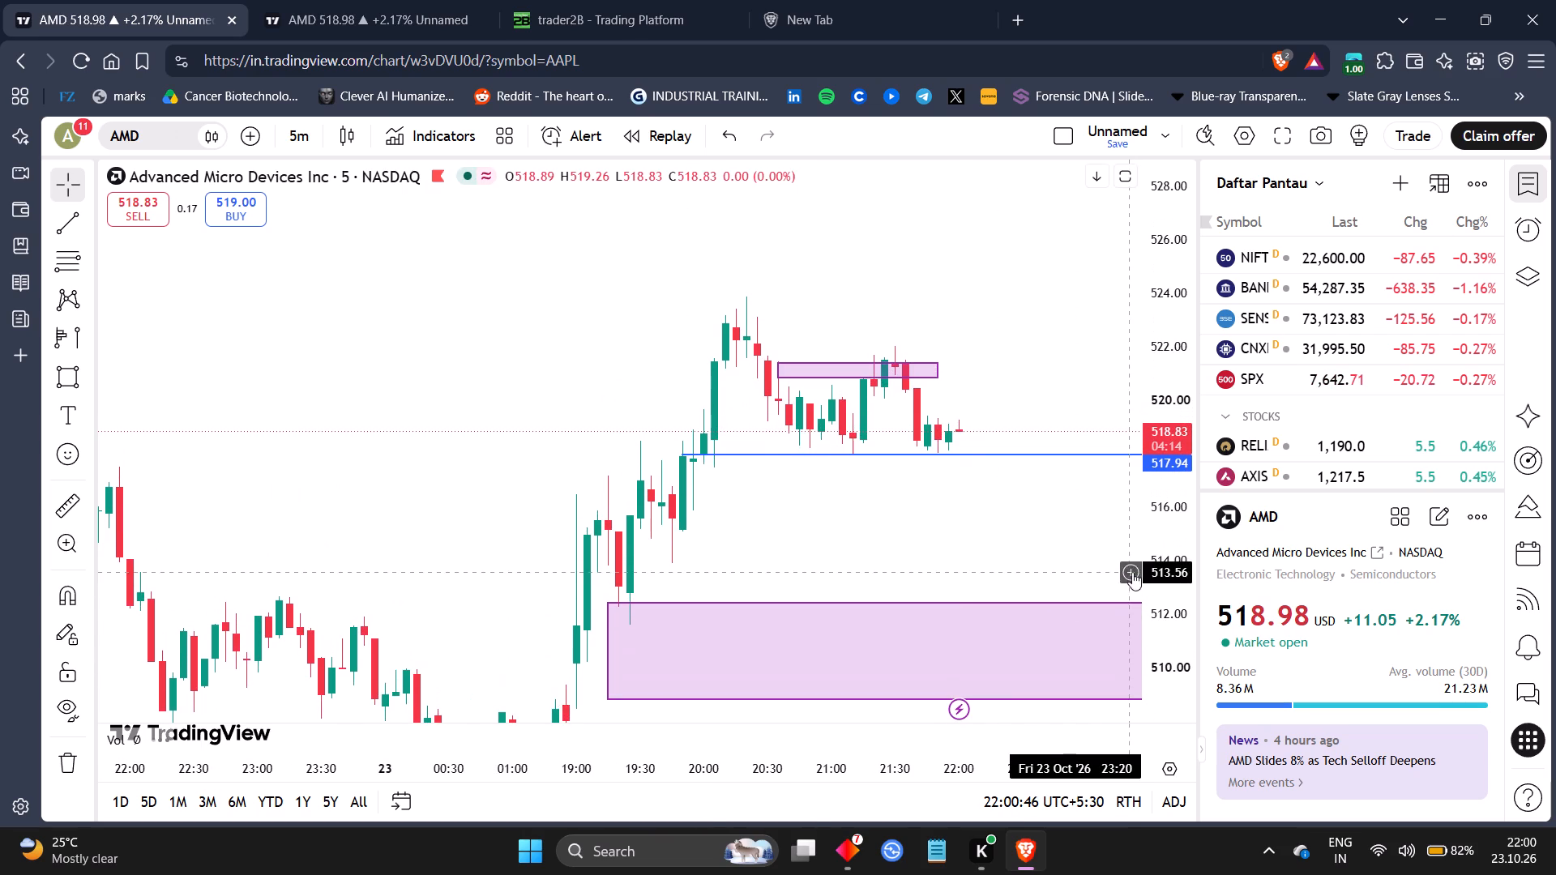
{"action": "left_click_drag", "start_coordinate": [960, 519], "coordinate": [919, 429]}
{"action": "left_click_drag", "start_coordinate": [891, 753], "coordinate": [722, 747]}
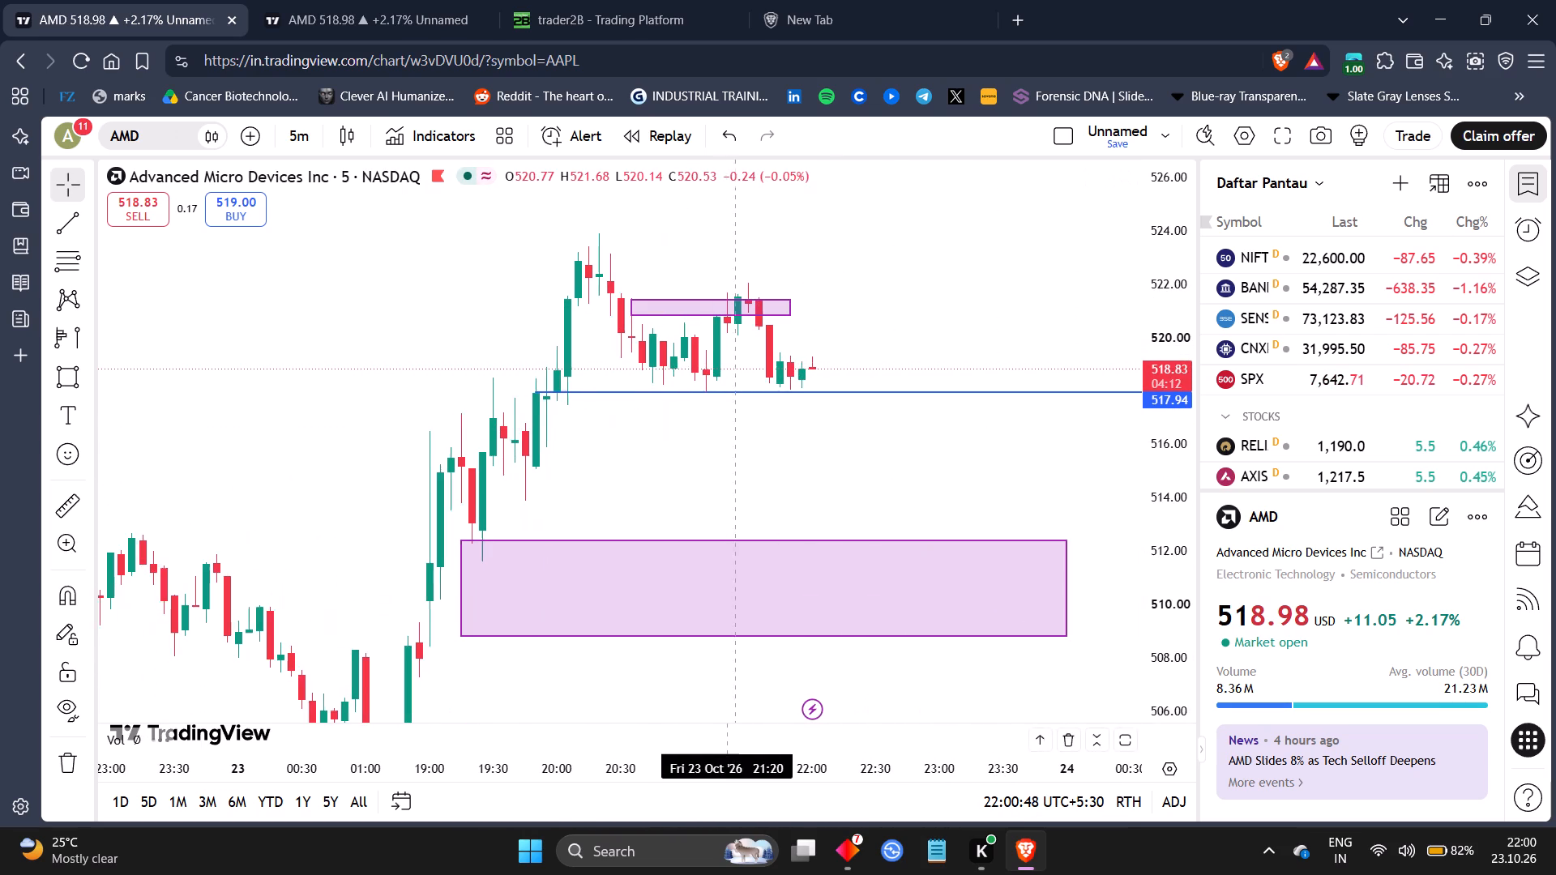
{"action": "left_click_drag", "start_coordinate": [648, 501], "coordinate": [706, 494]}
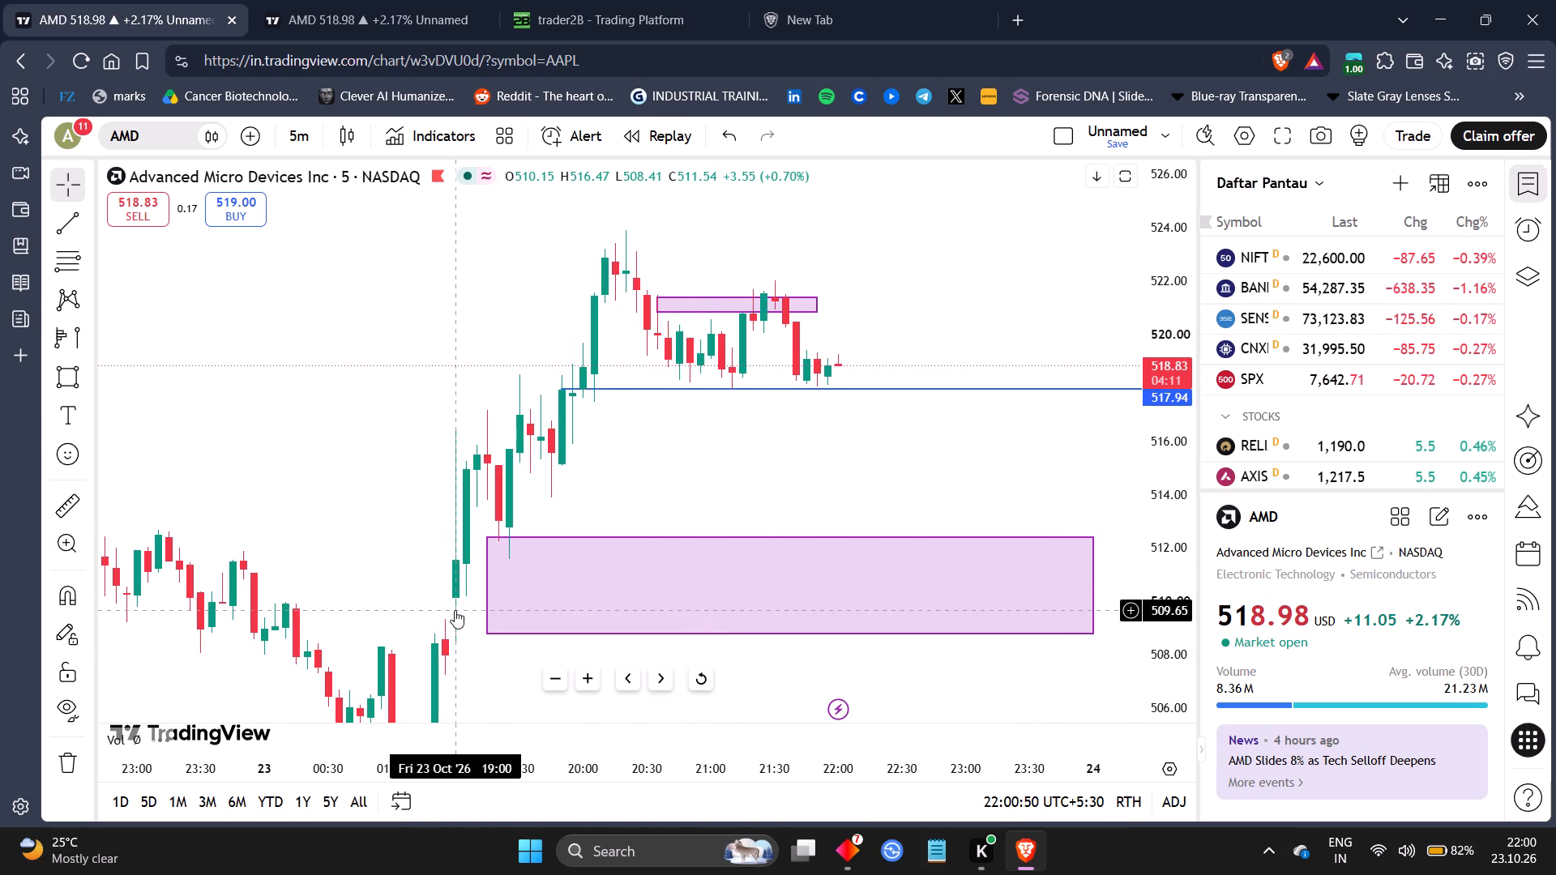
{"action": "left_click", "coordinate": [84, 505]}
{"action": "scroll", "coordinate": [105, 497], "scroll_direction": "right", "scroll_amount": 1}
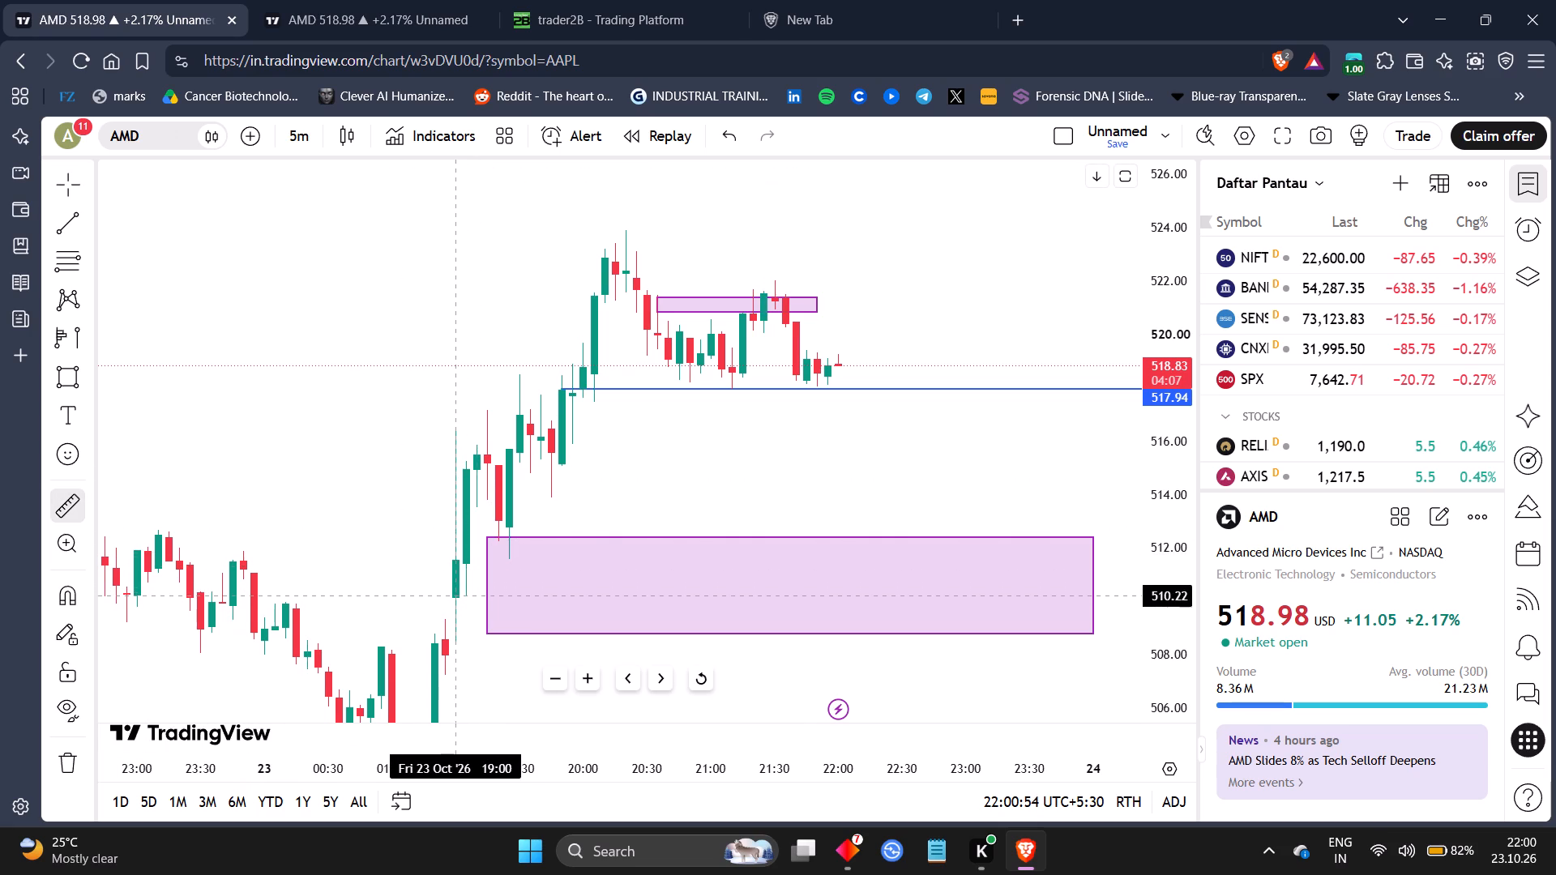
{"action": "left_click_drag", "start_coordinate": [453, 596], "coordinate": [435, 550]}
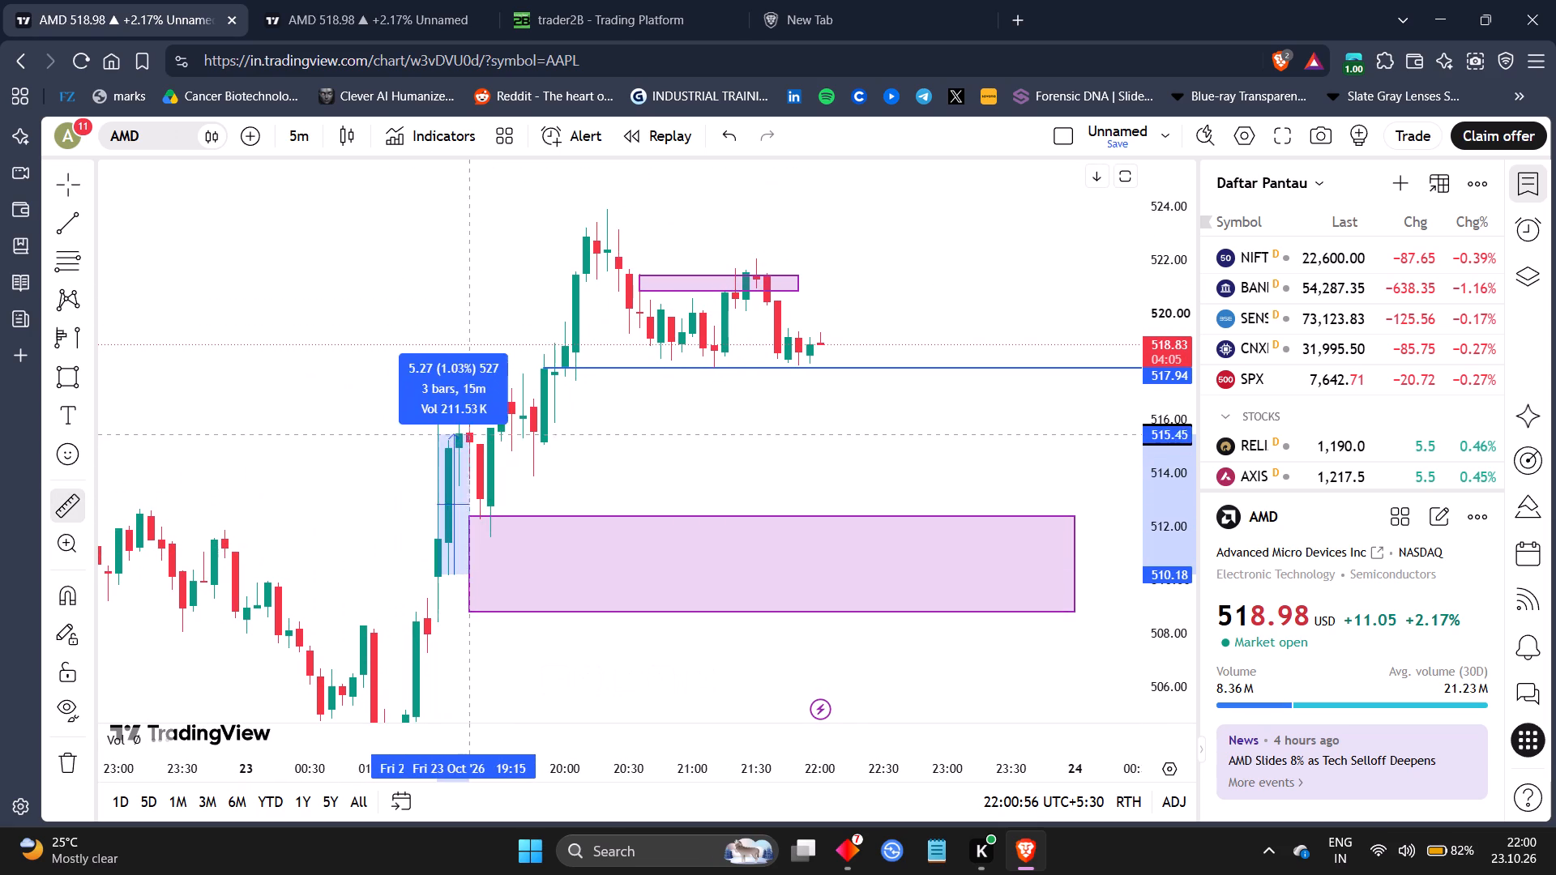
{"action": "left_click", "coordinate": [493, 391]}
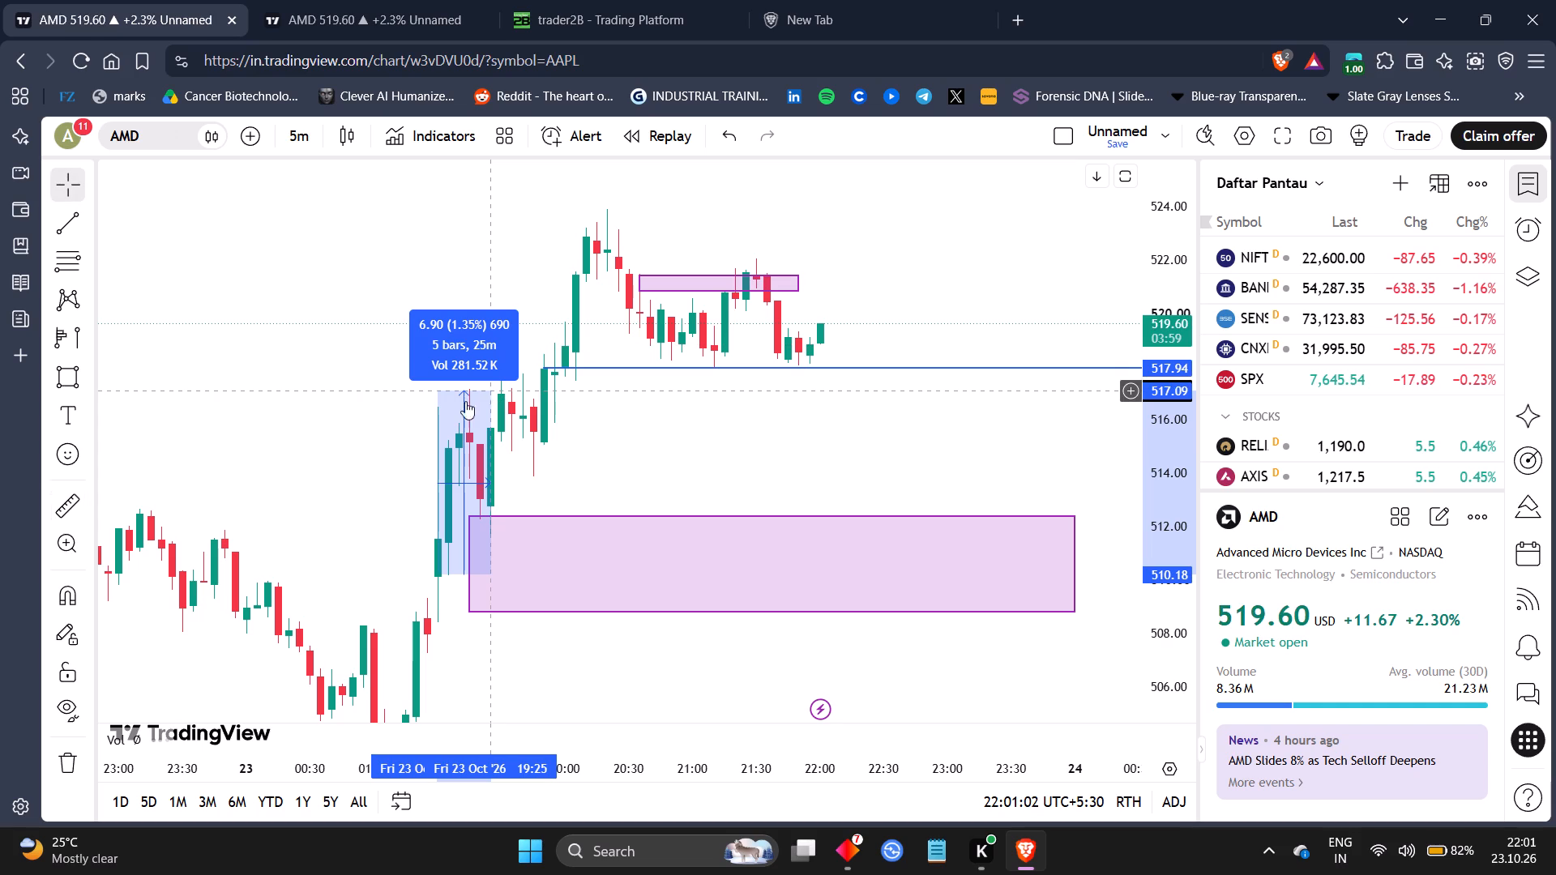
Measure the pullback from about 517.09 down to about 512.34 at the 19:25 candle, near the lower zone's top edge.
{"action": "left_click", "coordinate": [66, 499]}
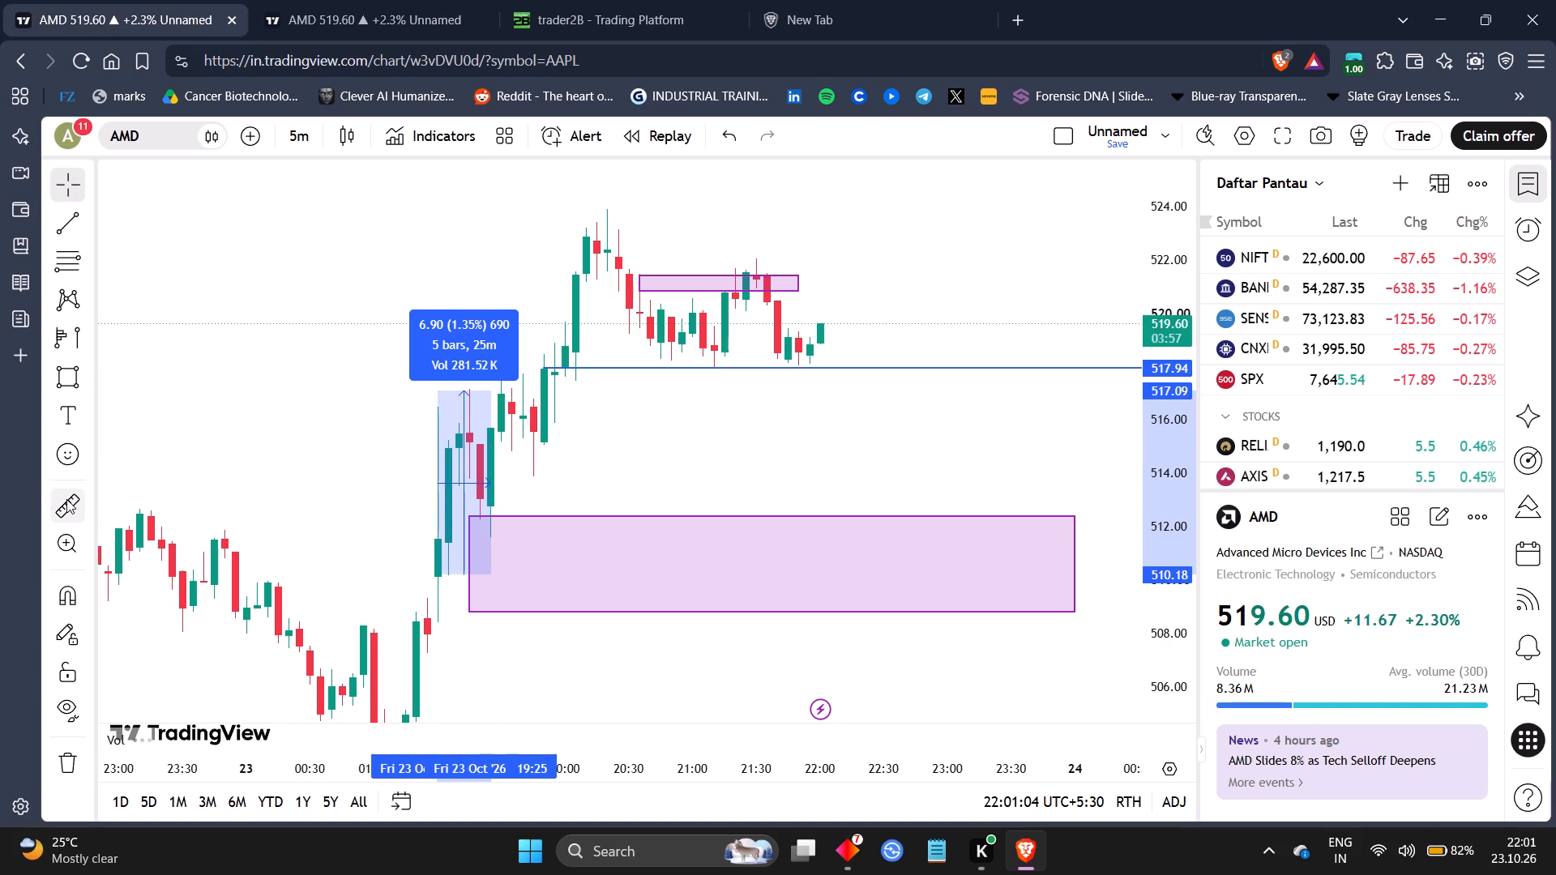
{"action": "left_click", "coordinate": [468, 391]}
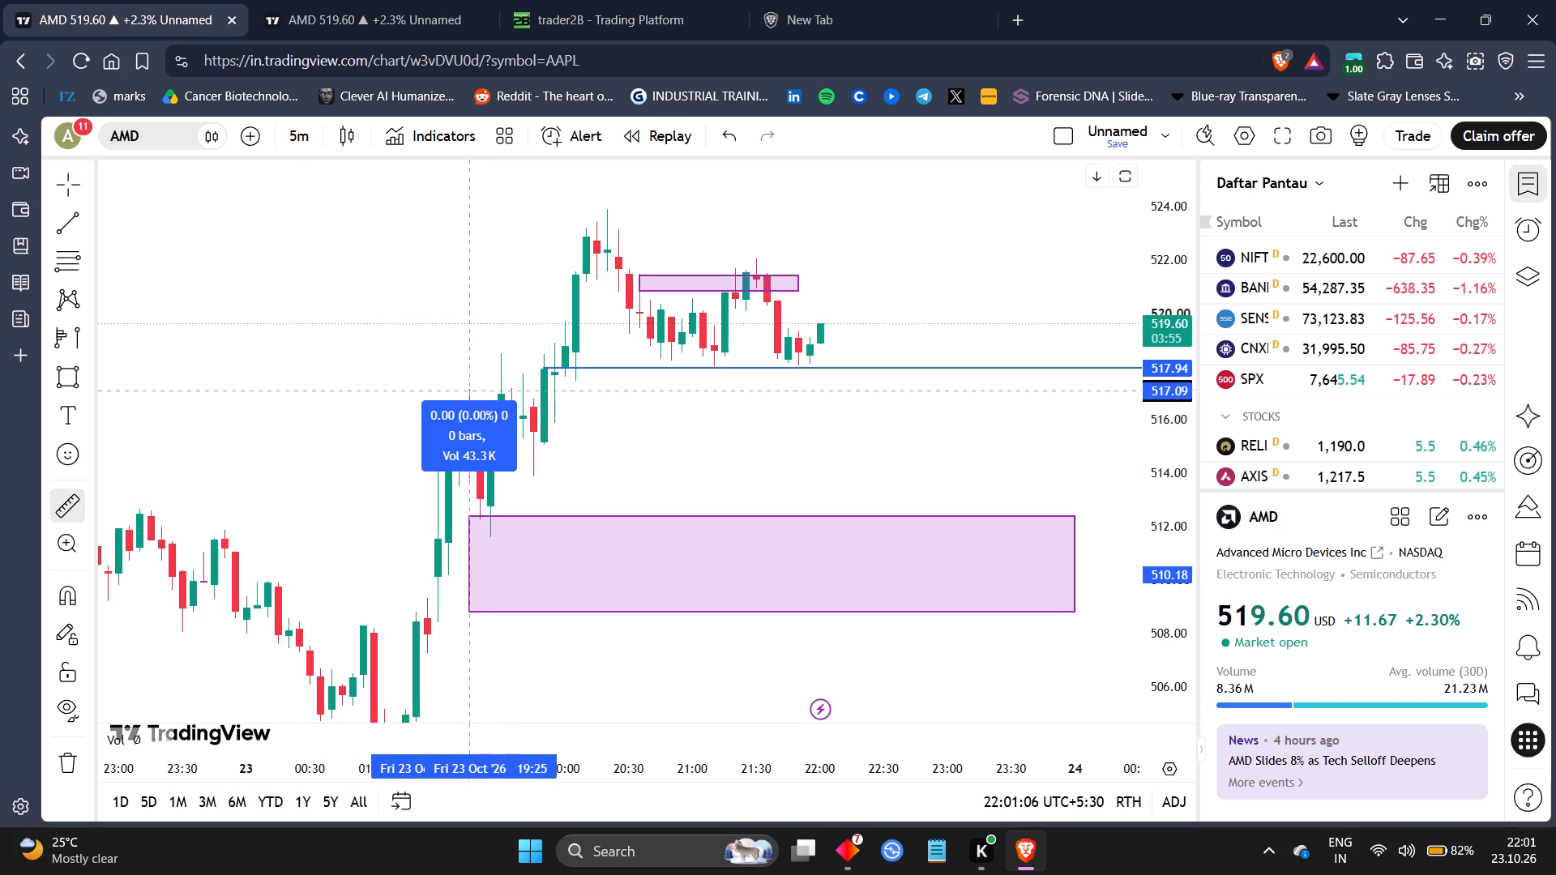
{"action": "left_click", "coordinate": [489, 517]}
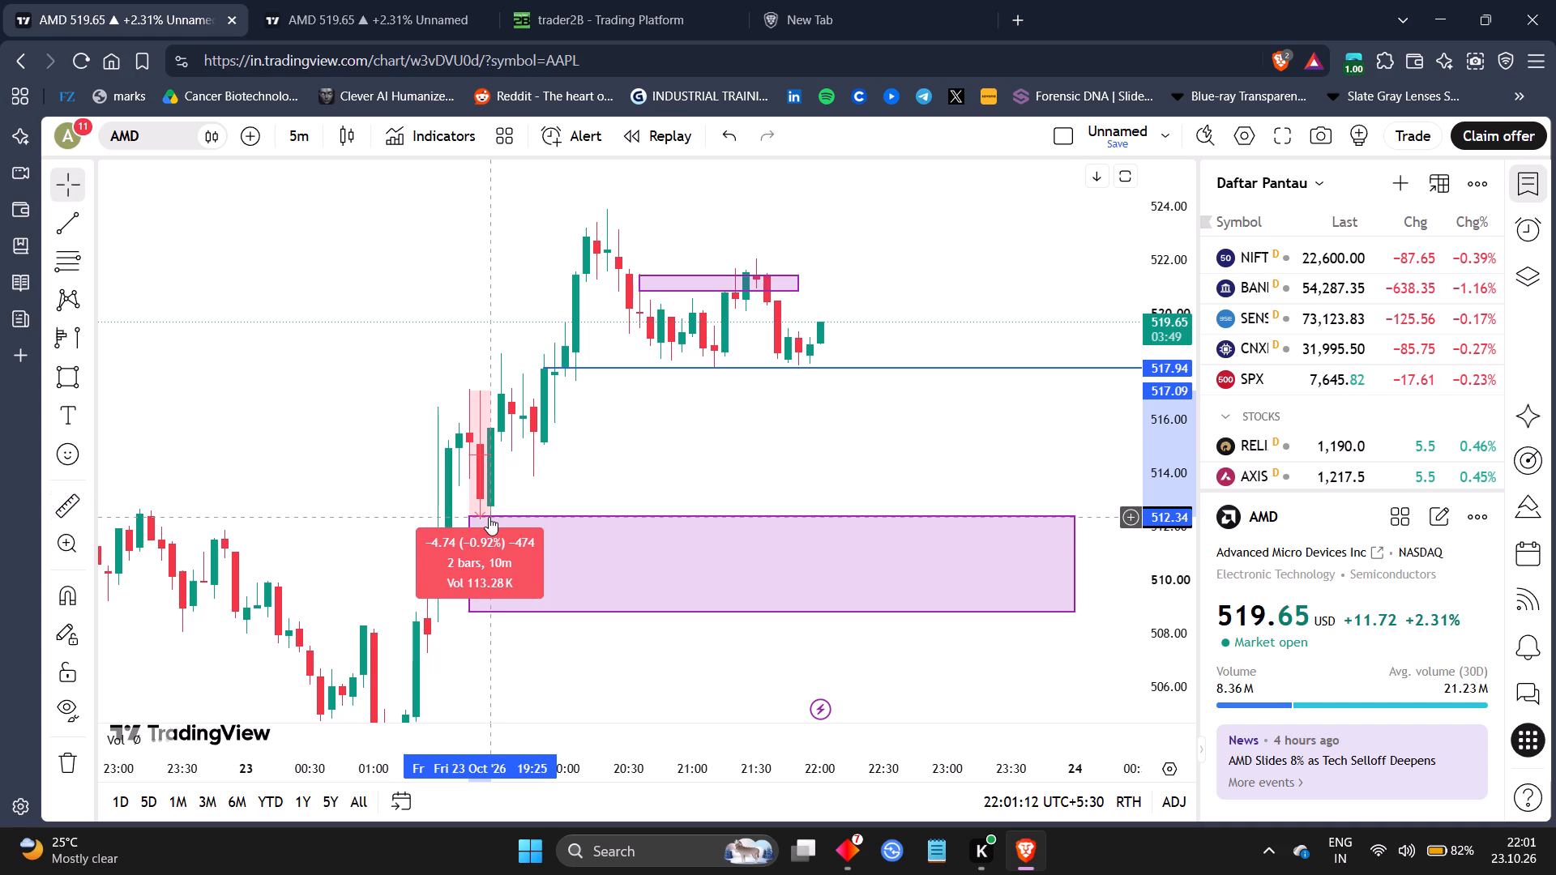
Measure the bounce from about 511.36 up to about 518.49, from the 19:25 candle to the 19:40 candle.
{"action": "left_click", "coordinate": [78, 509]}
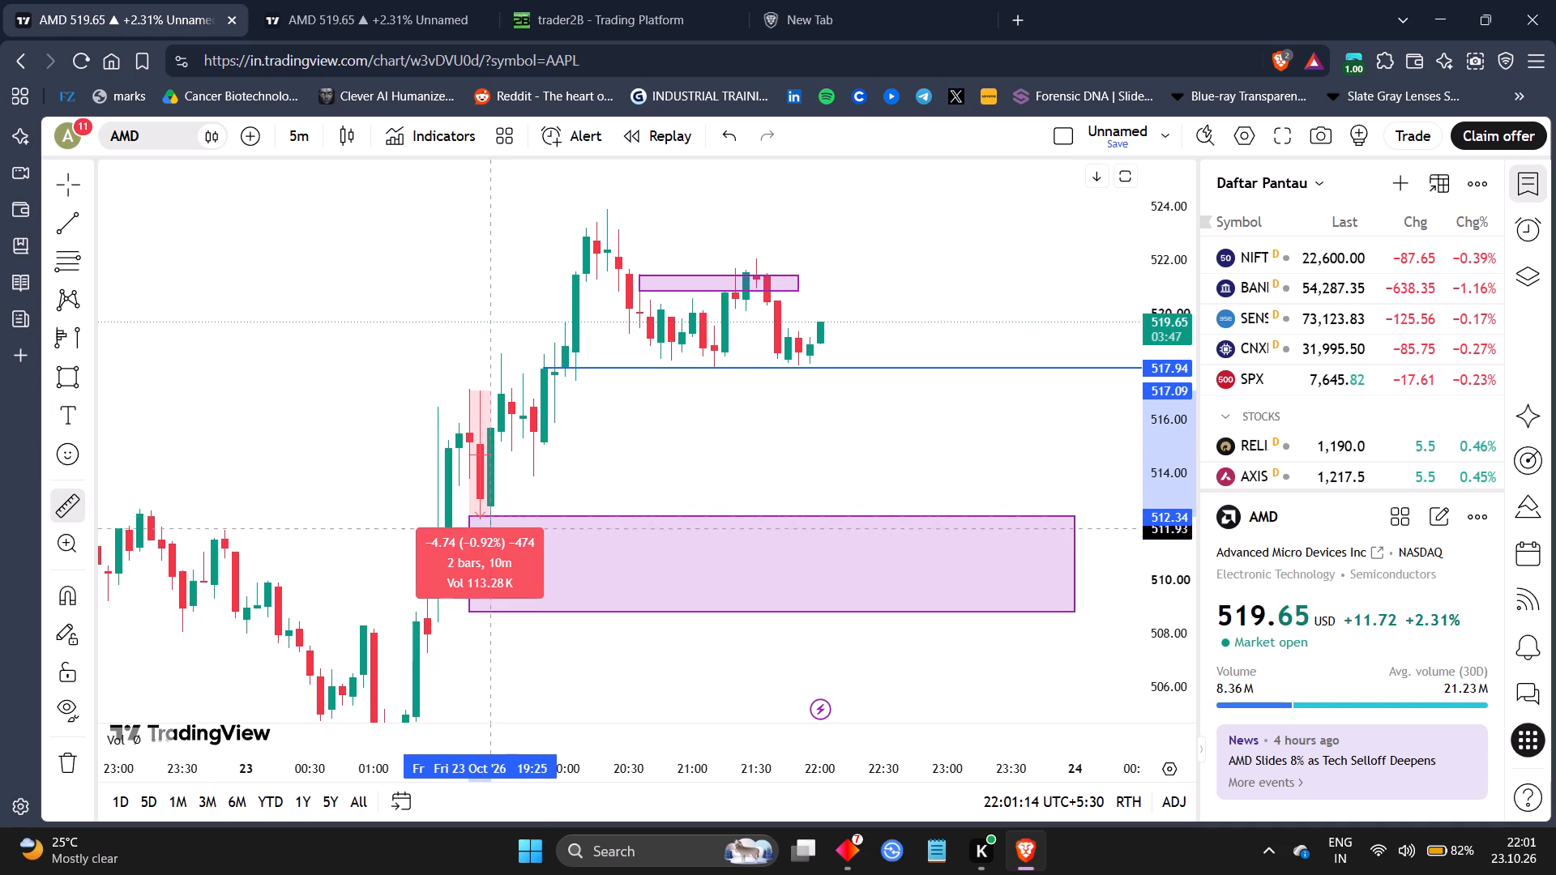
{"action": "left_click", "coordinate": [490, 544]}
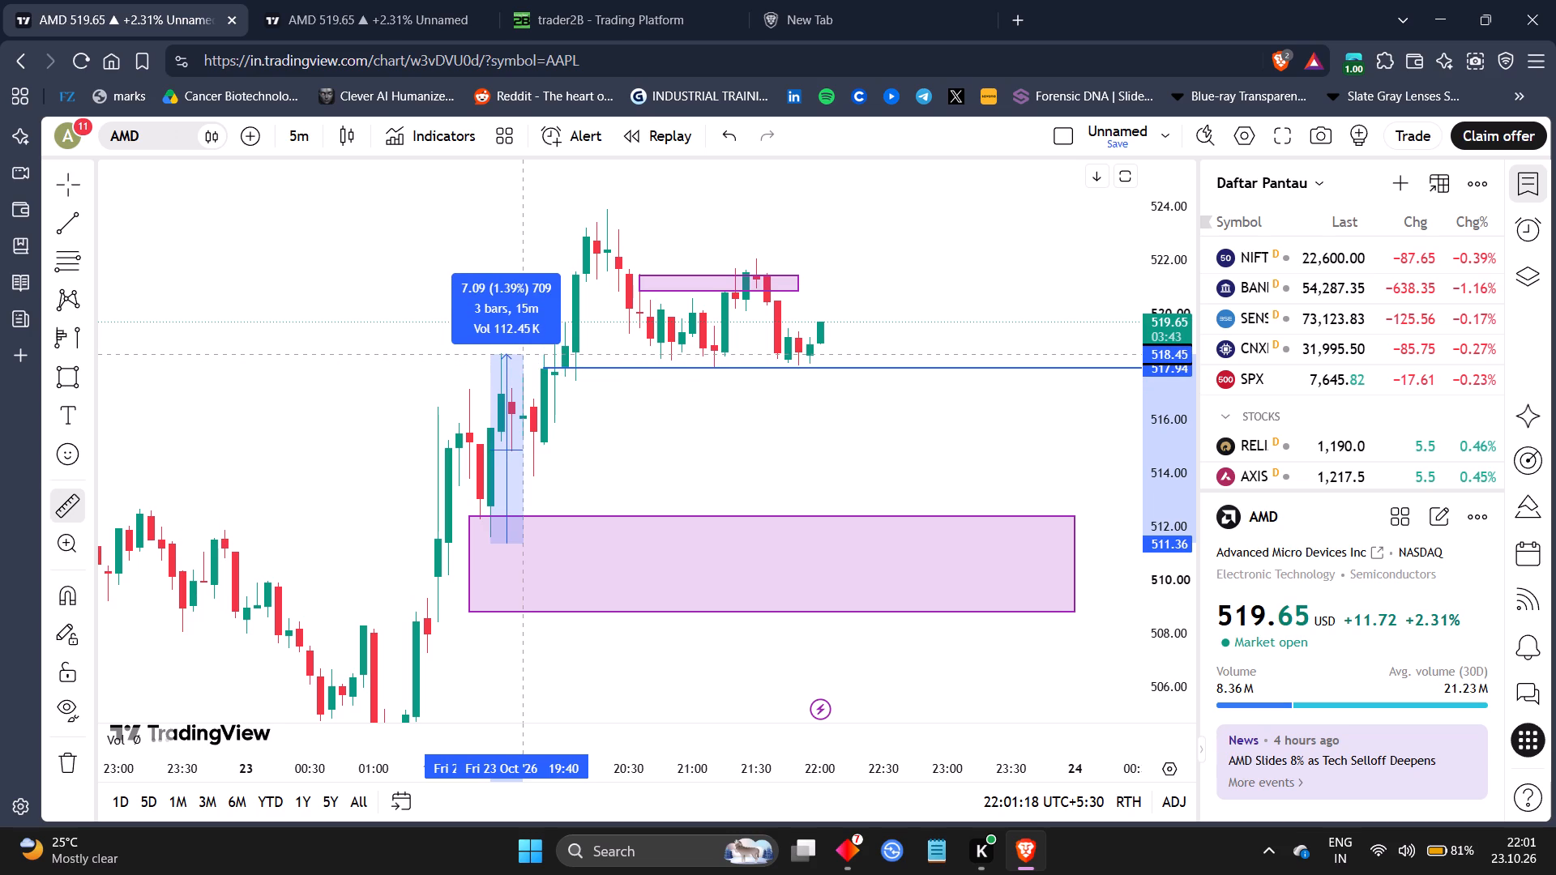
{"action": "left_click", "coordinate": [523, 353]}
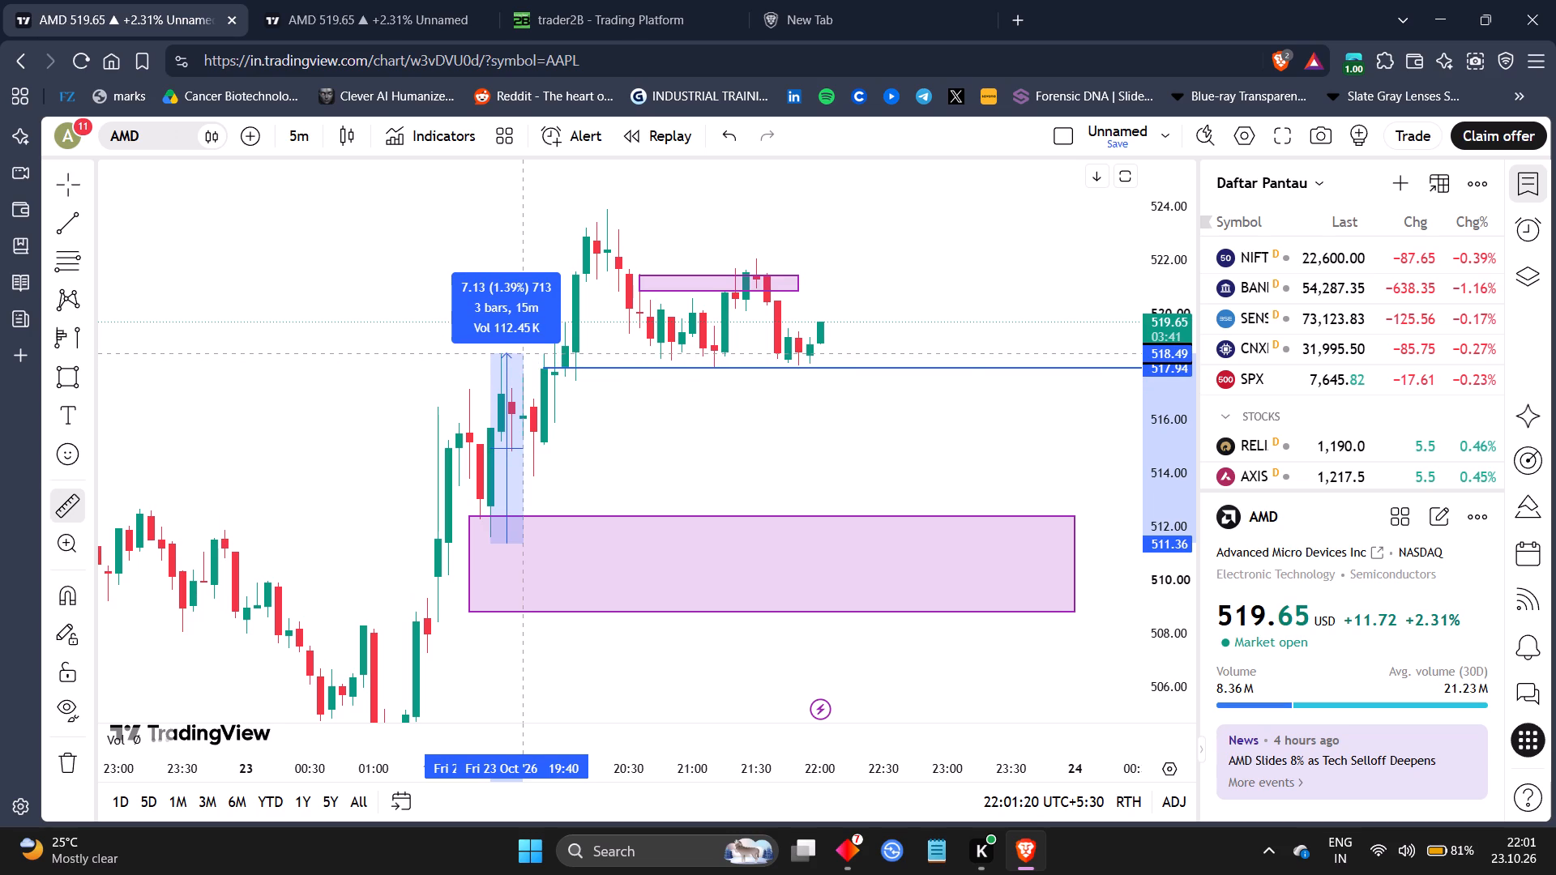
Examine AMD's 5-minute price action around the 517.94 line and the two rectangle zones.
{"action": "left_click_drag", "start_coordinate": [615, 497], "coordinate": [747, 592]}
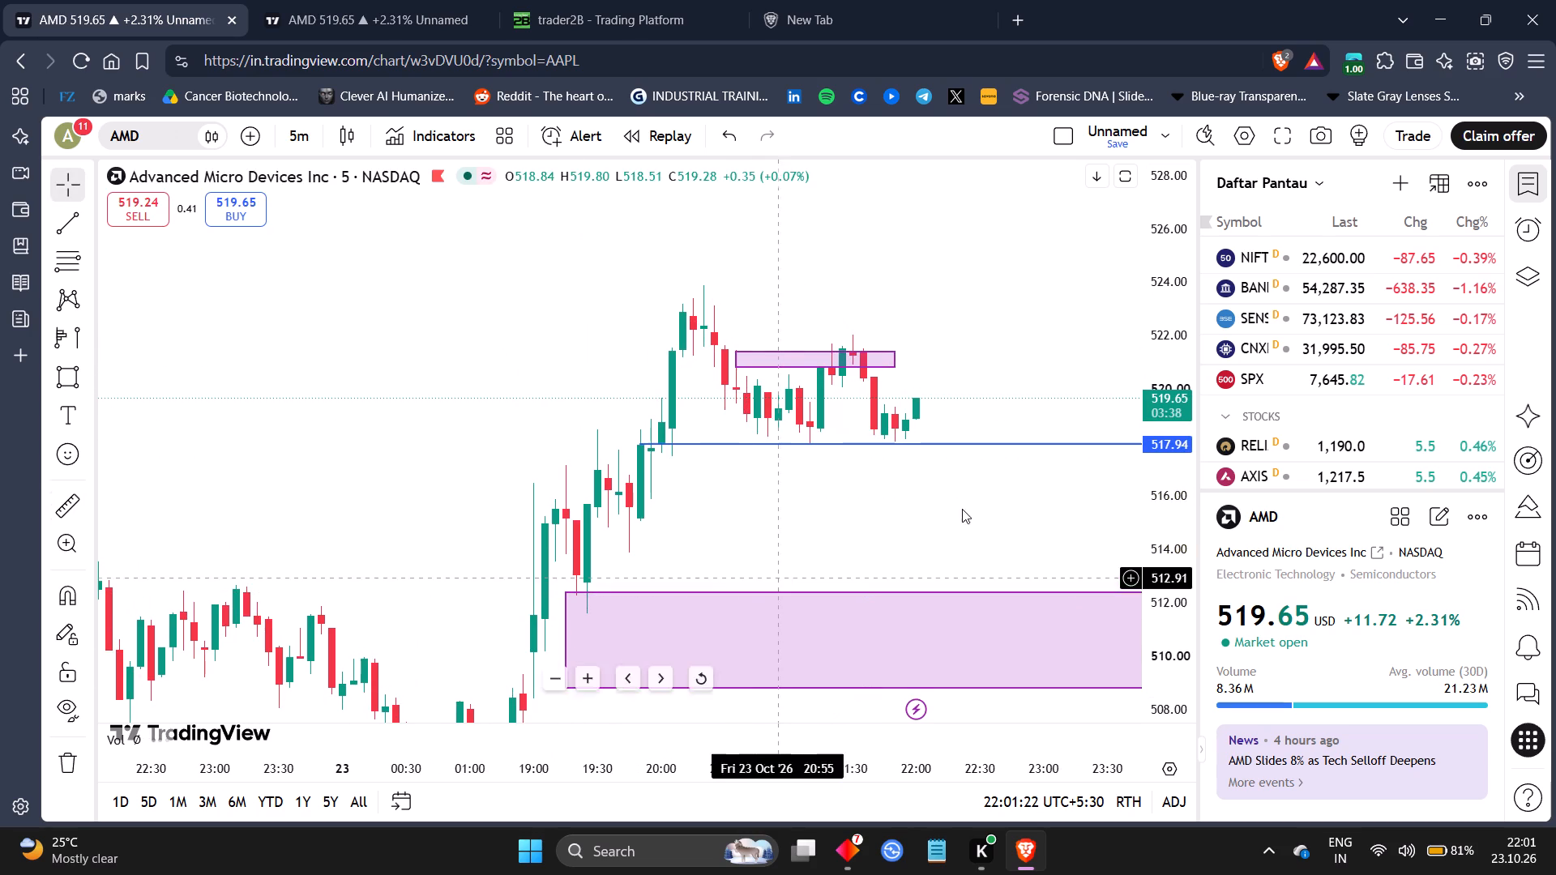
{"action": "left_click_drag", "start_coordinate": [1171, 565], "coordinate": [1156, 498]}
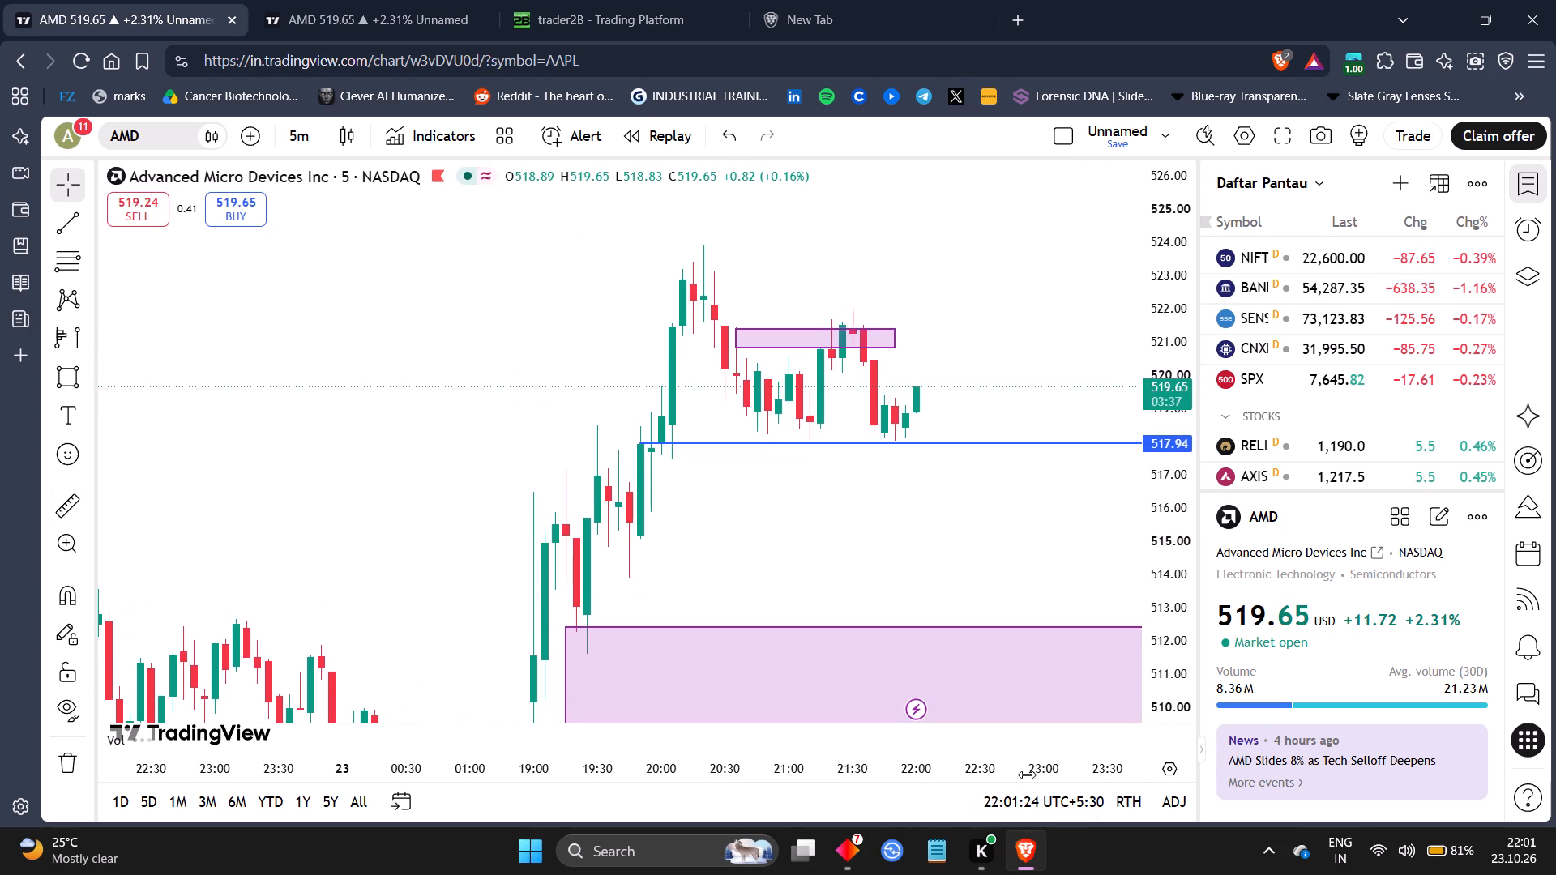
{"action": "left_click_drag", "start_coordinate": [1027, 775], "coordinate": [777, 761]}
{"action": "left_click_drag", "start_coordinate": [517, 583], "coordinate": [995, 542]}
{"action": "left_click_drag", "start_coordinate": [552, 770], "coordinate": [964, 794]}
{"action": "left_click_drag", "start_coordinate": [961, 568], "coordinate": [733, 583]}
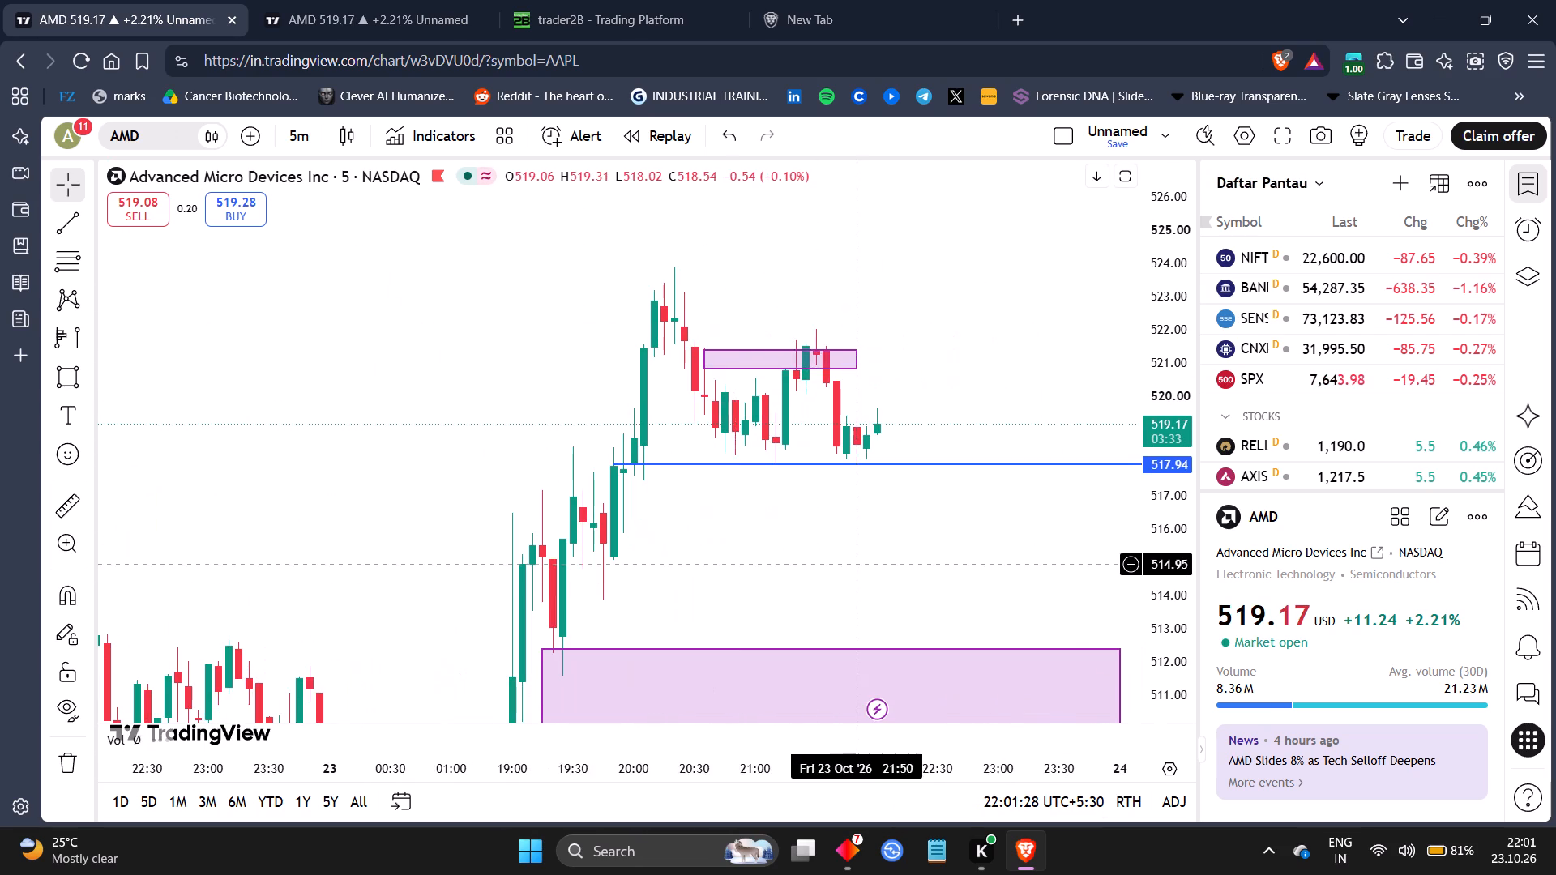
{"action": "left_click_drag", "start_coordinate": [854, 564], "coordinate": [697, 537]}
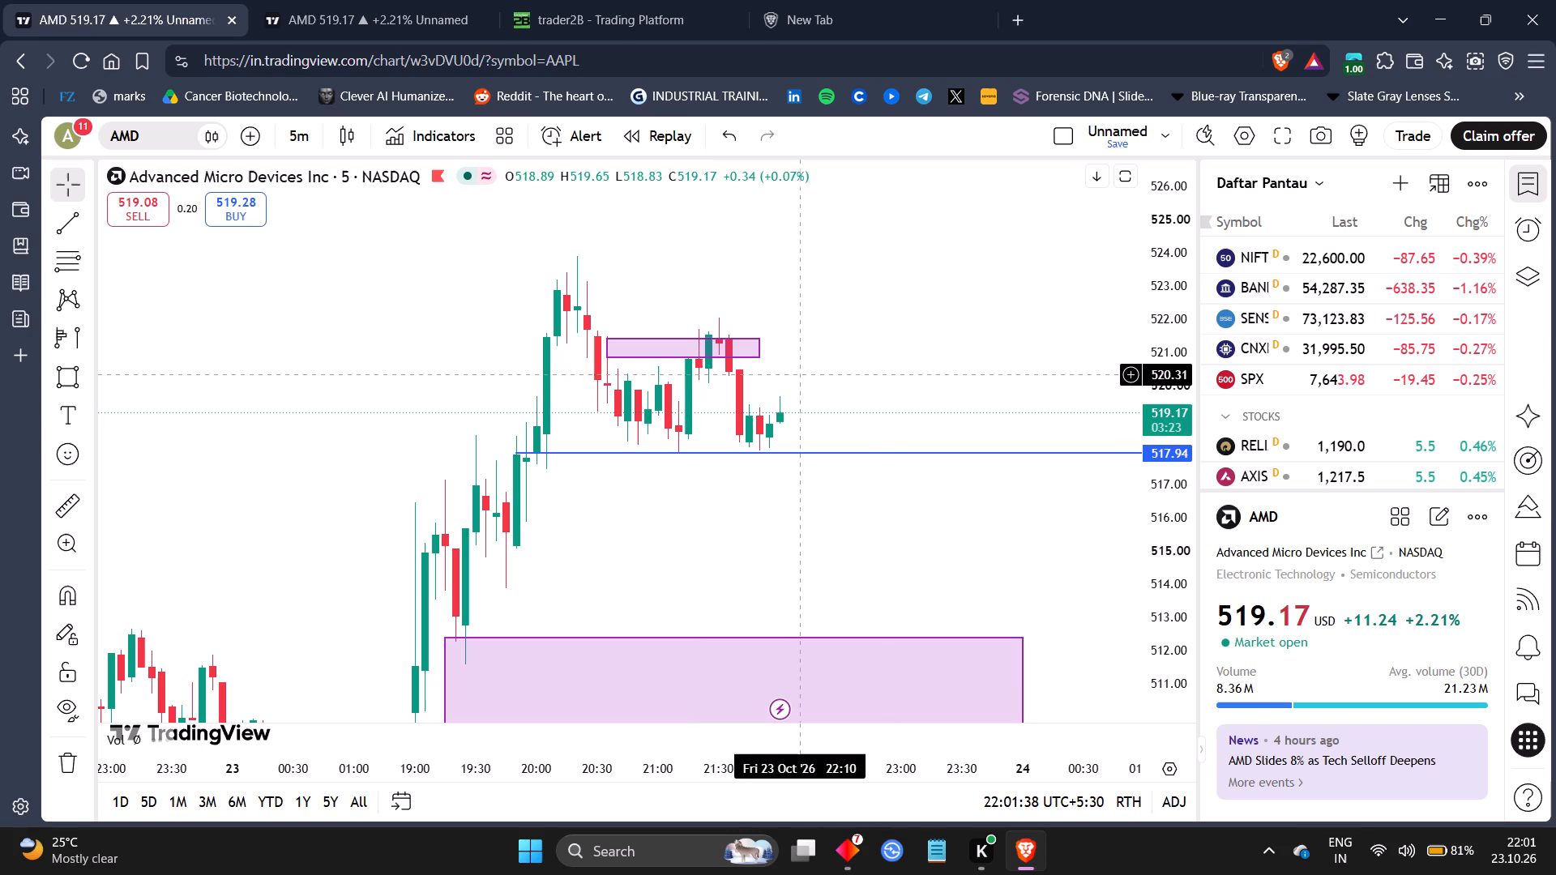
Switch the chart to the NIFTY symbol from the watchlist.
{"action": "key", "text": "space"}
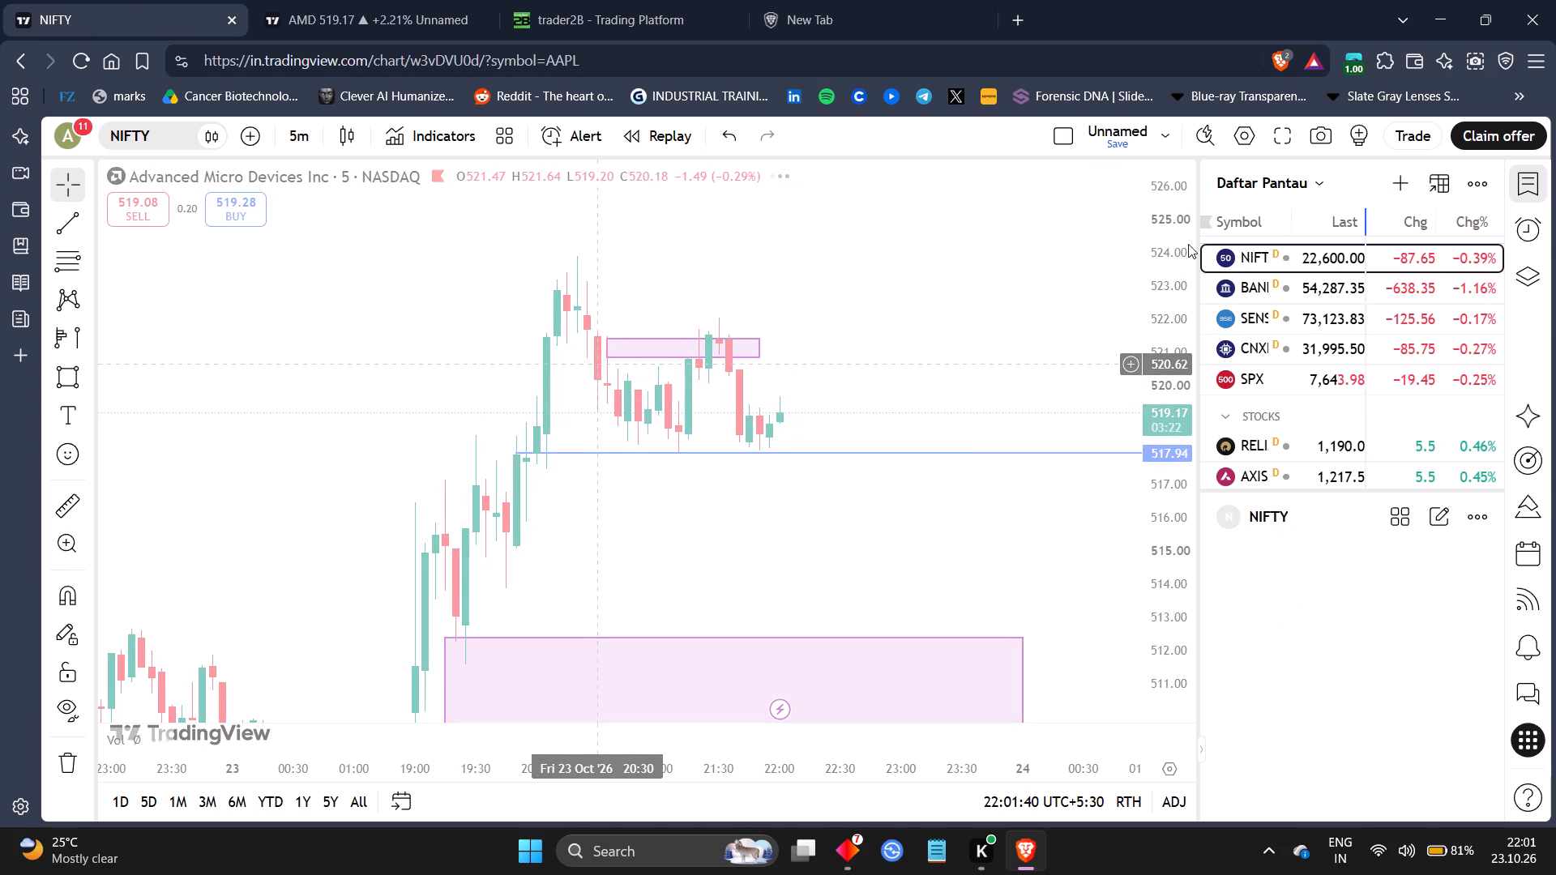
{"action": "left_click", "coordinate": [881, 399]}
Hide the watchlist to widen the chart area.
{"action": "left_click", "coordinate": [1534, 185]}
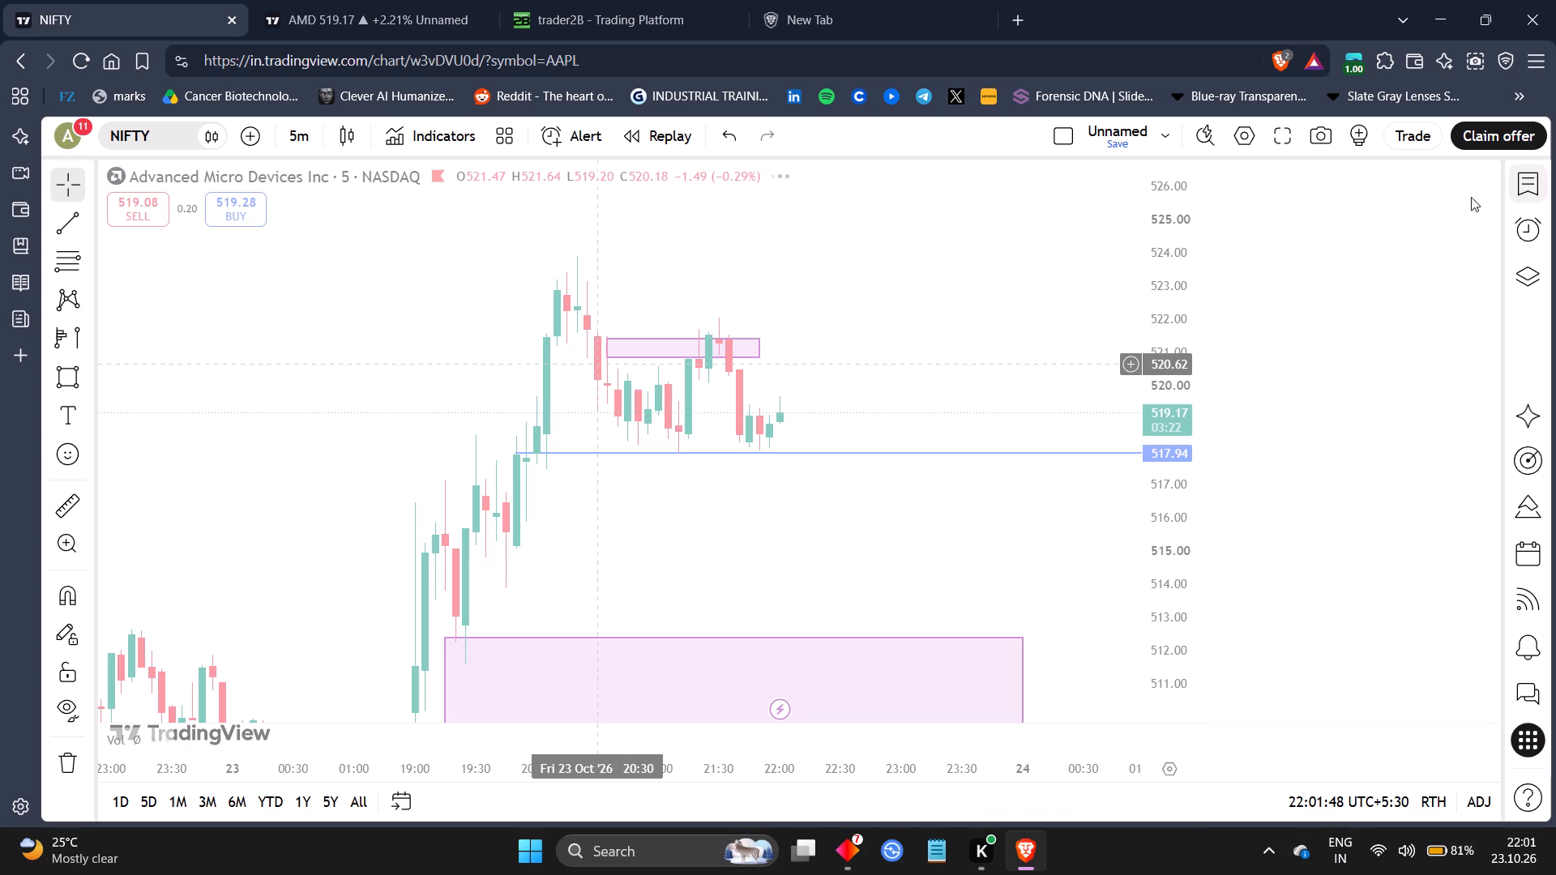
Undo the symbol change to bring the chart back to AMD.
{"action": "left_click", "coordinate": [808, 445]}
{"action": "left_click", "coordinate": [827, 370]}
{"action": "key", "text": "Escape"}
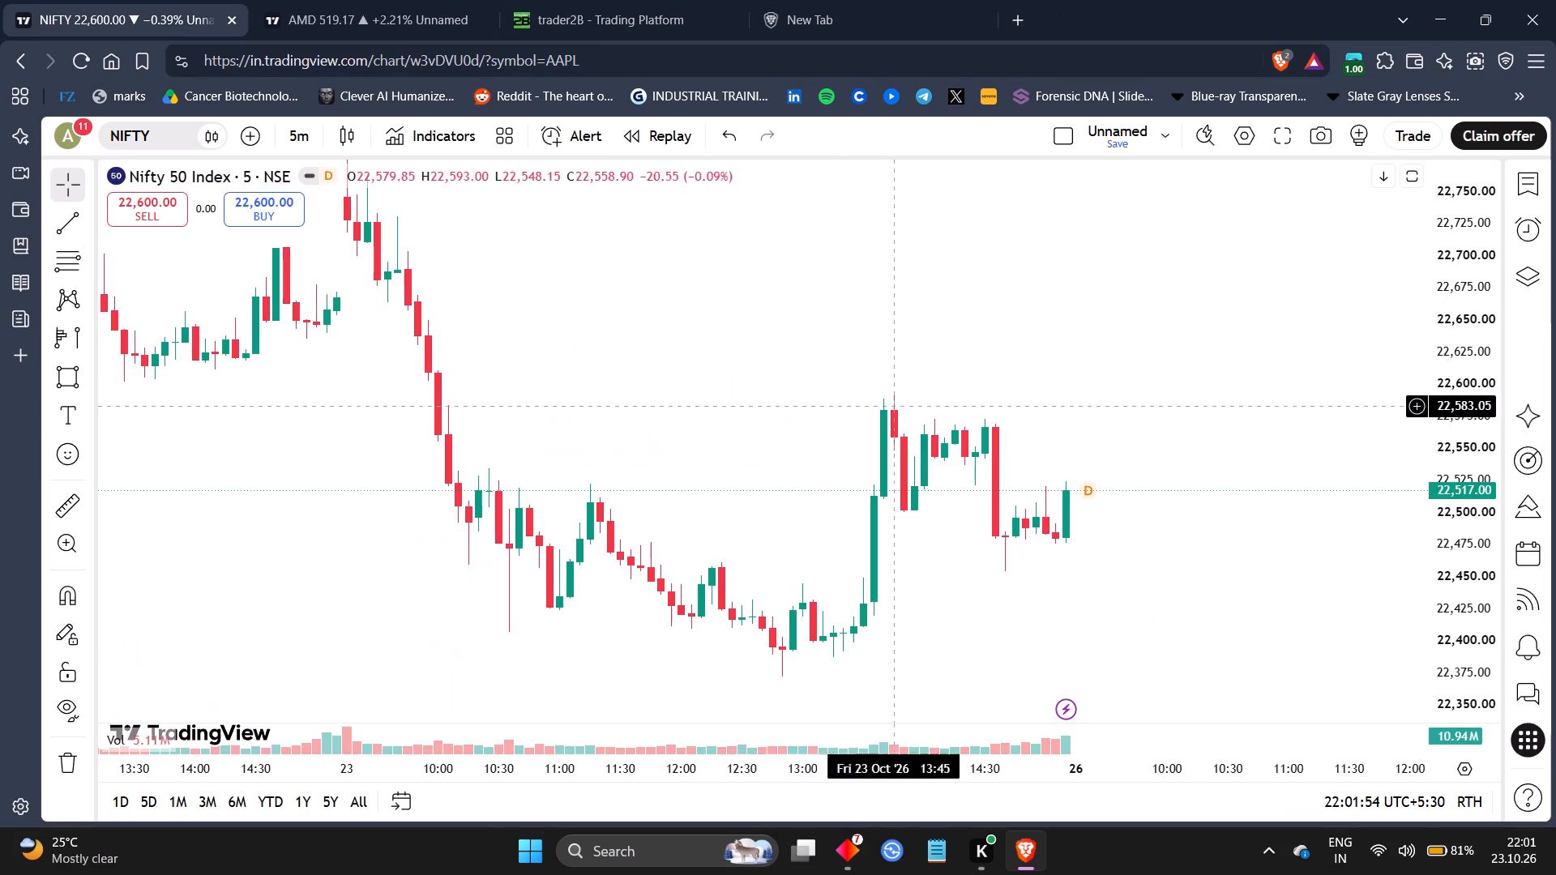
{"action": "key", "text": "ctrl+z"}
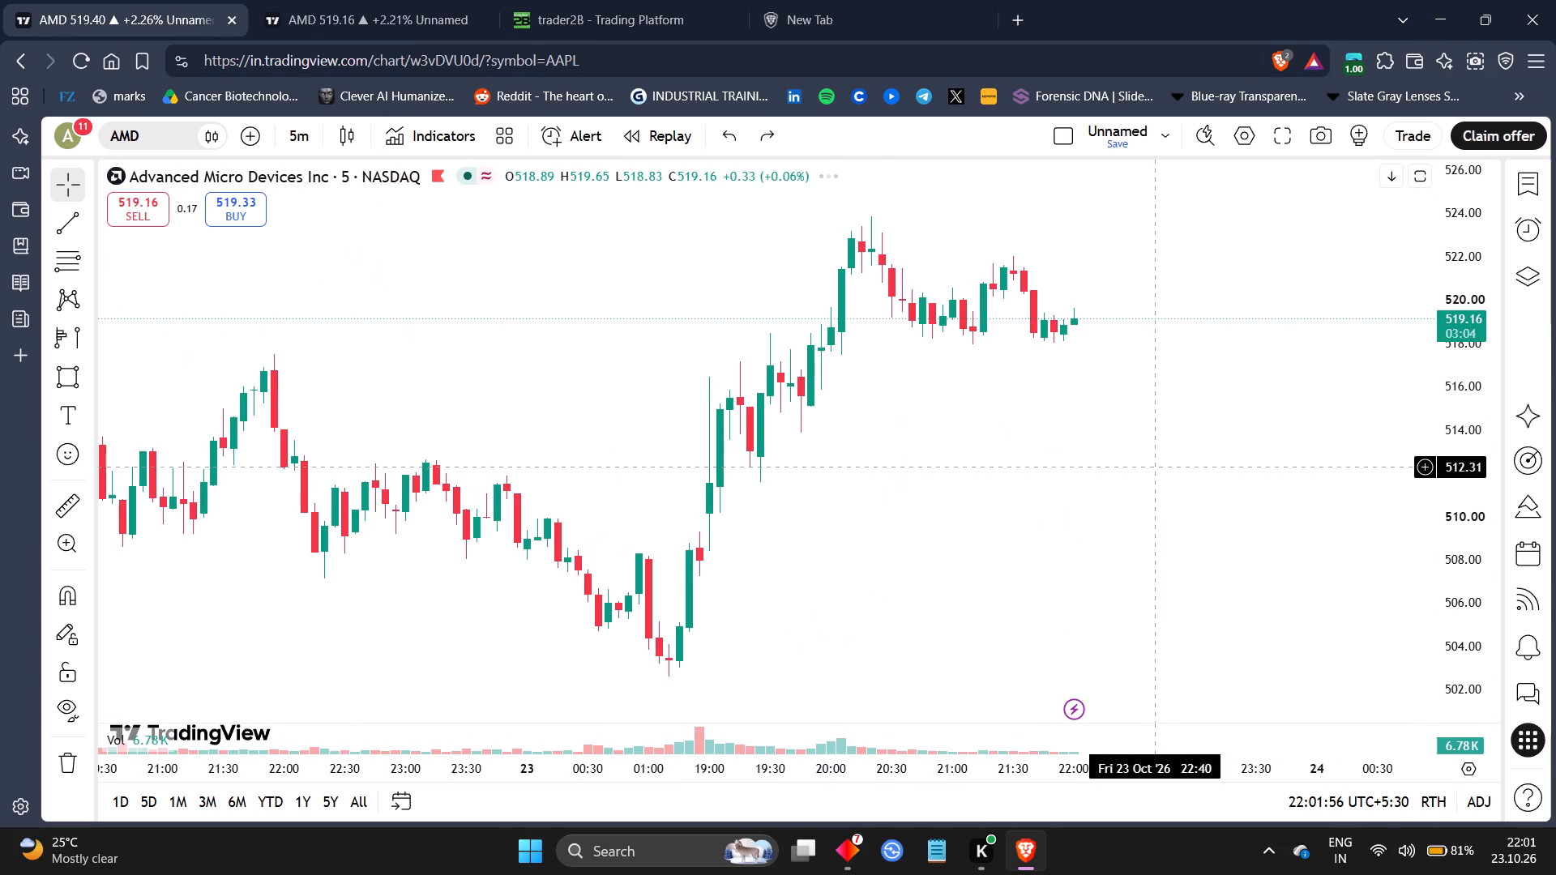
Raise the top edge of the small upper rectangle zone on the AMD chart to about 521.59.
{"action": "left_click_drag", "start_coordinate": [1101, 451], "coordinate": [1043, 504]}
{"action": "left_click_drag", "start_coordinate": [1465, 605], "coordinate": [1413, 365]}
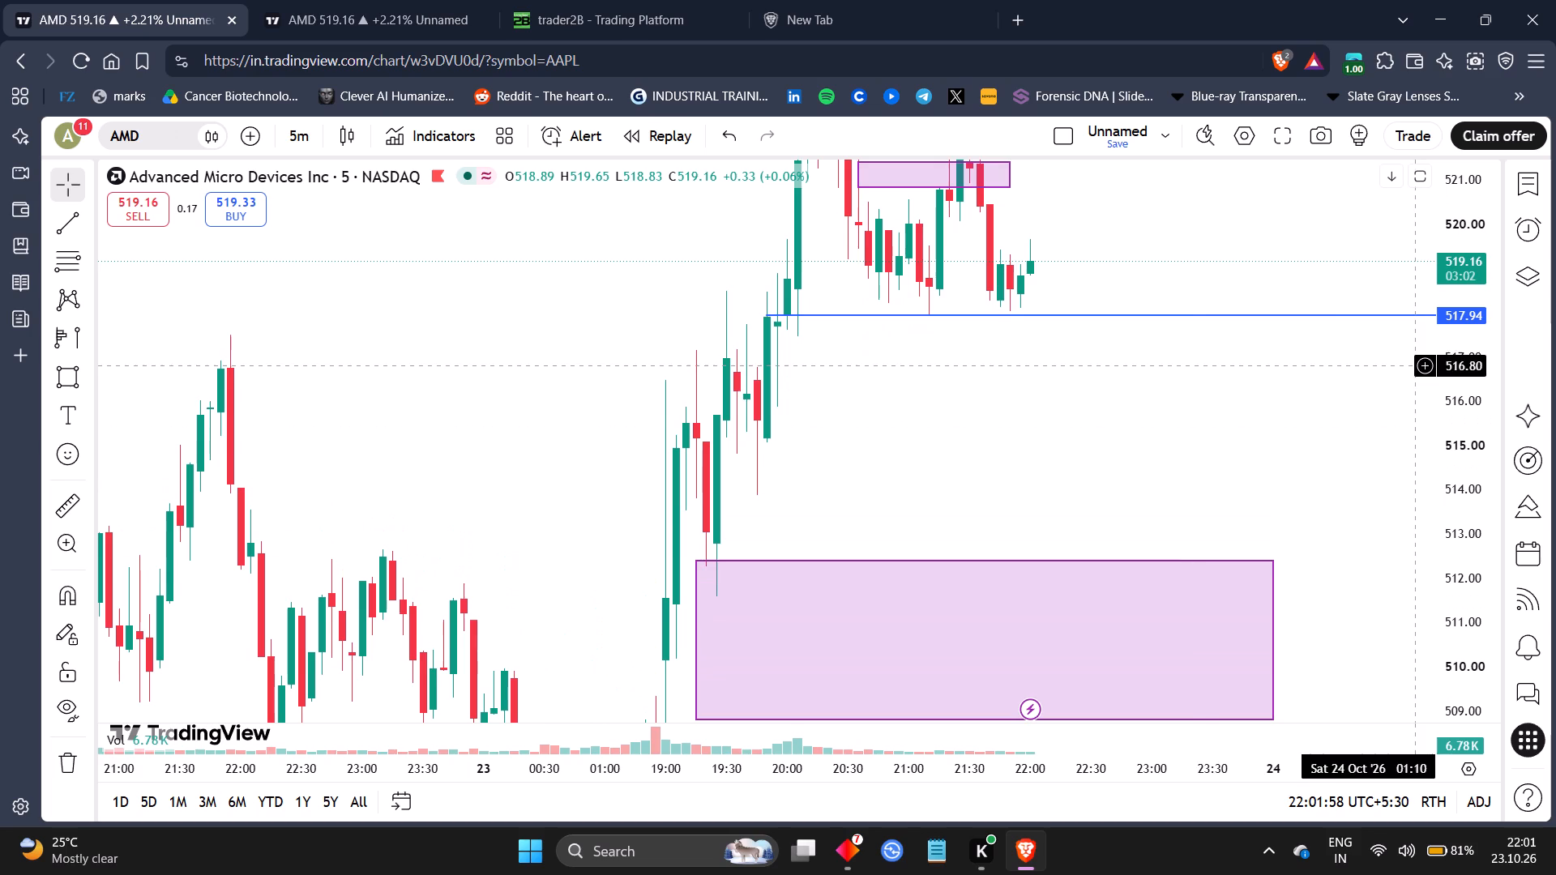
{"action": "left_click_drag", "start_coordinate": [1161, 412], "coordinate": [1140, 557]}
{"action": "left_click_drag", "start_coordinate": [1025, 524], "coordinate": [983, 570]}
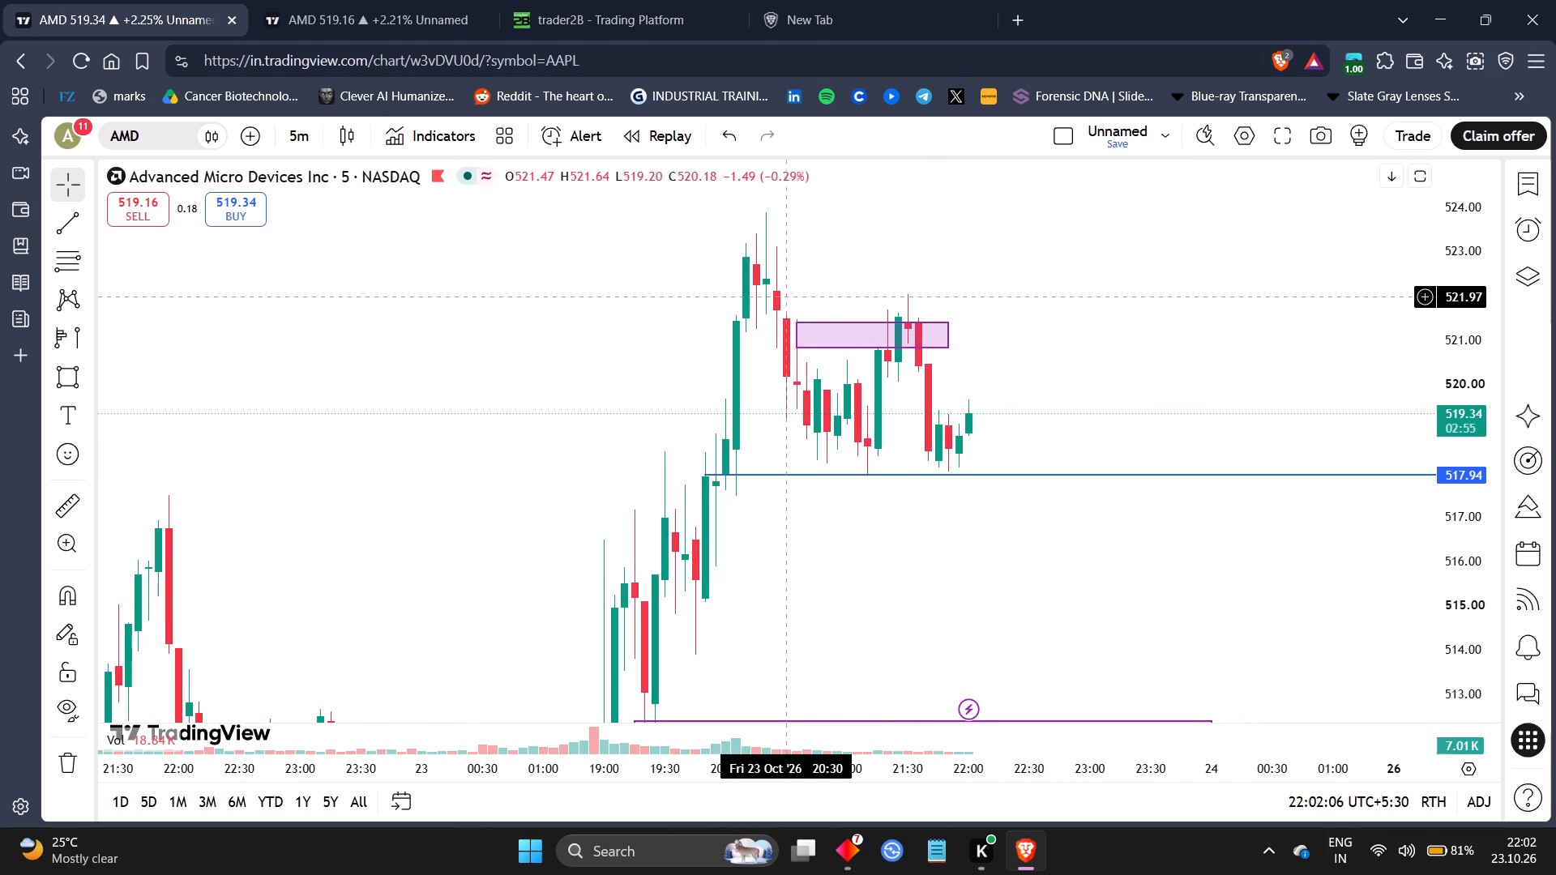
{"action": "left_click_drag", "start_coordinate": [856, 284], "coordinate": [861, 343]}
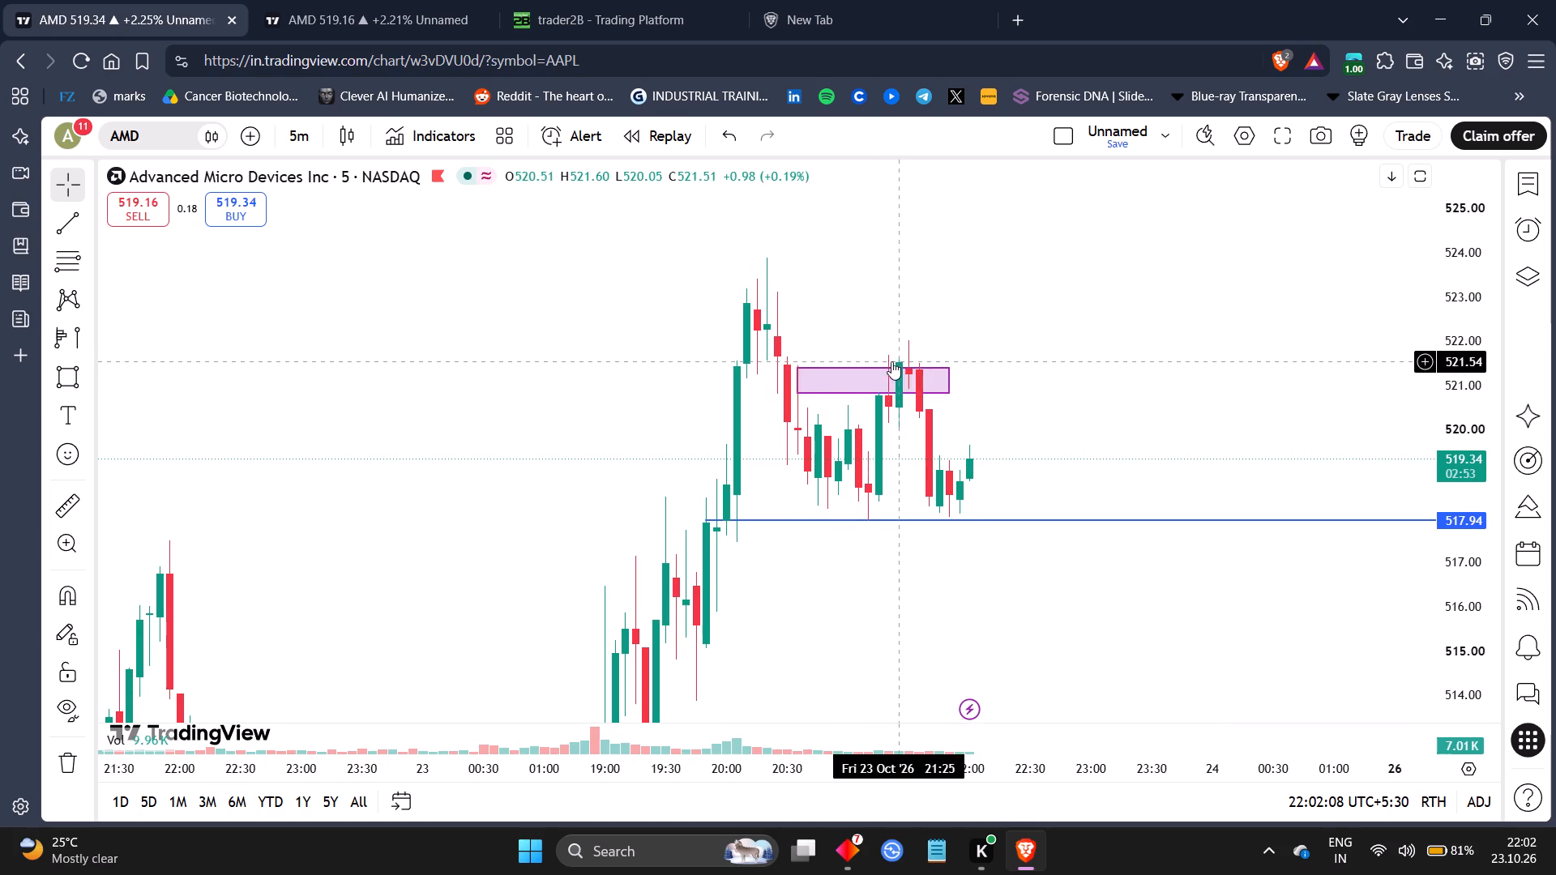
{"action": "left_click", "coordinate": [874, 361]}
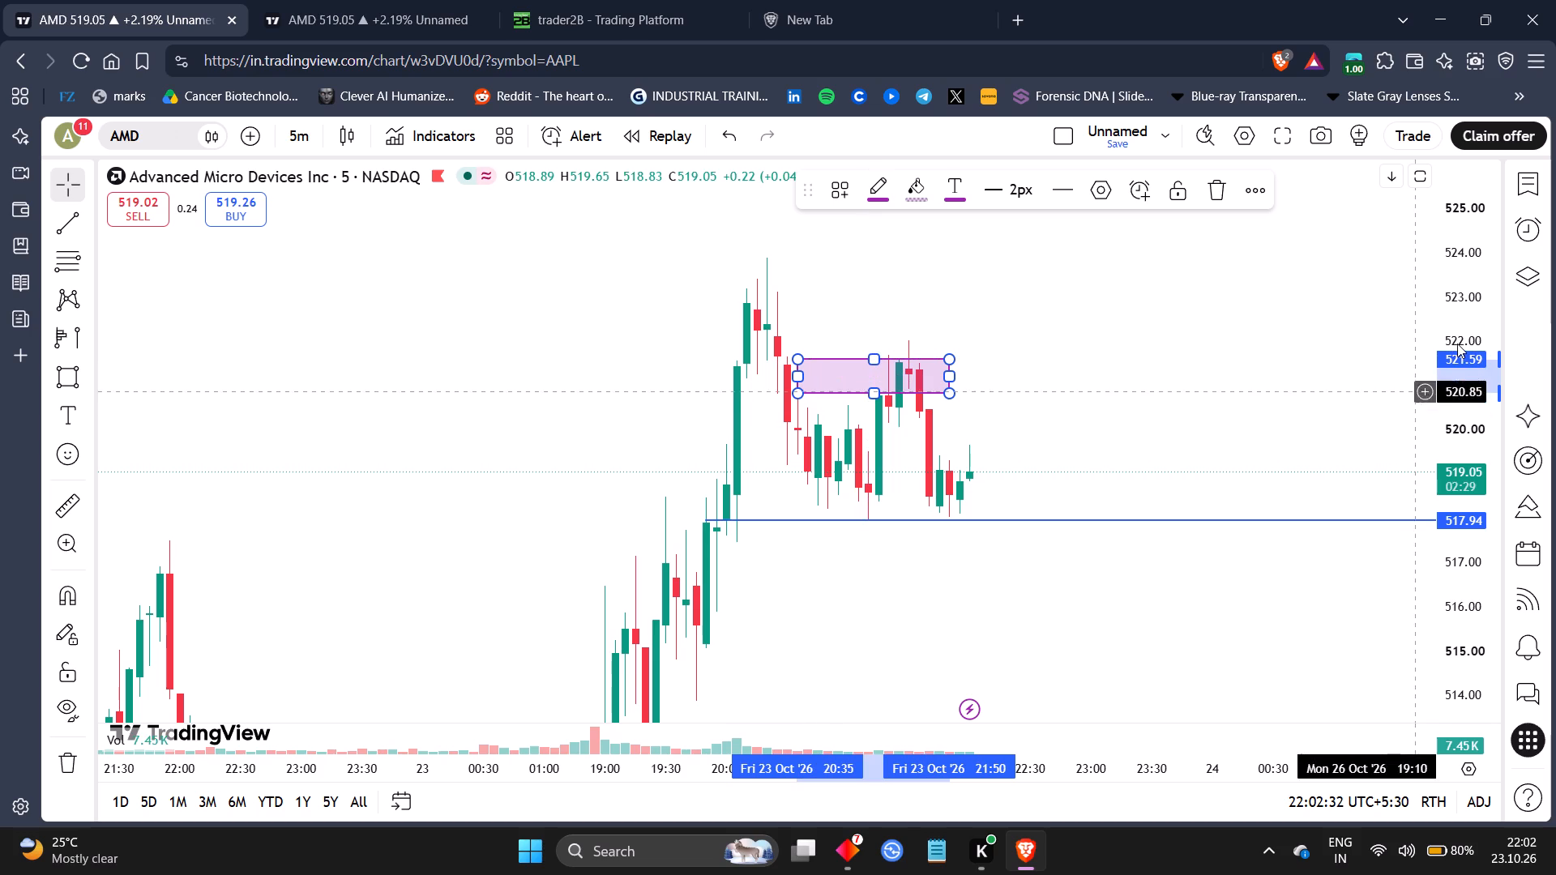
Move the small upper rectangle zone to about 520.40 down to 519.64, spanning 23 Oct 21:40 to 22:55.
{"action": "left_click_drag", "start_coordinate": [1480, 292], "coordinate": [1423, 662]}
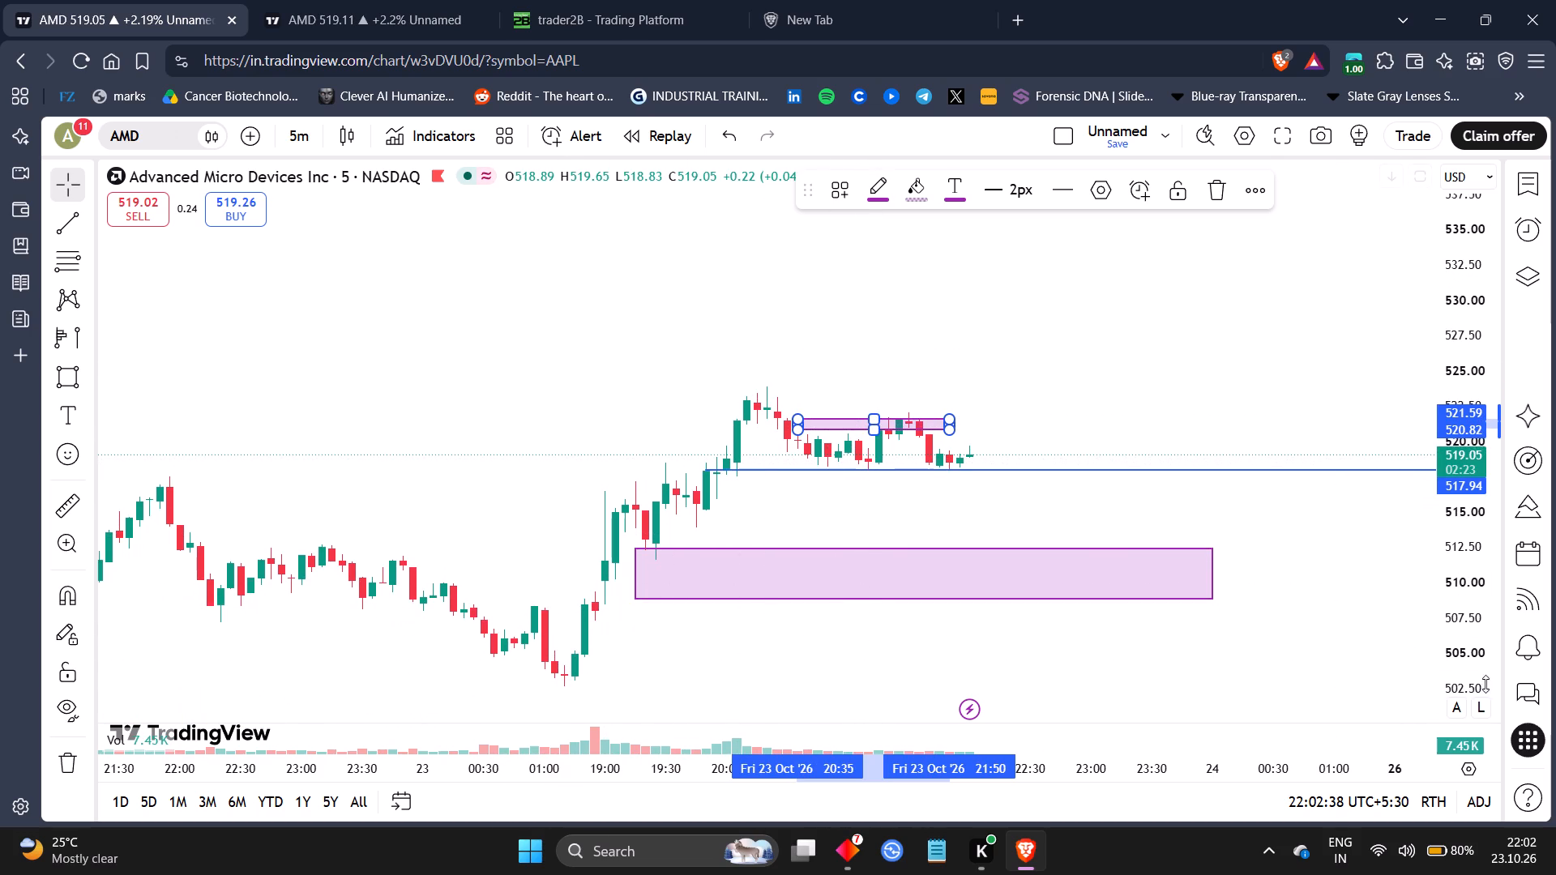
{"action": "left_click_drag", "start_coordinate": [1485, 684], "coordinate": [1424, 294]}
{"action": "left_click_drag", "start_coordinate": [1160, 361], "coordinate": [1158, 332]}
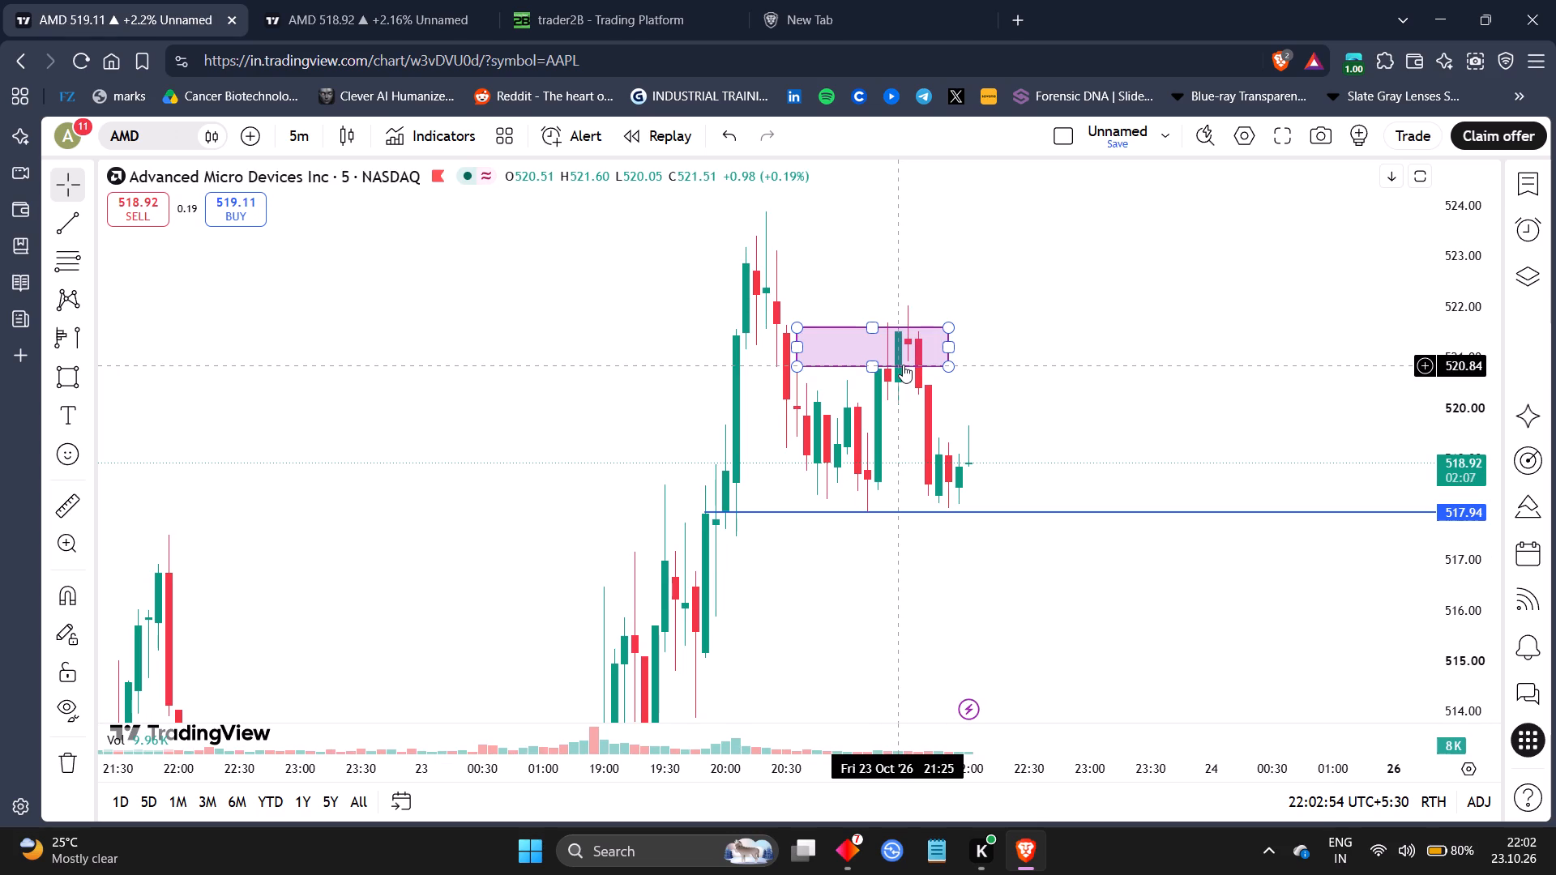
{"action": "left_click", "coordinate": [895, 332]}
{"action": "left_click", "coordinate": [881, 322]}
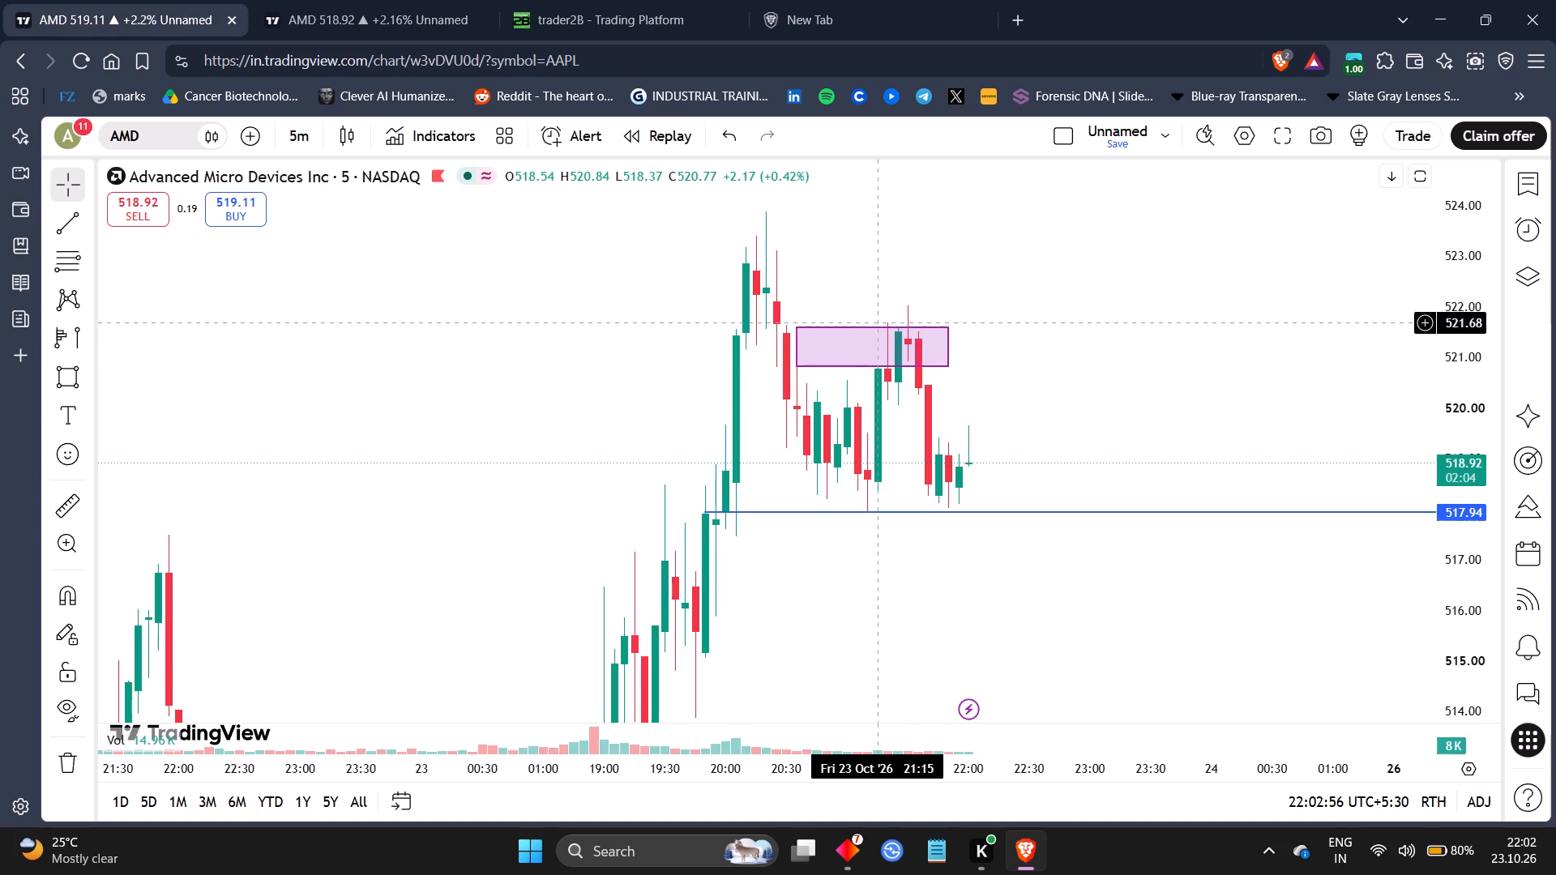
{"action": "left_click", "coordinate": [887, 327]}
{"action": "left_click_drag", "start_coordinate": [875, 352], "coordinate": [1014, 389]}
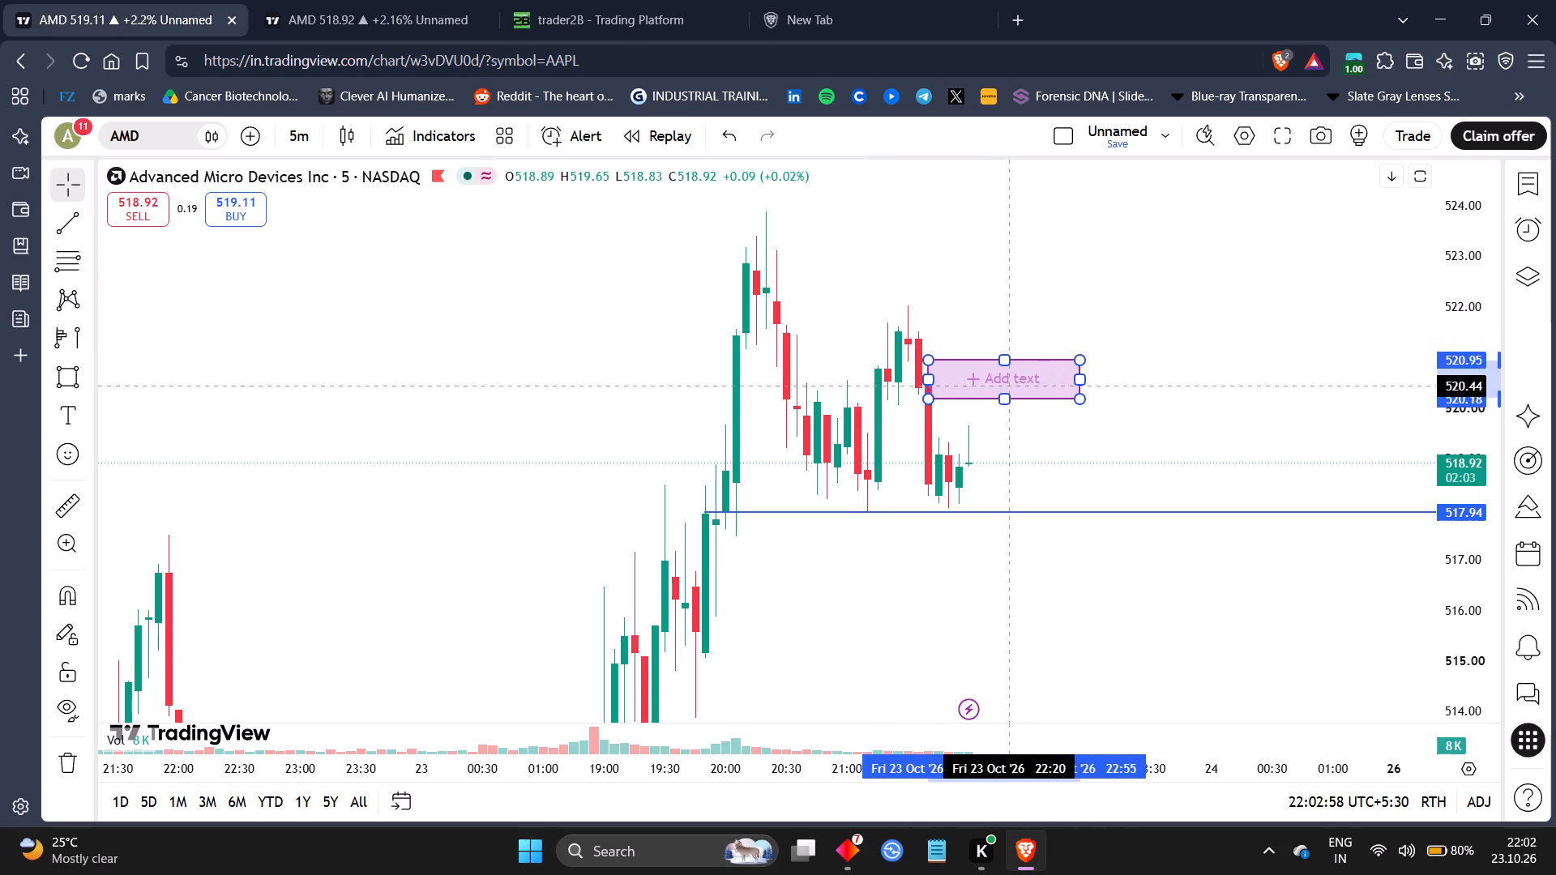
{"action": "left_click_drag", "start_coordinate": [1014, 389], "coordinate": [1012, 408]}
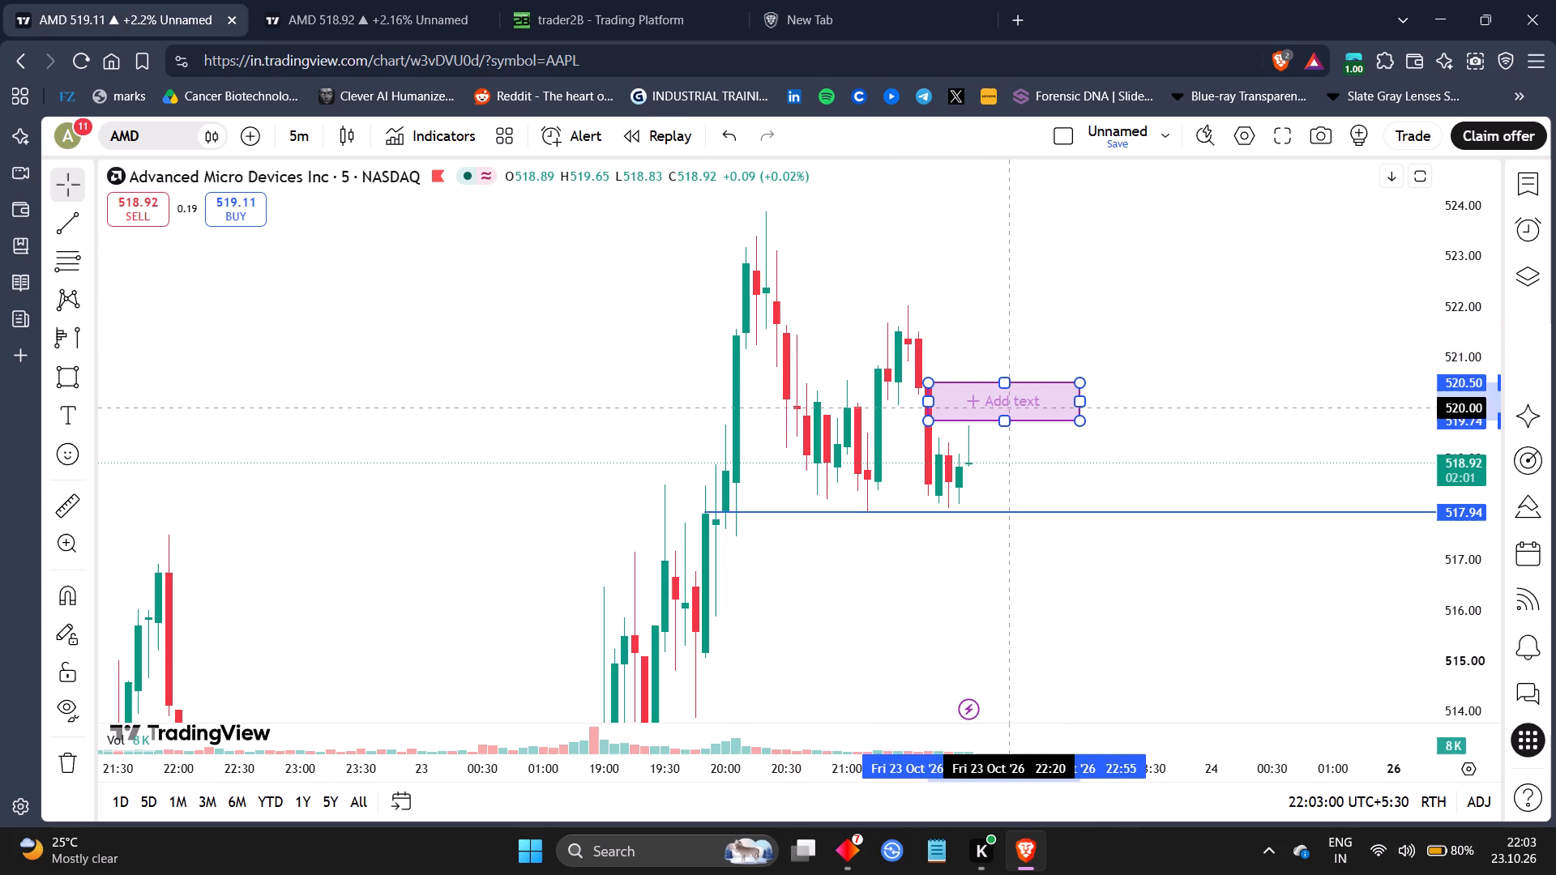
{"action": "left_click_drag", "start_coordinate": [1012, 408], "coordinate": [1010, 412]}
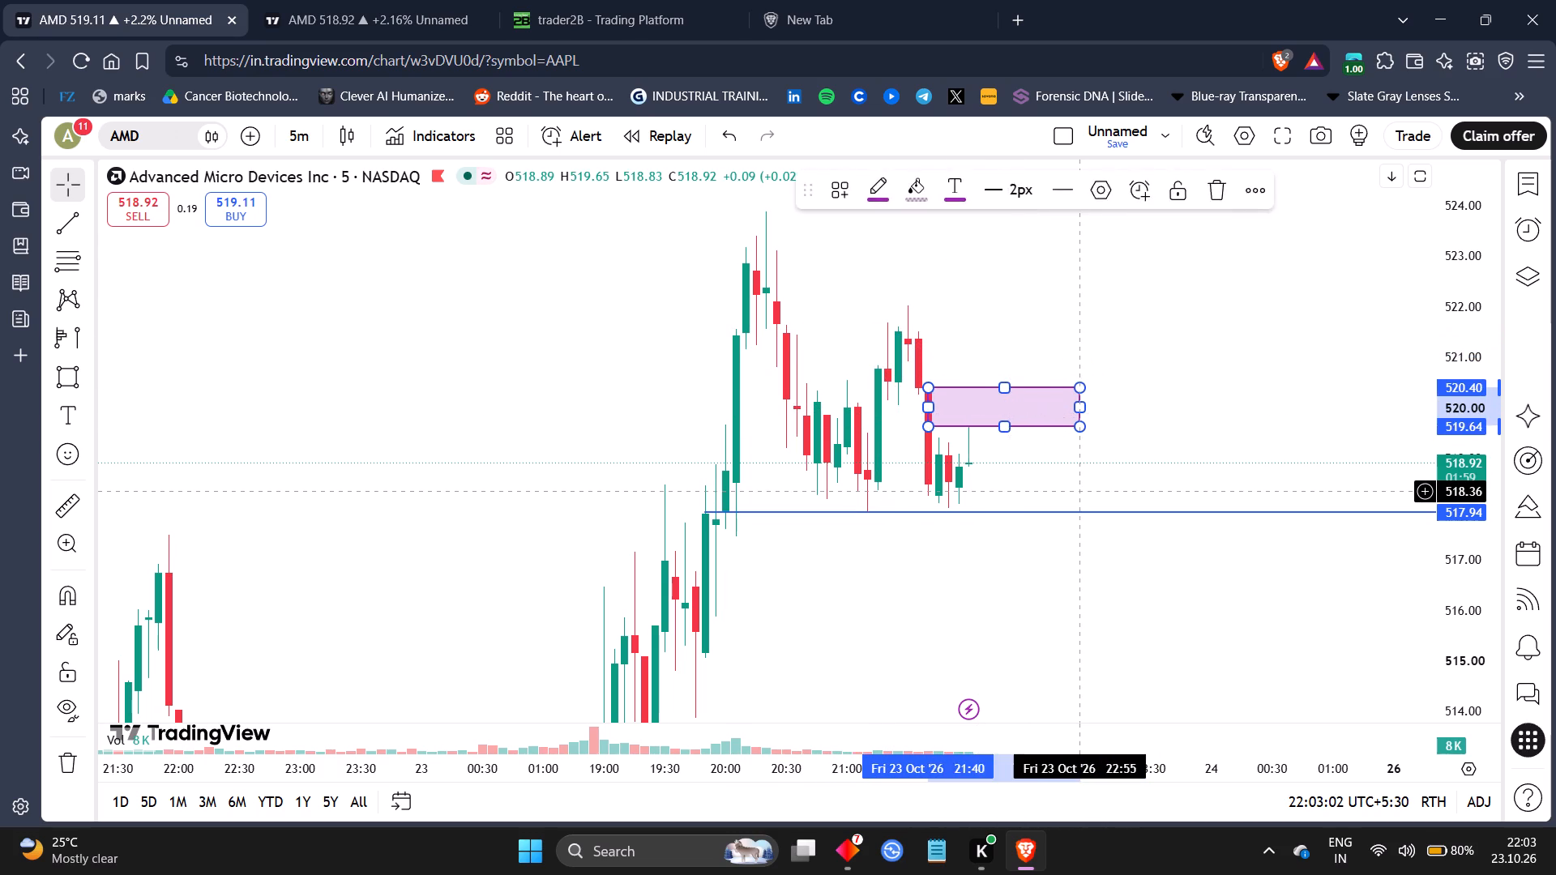
{"action": "left_click", "coordinate": [1082, 491]}
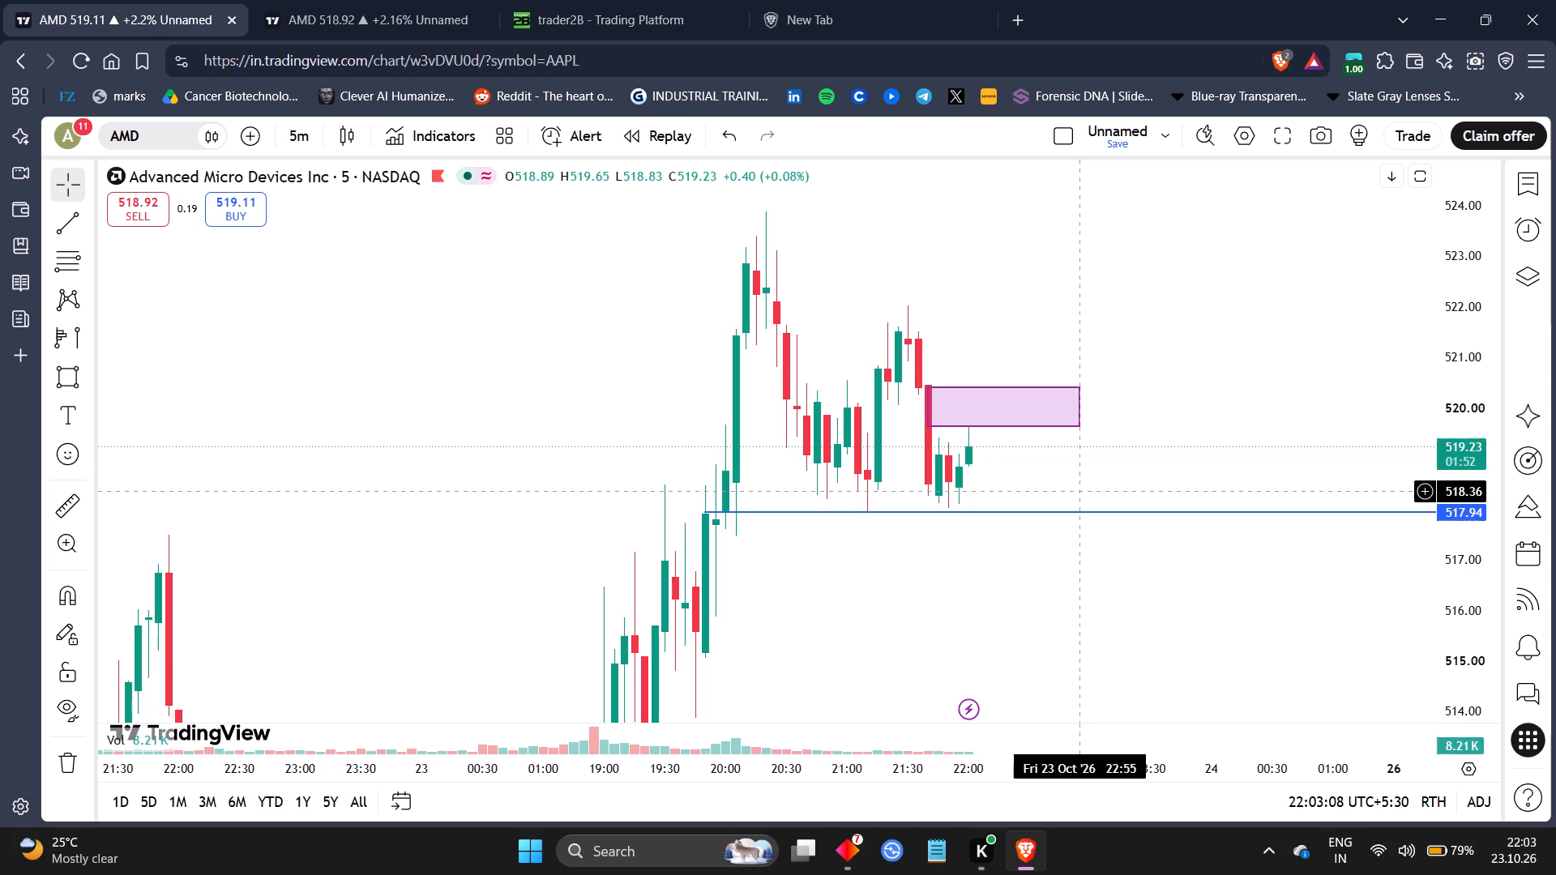
Examine the latest AMD candles between the relocated rectangle zone and the 517.94 line.
{"action": "left_click_drag", "start_coordinate": [1021, 773], "coordinate": [716, 752]}
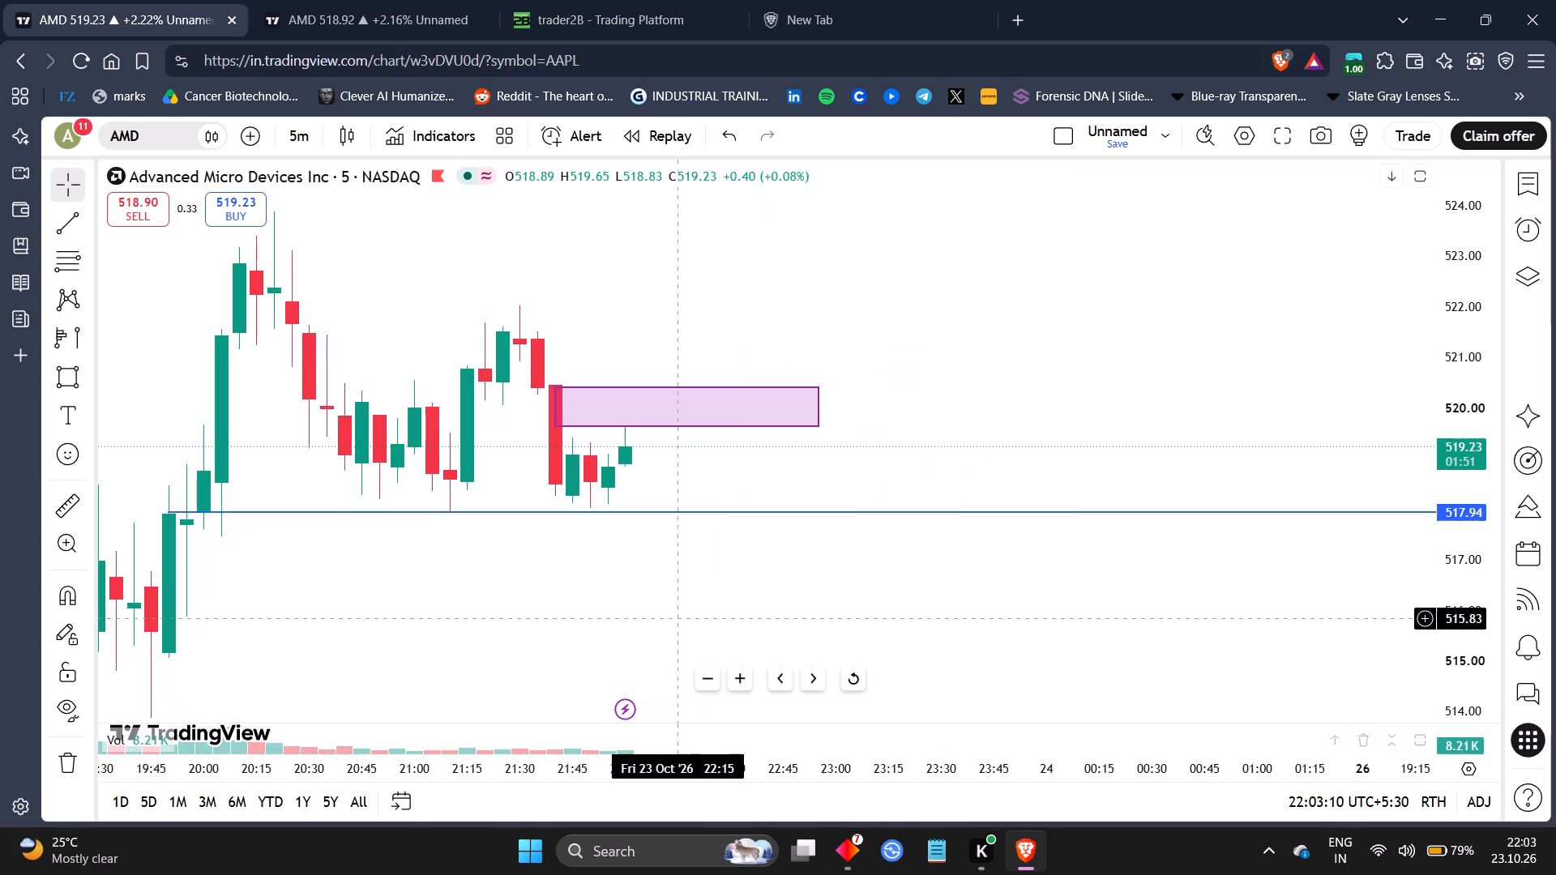
{"action": "left_click_drag", "start_coordinate": [676, 618], "coordinate": [1058, 604]}
{"action": "left_click_drag", "start_coordinate": [1451, 617], "coordinate": [1376, 257]}
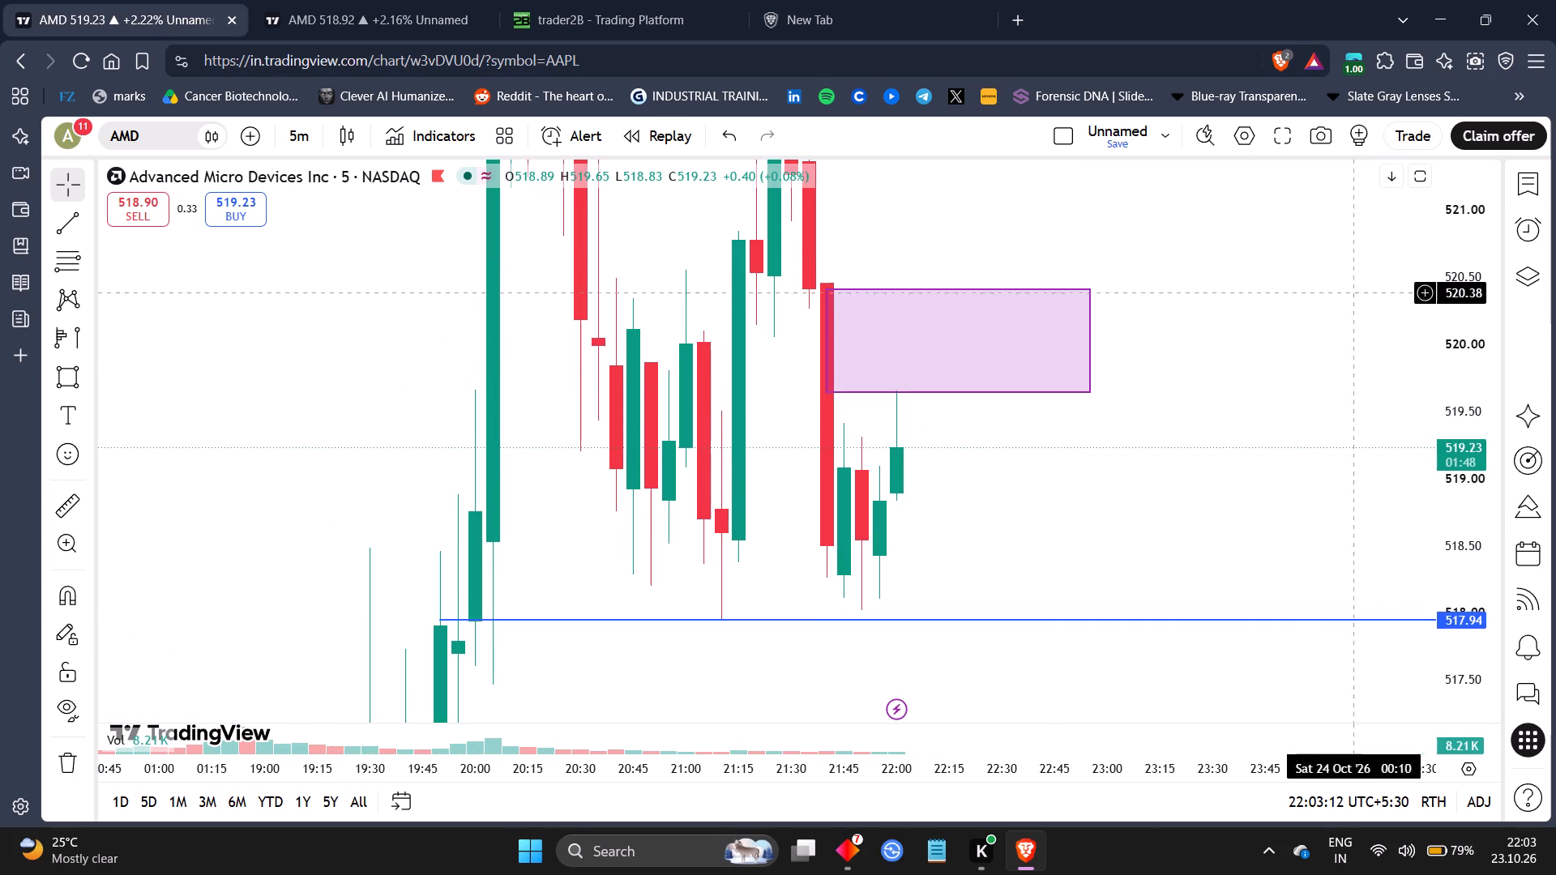
{"action": "left_click_drag", "start_coordinate": [1126, 445], "coordinate": [1043, 327]}
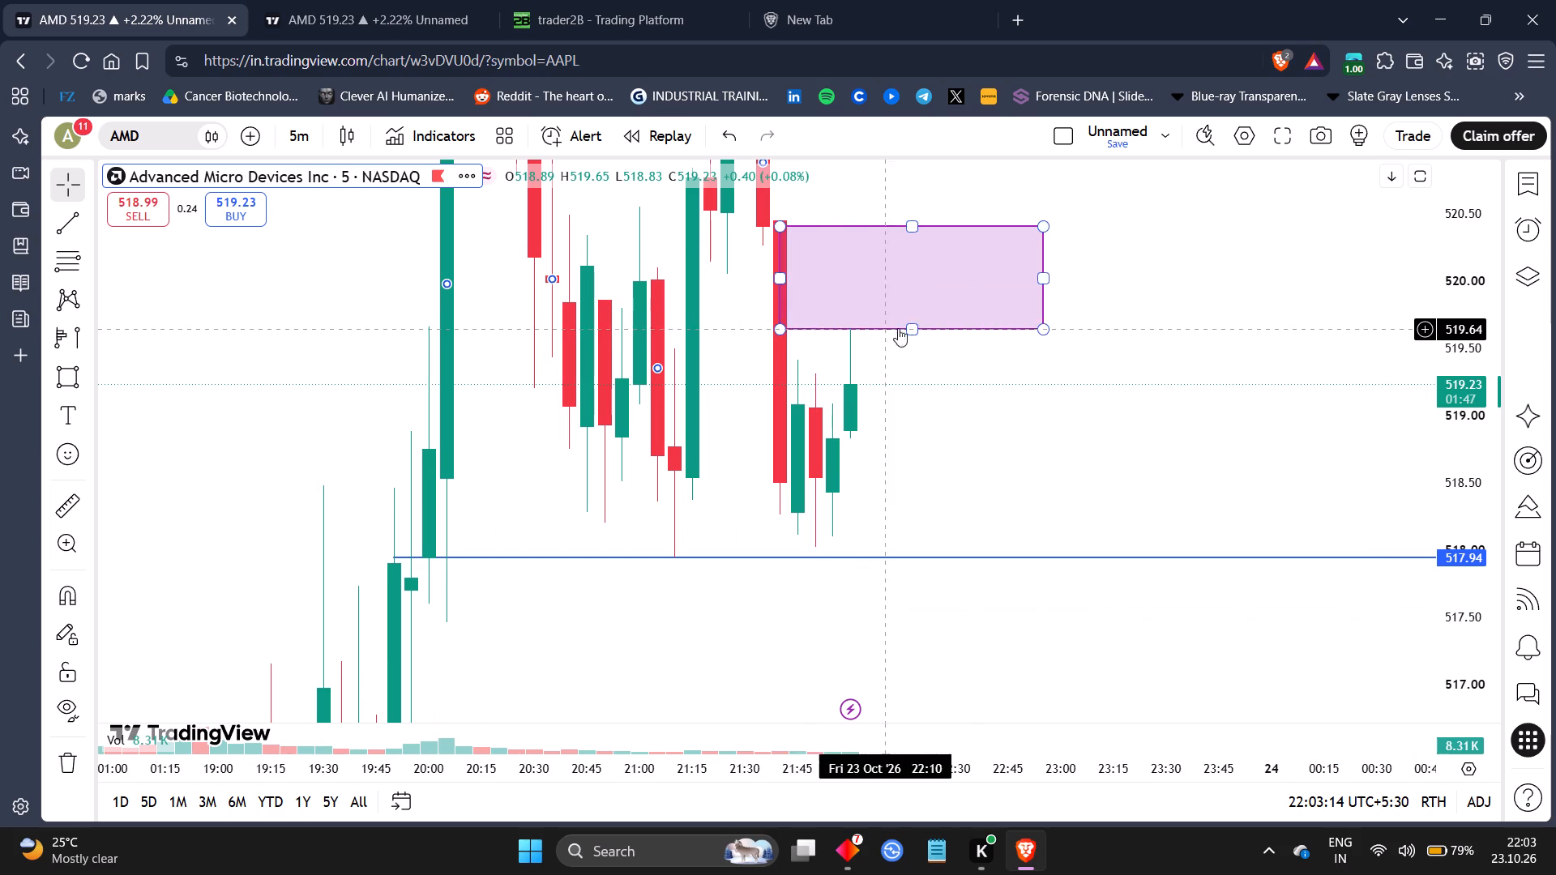
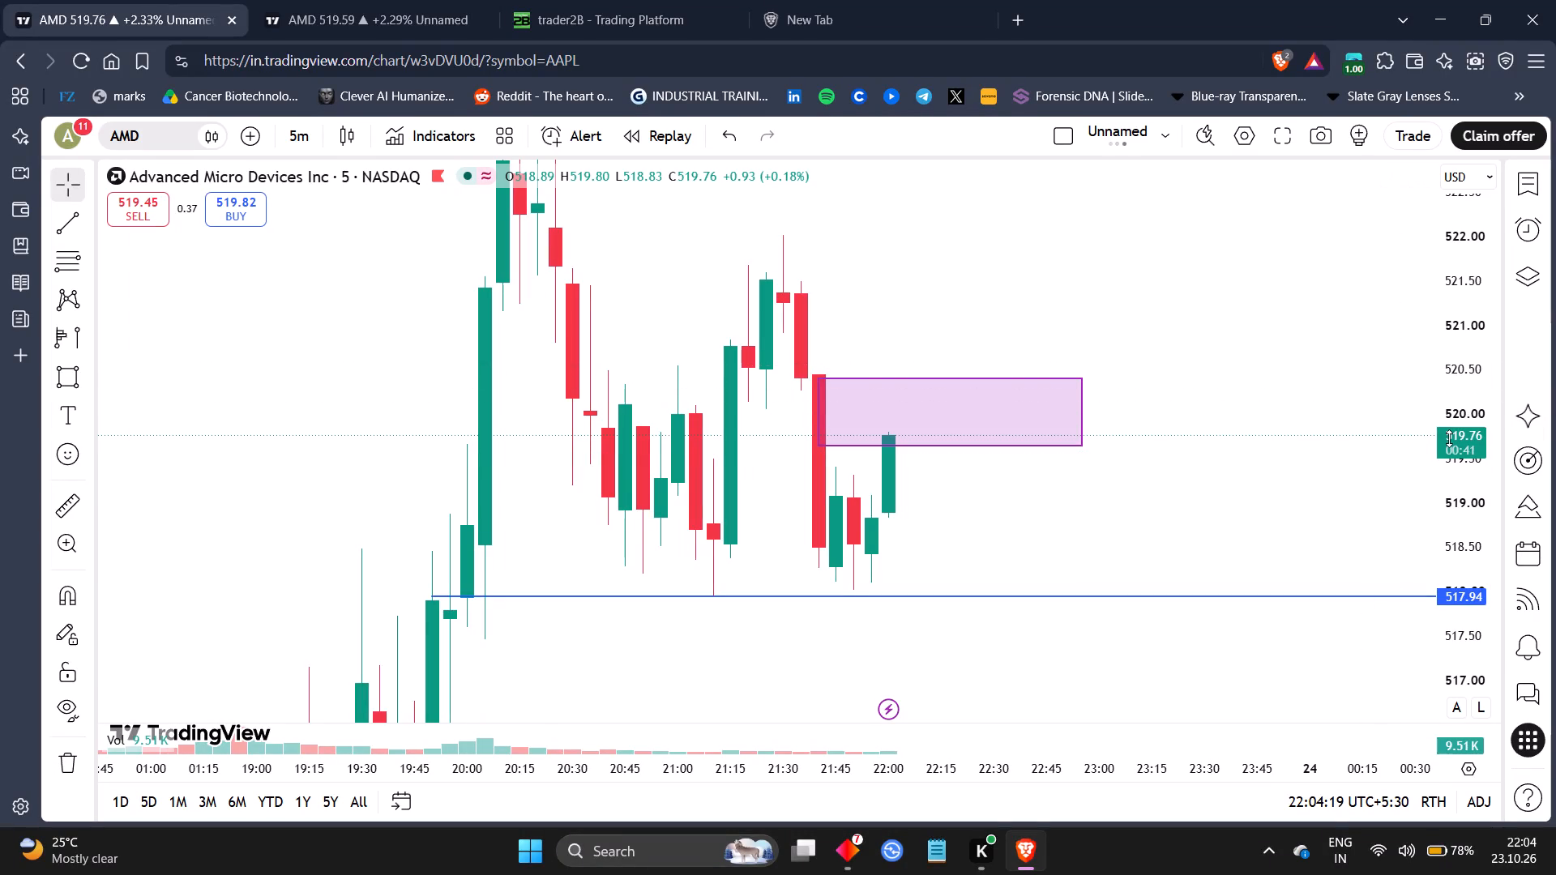
Examine the 5-minute AMD candles since 20:00 against the purple rectangle zone and the 517.94 line.
{"action": "left_click_drag", "start_coordinate": [1470, 556], "coordinate": [1409, 525]}
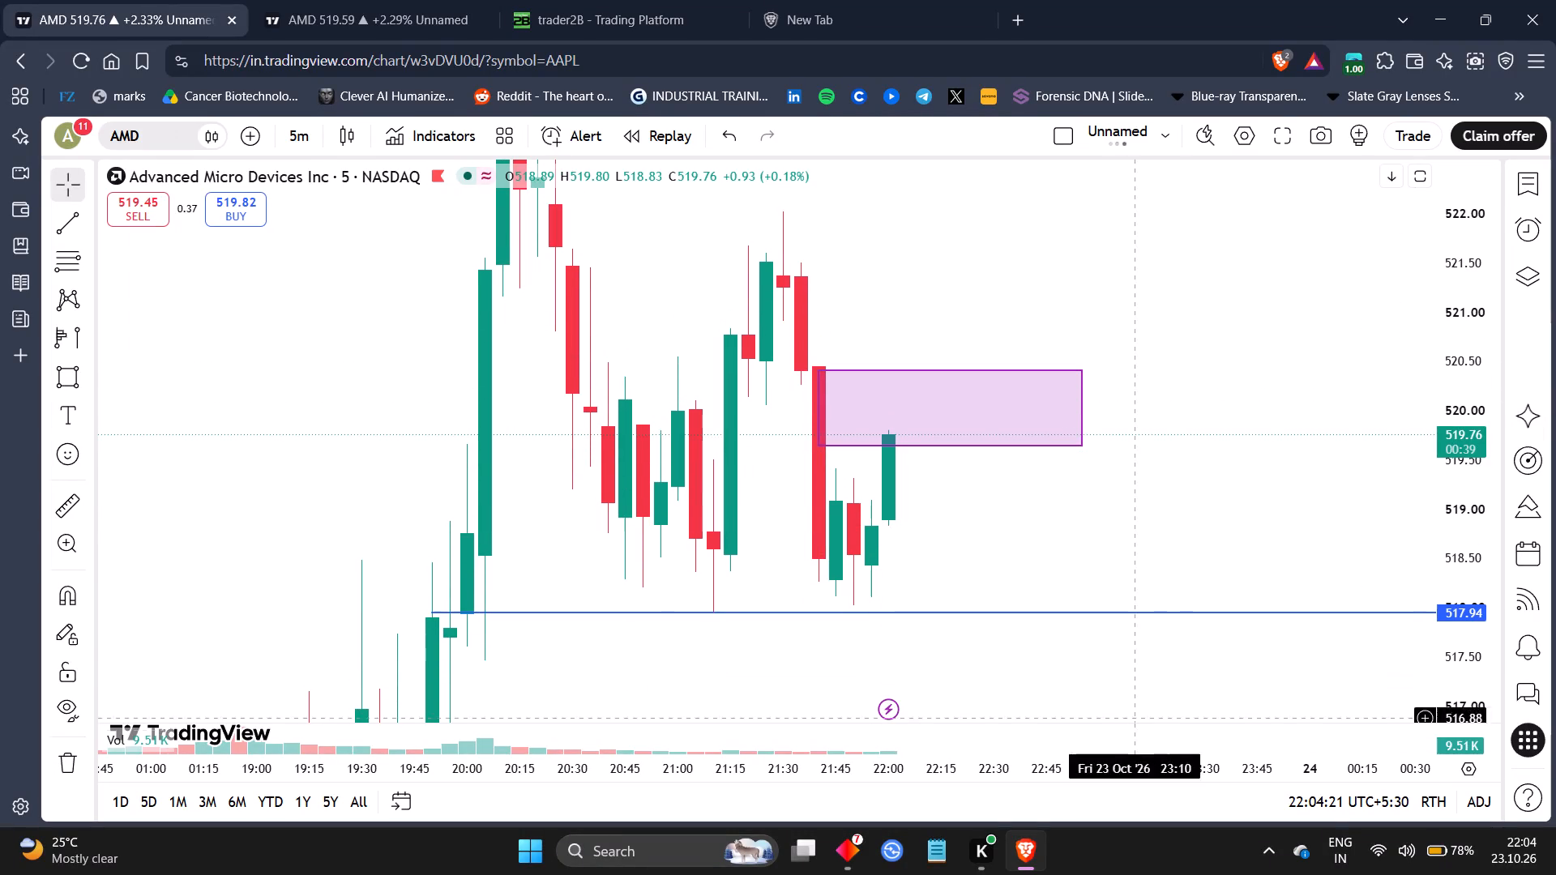
{"action": "left_click_drag", "start_coordinate": [1126, 762], "coordinate": [1021, 758]}
{"action": "left_click_drag", "start_coordinate": [1077, 387], "coordinate": [1175, 393]}
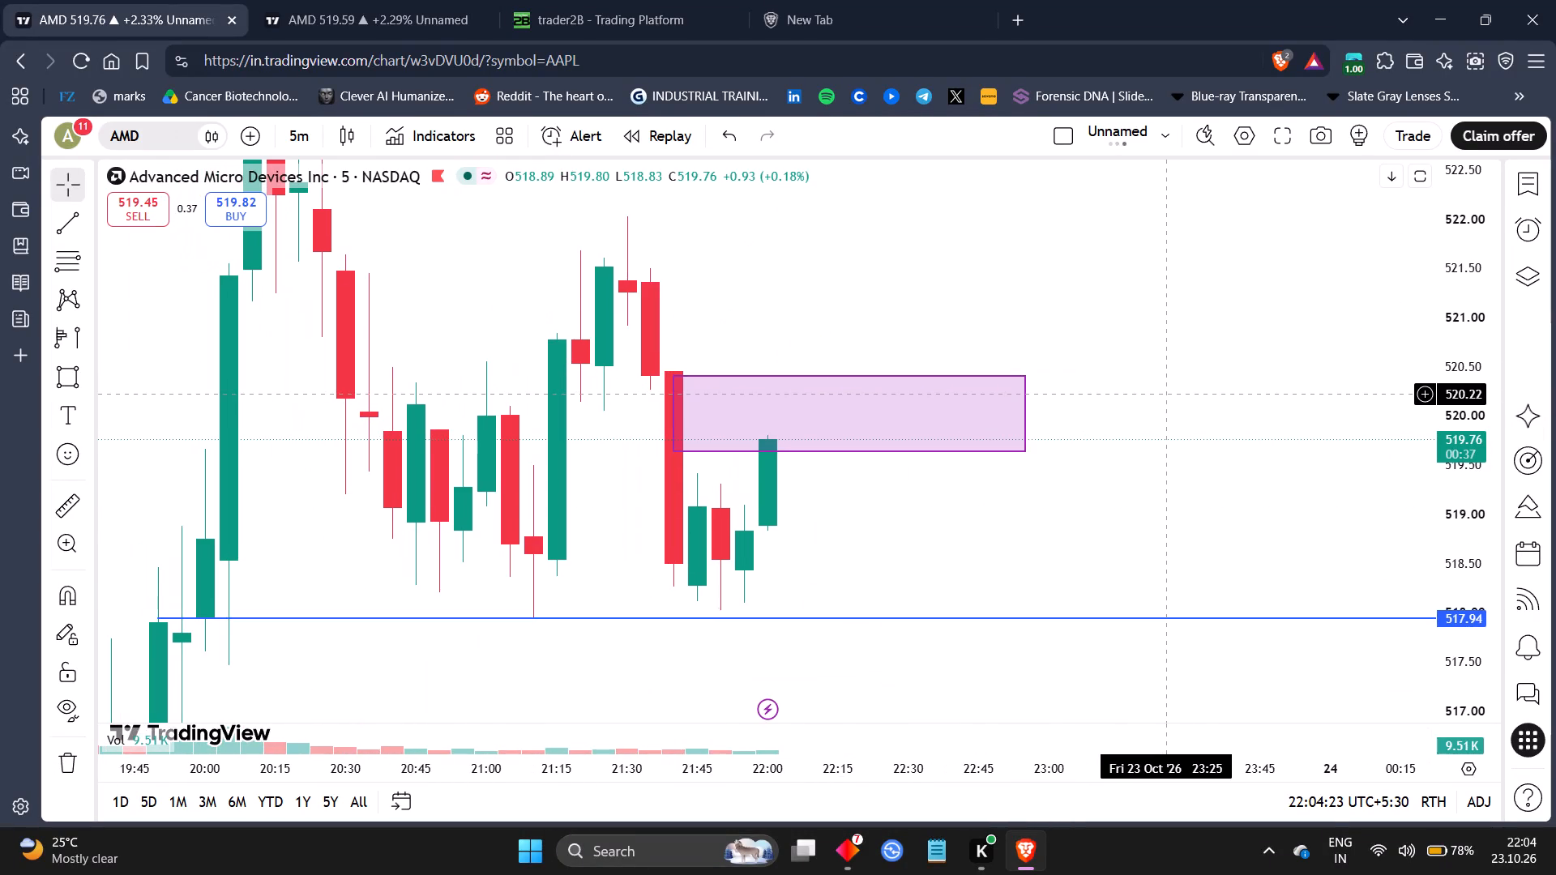
{"action": "left_click_drag", "start_coordinate": [1175, 393], "coordinate": [1104, 484]}
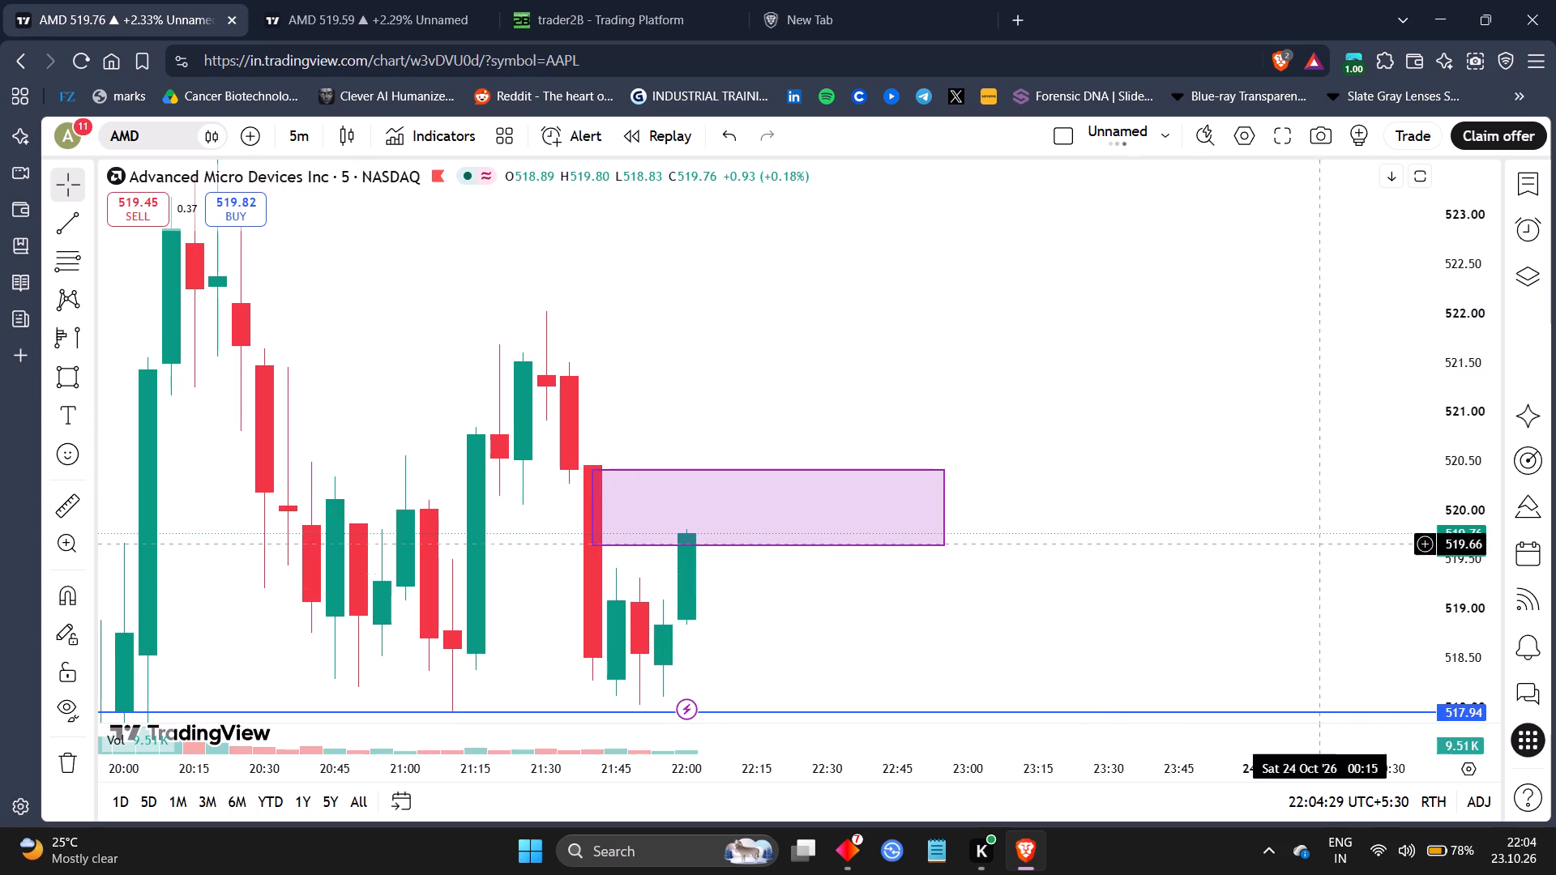
{"action": "left_click_drag", "start_coordinate": [1445, 621], "coordinate": [1390, 625]}
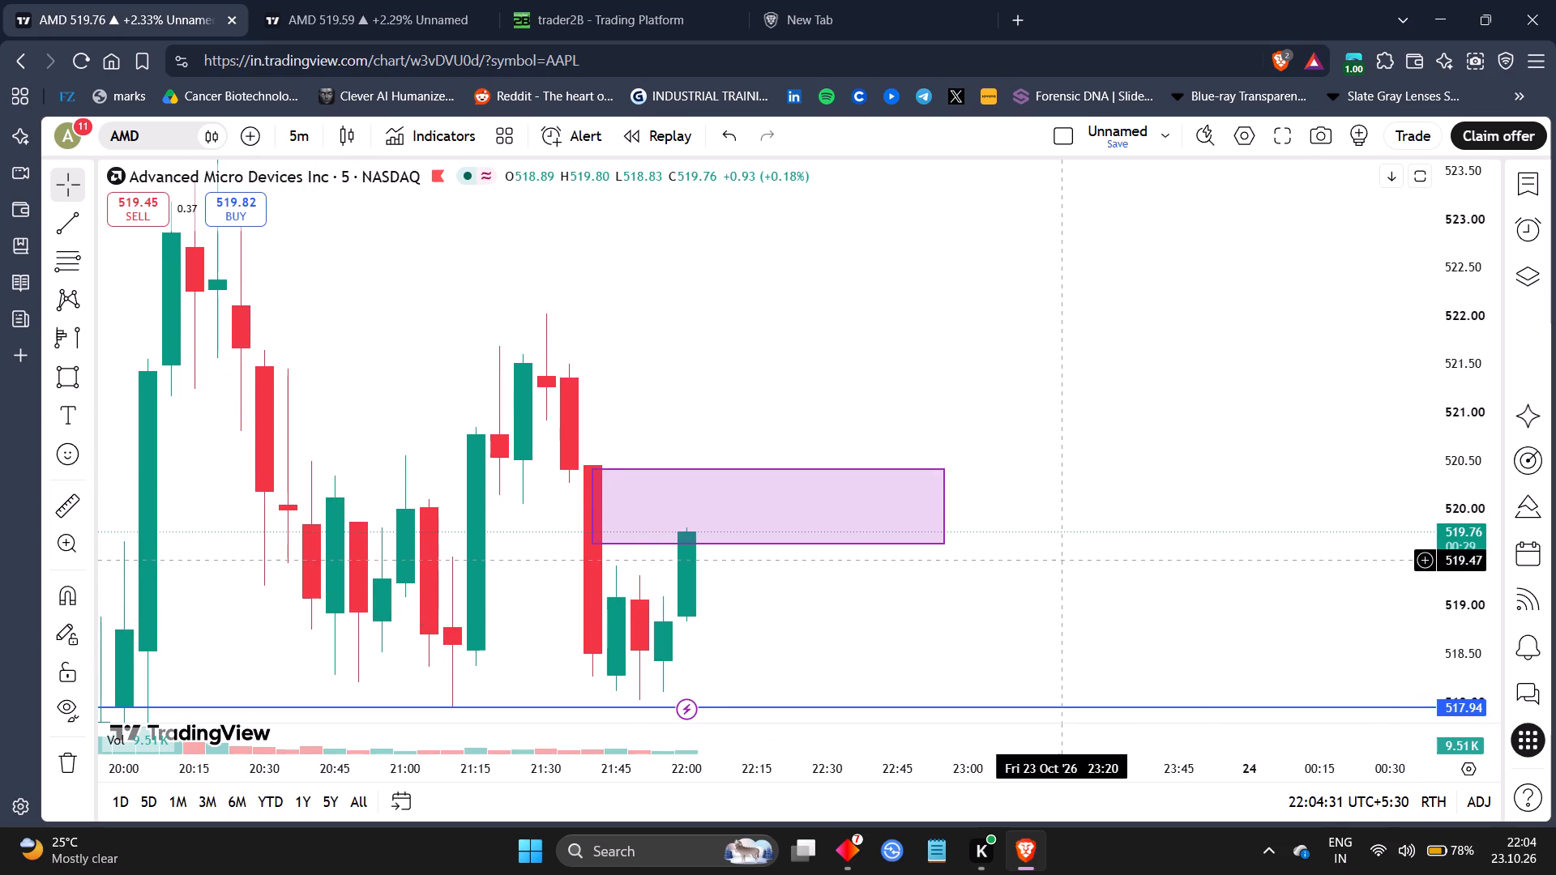
{"action": "left_click_drag", "start_coordinate": [1056, 560], "coordinate": [1092, 472]}
{"action": "scroll", "coordinate": [1092, 472], "scroll_direction": "up", "scroll_amount": 1}
{"action": "scroll", "coordinate": [1148, 656], "scroll_direction": "left", "scroll_amount": 1}
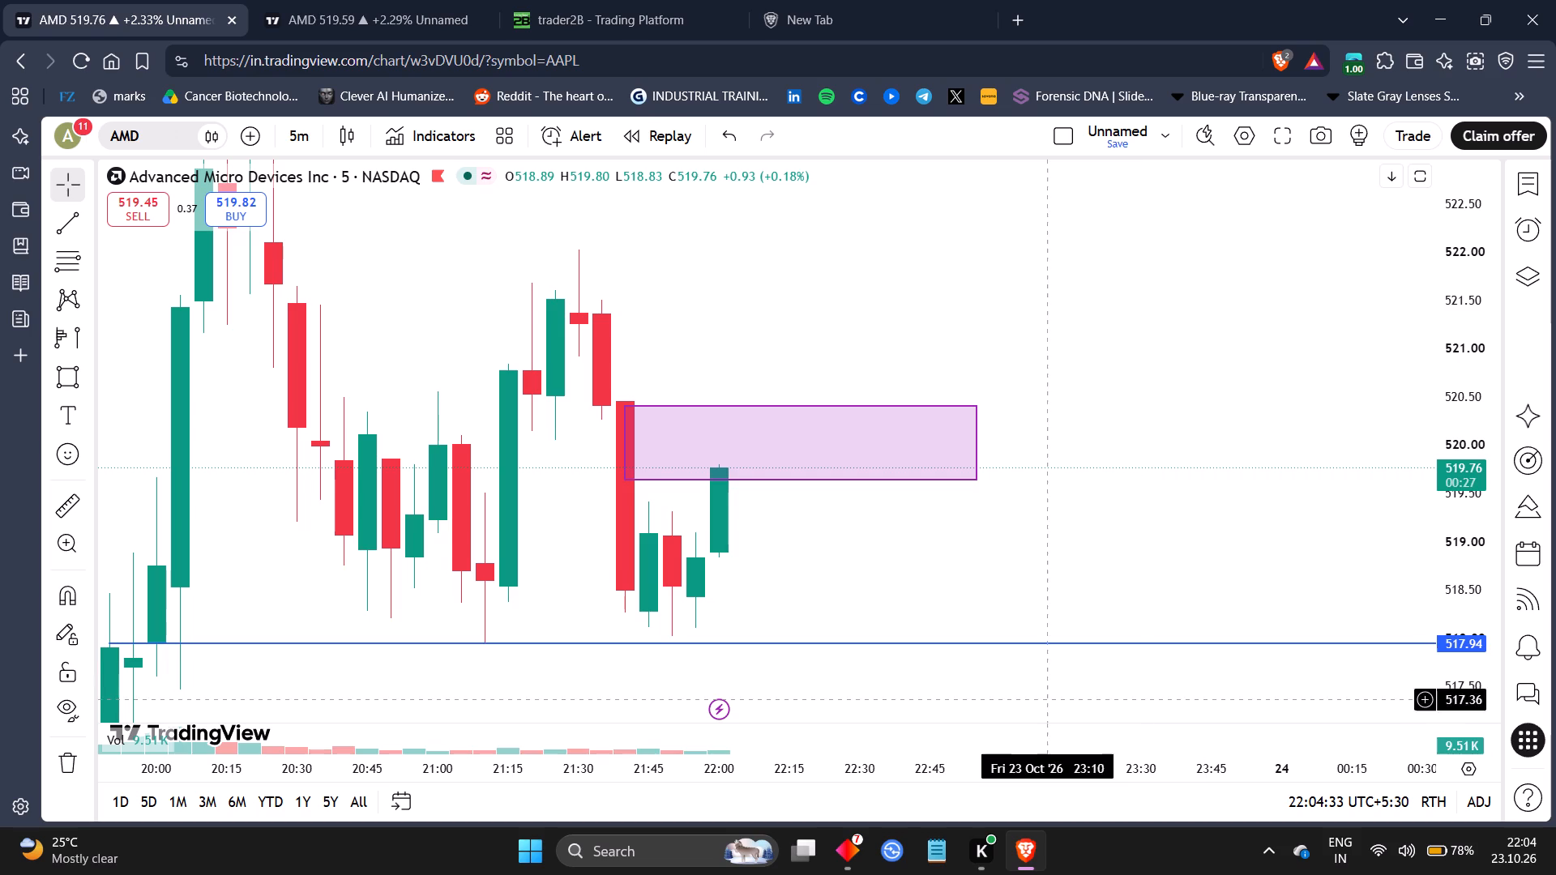
{"action": "scroll", "coordinate": [1054, 713], "scroll_direction": "left", "scroll_amount": 1}
{"action": "left_click_drag", "start_coordinate": [1061, 770], "coordinate": [749, 538]}
{"action": "scroll", "coordinate": [918, 776], "scroll_direction": "down", "scroll_amount": 1}
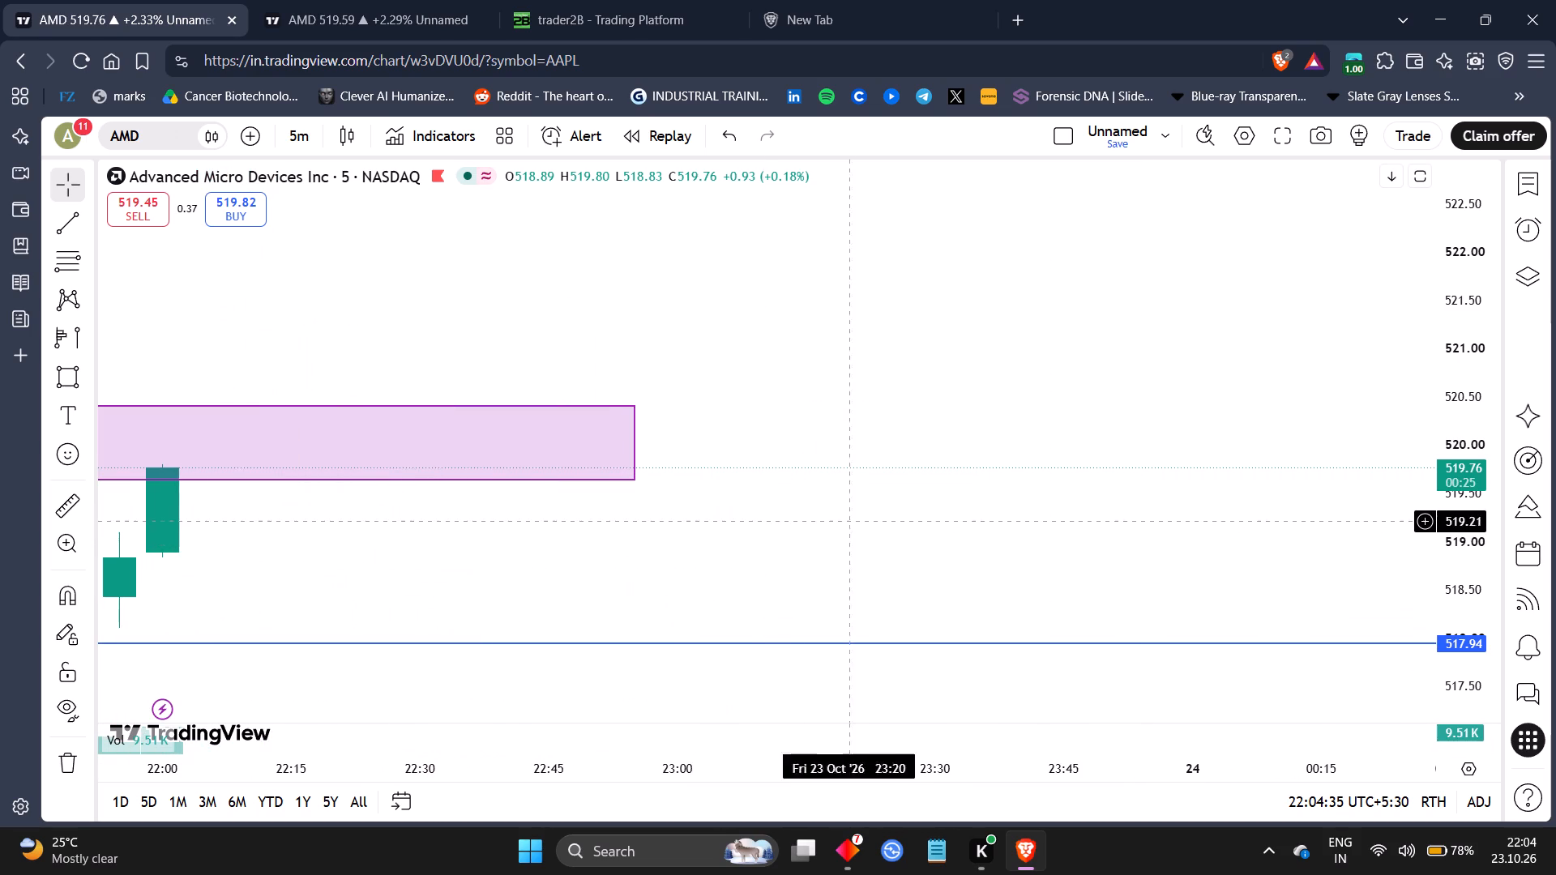
{"action": "left_click_drag", "start_coordinate": [455, 770], "coordinate": [914, 727]}
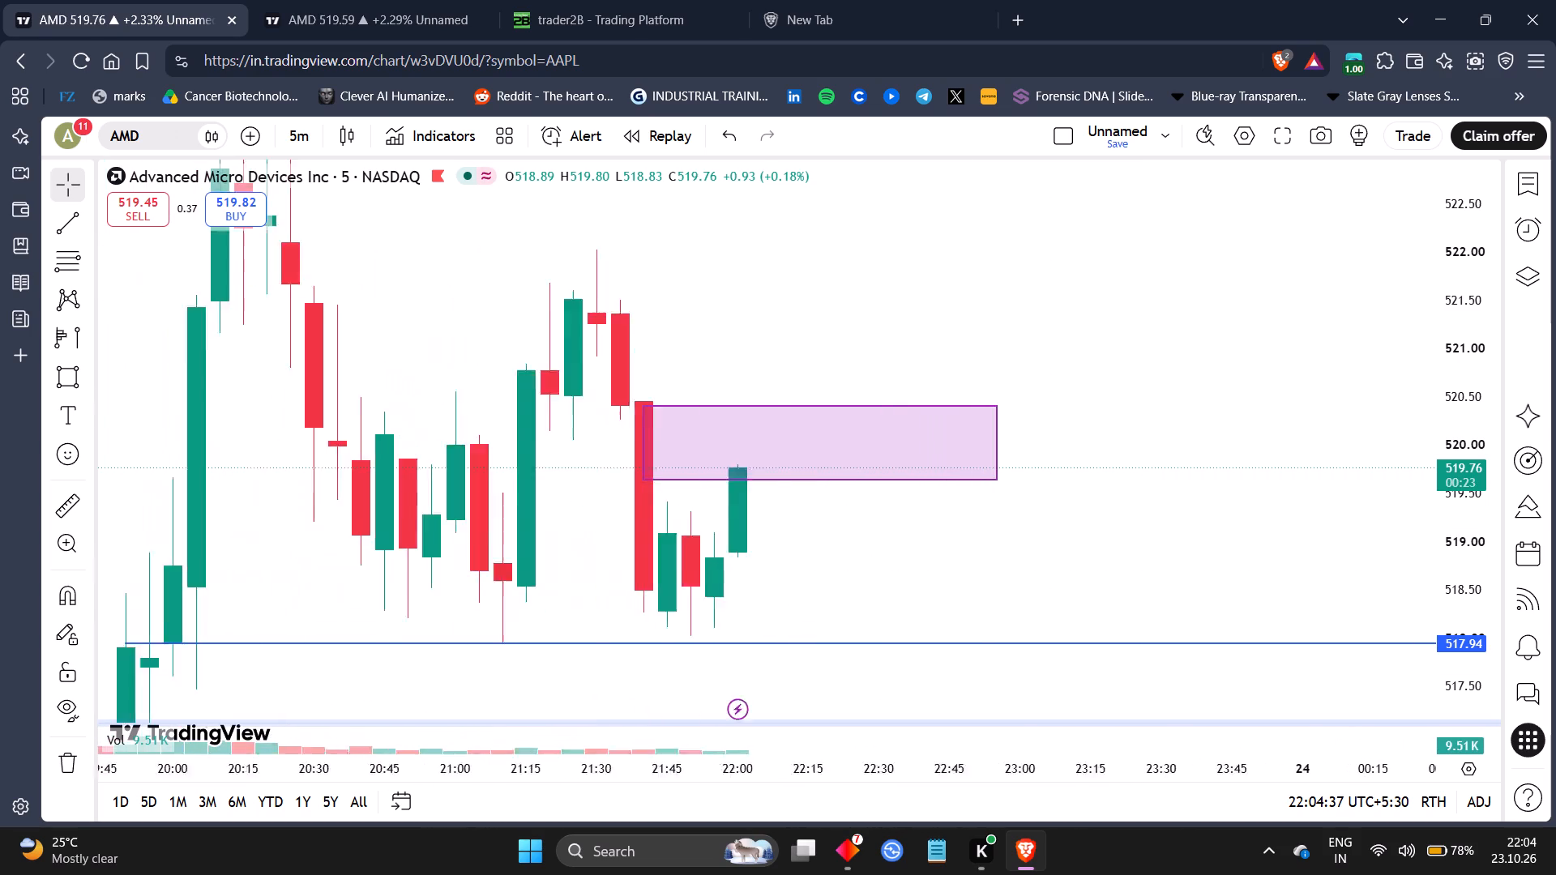
{"action": "left_click_drag", "start_coordinate": [914, 727], "coordinate": [985, 738]}
{"action": "left_click_drag", "start_coordinate": [1013, 554], "coordinate": [1015, 572]}
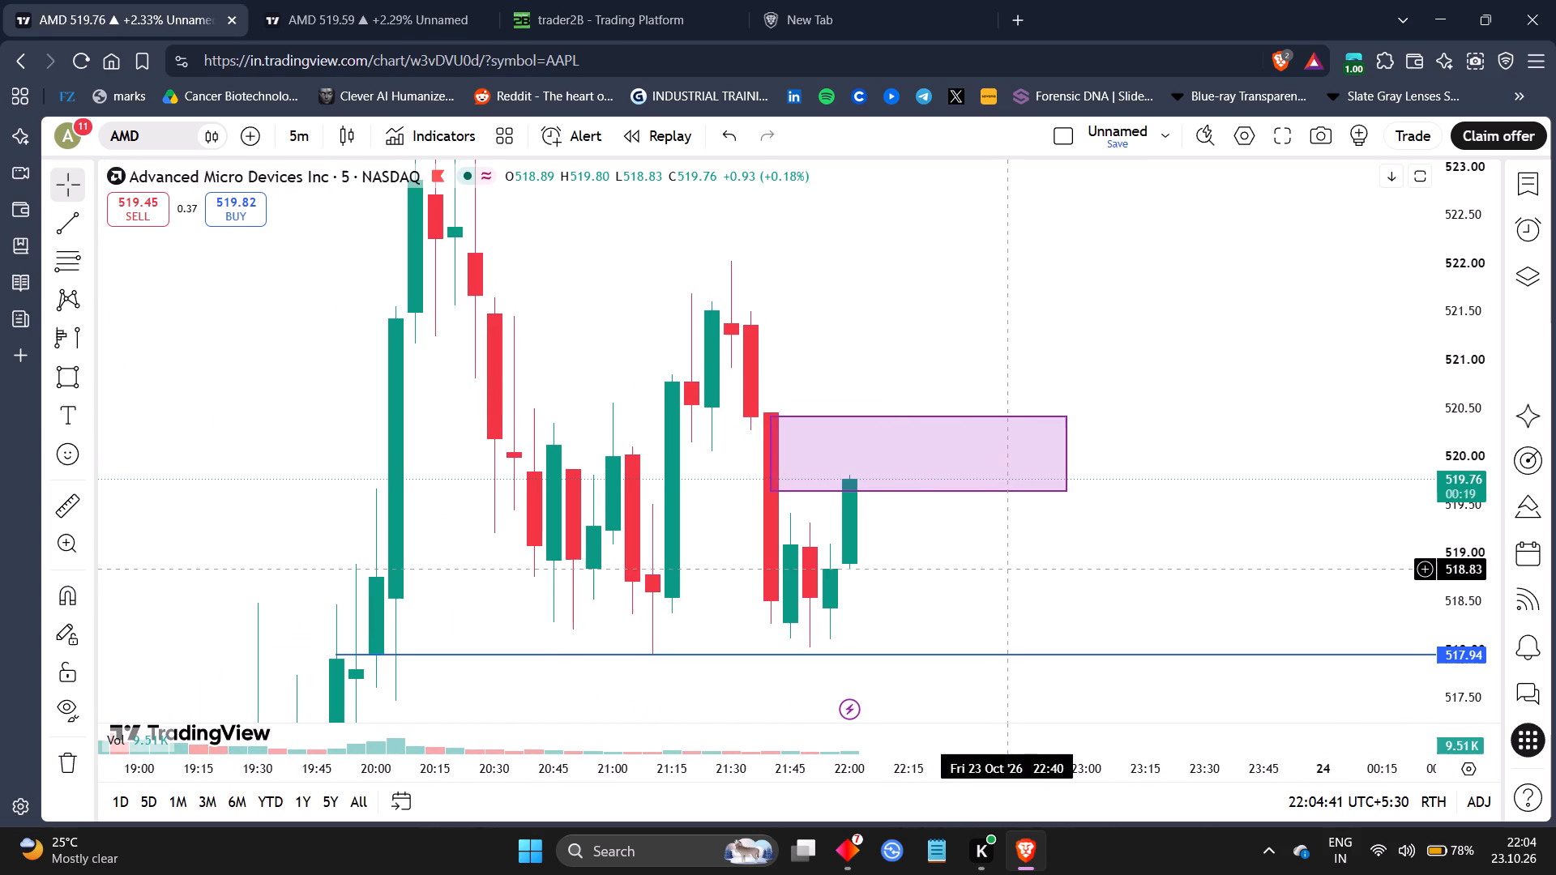
Switch the AMD chart to the 1-minute interval.
{"action": "key", "text": "1"}
{"action": "key", "text": "Return"}
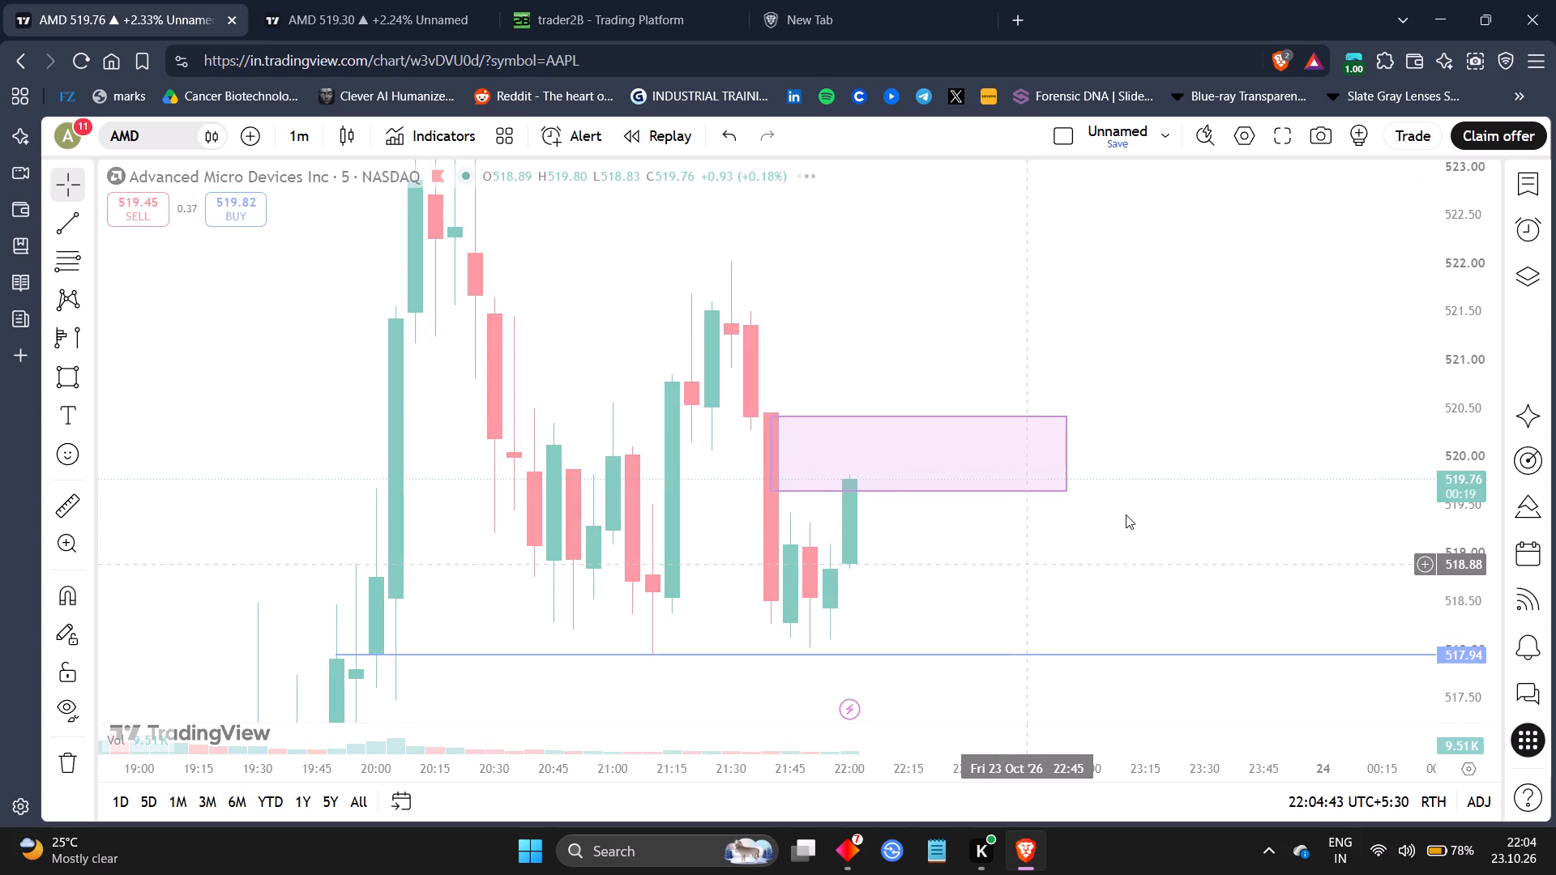
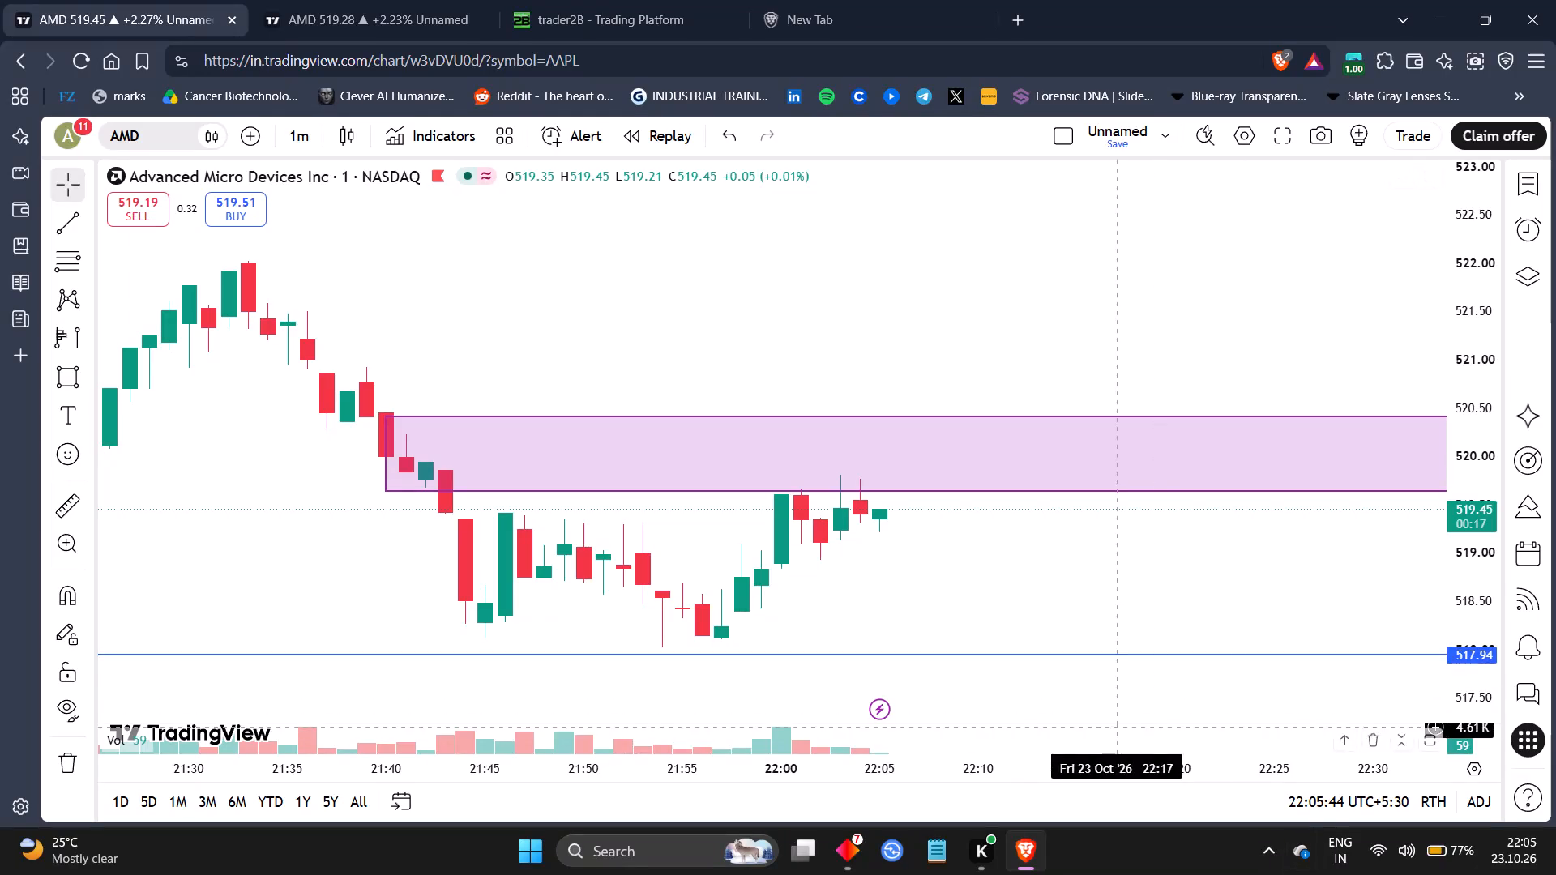
Lower the top edge of the upper purple rectangle slightly to about 520.37 on the 1-minute chart.
{"action": "left_click_drag", "start_coordinate": [1028, 770], "coordinate": [1328, 817]}
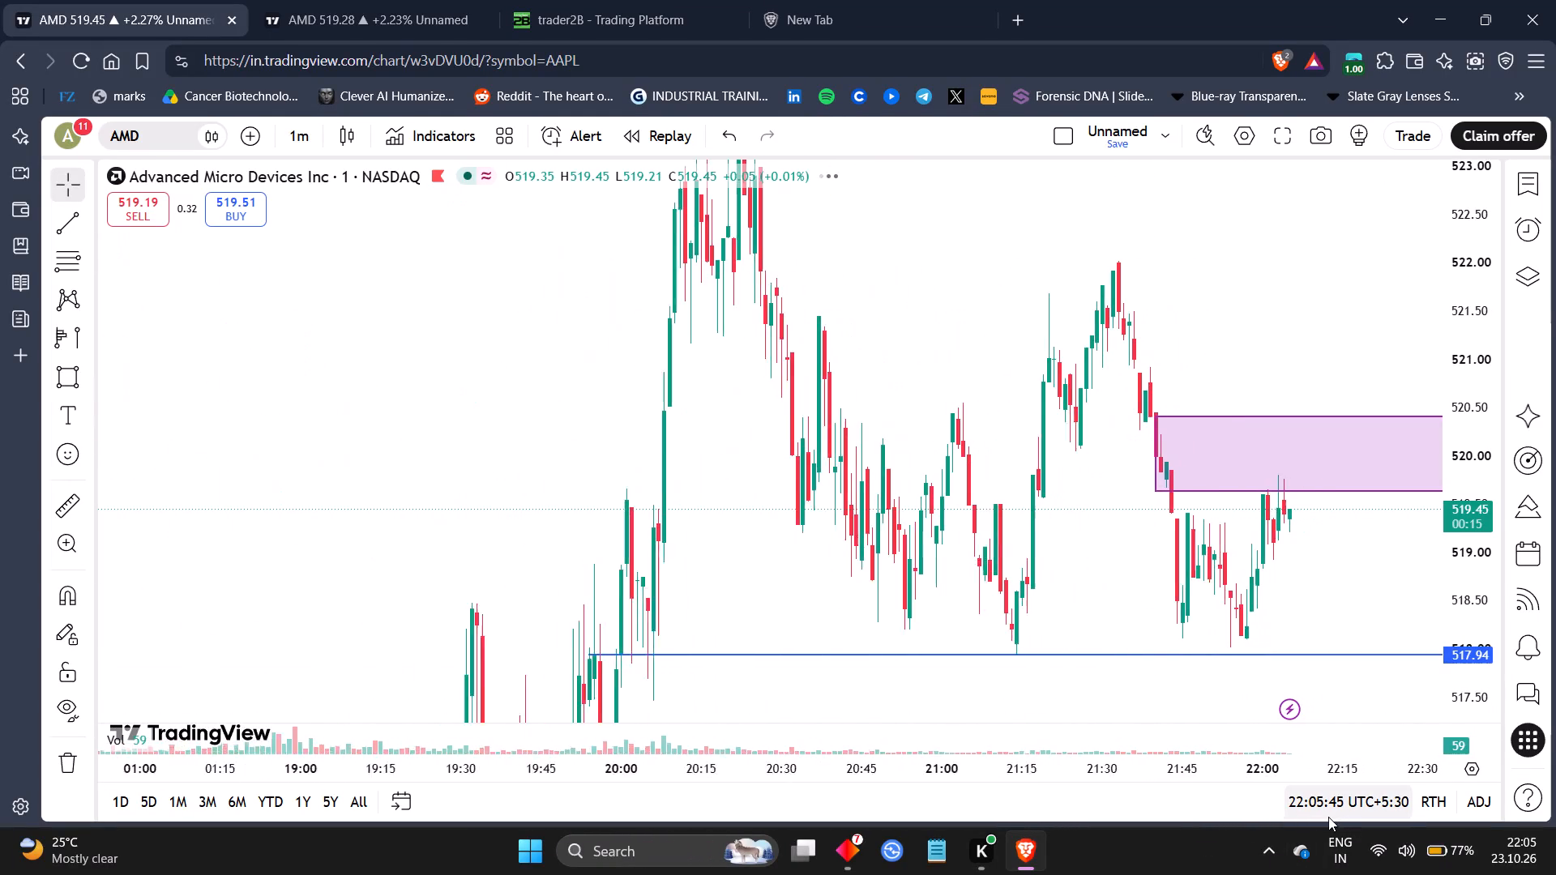
{"action": "left_click_drag", "start_coordinate": [1328, 817], "coordinate": [1315, 817]}
{"action": "left_click_drag", "start_coordinate": [1340, 617], "coordinate": [981, 544]}
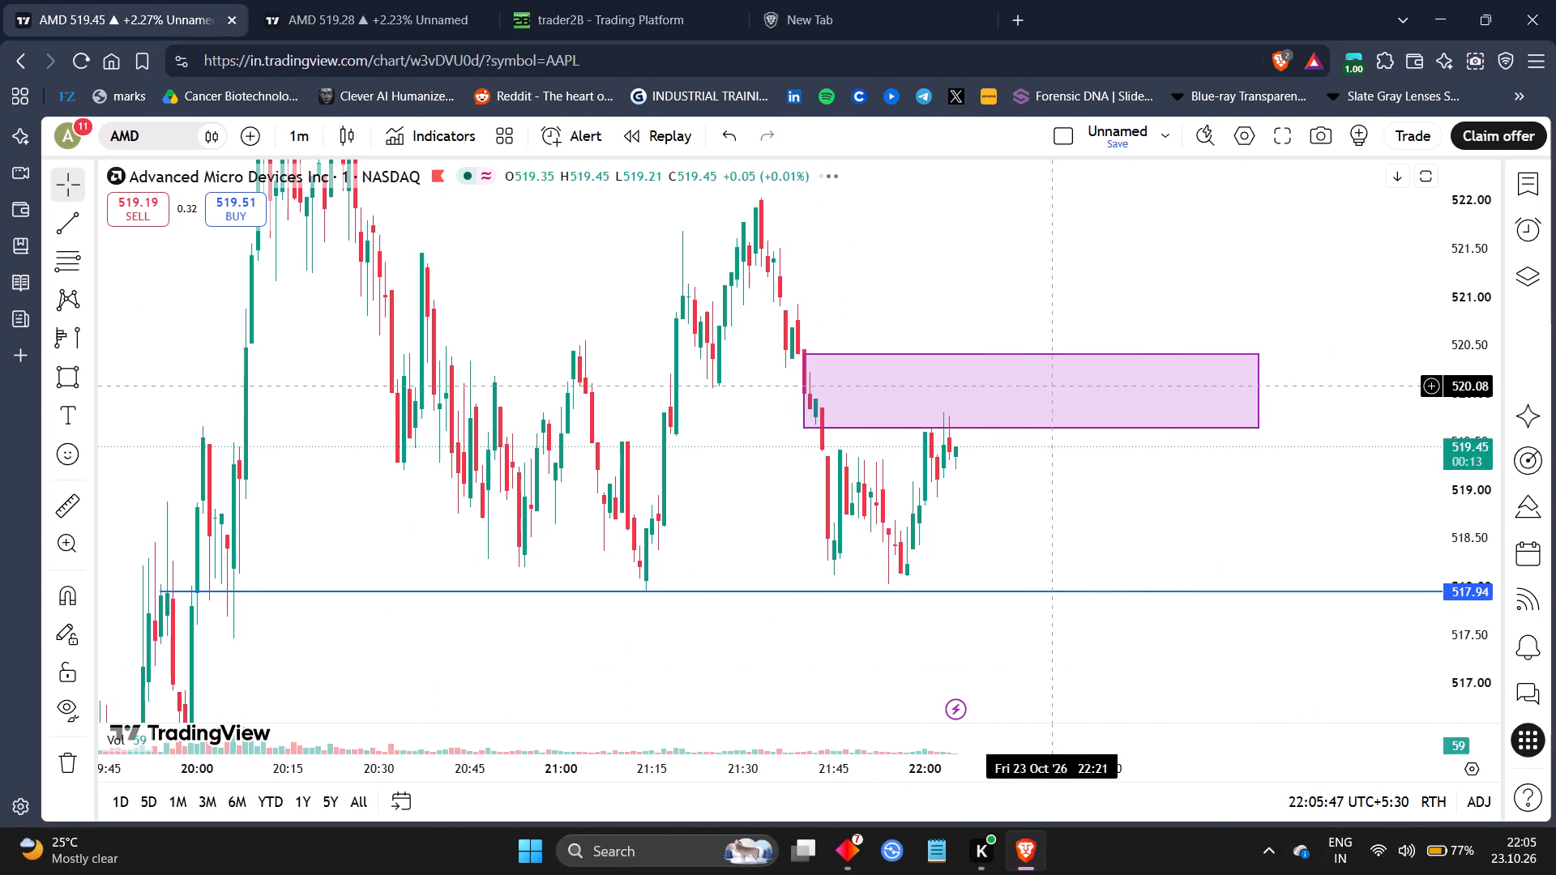
{"action": "left_click_drag", "start_coordinate": [1037, 348], "coordinate": [1038, 356]}
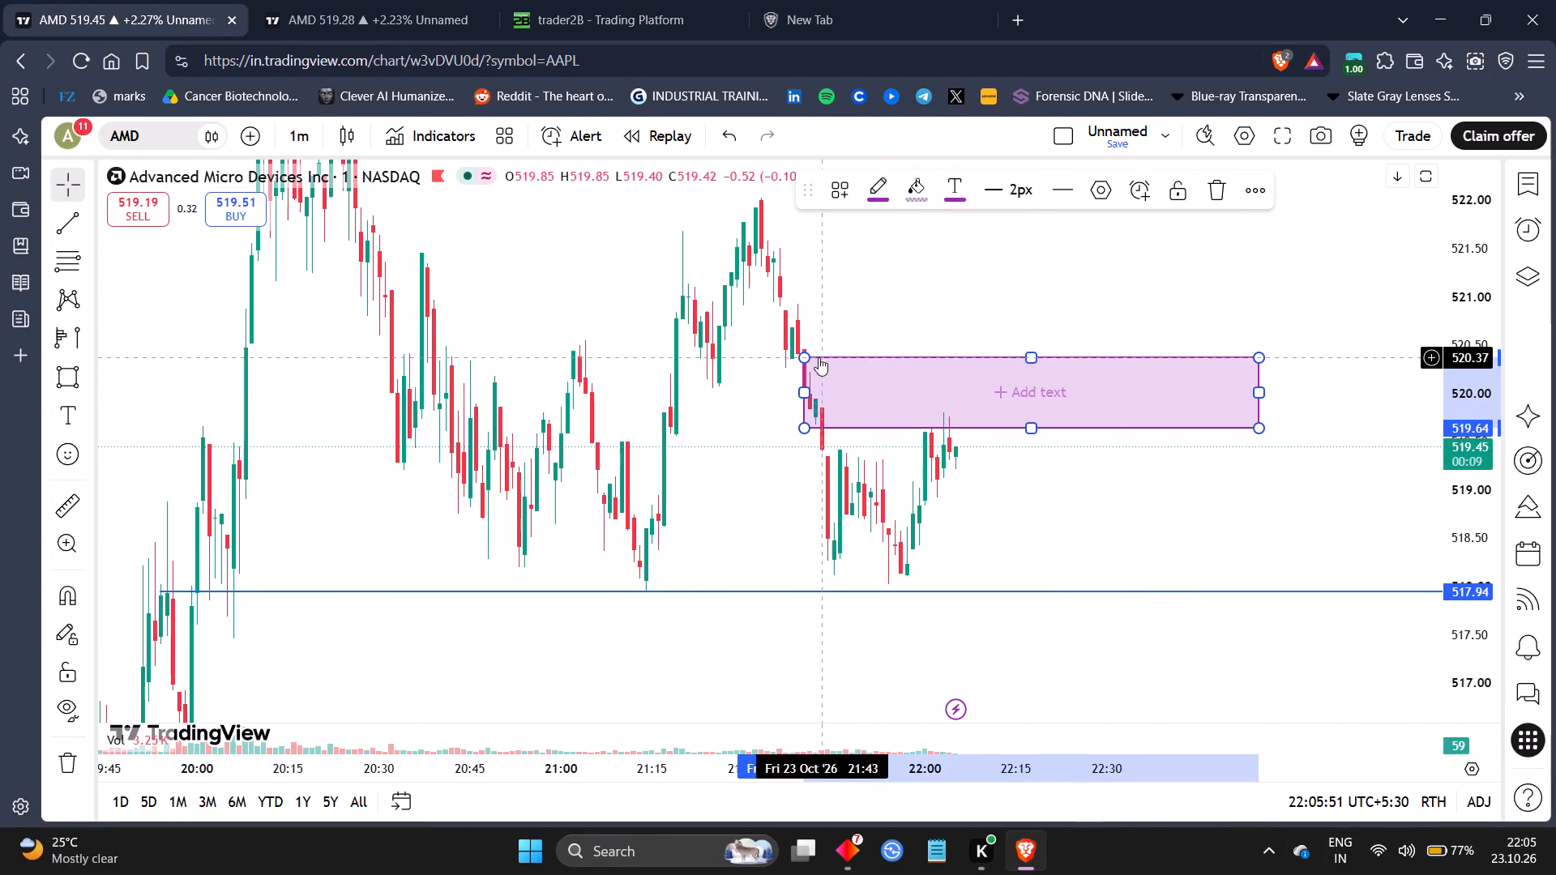
Switch the AMD chart to the 5-minute interval.
{"action": "left_click_drag", "start_coordinate": [943, 461], "coordinate": [754, 425]}
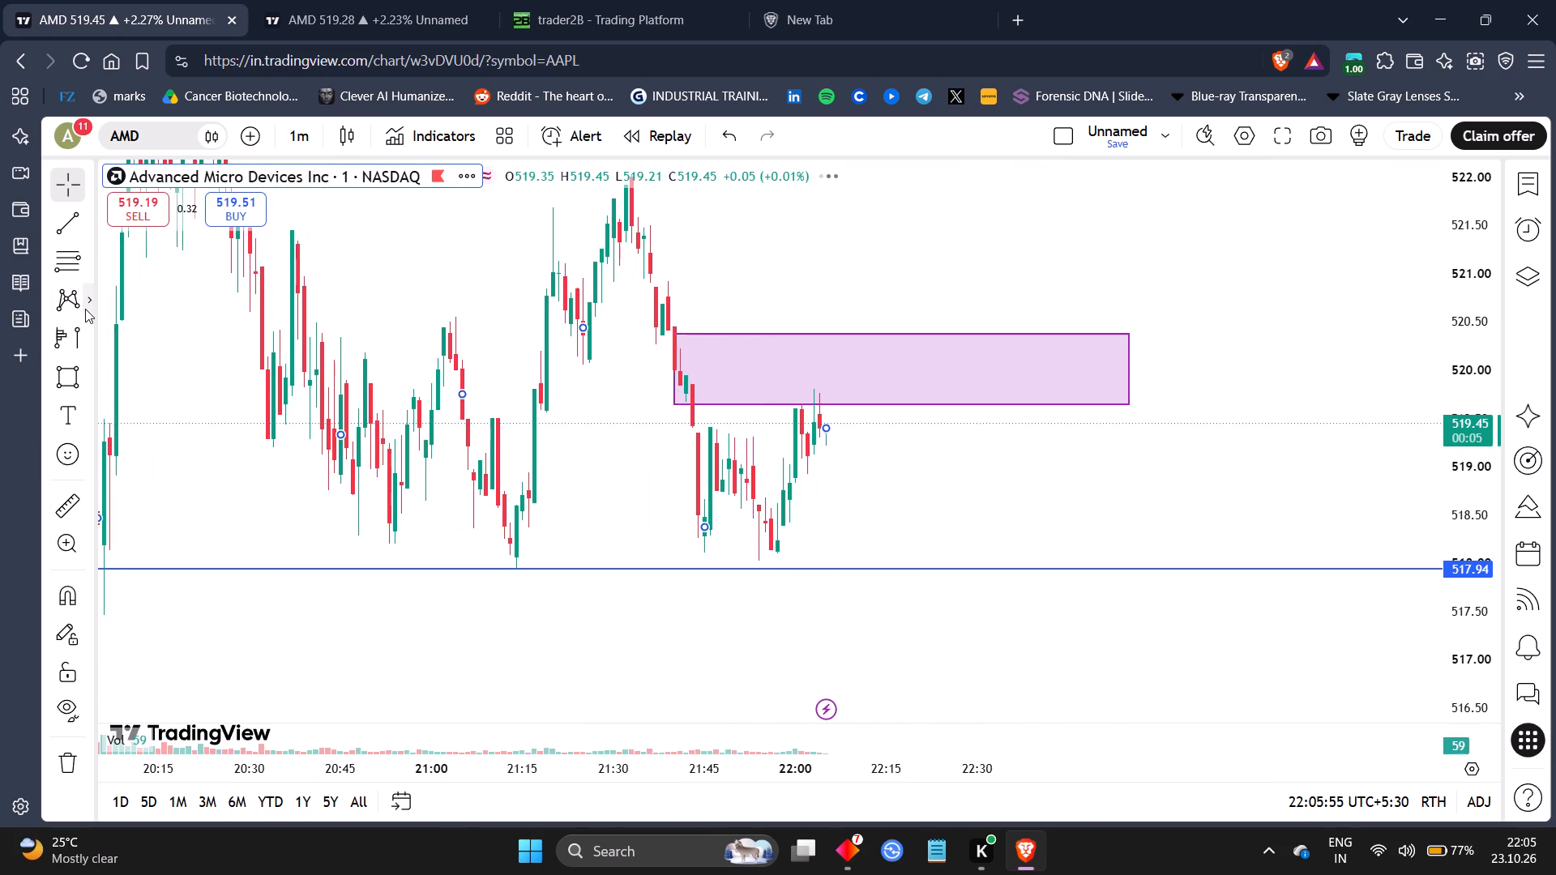
{"action": "left_click", "coordinate": [801, 527]}
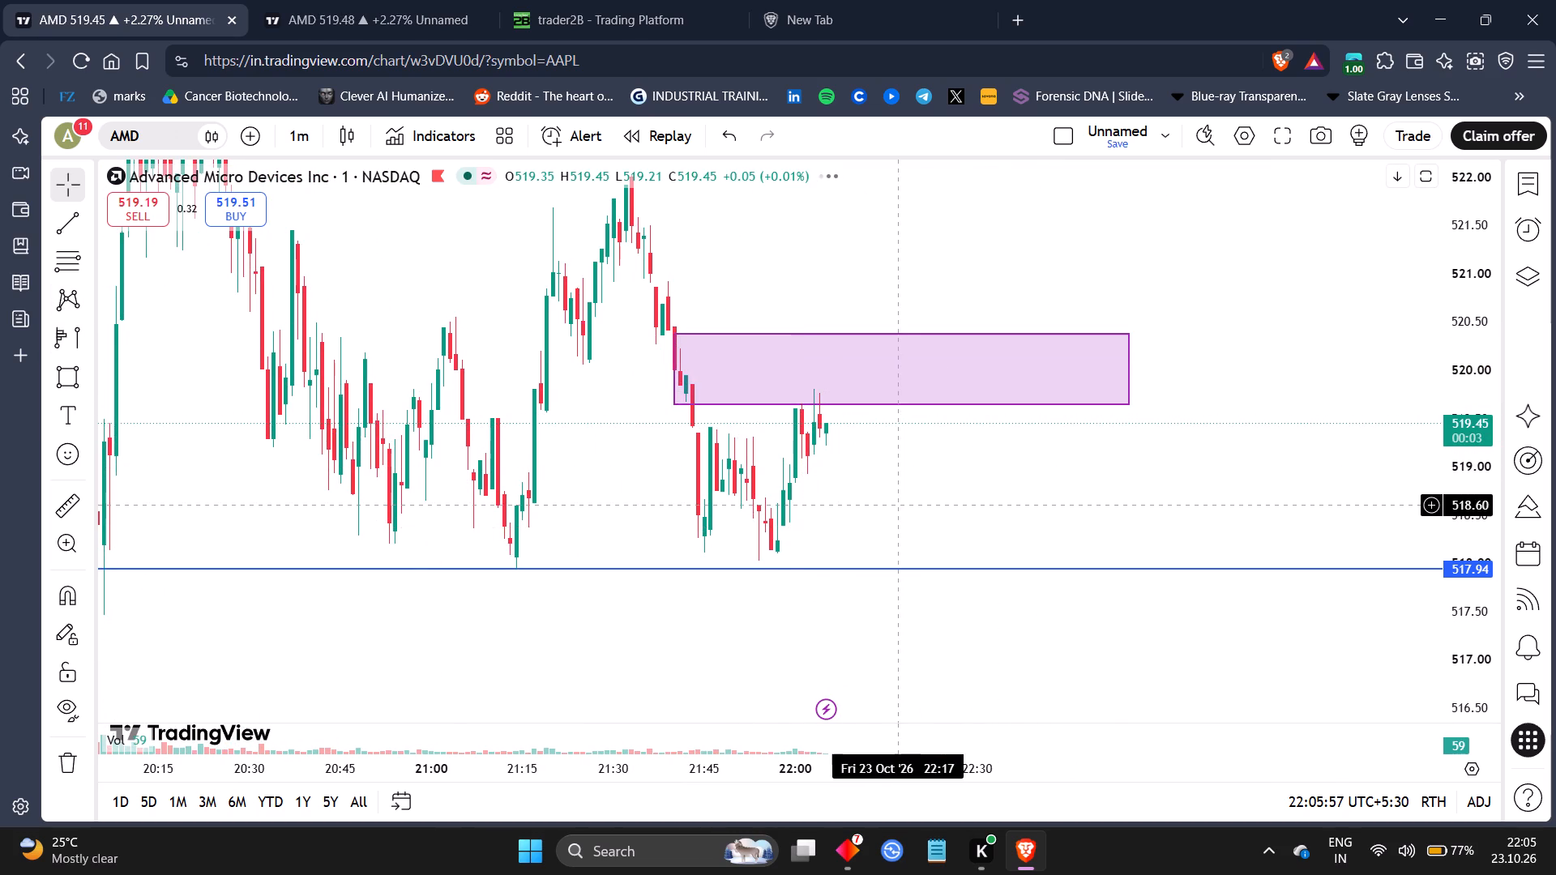
{"action": "left_click_drag", "start_coordinate": [900, 505], "coordinate": [986, 566]}
{"action": "key", "text": "5"}
{"action": "key", "text": "Return"}
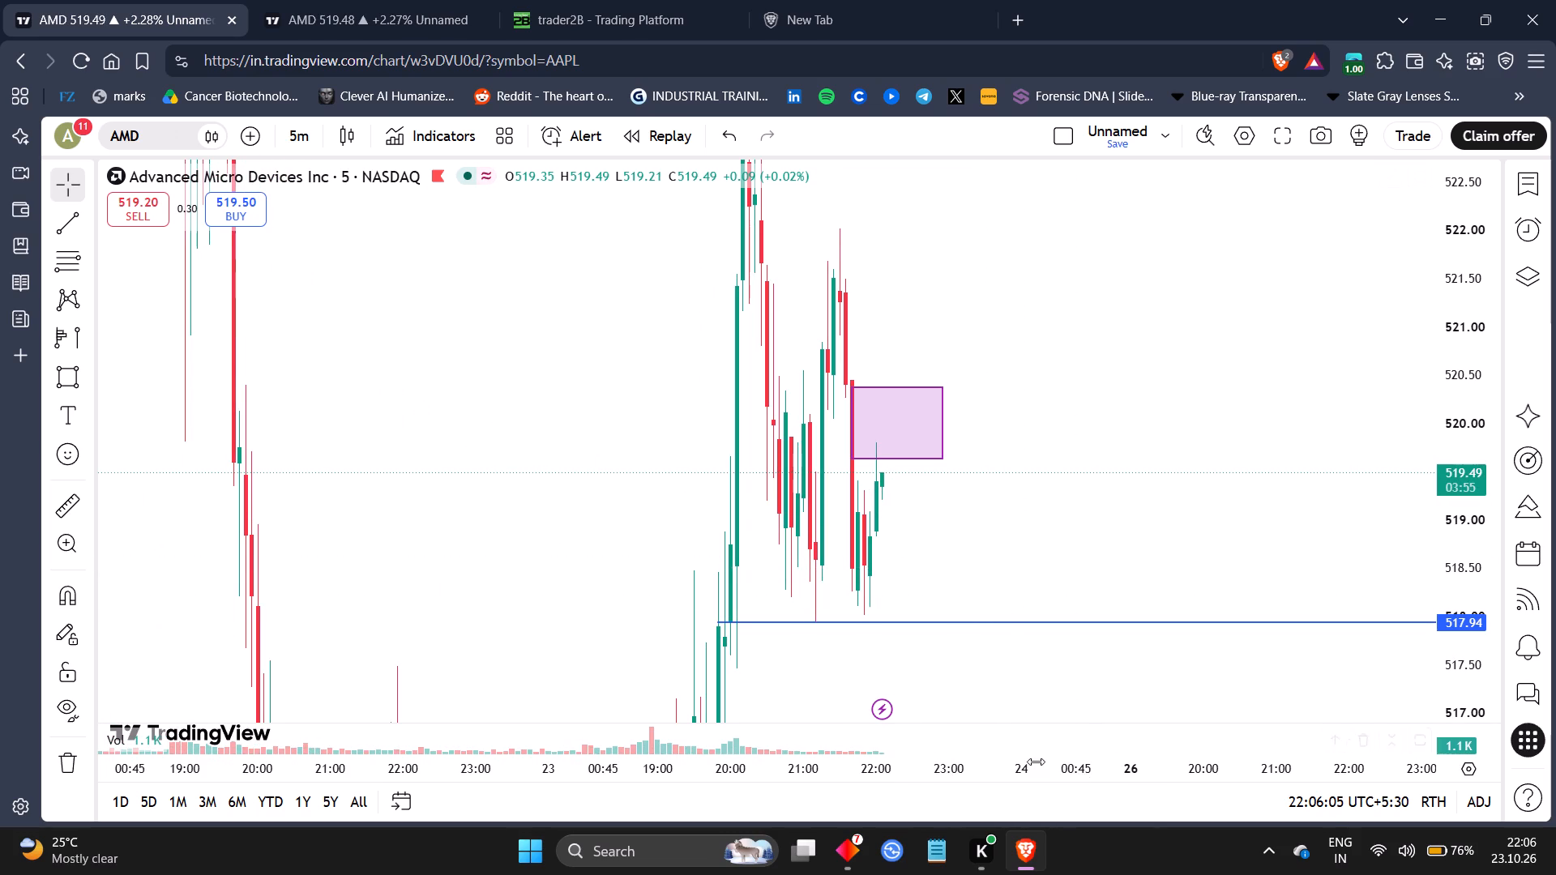
Examine the 5-minute AMD candles since 20:00 against the upper purple rectangle and the 517.94 line.
{"action": "left_click_drag", "start_coordinate": [1036, 762], "coordinate": [801, 725]}
{"action": "left_click_drag", "start_coordinate": [820, 448], "coordinate": [1142, 437]}
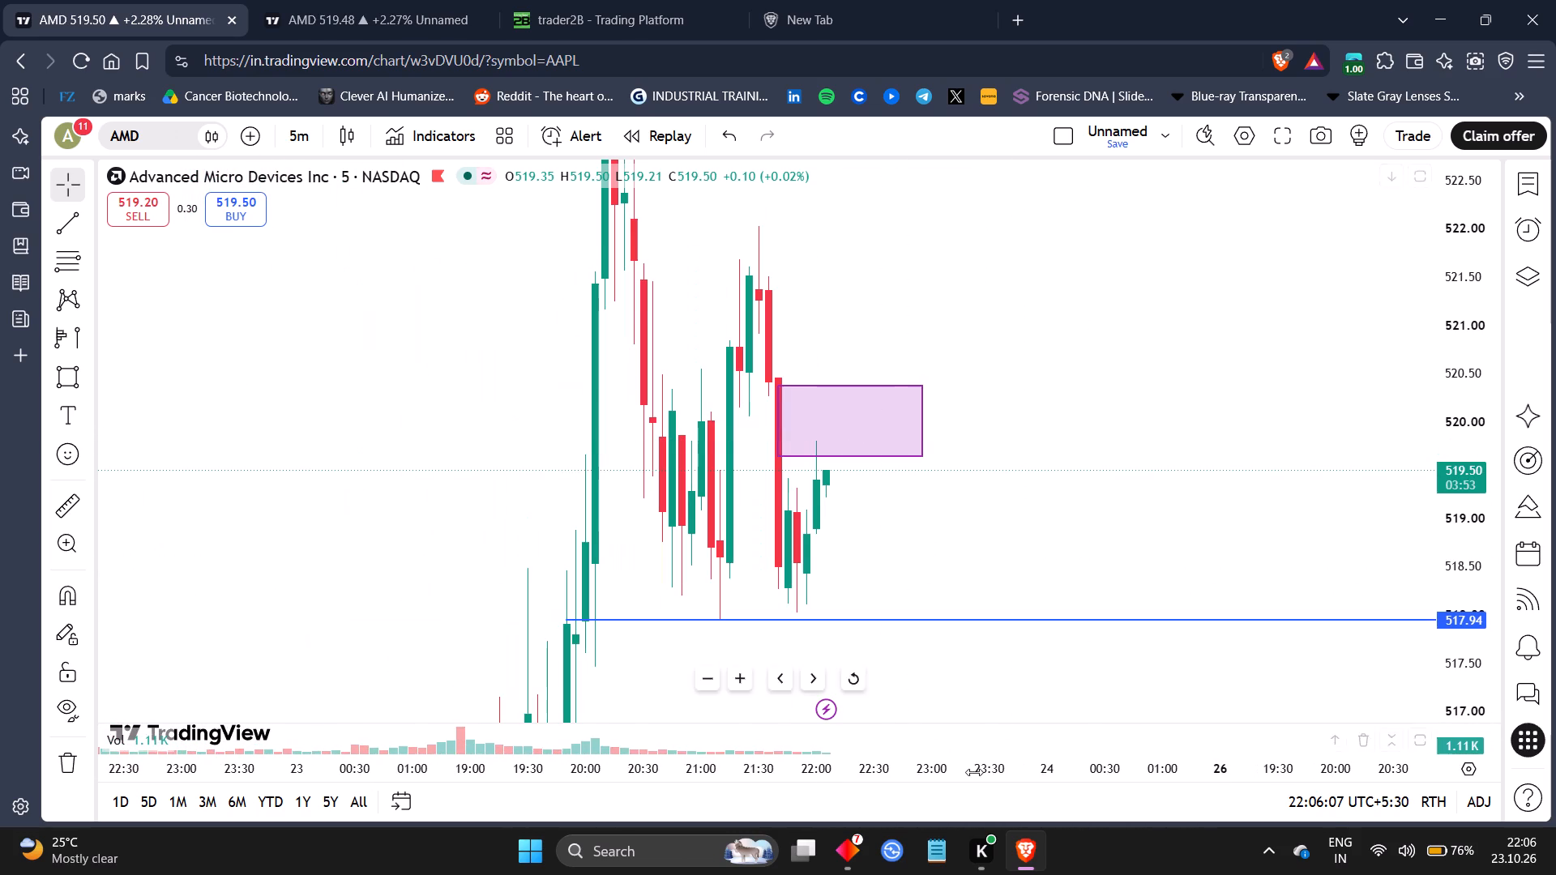
{"action": "left_click_drag", "start_coordinate": [977, 770], "coordinate": [764, 773]}
{"action": "left_click_drag", "start_coordinate": [961, 480], "coordinate": [1317, 455]}
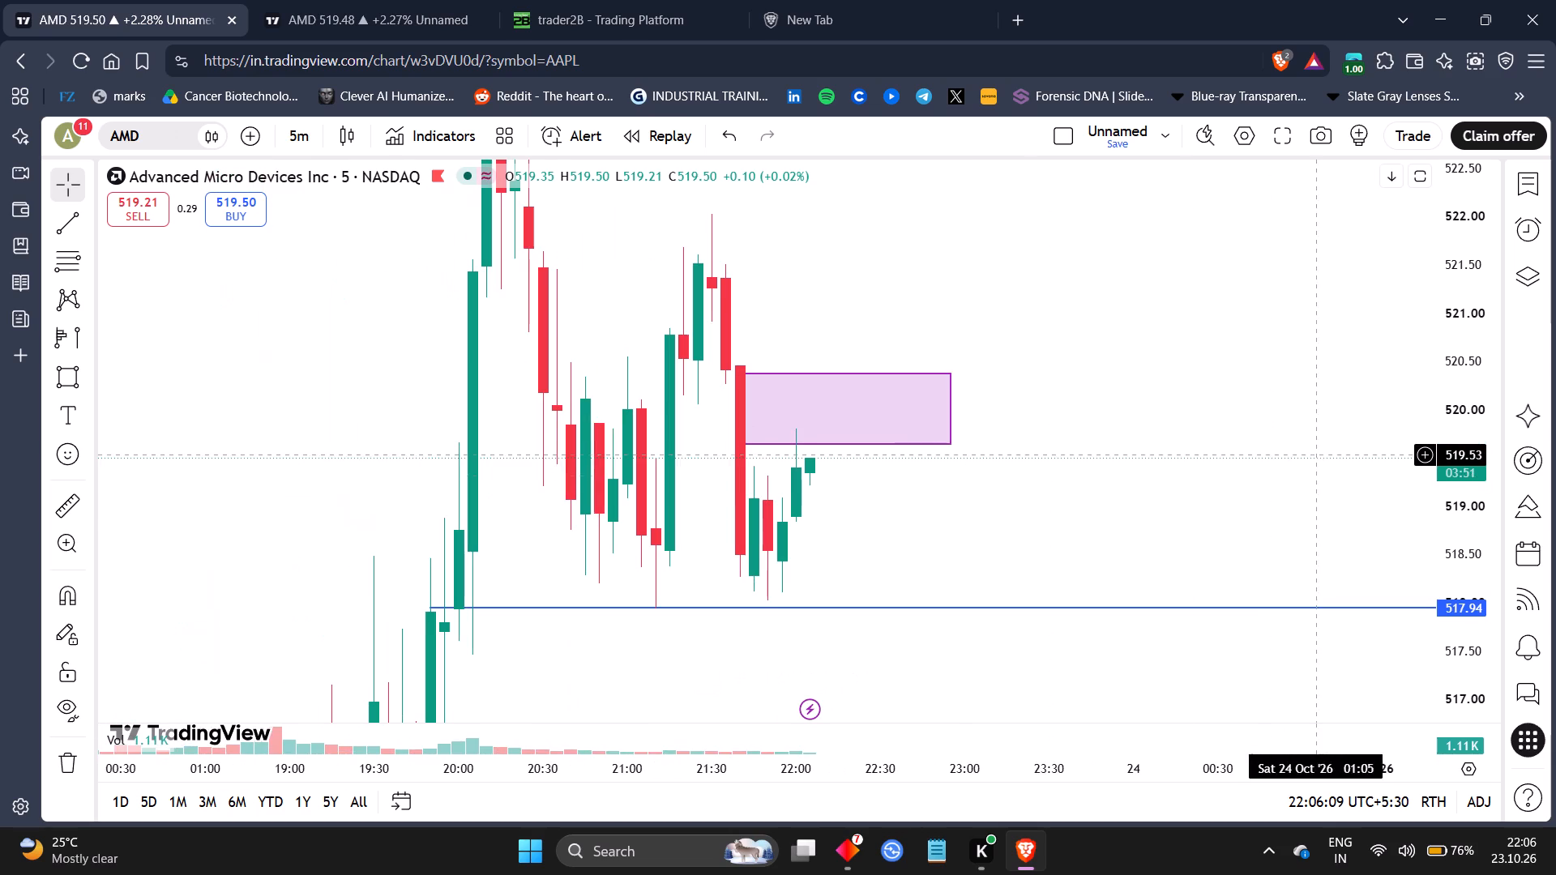
{"action": "left_click_drag", "start_coordinate": [1041, 512], "coordinate": [1142, 595]}
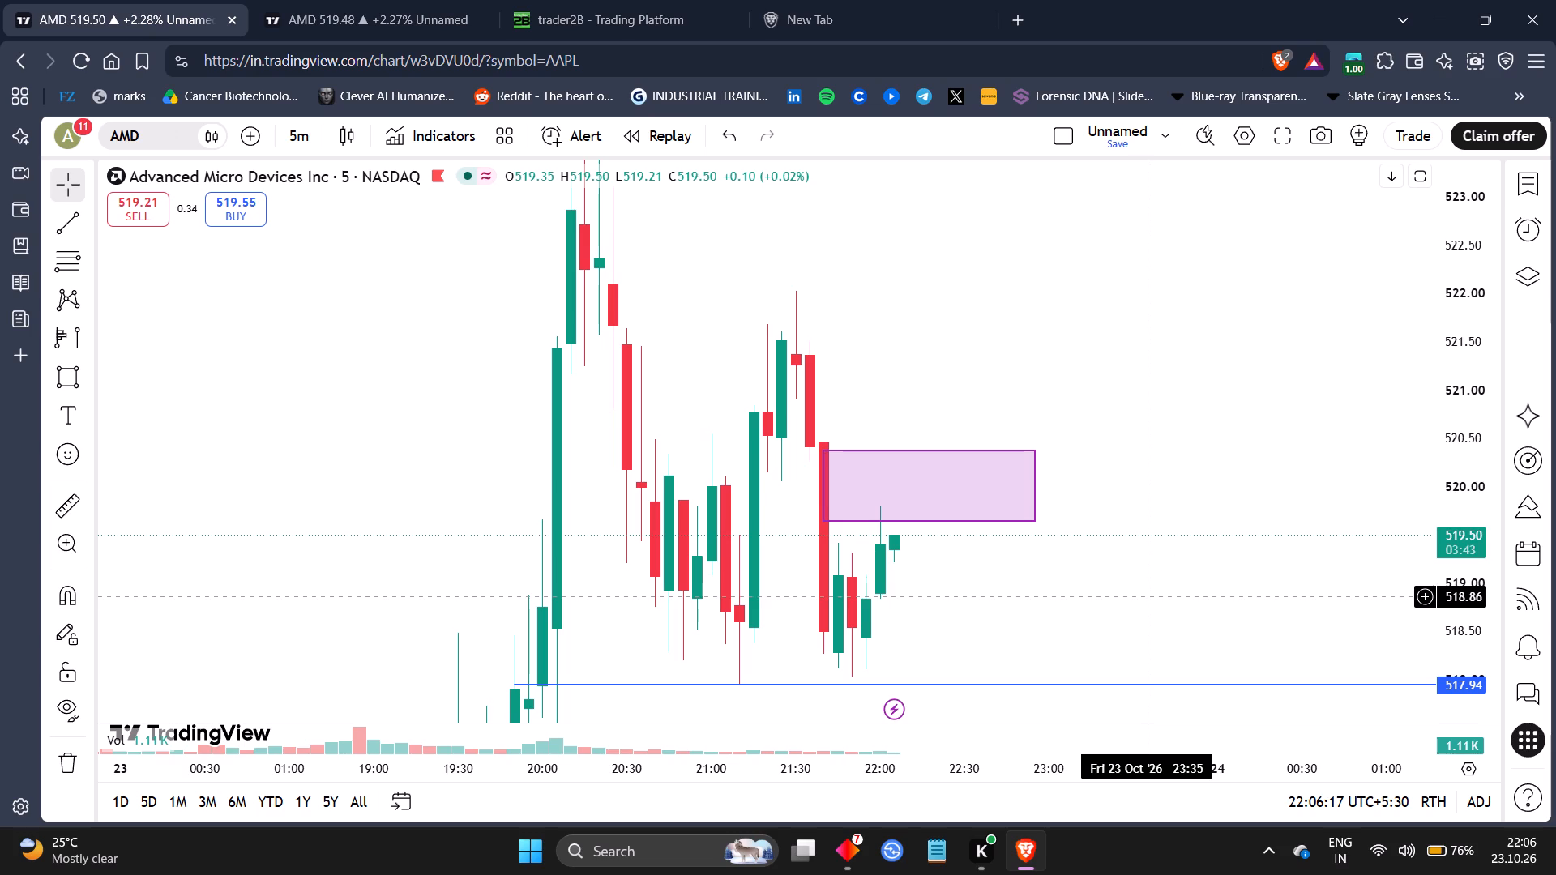
{"action": "left_click_drag", "start_coordinate": [1474, 267], "coordinate": [1484, 293]}
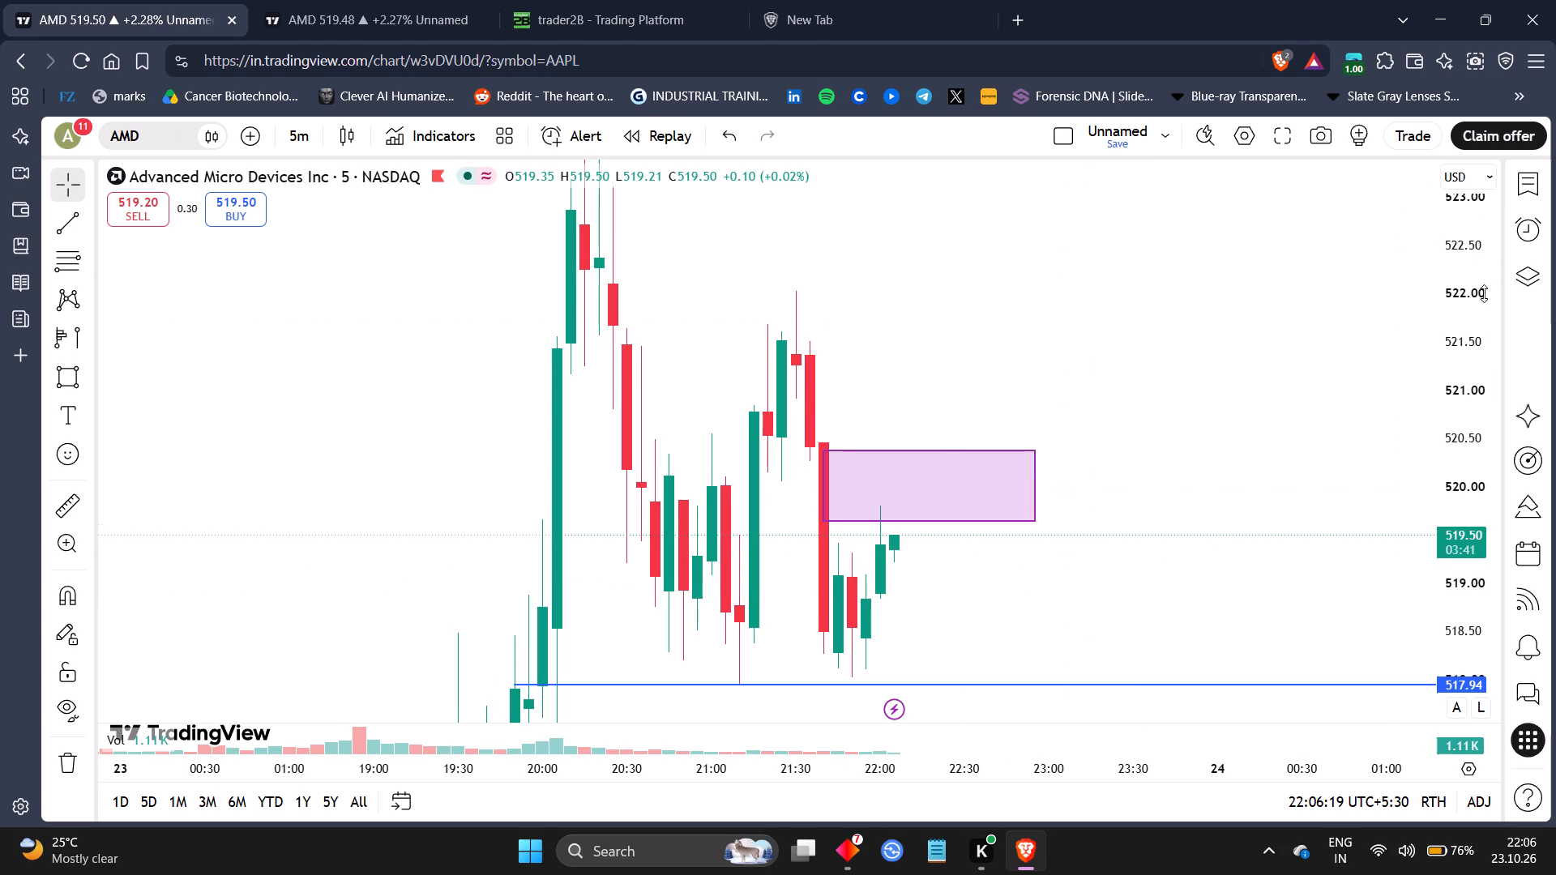
{"action": "left_click_drag", "start_coordinate": [1484, 293], "coordinate": [1499, 489]}
{"action": "left_click_drag", "start_coordinate": [1163, 421], "coordinate": [1413, 431]}
{"action": "left_click_drag", "start_coordinate": [1179, 352], "coordinate": [981, 300]}
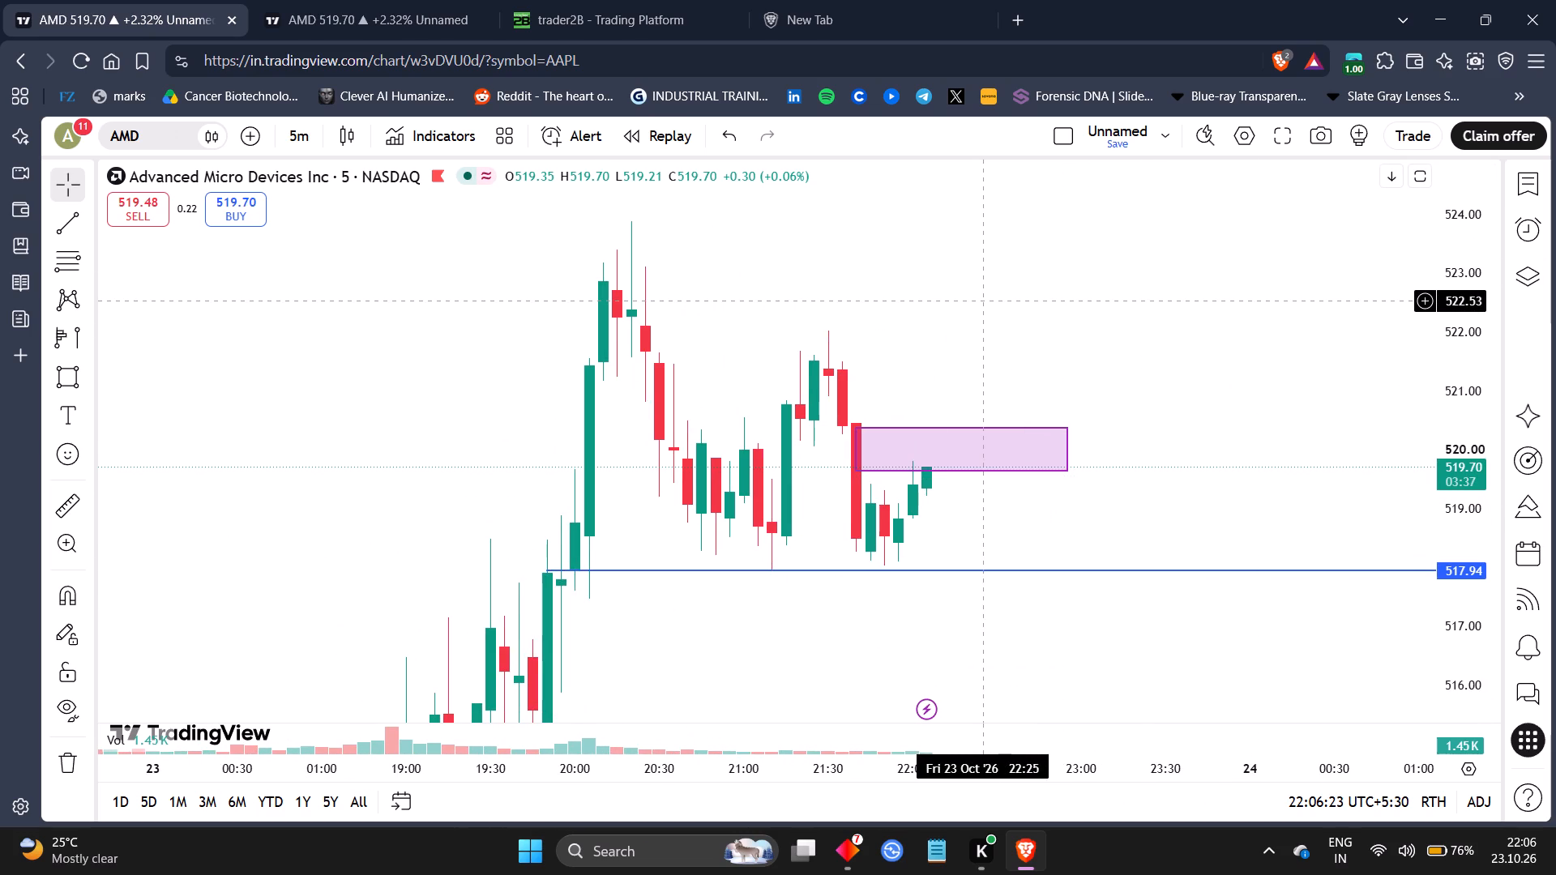
{"action": "left_click_drag", "start_coordinate": [790, 755], "coordinate": [1011, 754]}
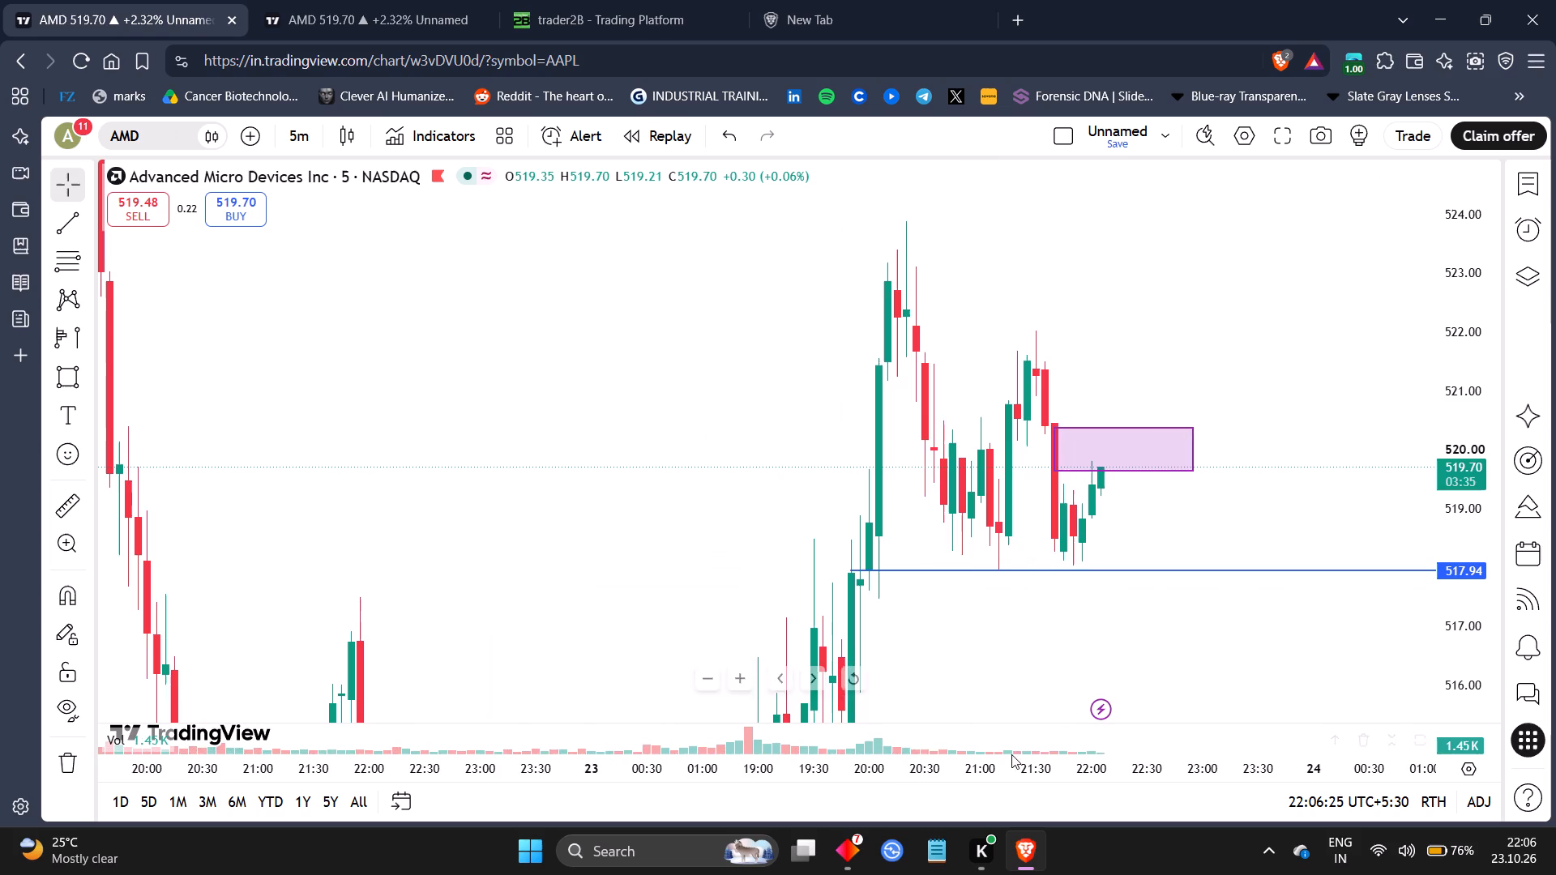
{"action": "left_click_drag", "start_coordinate": [1182, 655], "coordinate": [1274, 612]}
Examine the wider AMD price range, from the previous session's decline down to the lower purple zone.
{"action": "left_click_drag", "start_coordinate": [1460, 299], "coordinate": [1475, 334]}
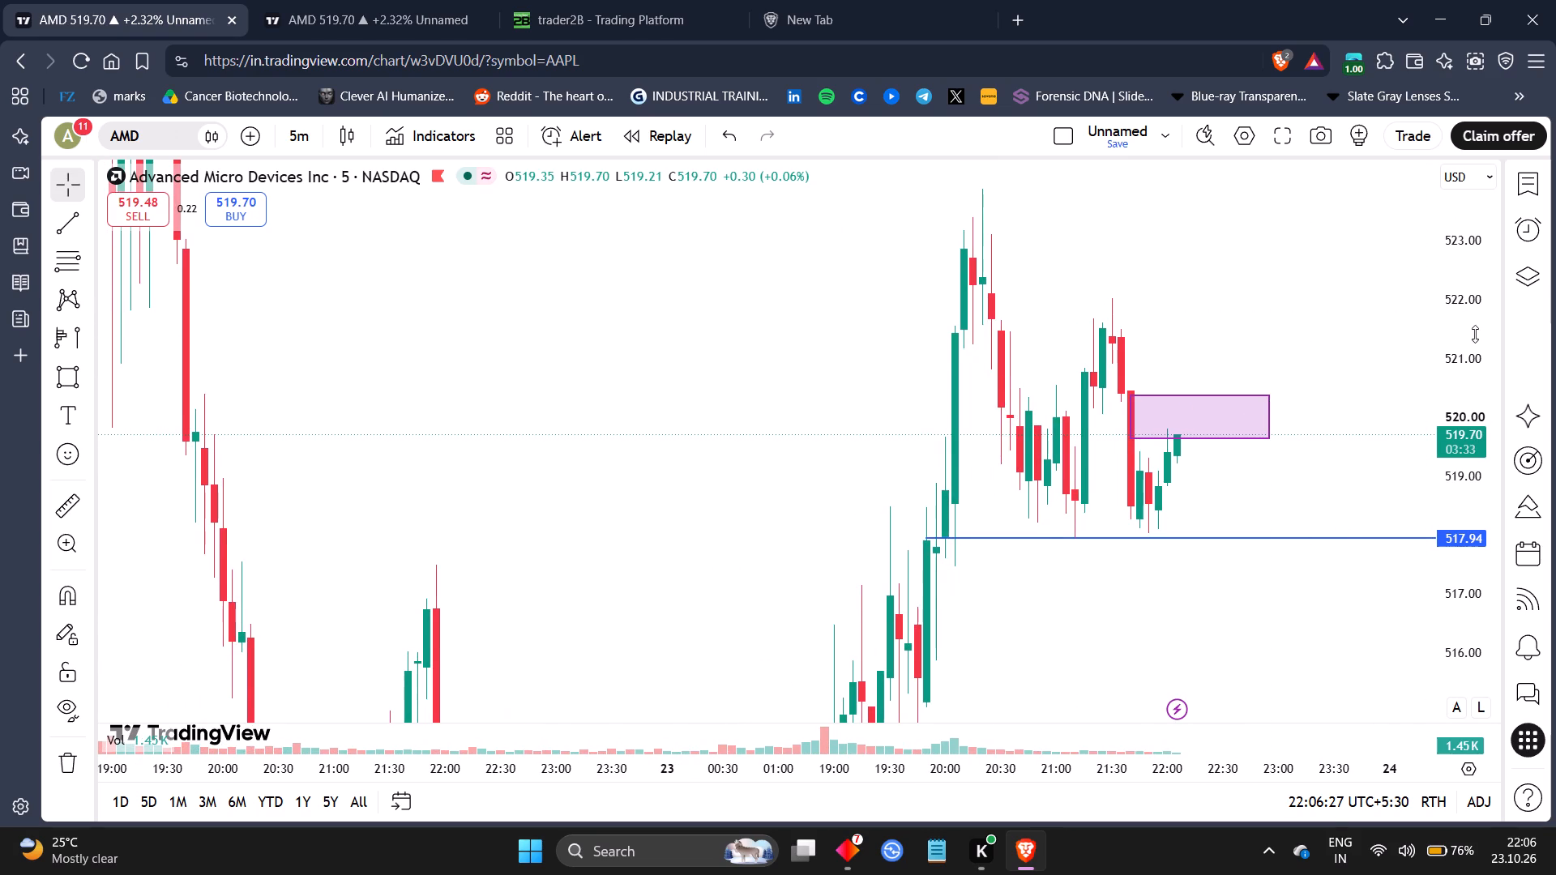
{"action": "left_click_drag", "start_coordinate": [1475, 334], "coordinate": [1478, 553]}
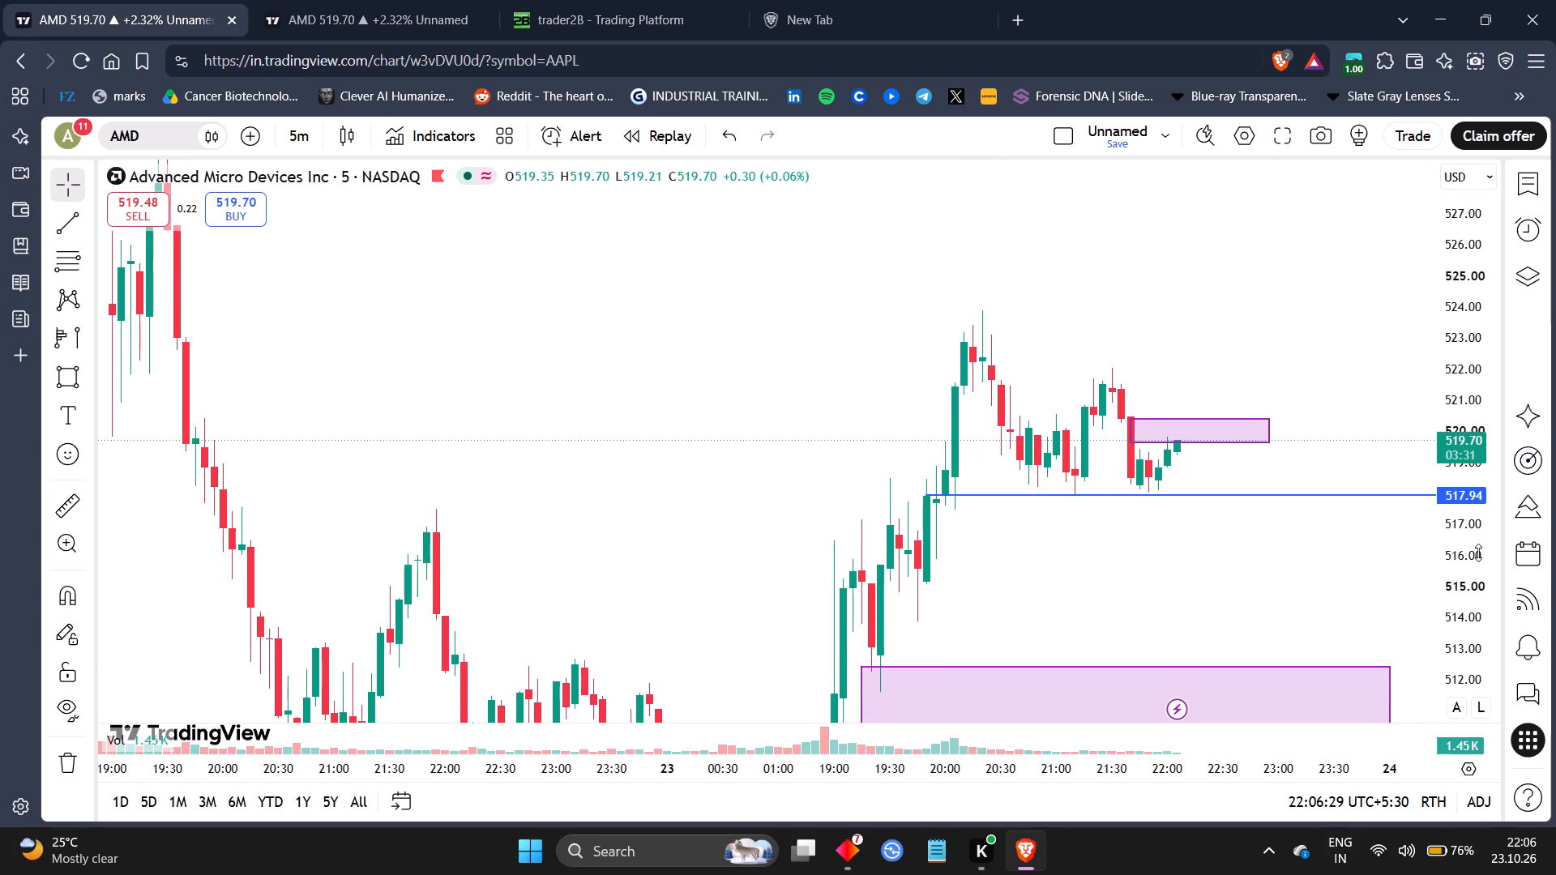
{"action": "left_click_drag", "start_coordinate": [1478, 553], "coordinate": [1485, 612]}
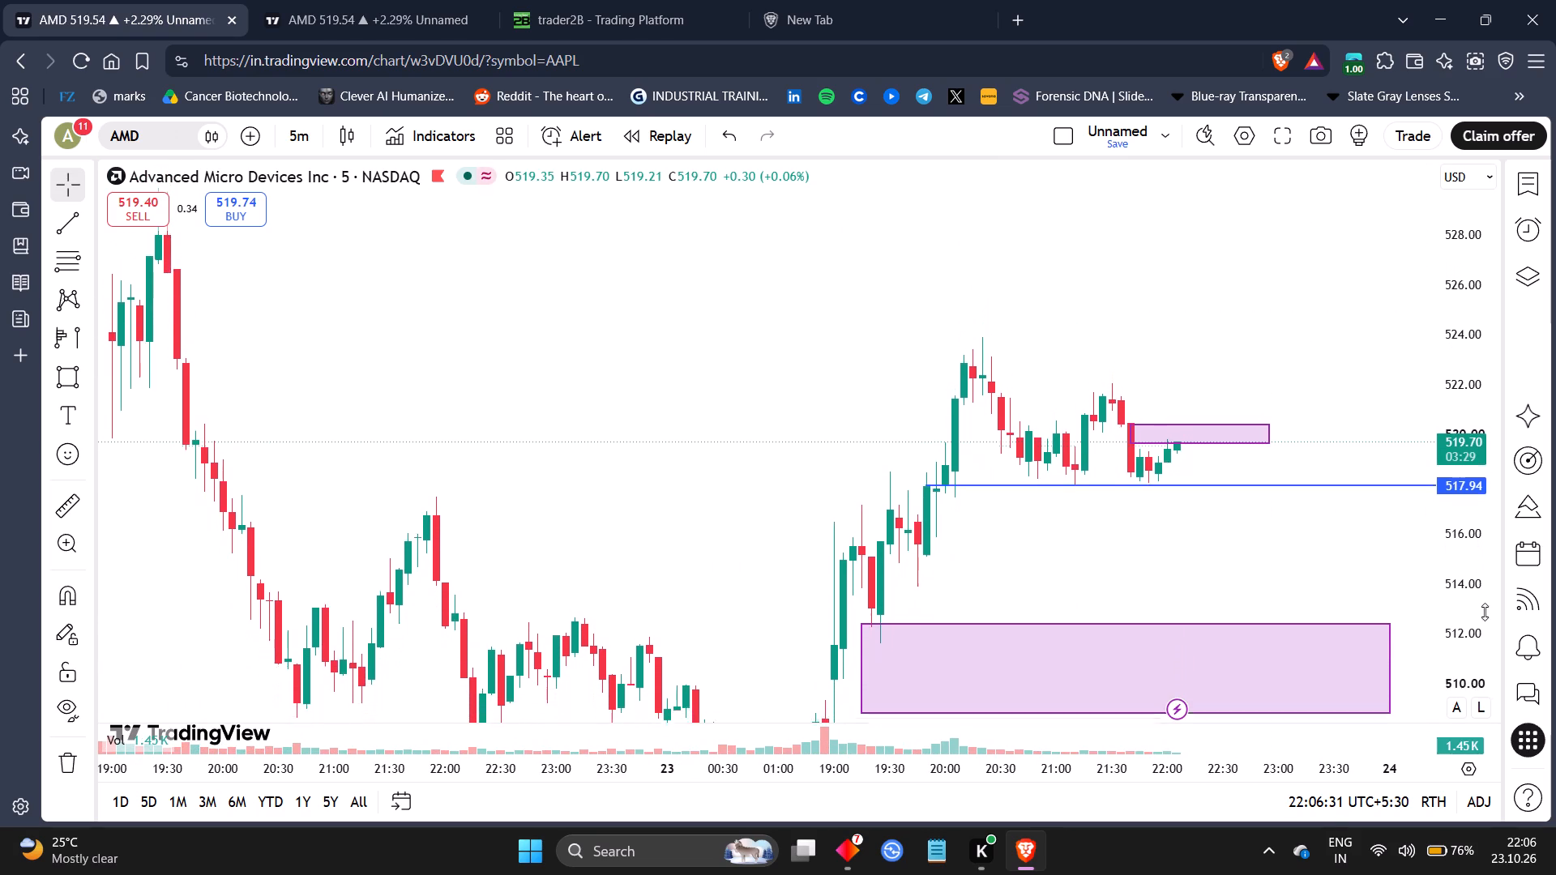
{"action": "left_click_drag", "start_coordinate": [1485, 612], "coordinate": [1484, 638]}
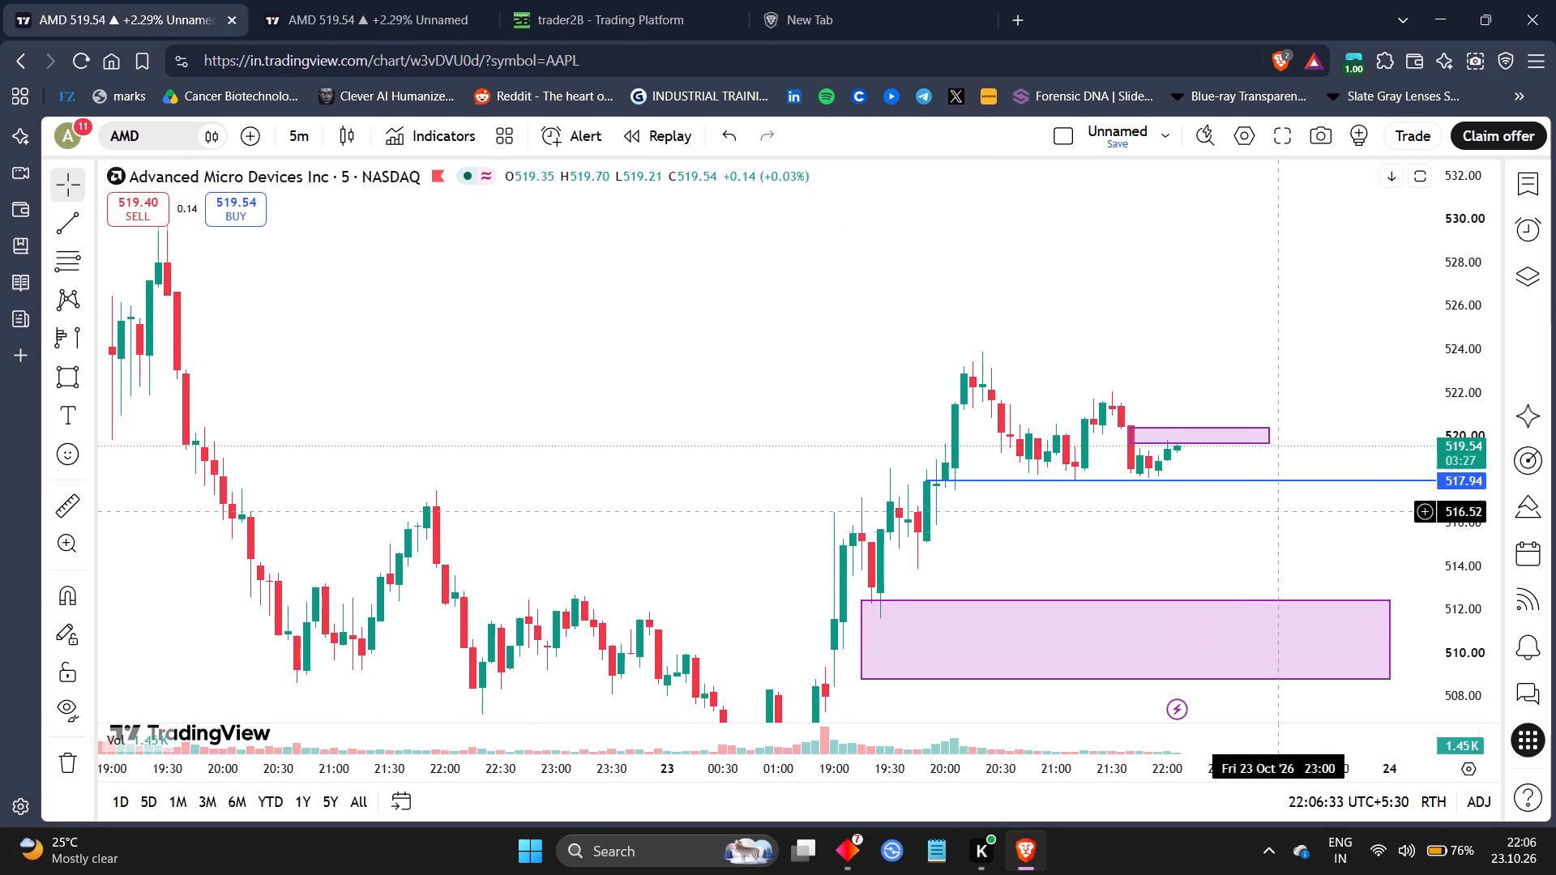
{"action": "left_click_drag", "start_coordinate": [1258, 536], "coordinate": [1224, 431]}
{"action": "left_click_drag", "start_coordinate": [1443, 642], "coordinate": [1329, 275]}
{"action": "scroll", "coordinate": [1435, 608], "scroll_direction": "down", "scroll_amount": 1}
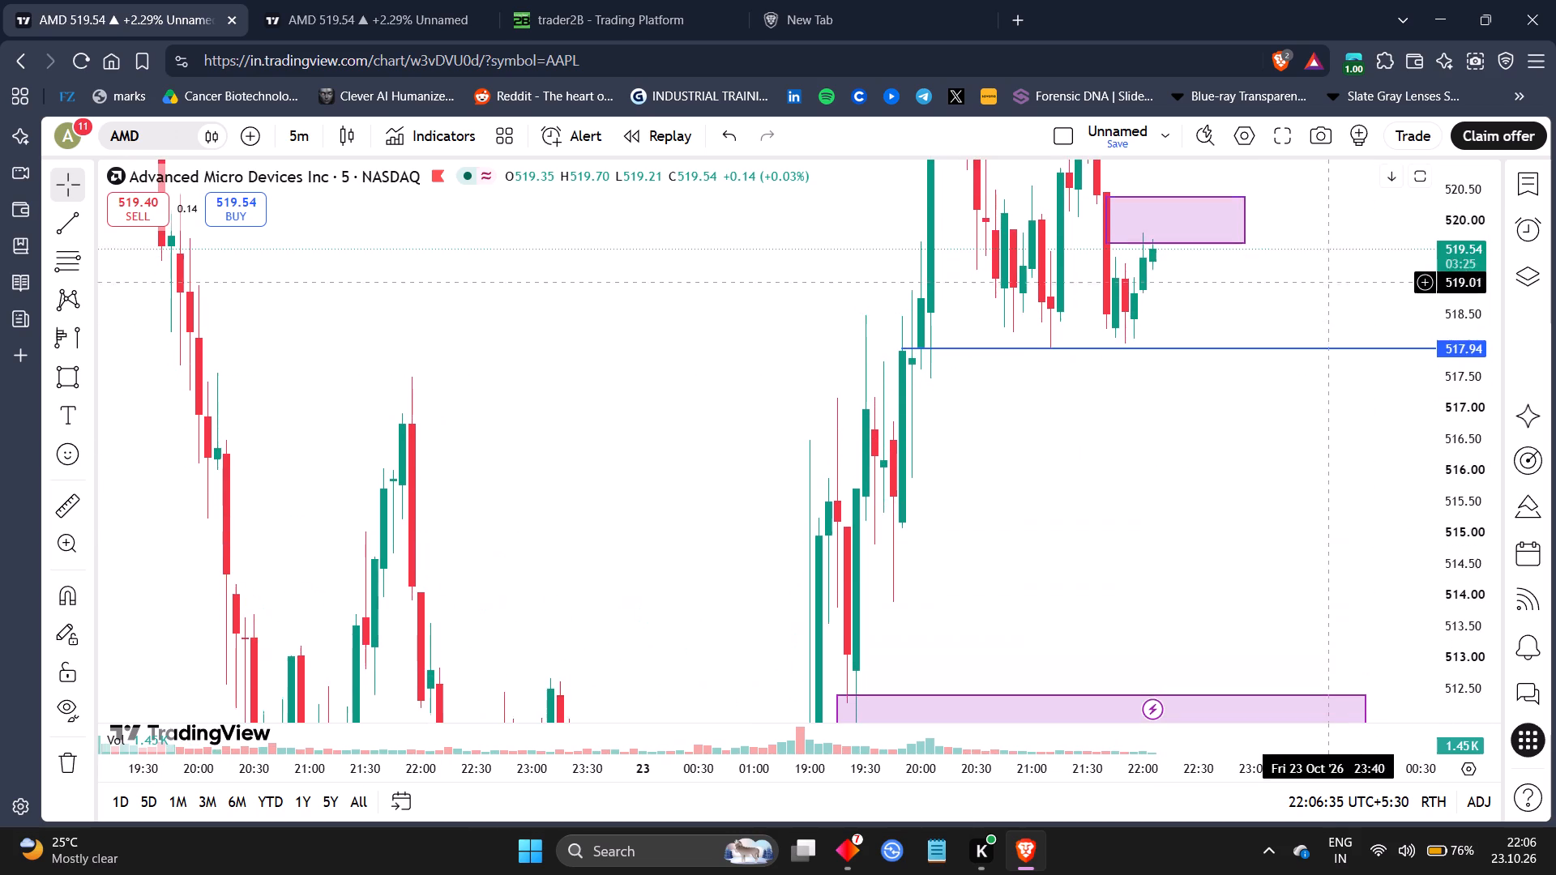
{"action": "left_click_drag", "start_coordinate": [1329, 275], "coordinate": [1338, 254]}
{"action": "scroll", "coordinate": [1329, 275], "scroll_direction": "down", "scroll_amount": 1}
{"action": "scroll", "coordinate": [1338, 254], "scroll_direction": "up", "scroll_amount": 1}
{"action": "left_click_drag", "start_coordinate": [1196, 476], "coordinate": [1165, 606]}
{"action": "scroll", "coordinate": [1197, 498], "scroll_direction": "up", "scroll_amount": 1}
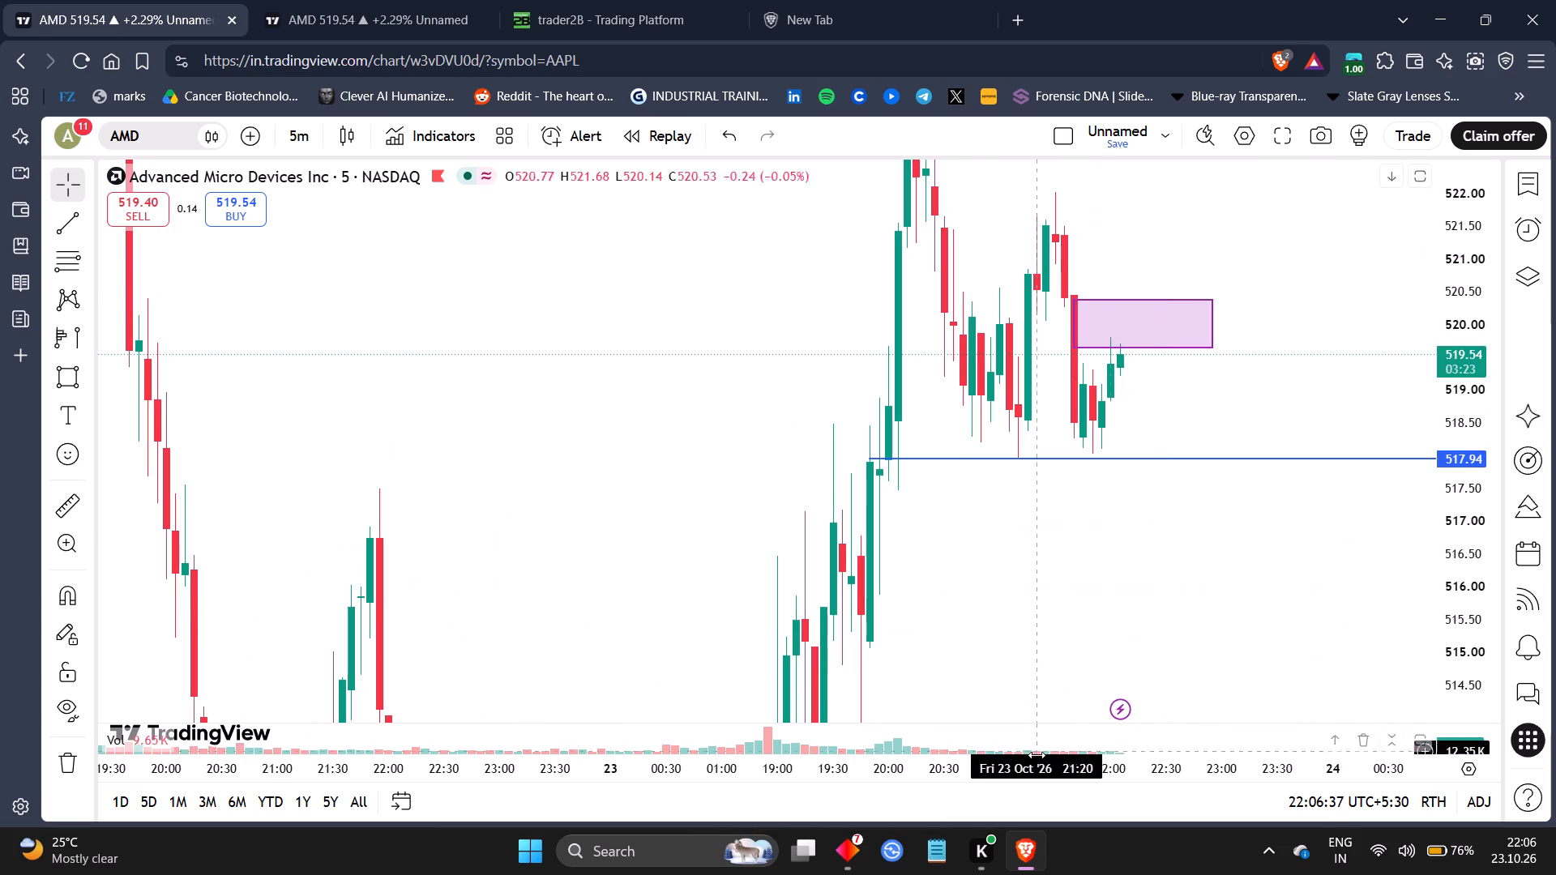
{"action": "scroll", "coordinate": [1037, 755], "scroll_direction": "up", "scroll_amount": 1}
{"action": "left_click_drag", "start_coordinate": [1037, 766], "coordinate": [1105, 763]}
{"action": "scroll", "coordinate": [1127, 739], "scroll_direction": "down", "scroll_amount": 1}
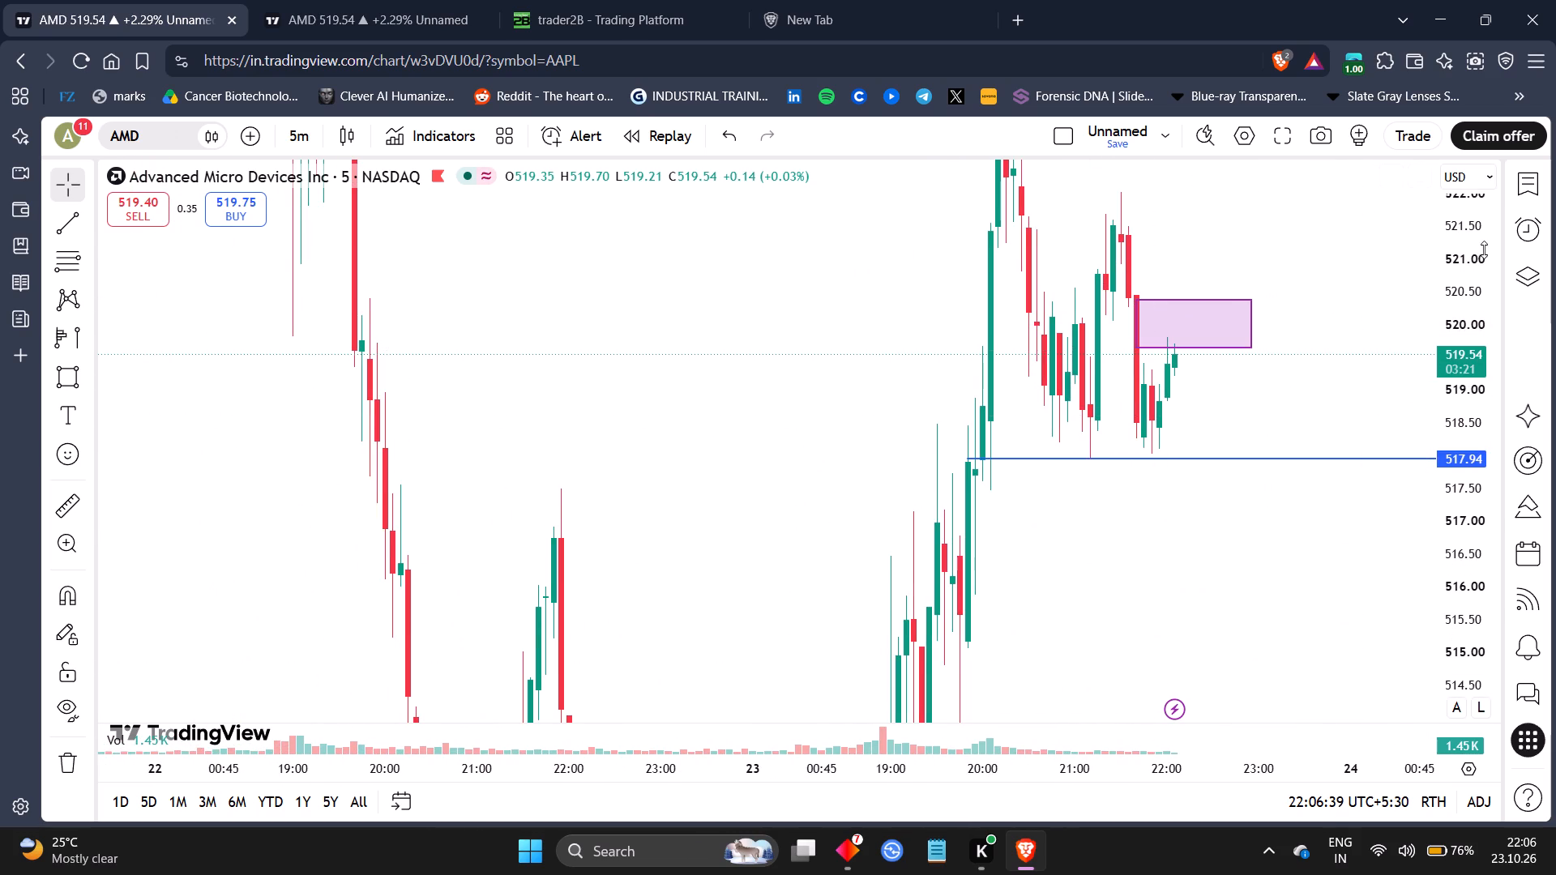
Compare the current session's 5-minute price swings with the lower purple zone, the 517.94 line and the upper rectangle.
{"action": "left_click_drag", "start_coordinate": [1463, 280], "coordinate": [1489, 561]}
{"action": "scroll", "coordinate": [1470, 316], "scroll_direction": "up", "scroll_amount": 1}
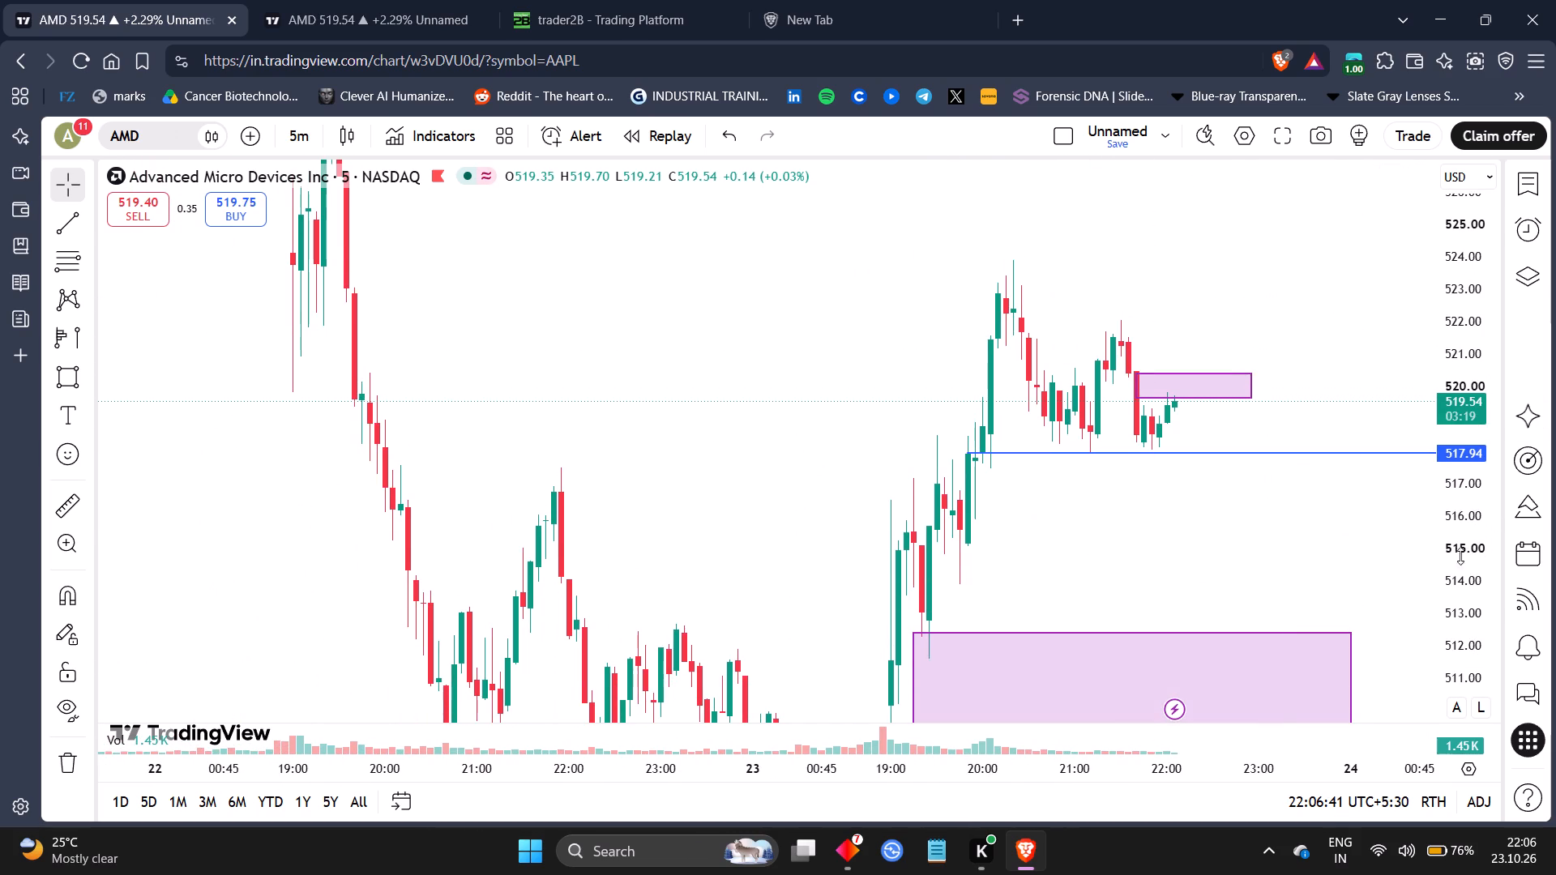
{"action": "scroll", "coordinate": [1460, 556], "scroll_direction": "up", "scroll_amount": 1}
{"action": "left_click_drag", "start_coordinate": [1286, 548], "coordinate": [1247, 490]}
{"action": "scroll", "coordinate": [1246, 505], "scroll_direction": "up", "scroll_amount": 1}
{"action": "left_click_drag", "start_coordinate": [1169, 781], "coordinate": [1177, 767]}
{"action": "left_click_drag", "start_coordinate": [1177, 767], "coordinate": [1043, 766]}
{"action": "scroll", "coordinate": [1156, 767], "scroll_direction": "left", "scroll_amount": 1}
{"action": "scroll", "coordinate": [1043, 738], "scroll_direction": "down", "scroll_amount": 1}
{"action": "left_click_drag", "start_coordinate": [970, 536], "coordinate": [1087, 295]}
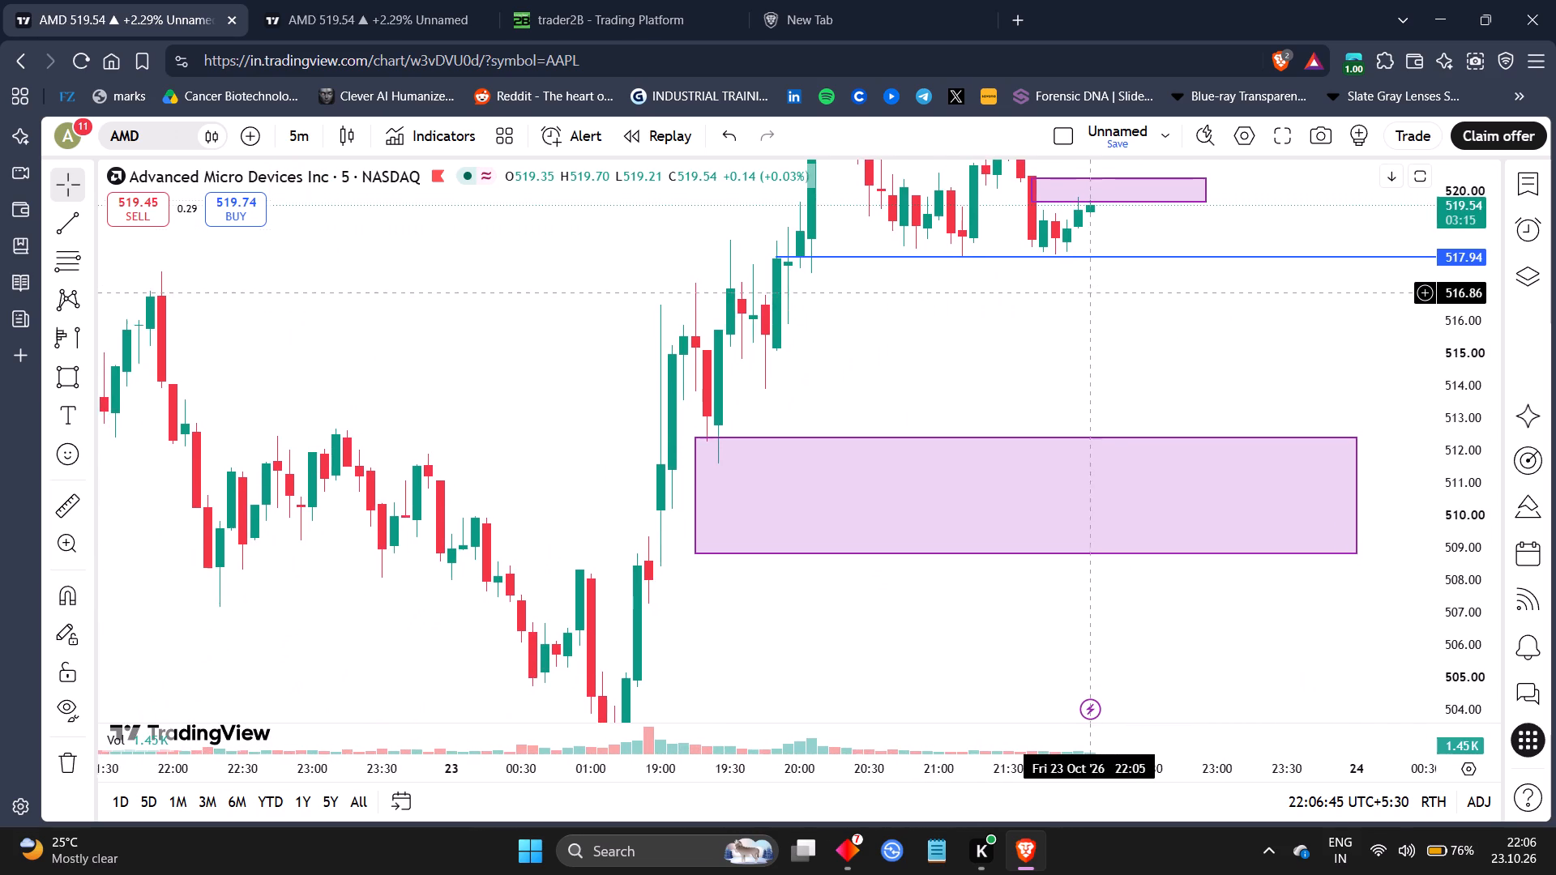
{"action": "left_click_drag", "start_coordinate": [1087, 295], "coordinate": [1054, 357]}
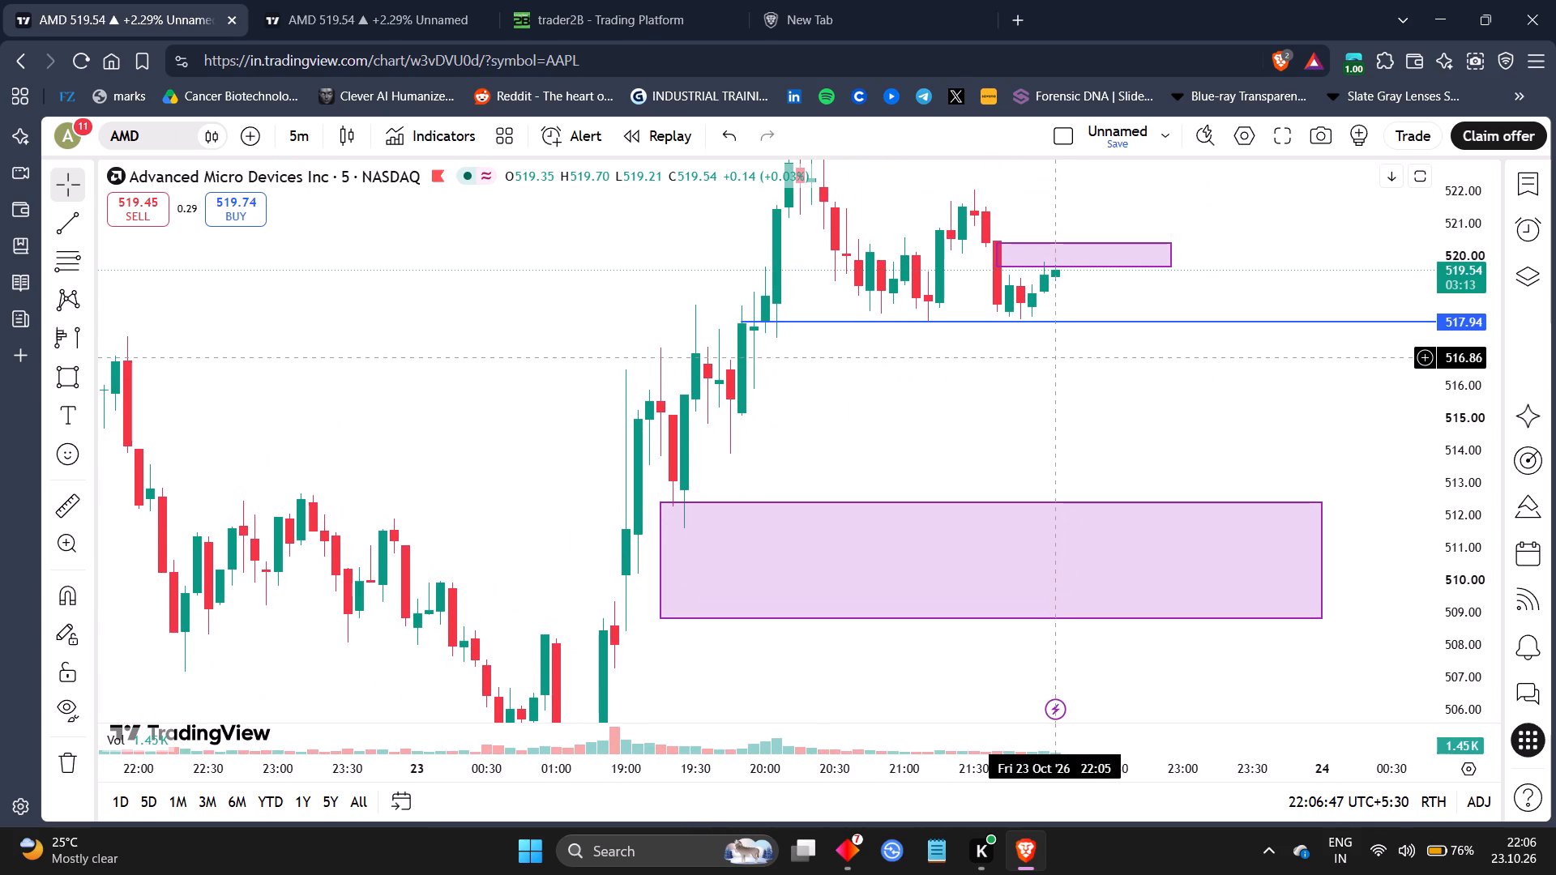
{"action": "left_click_drag", "start_coordinate": [1054, 357], "coordinate": [978, 529]}
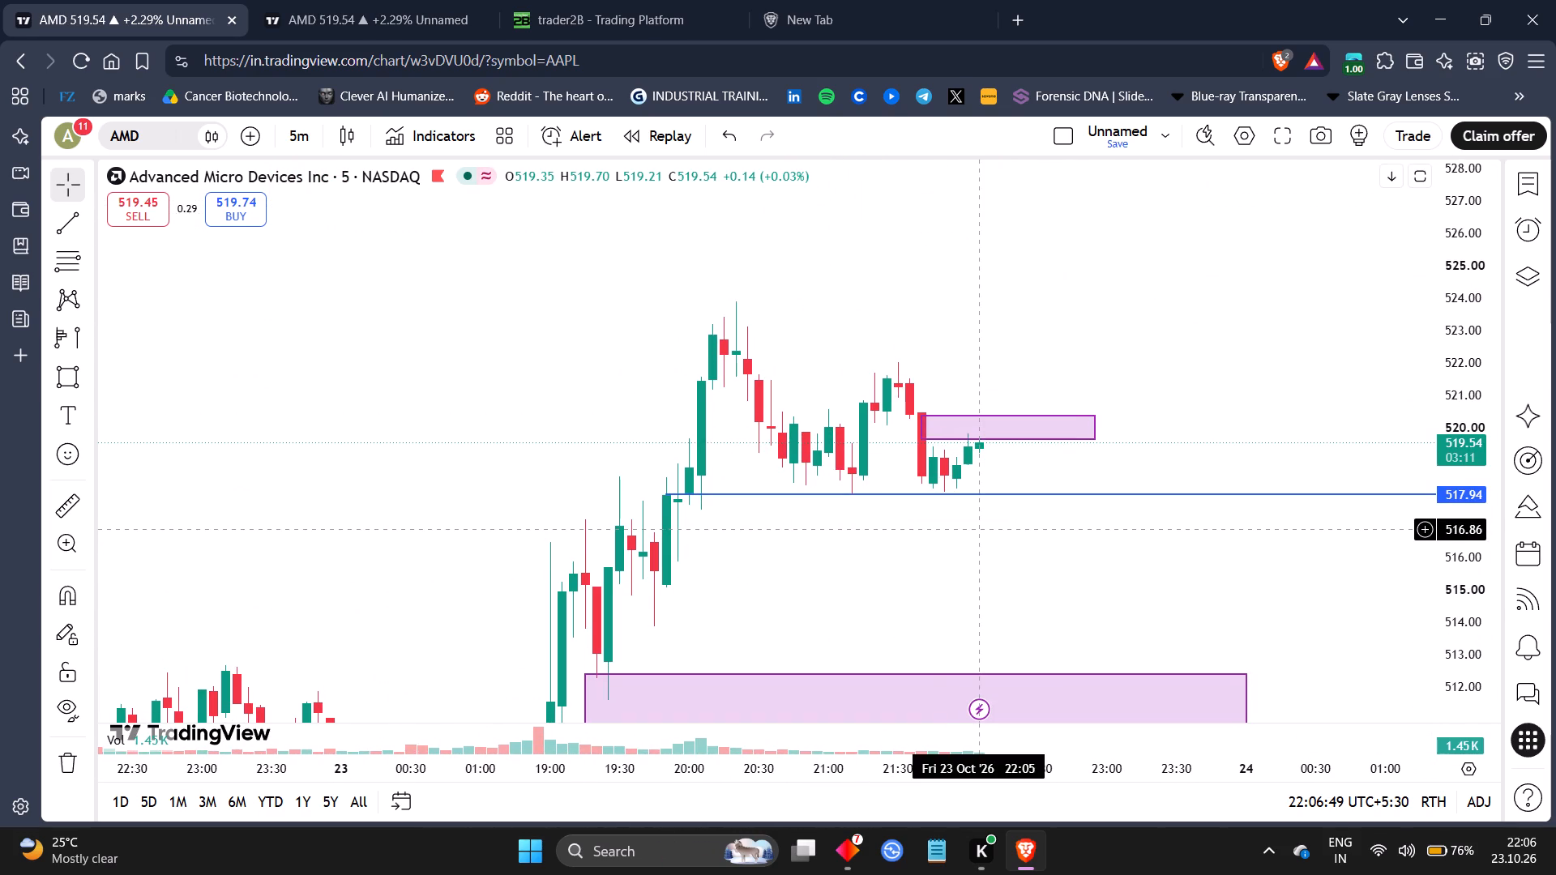
Switch the AMD chart to the daily interval and fit the latest daily candles in the price range.
{"action": "left_click", "coordinate": [285, 139]}
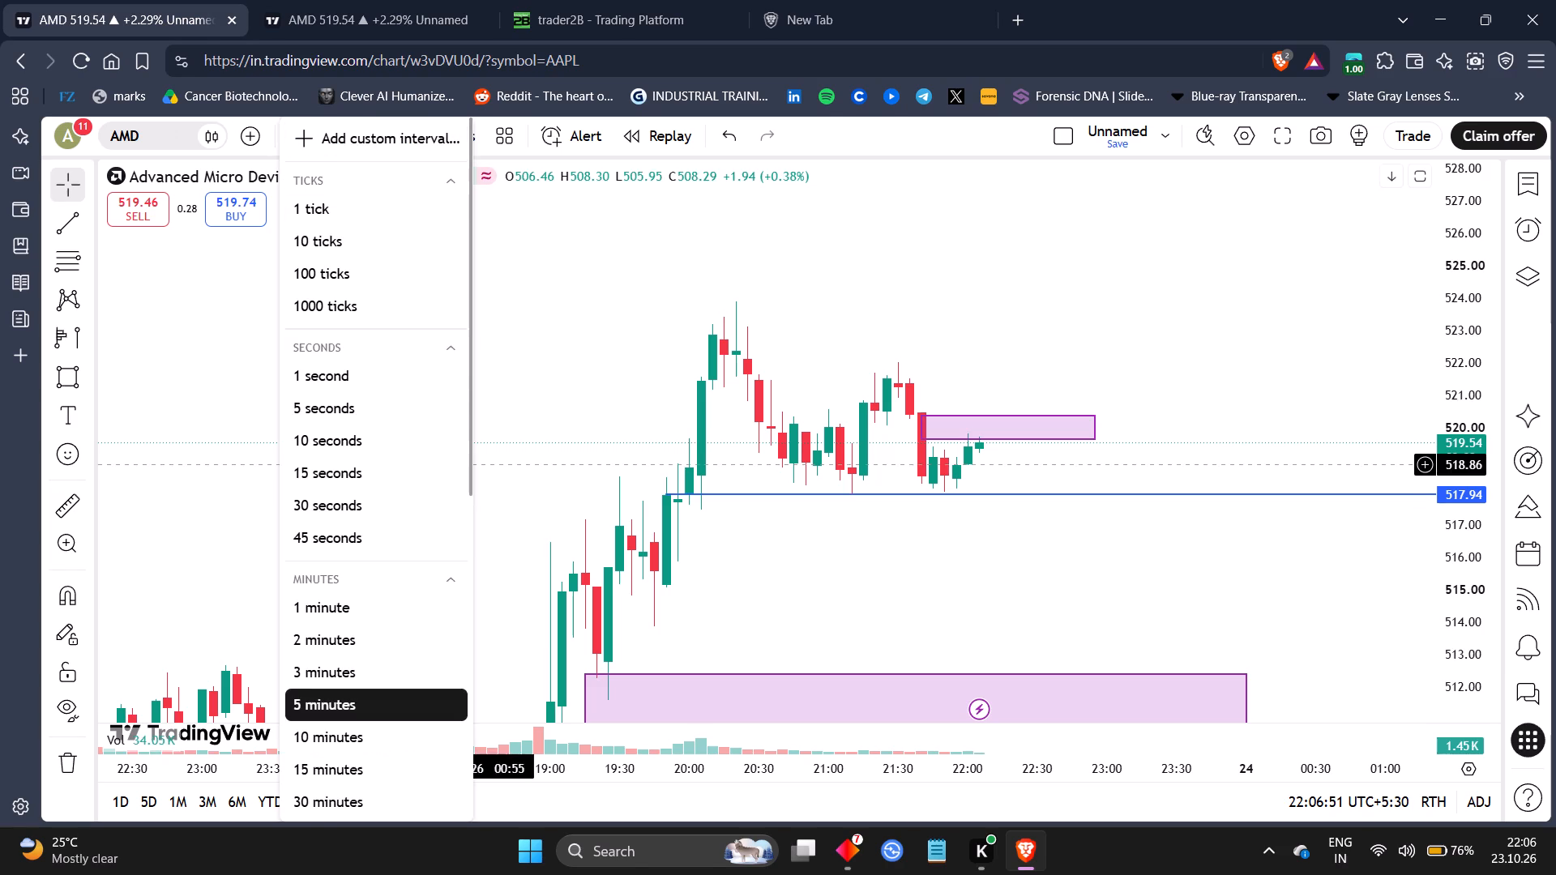
{"action": "scroll", "coordinate": [376, 596], "scroll_direction": "down", "scroll_amount": 1}
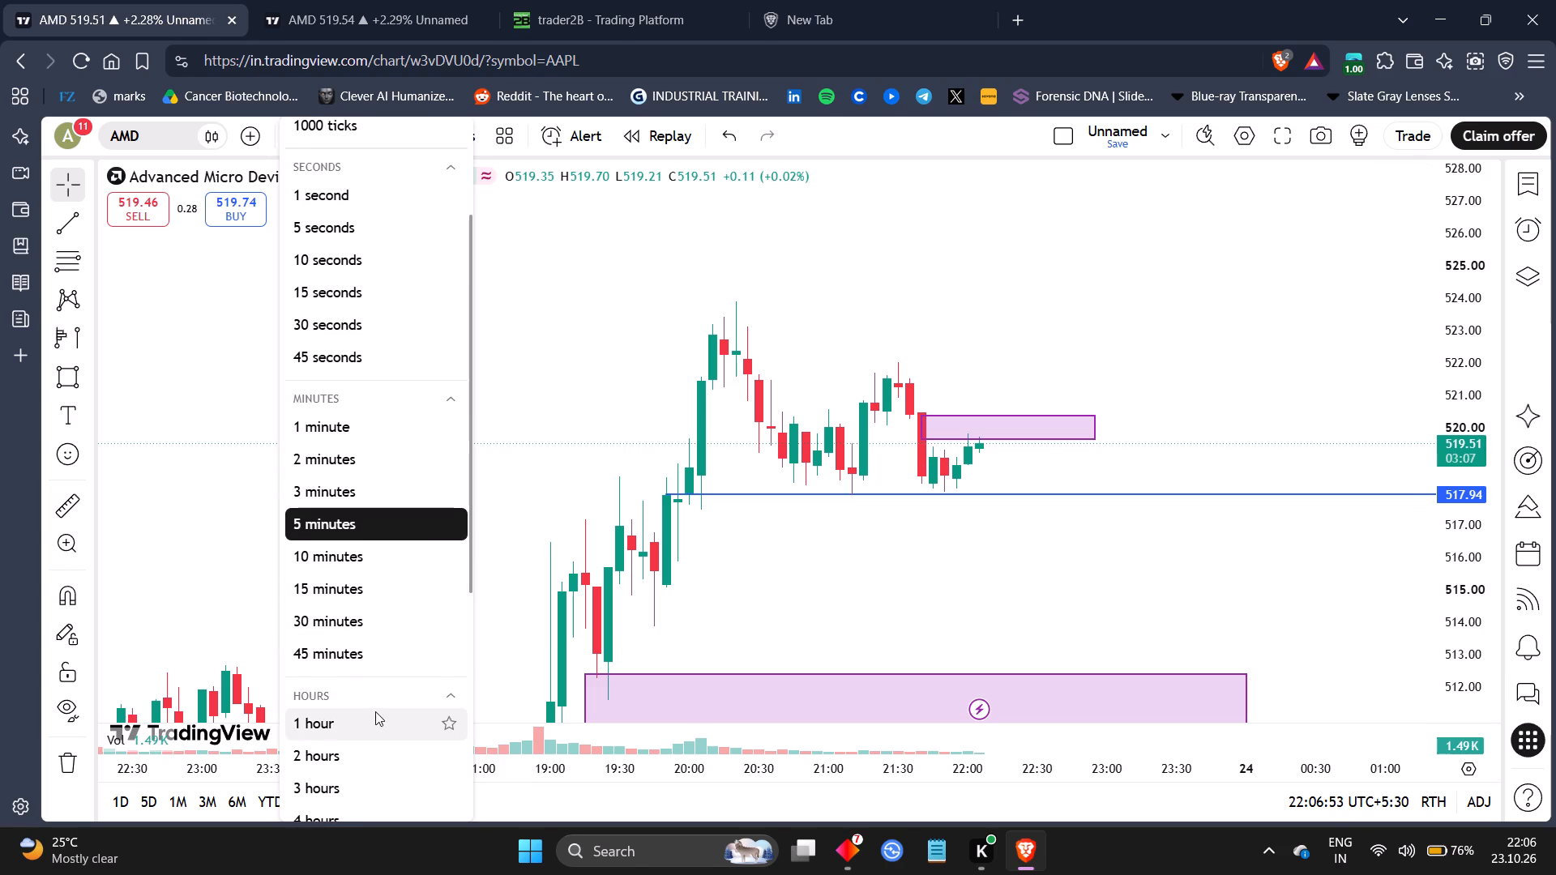
{"action": "scroll", "coordinate": [375, 711], "scroll_direction": "down", "scroll_amount": 1}
{"action": "left_click", "coordinate": [374, 754]}
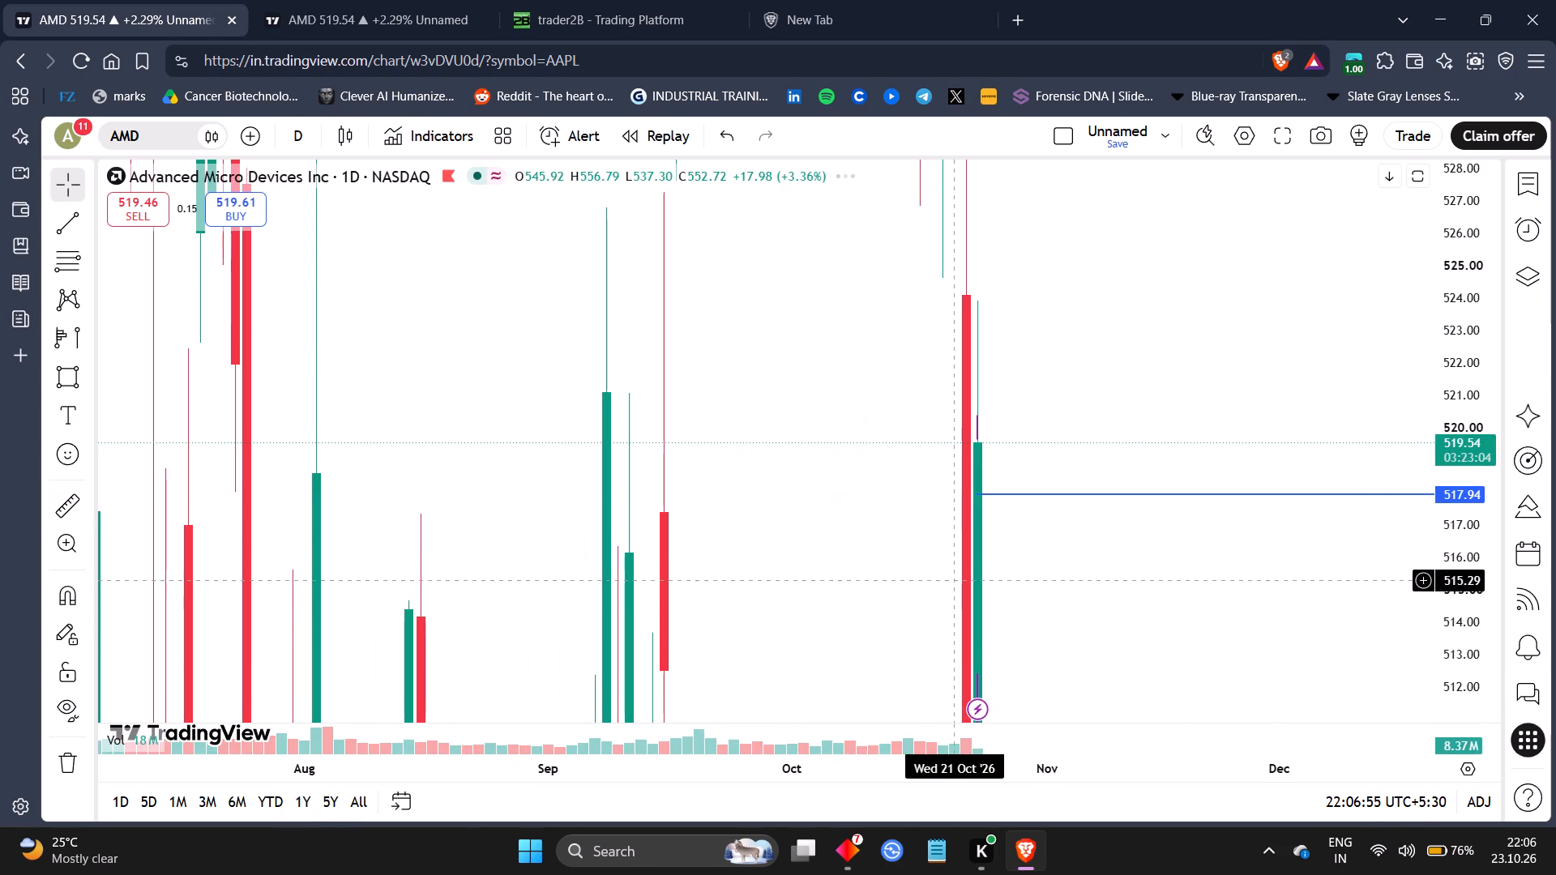
{"action": "left_click_drag", "start_coordinate": [1464, 247], "coordinate": [1477, 567]}
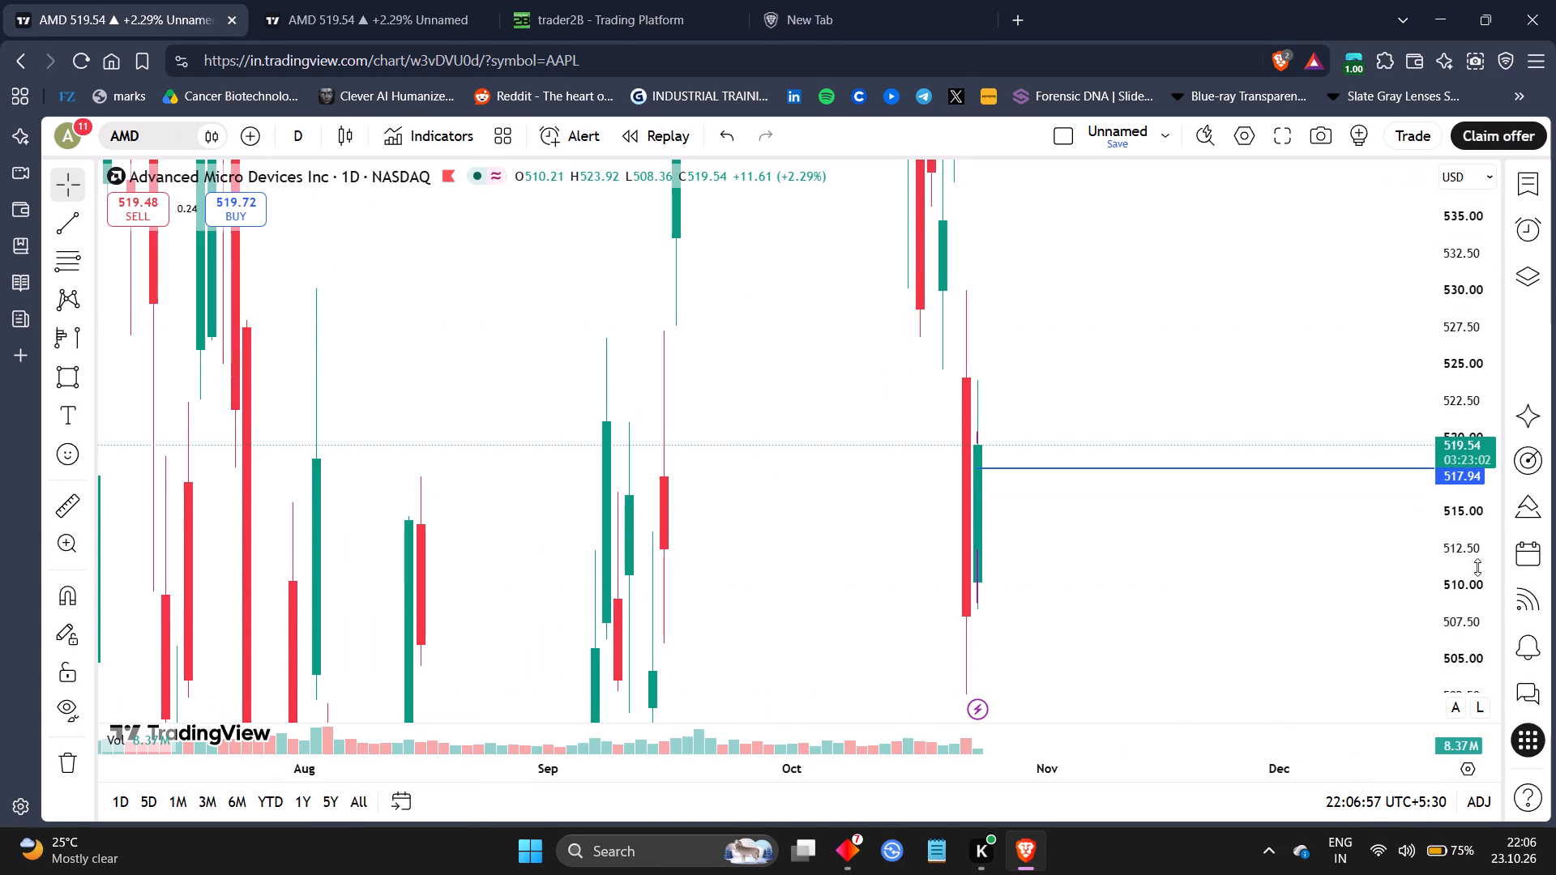
{"action": "left_click_drag", "start_coordinate": [1469, 364], "coordinate": [1460, 592]}
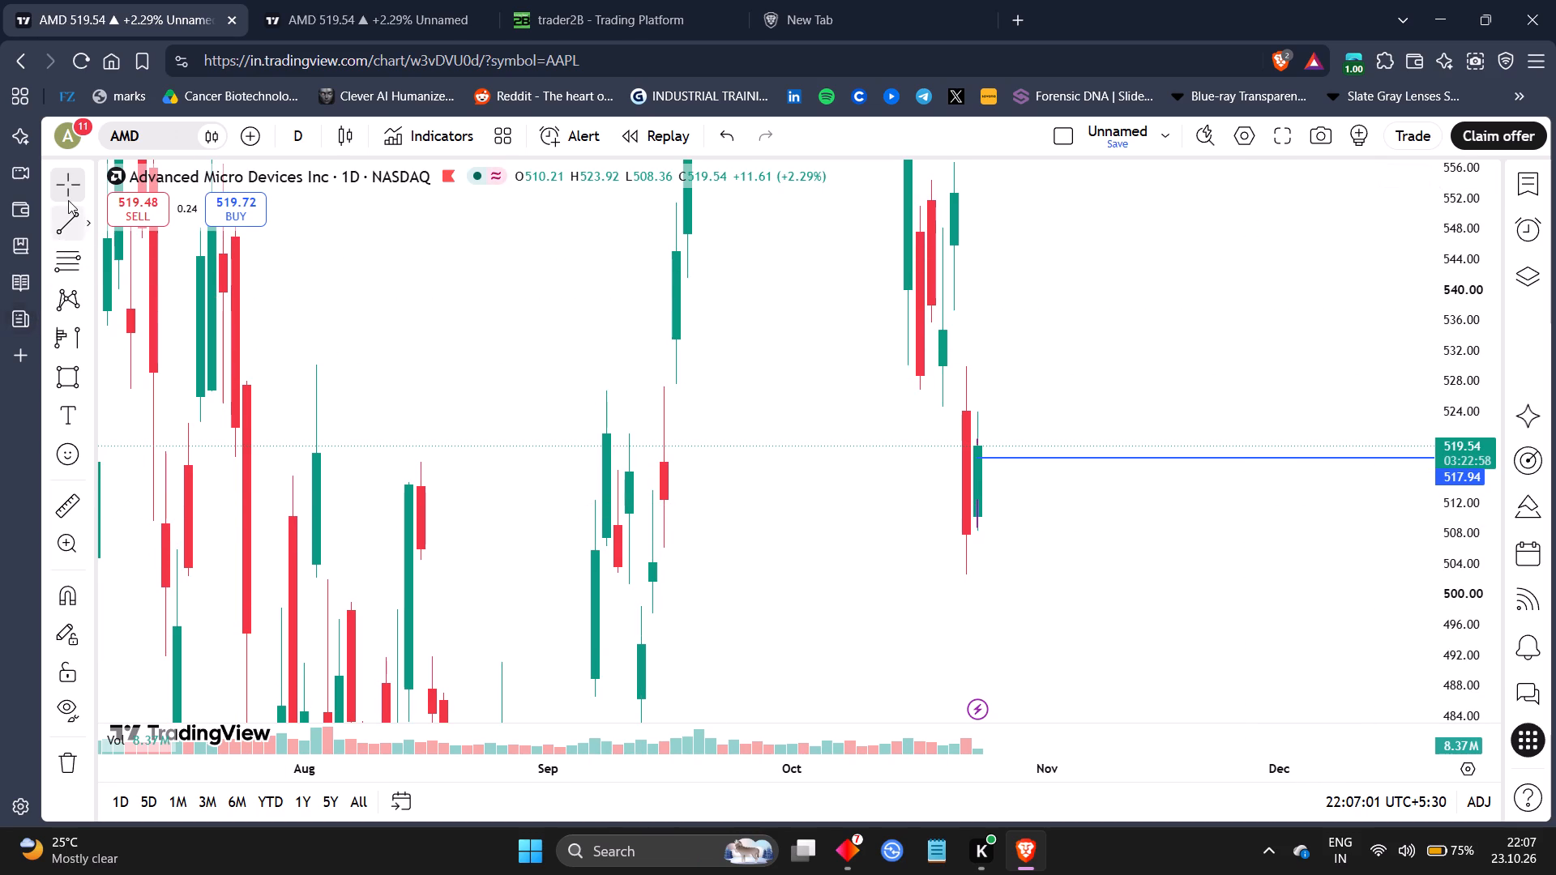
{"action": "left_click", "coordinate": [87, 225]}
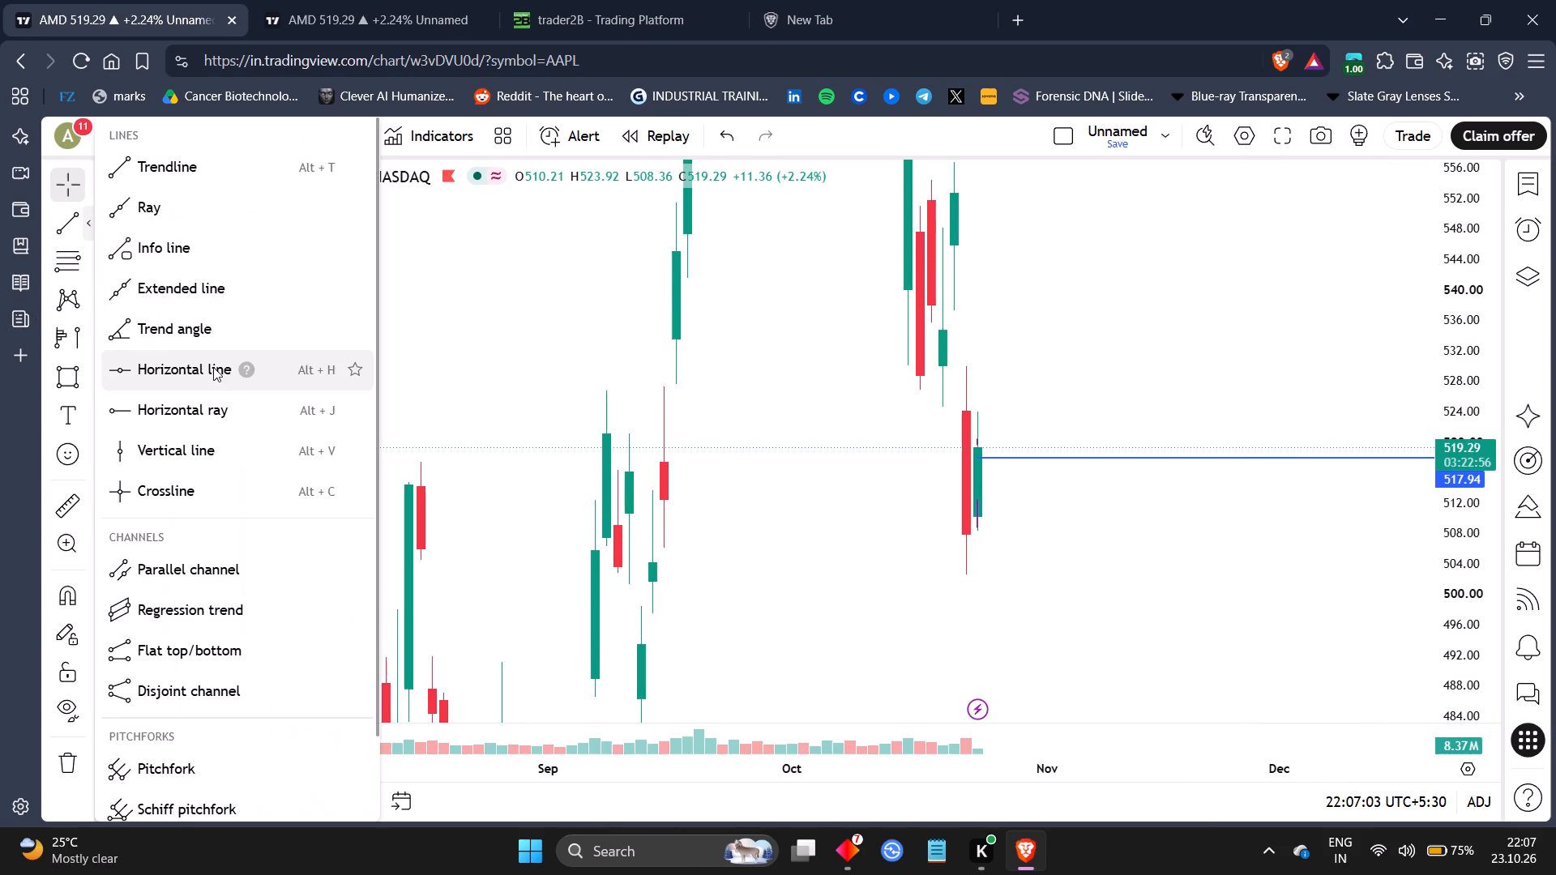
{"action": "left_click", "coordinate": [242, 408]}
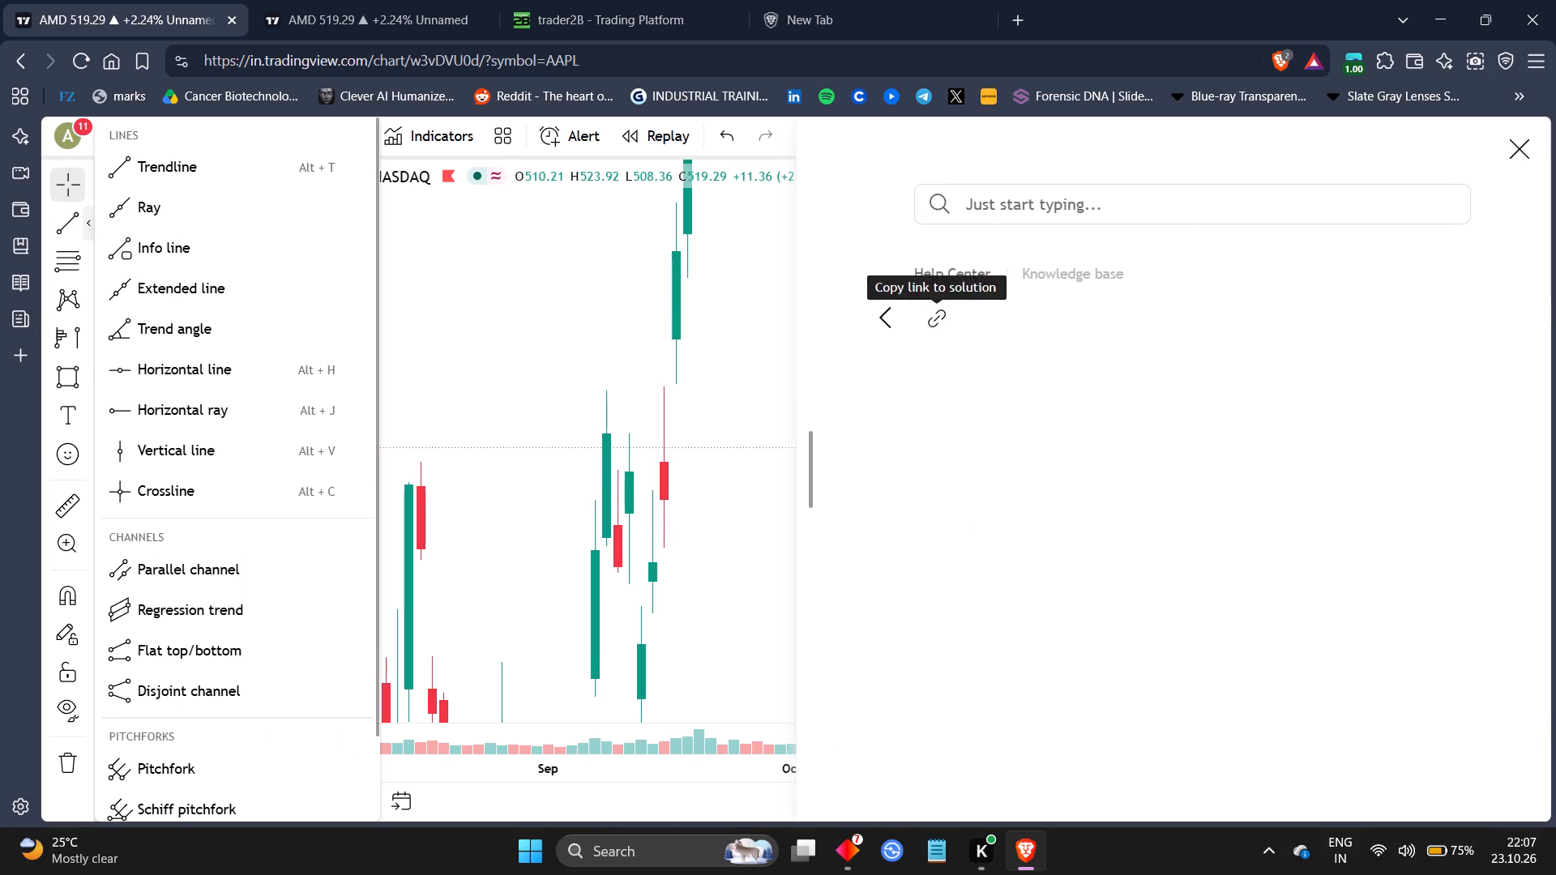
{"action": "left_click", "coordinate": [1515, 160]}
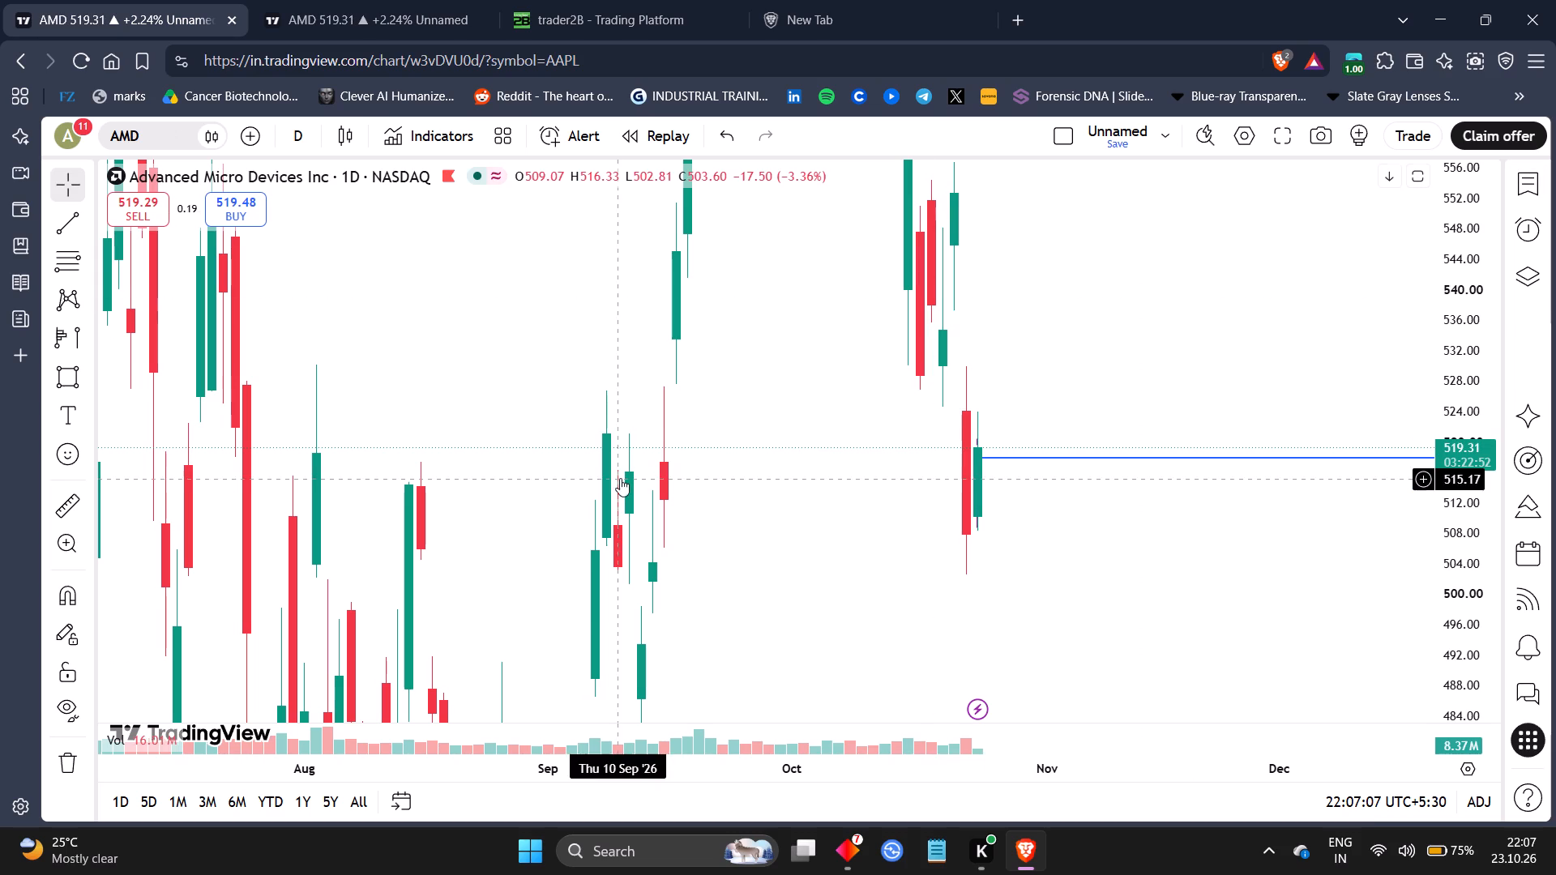
Place a horizontal ray at 529.93 from 21 Oct, at the high of the previous day's candle.
{"action": "left_click", "coordinate": [83, 223]}
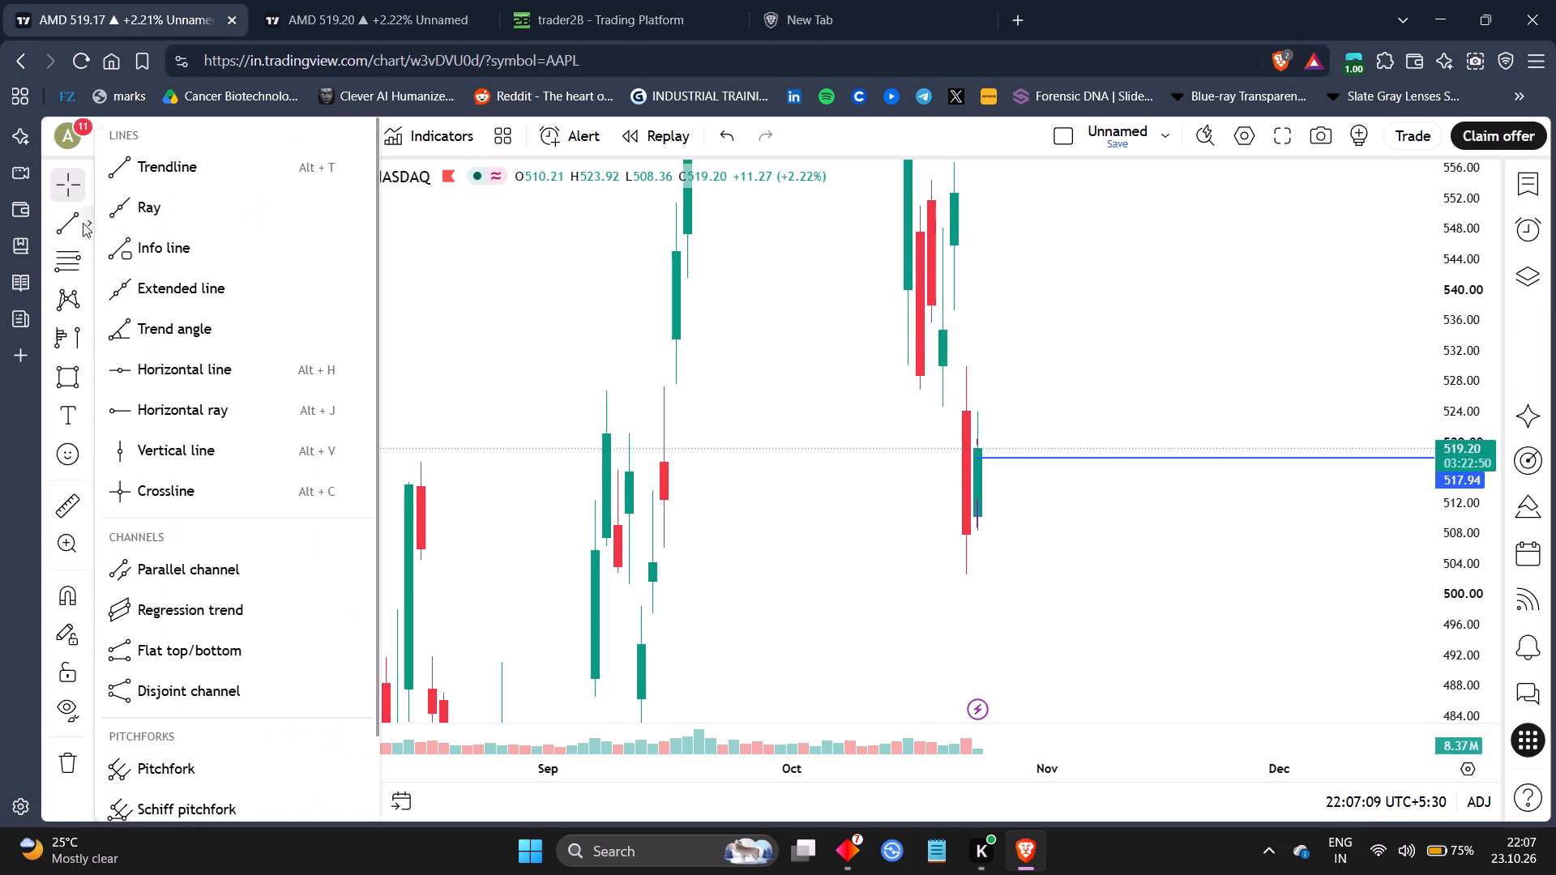
{"action": "left_click", "coordinate": [231, 391]}
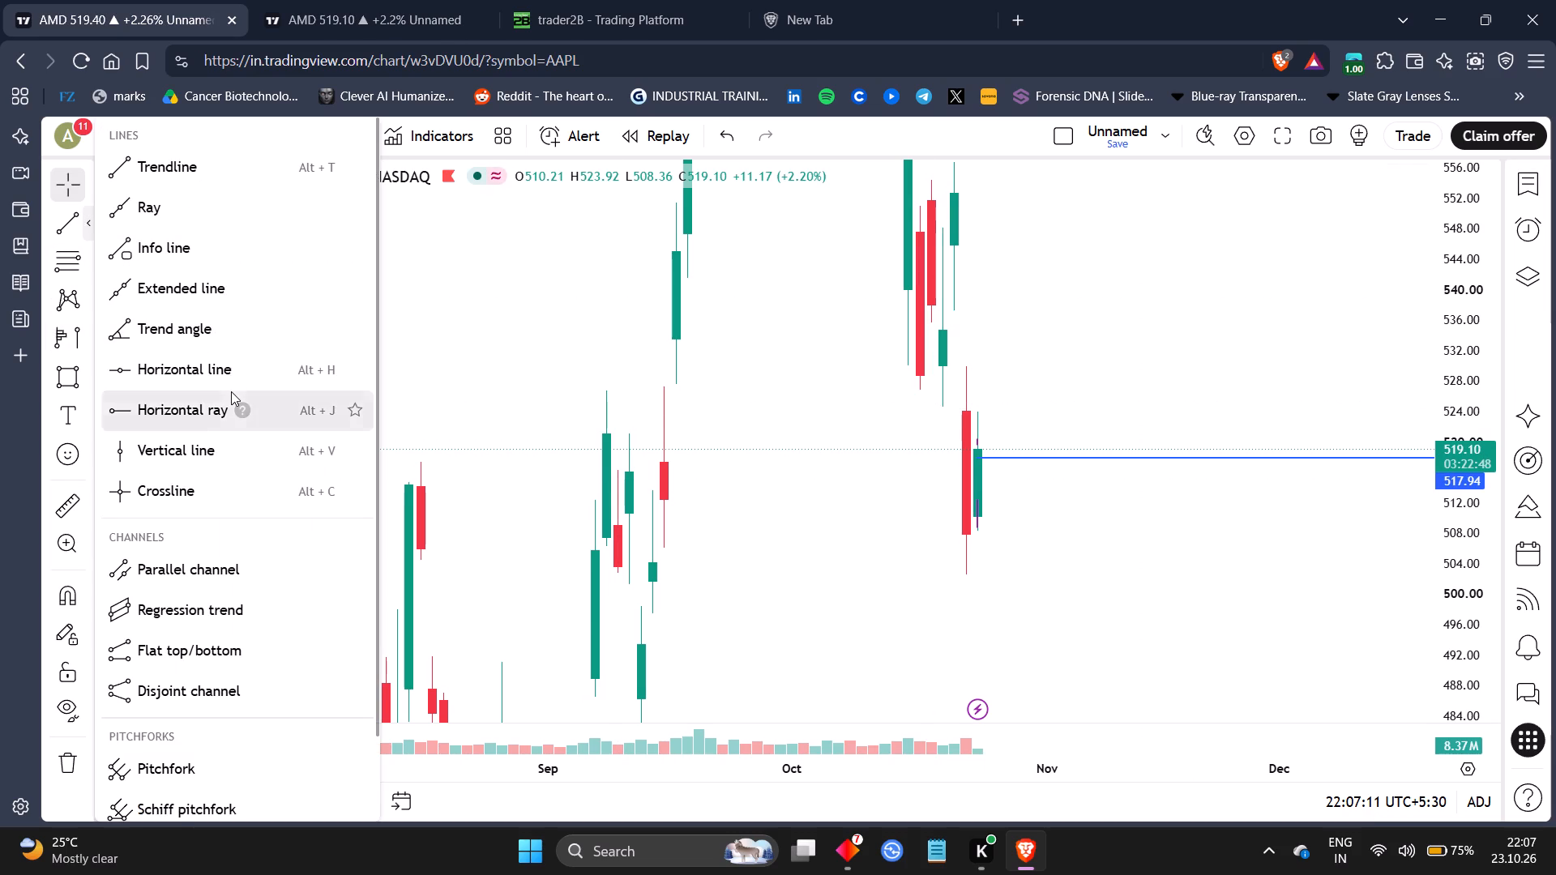
{"action": "left_click", "coordinate": [955, 366]}
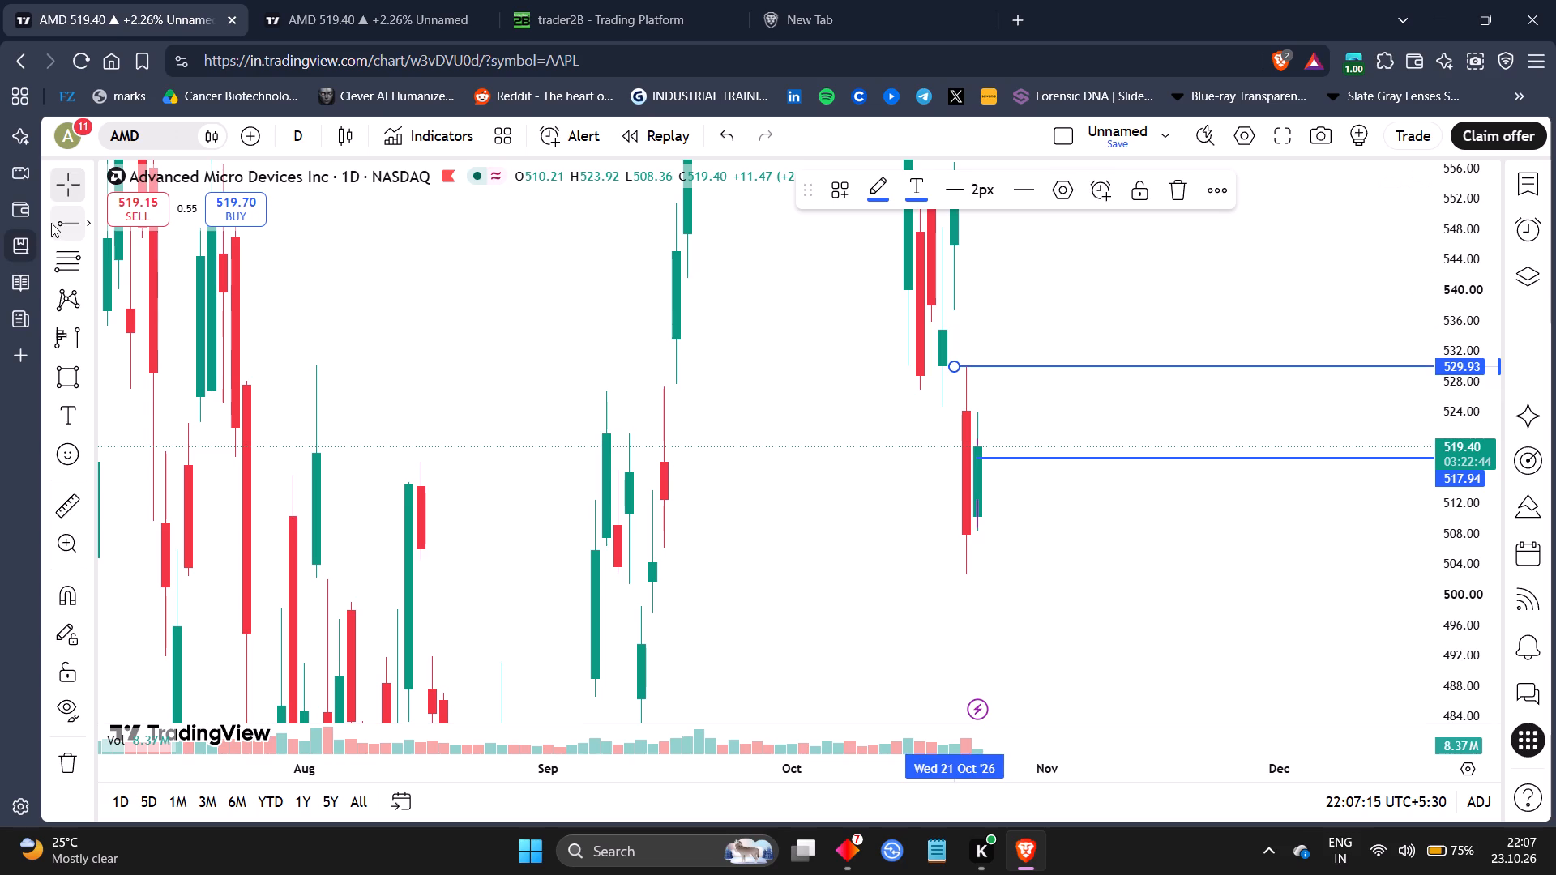
Place a horizontal ray at 502.93 from 21 Oct, at the low of the previous day's candle.
{"action": "left_click", "coordinate": [51, 223]}
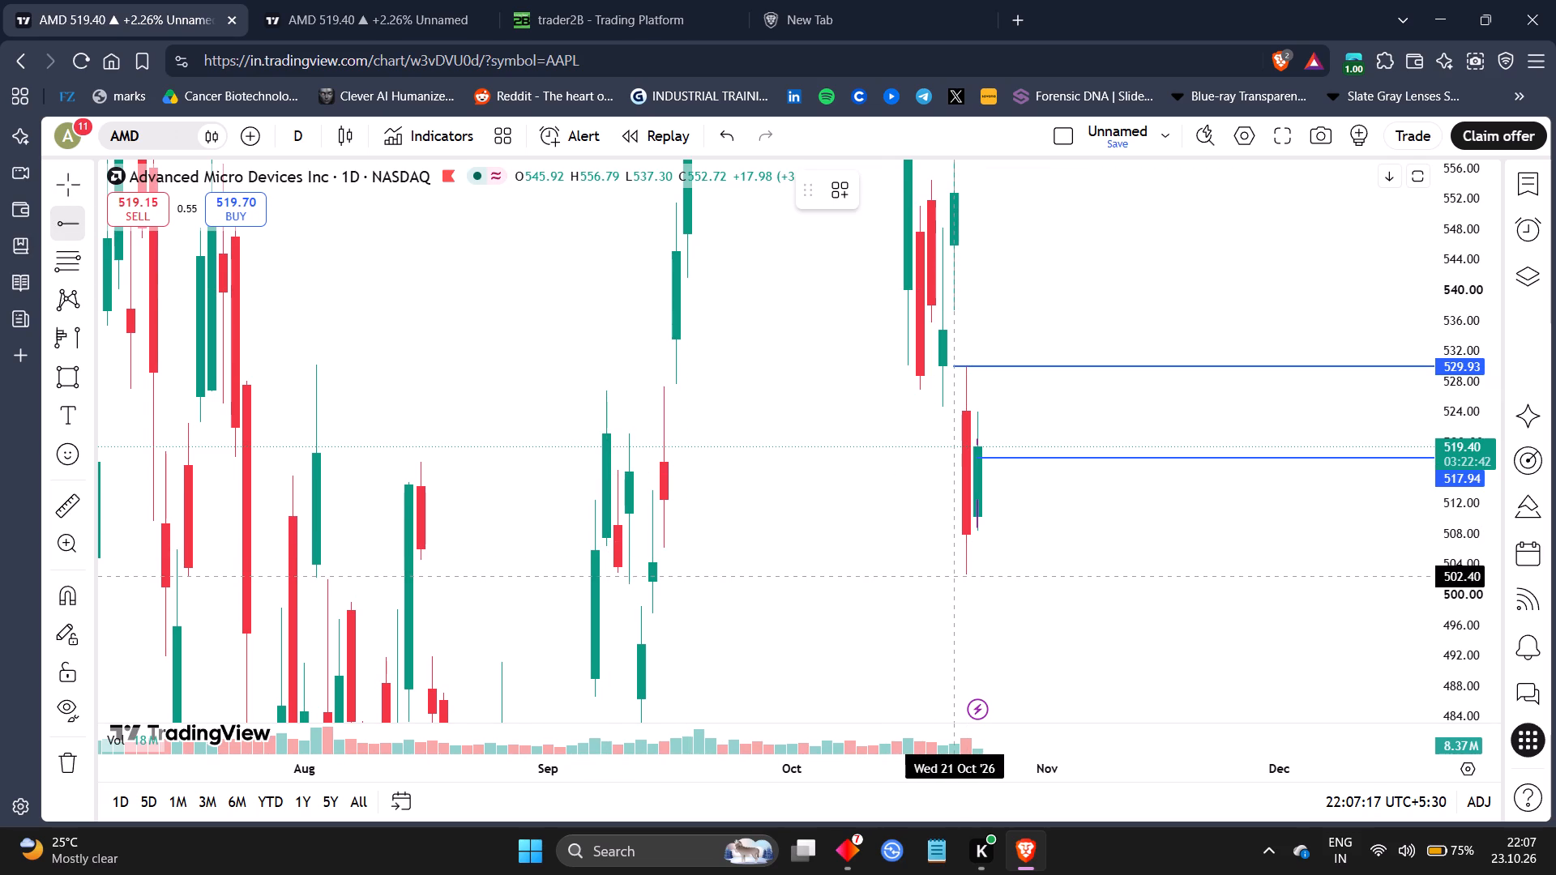
{"action": "left_click", "coordinate": [953, 572]}
Examine the latest two daily AMD candles against the 529.93, 517.94 and 502.93 rays.
{"action": "left_click_drag", "start_coordinate": [1088, 522], "coordinate": [1053, 524]}
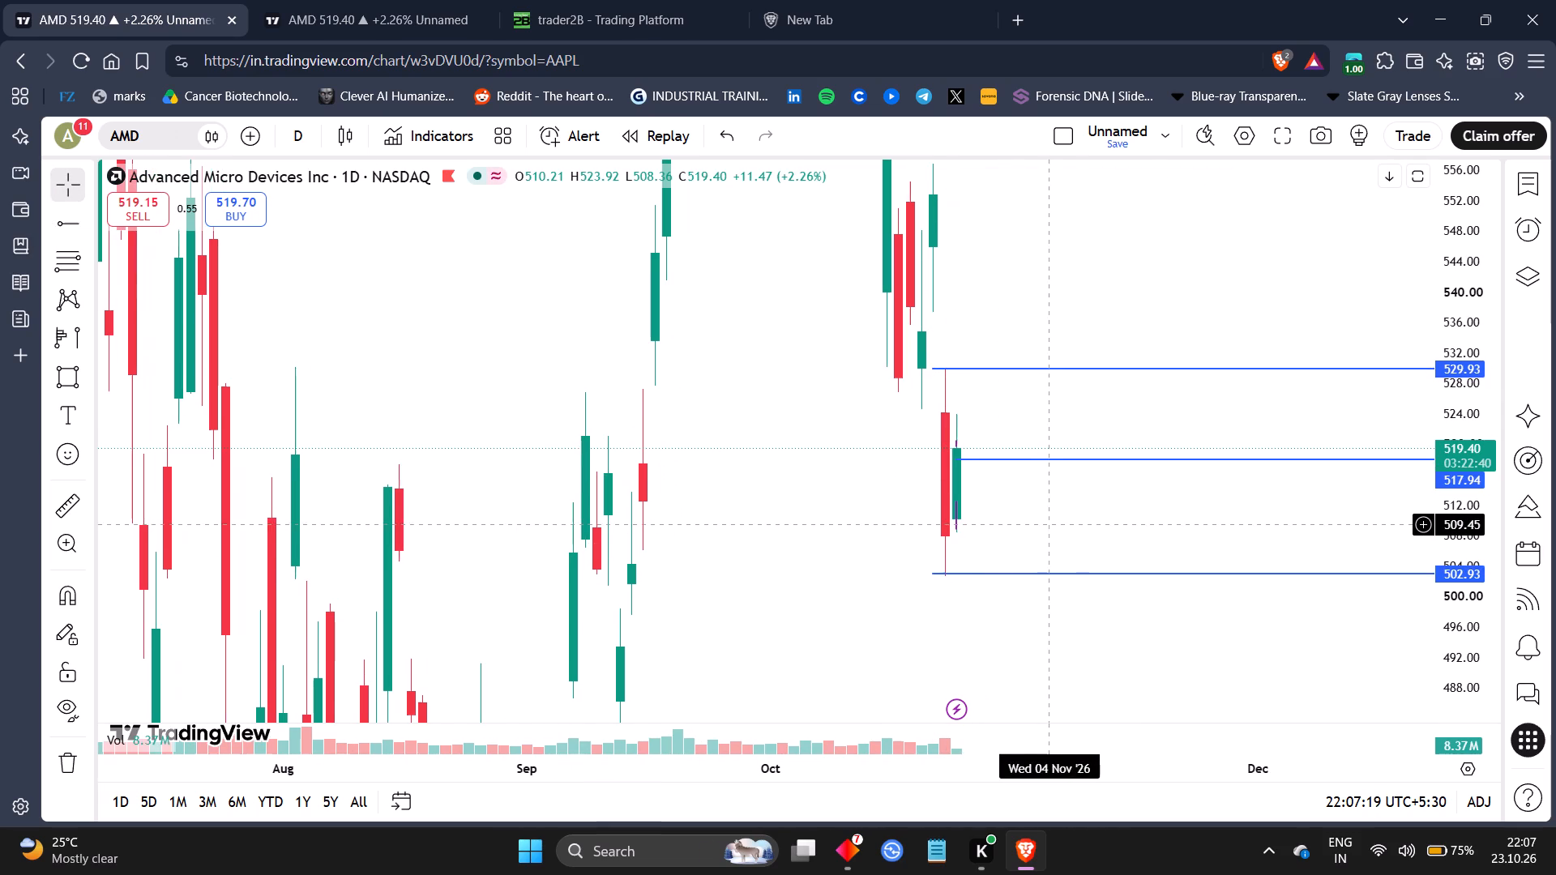
{"action": "left_click_drag", "start_coordinate": [1108, 763], "coordinate": [695, 766]}
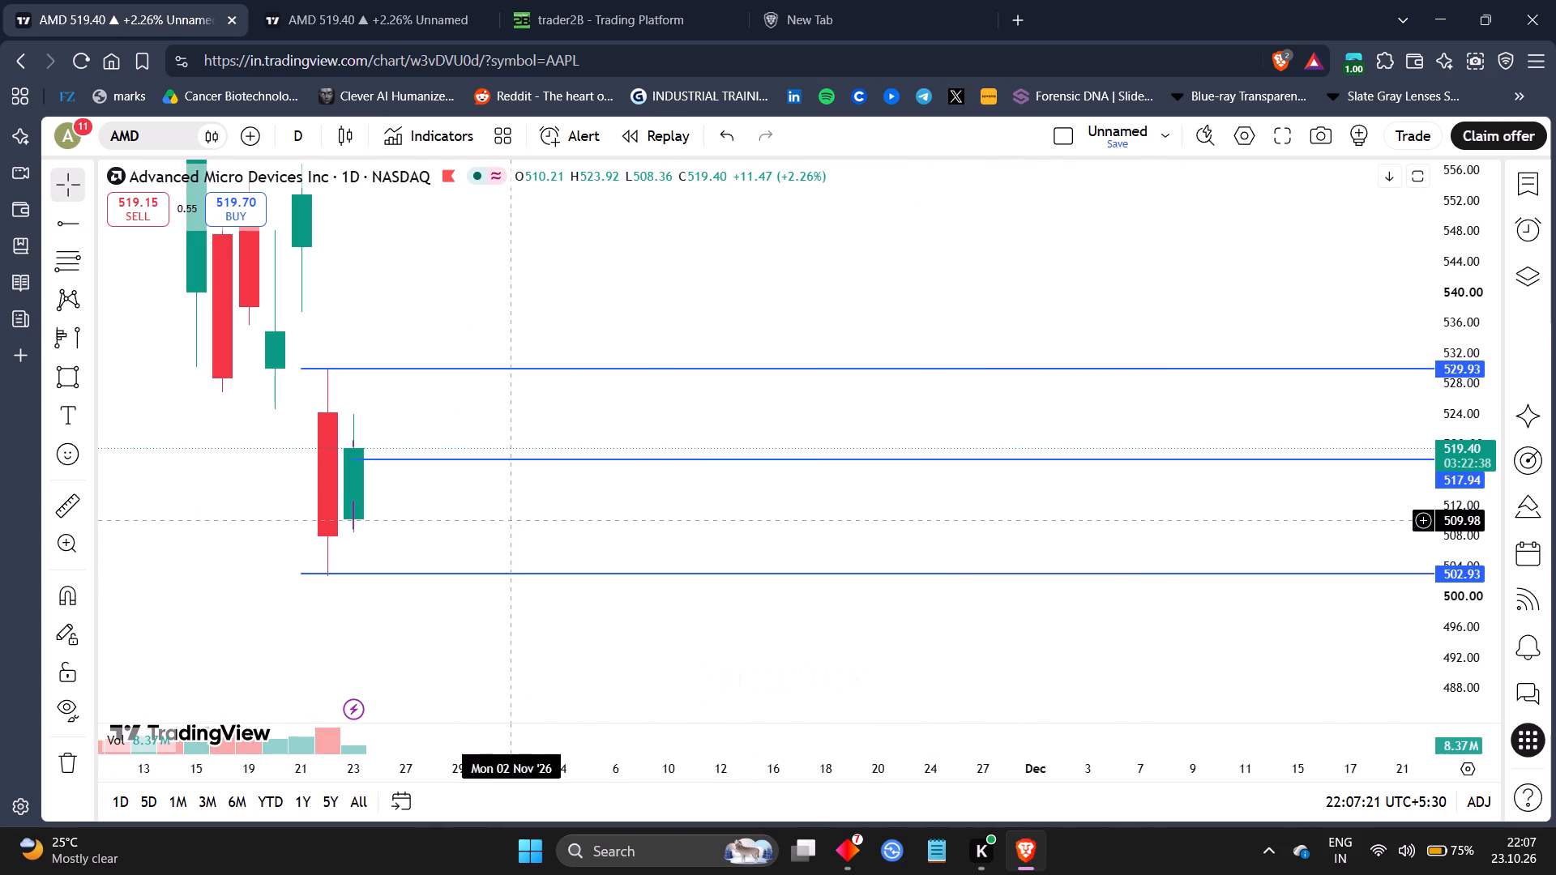
{"action": "left_click_drag", "start_coordinate": [524, 520], "coordinate": [1041, 538]}
{"action": "left_click_drag", "start_coordinate": [1460, 604], "coordinate": [1317, 137]}
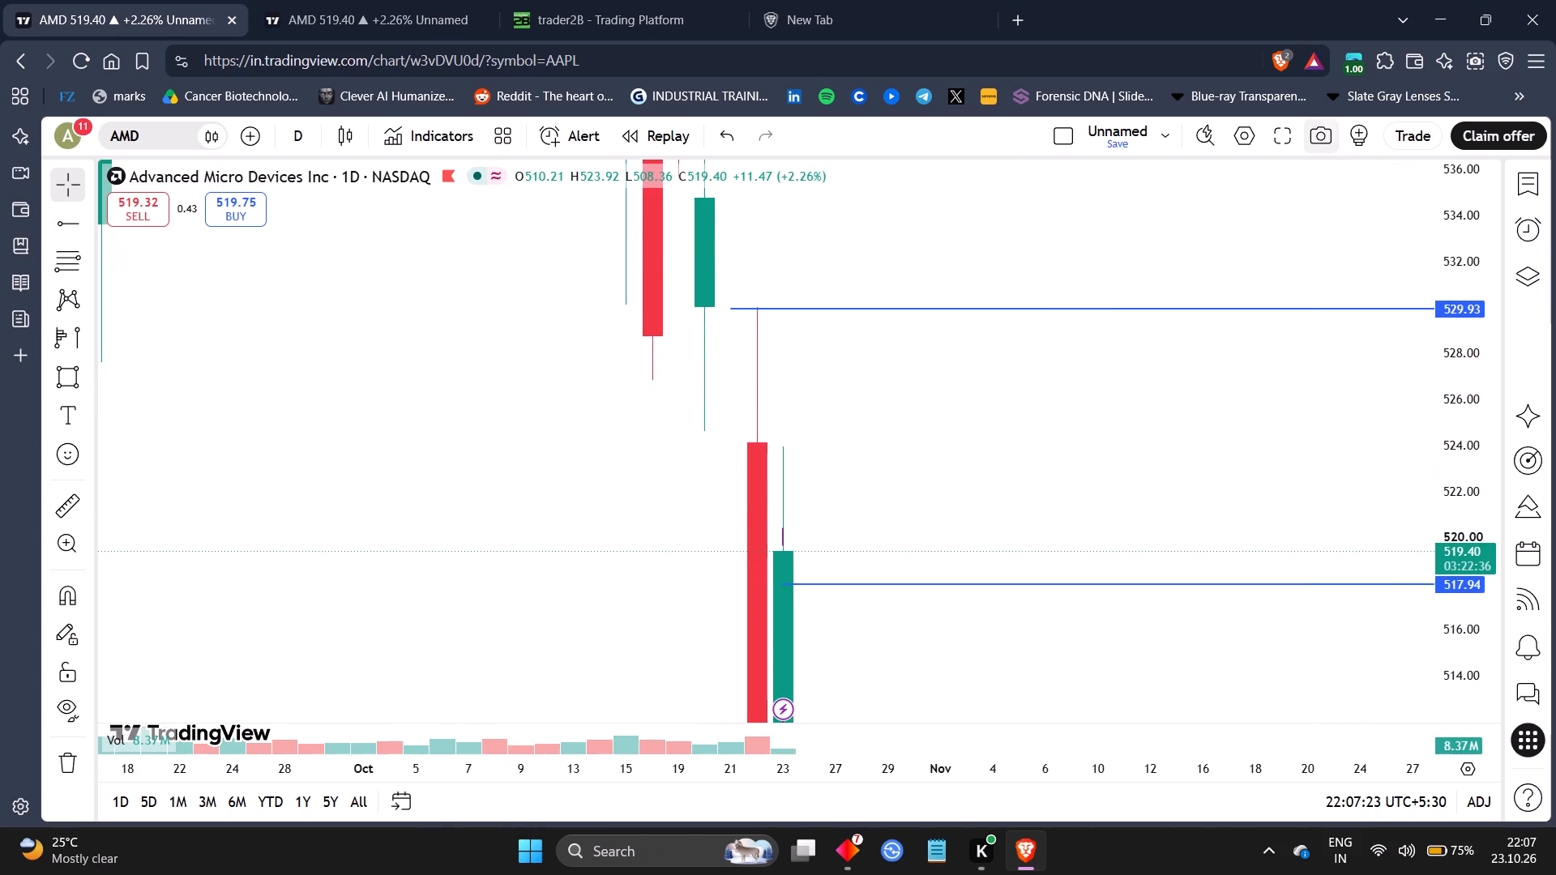
{"action": "left_click_drag", "start_coordinate": [1117, 499], "coordinate": [1084, 380]}
{"action": "left_click_drag", "start_coordinate": [1011, 767], "coordinate": [741, 774]}
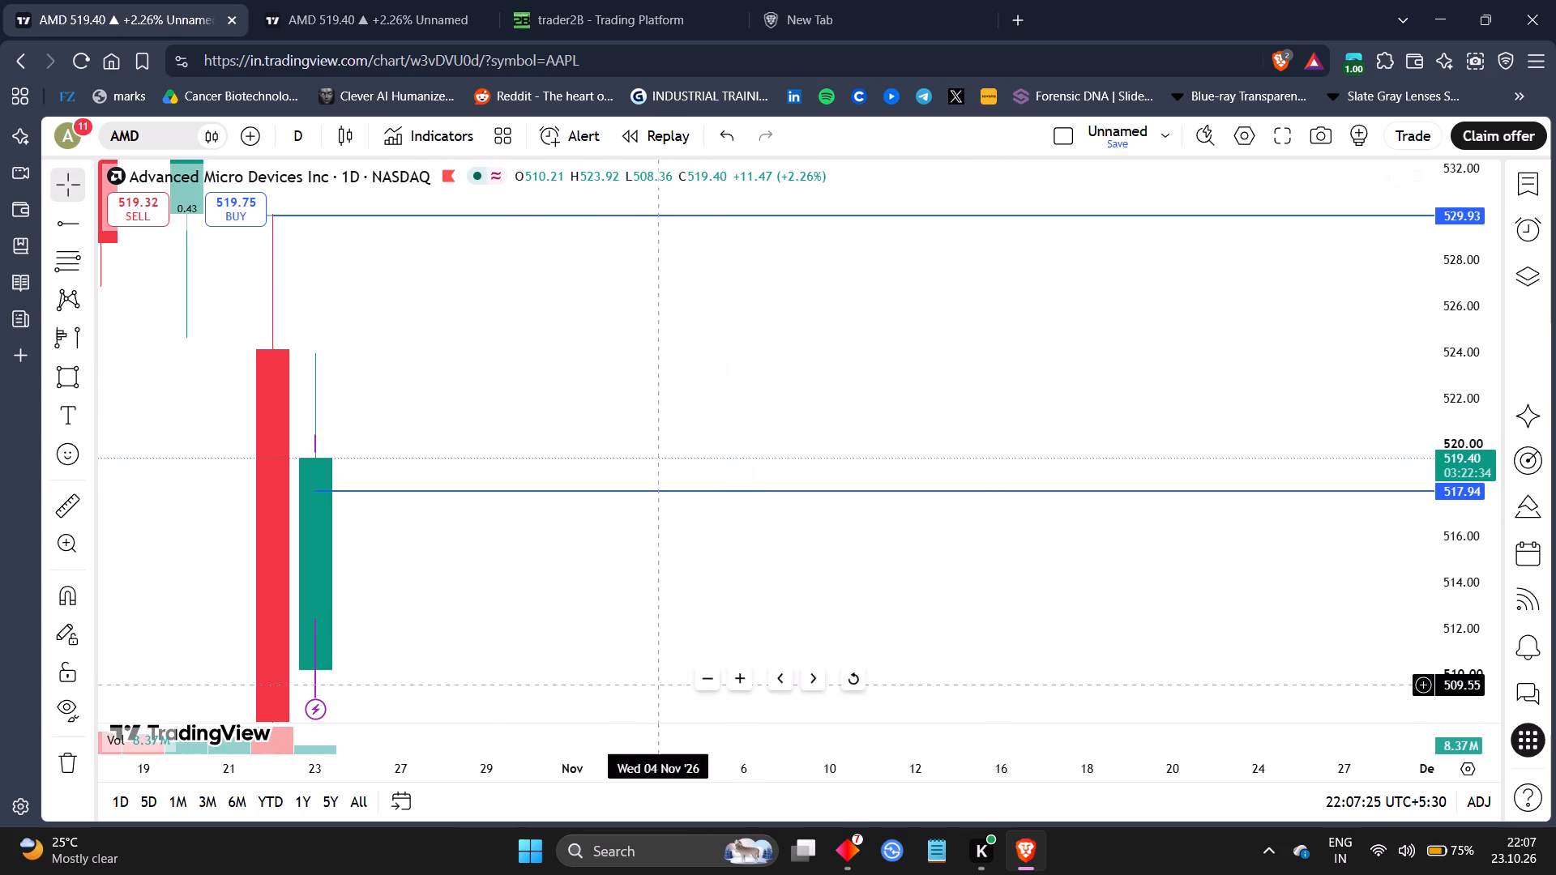
{"action": "left_click_drag", "start_coordinate": [478, 679], "coordinate": [1025, 487]}
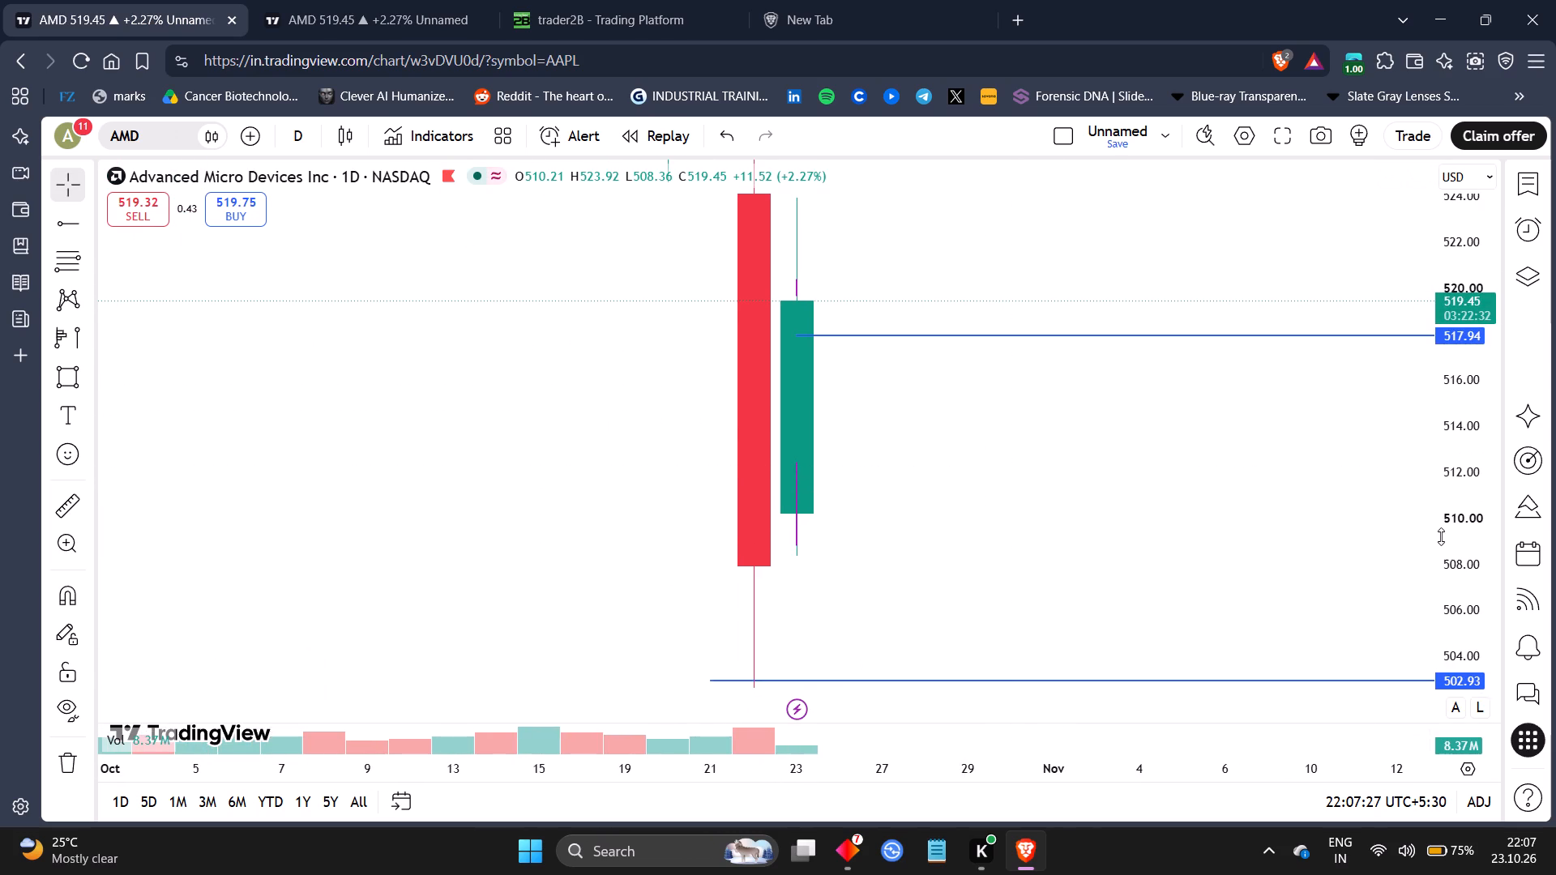
{"action": "left_click_drag", "start_coordinate": [1492, 318], "coordinate": [1462, 516]}
{"action": "left_click_drag", "start_coordinate": [1028, 472], "coordinate": [938, 483]}
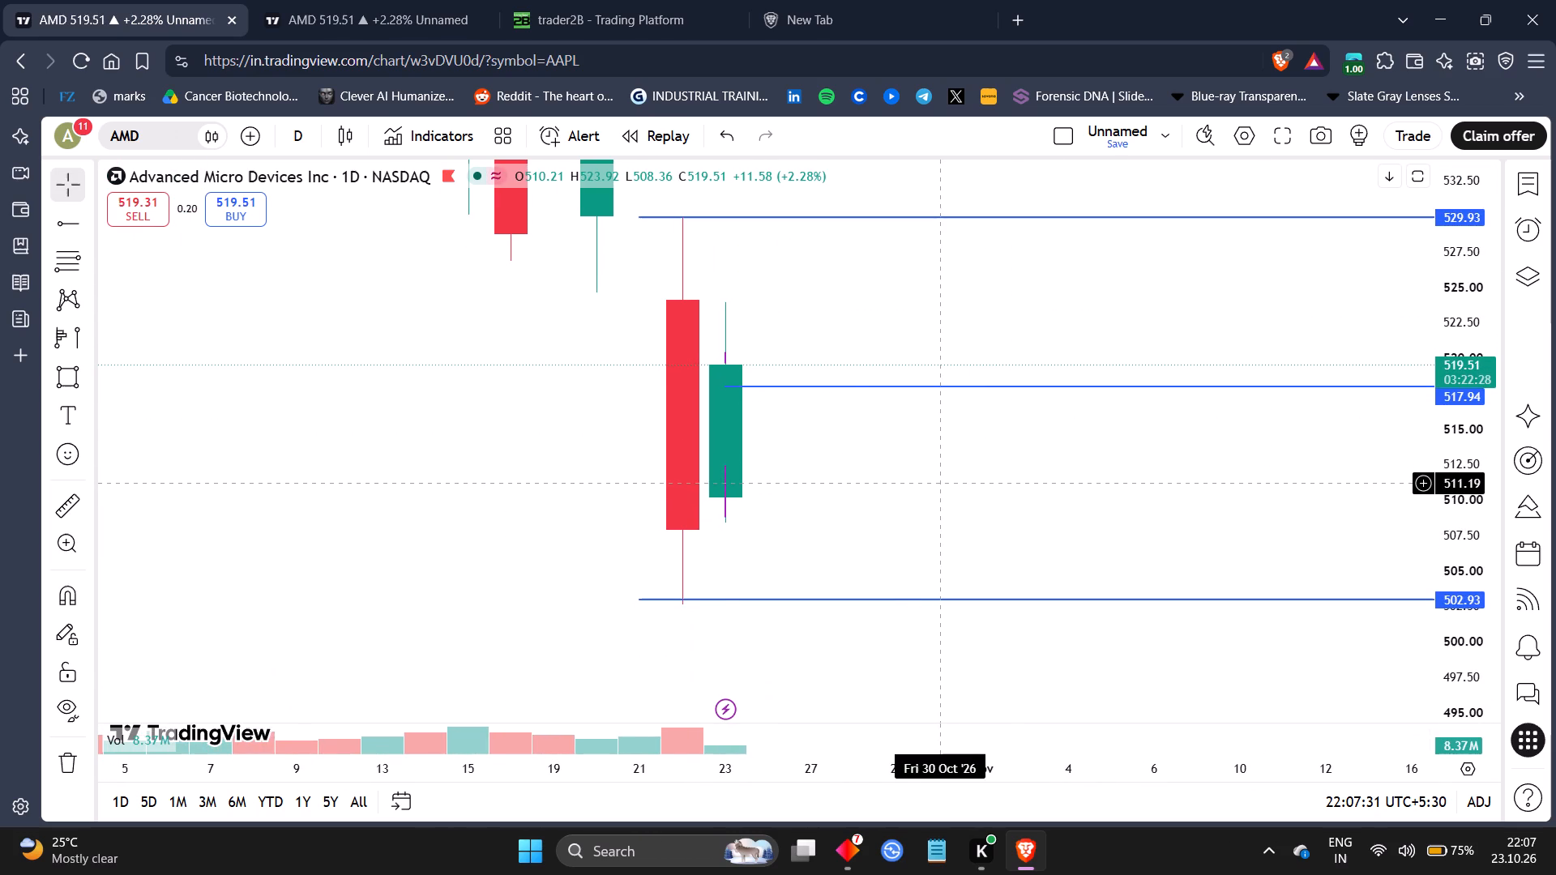
{"action": "left_click", "coordinate": [723, 492]}
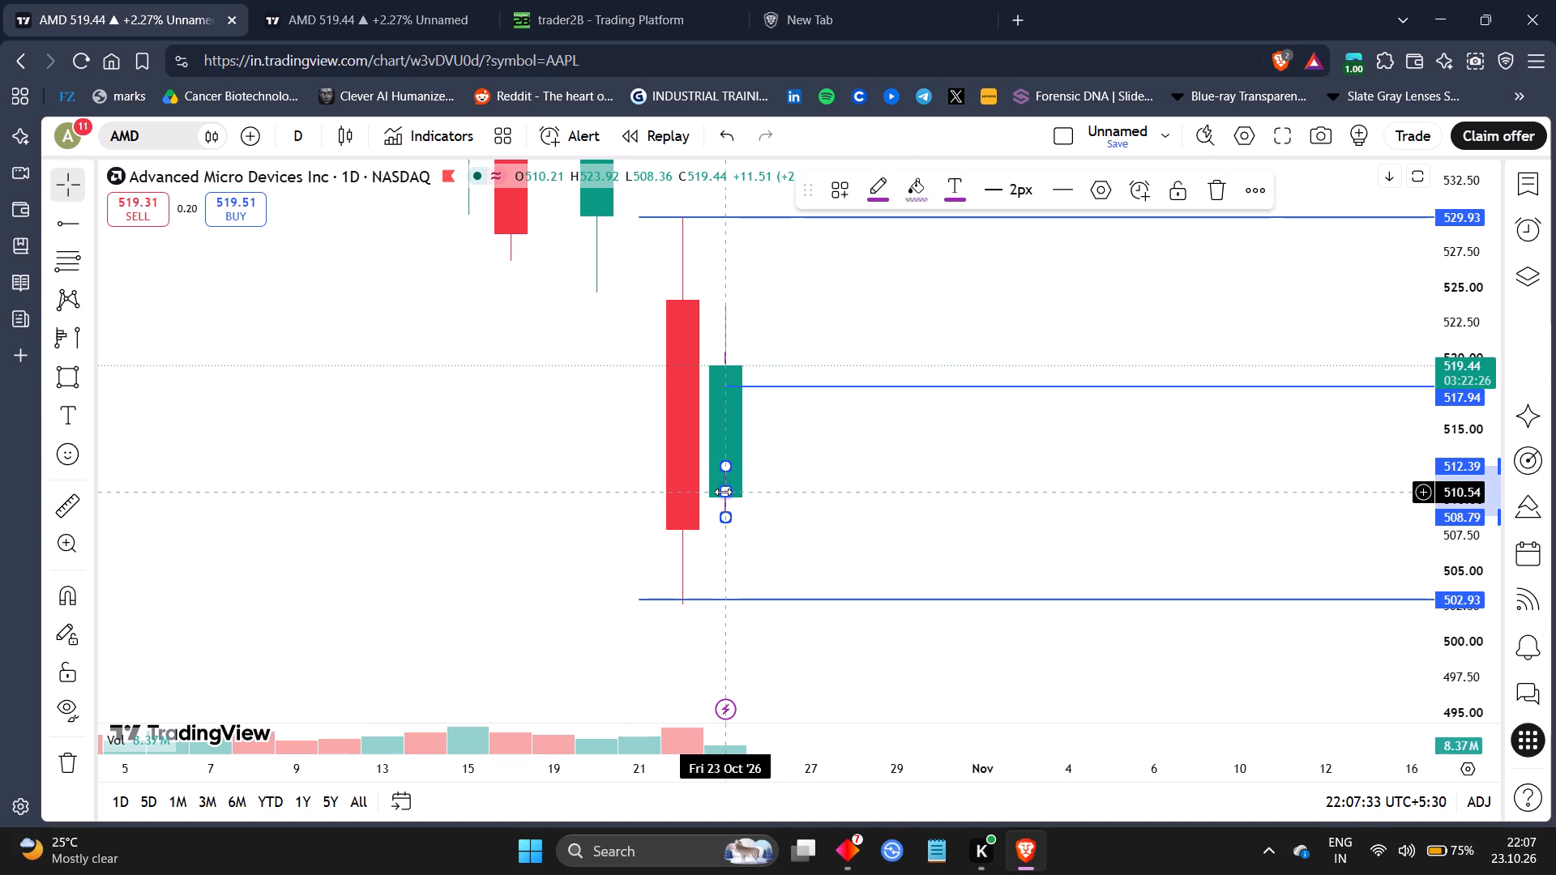
{"action": "left_click", "coordinate": [759, 487]}
Switch the AMD chart to the 15-minute interval and examine price between the previous day's high and low rays and around the purple zones.
{"action": "key", "text": "1"}
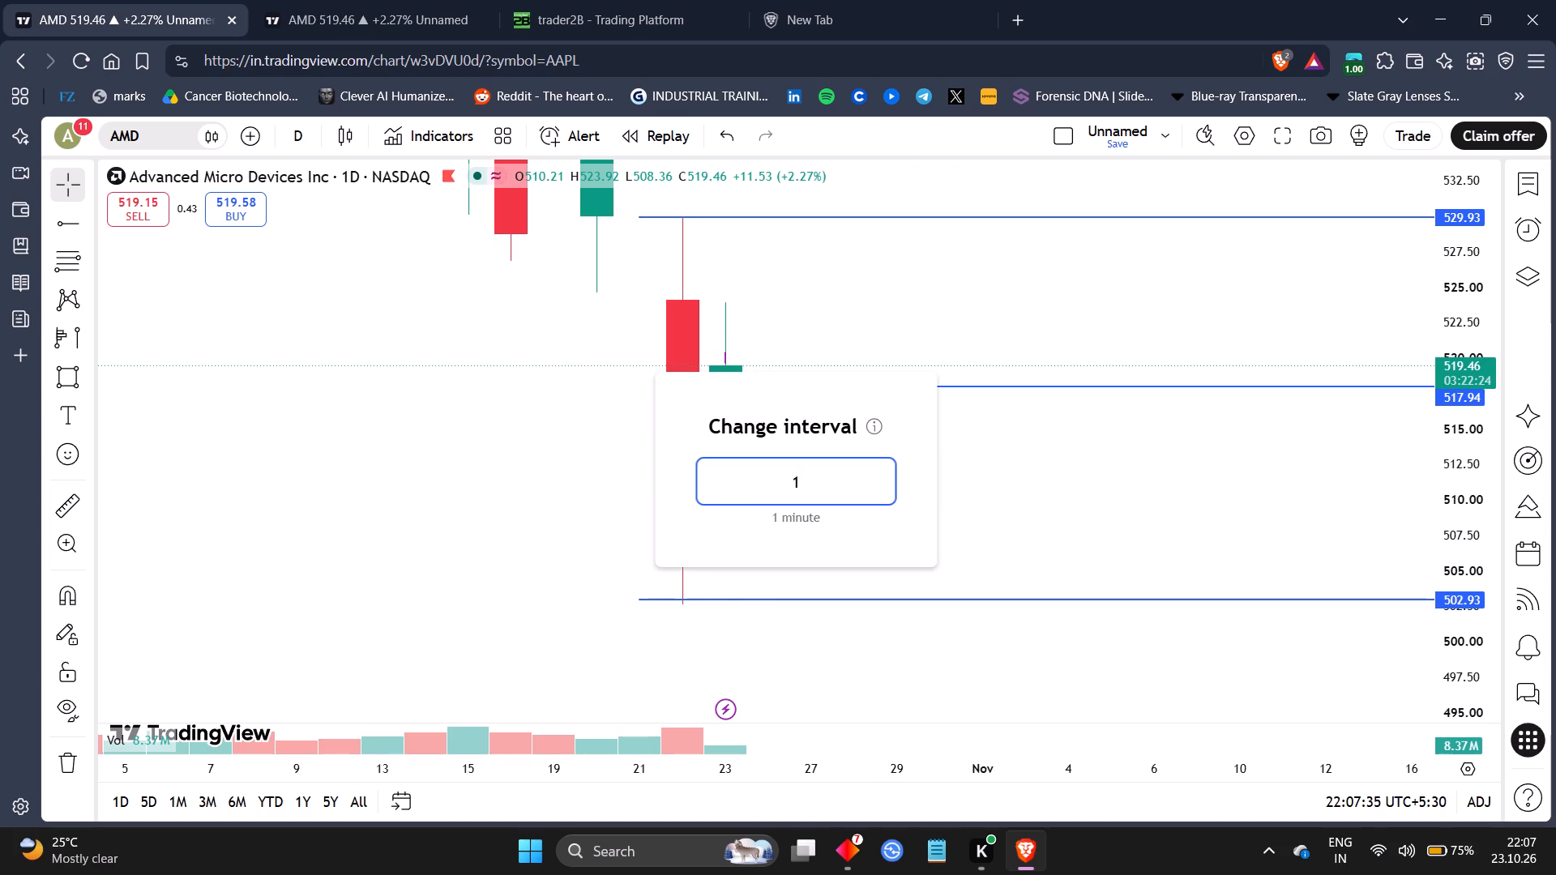
{"action": "key", "text": "5"}
{"action": "key", "text": "Return"}
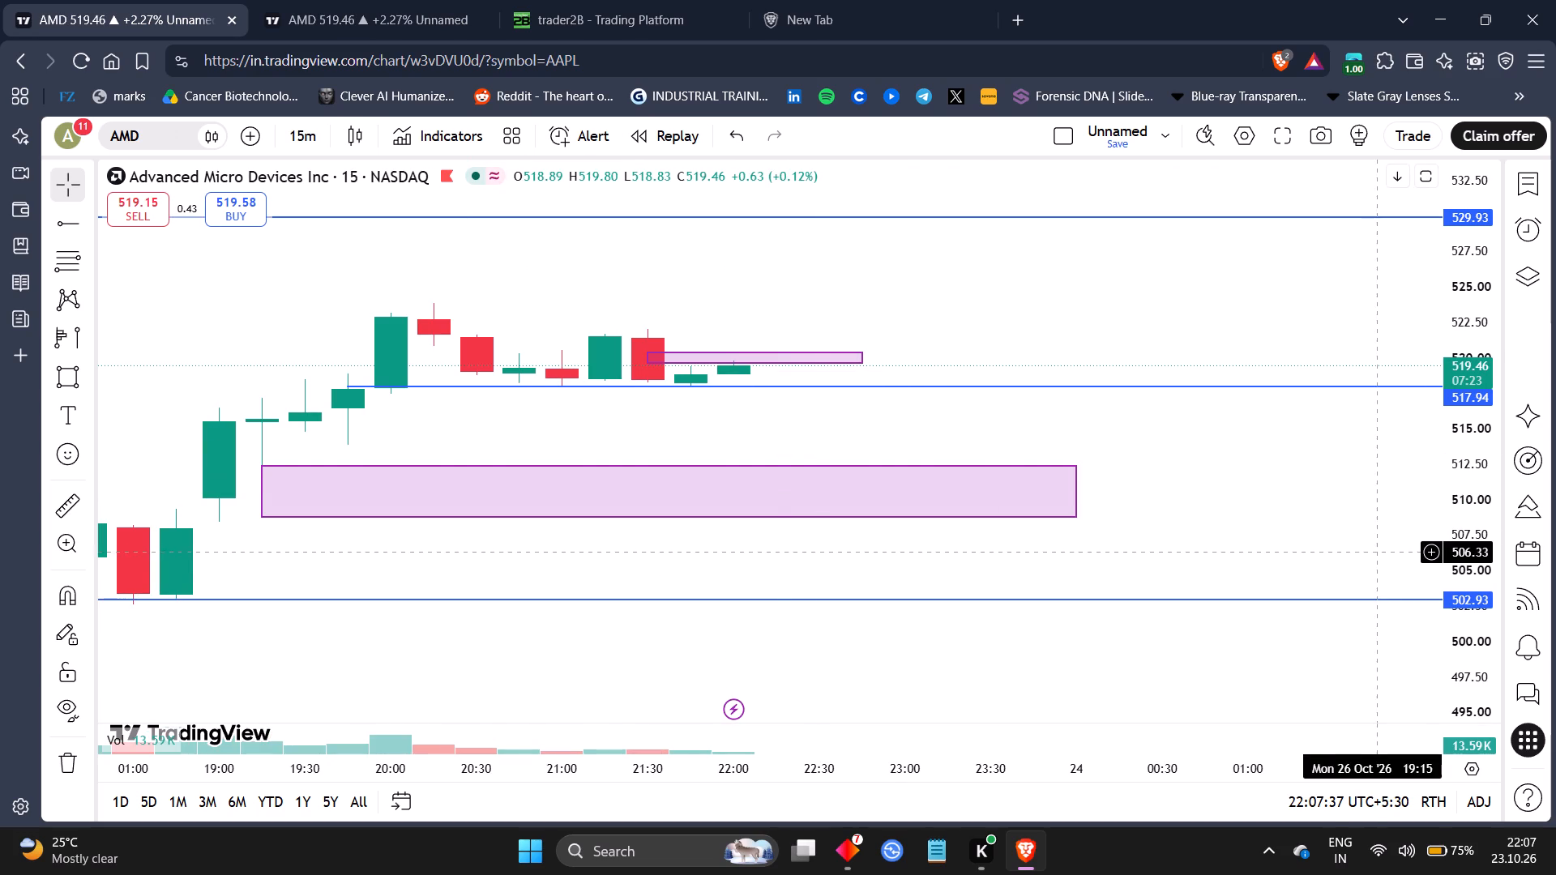
{"action": "left_click_drag", "start_coordinate": [1468, 634], "coordinate": [1420, 173]}
{"action": "left_click_drag", "start_coordinate": [1088, 425], "coordinate": [1136, 741]}
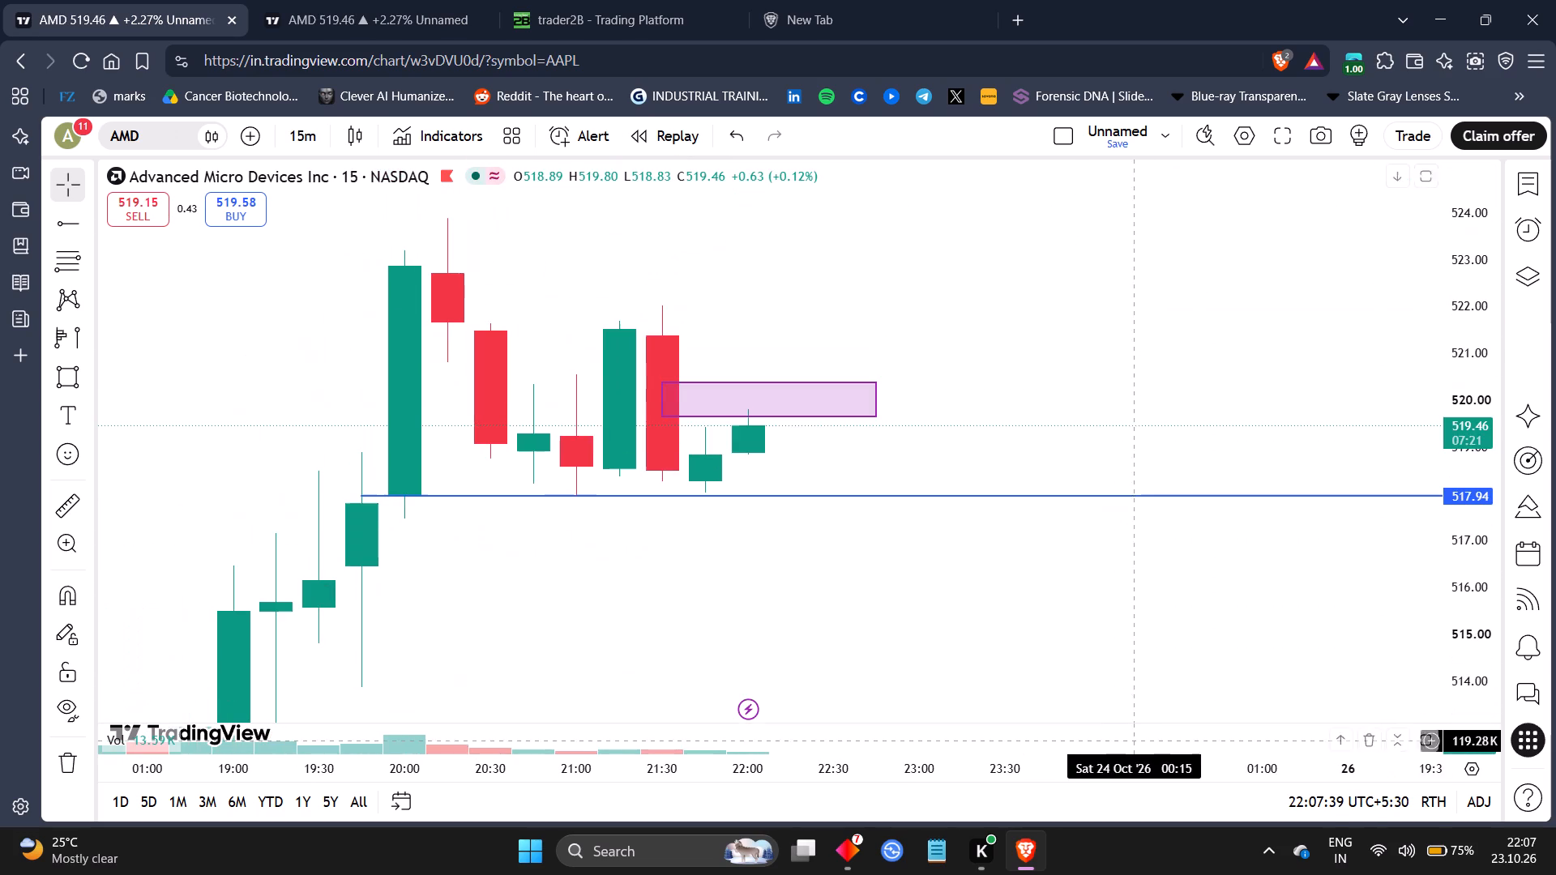
{"action": "left_click_drag", "start_coordinate": [812, 762], "coordinate": [1226, 768]}
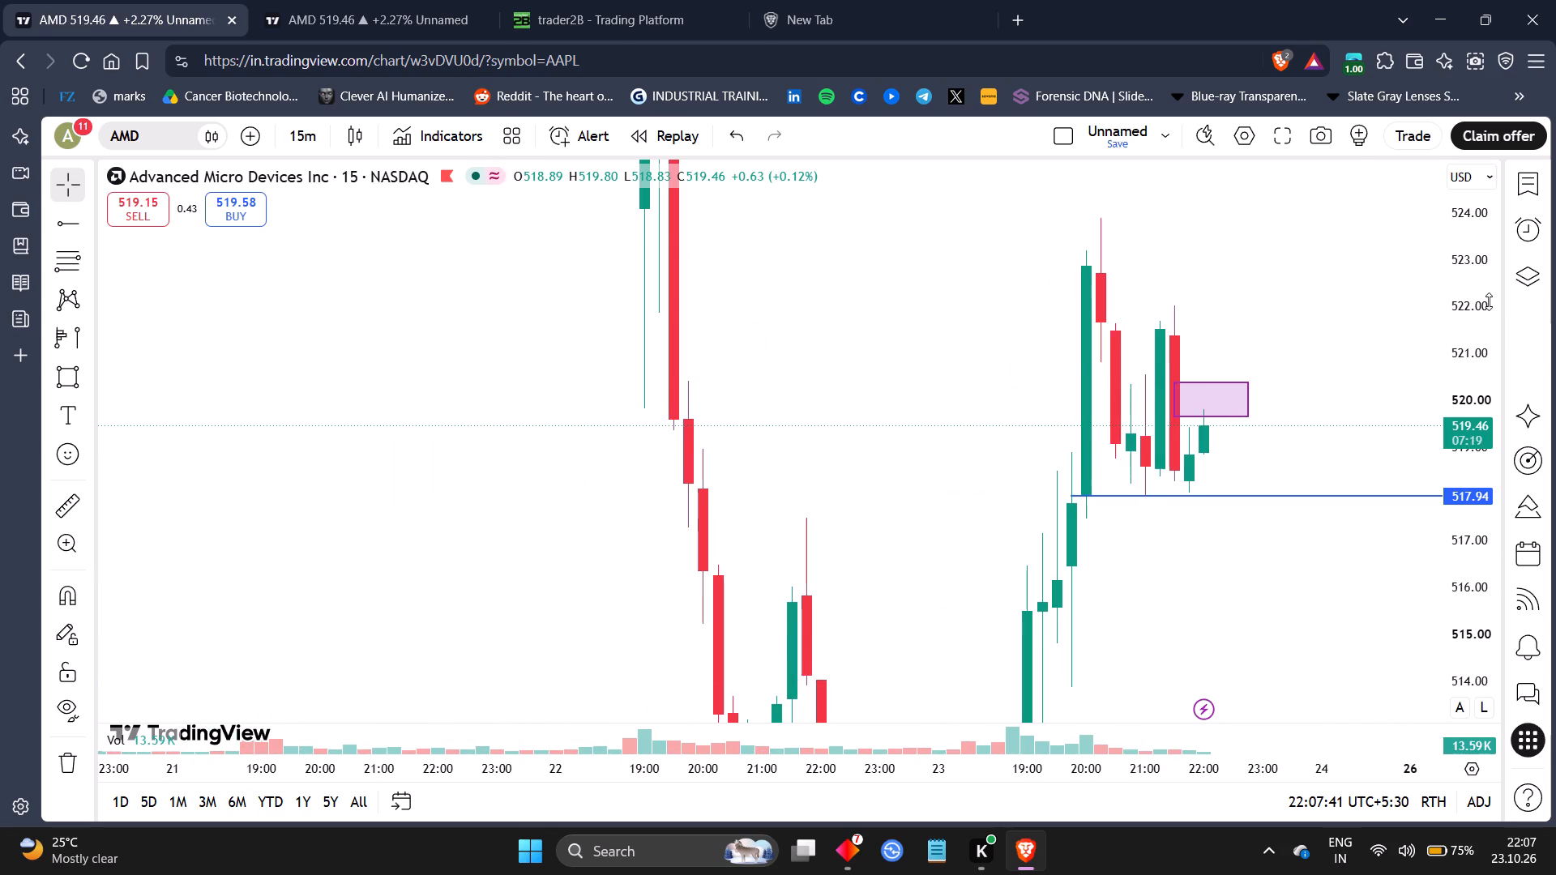
{"action": "left_click_drag", "start_coordinate": [1489, 301], "coordinate": [1515, 625]}
{"action": "left_click_drag", "start_coordinate": [1298, 373], "coordinate": [933, 280]}
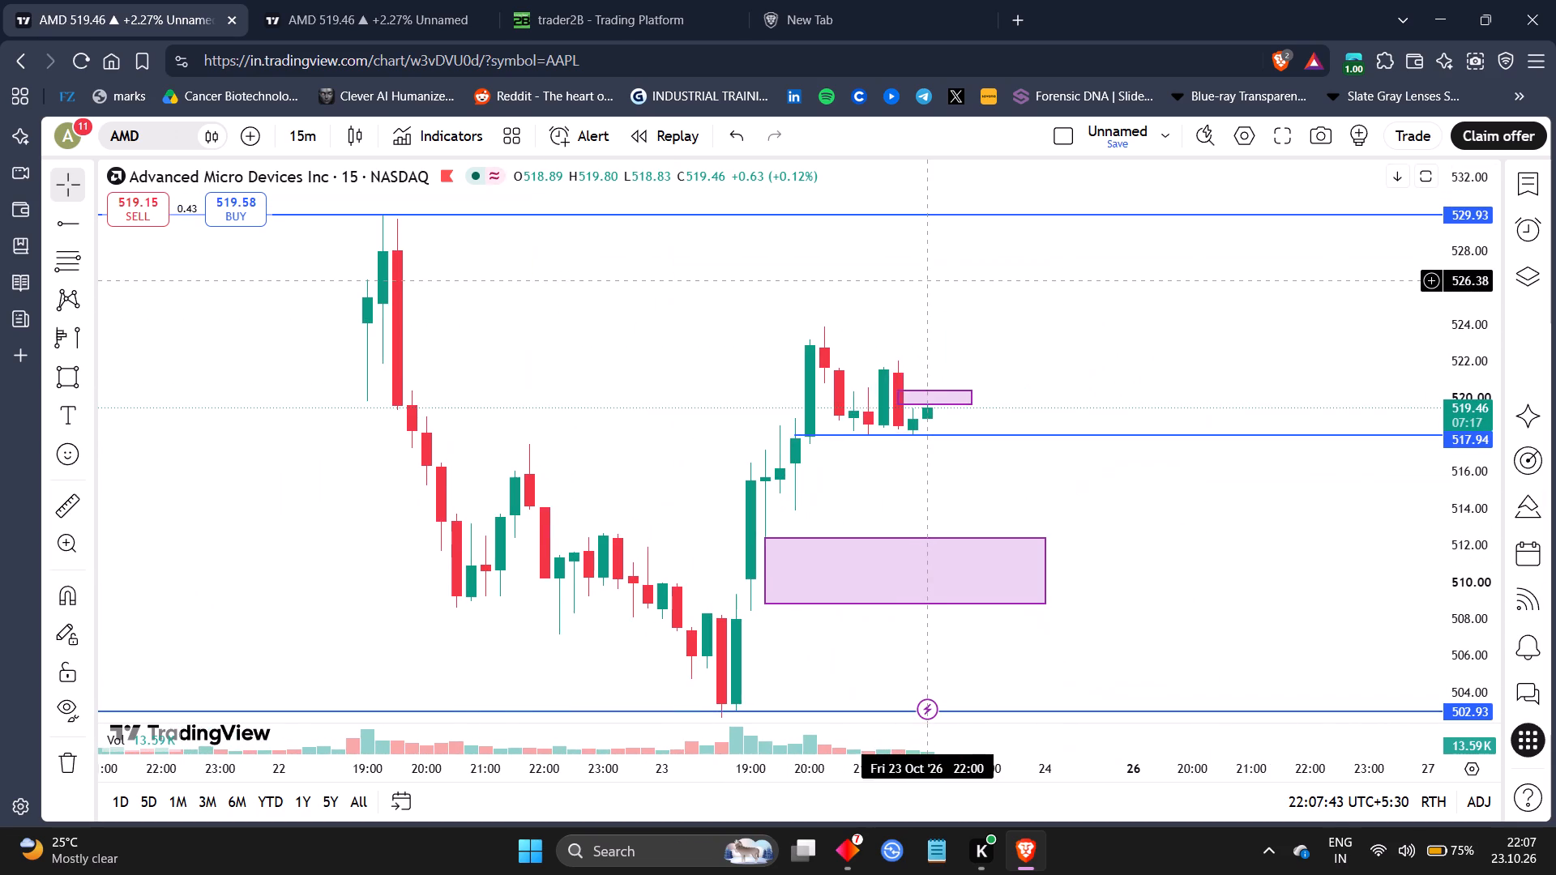
{"action": "scroll", "coordinate": [1303, 542], "scroll_direction": "right", "scroll_amount": 1}
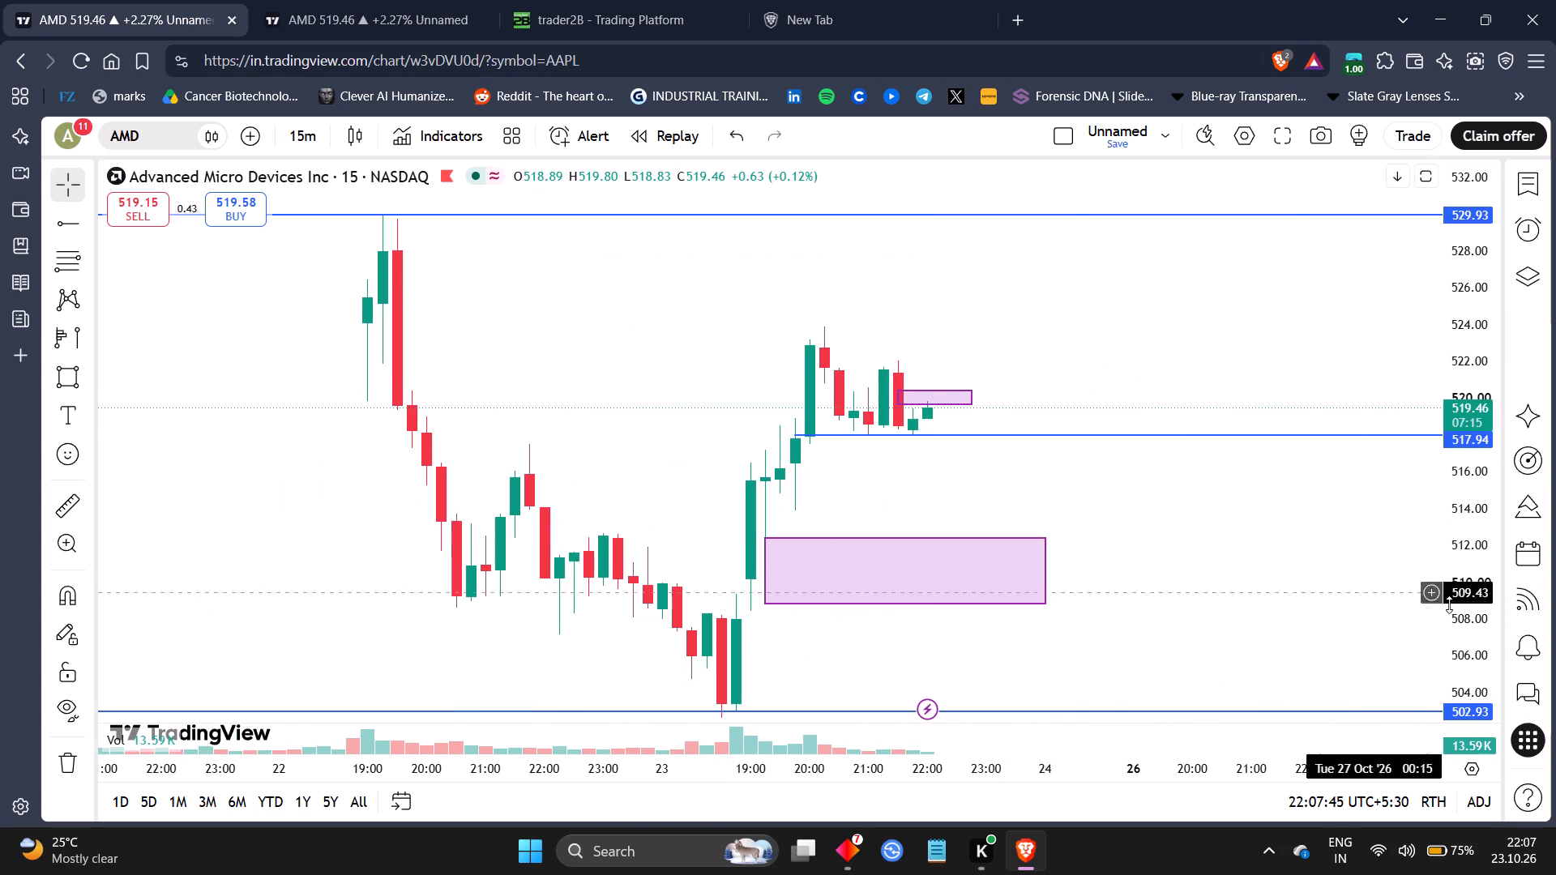
{"action": "scroll", "coordinate": [1449, 604], "scroll_direction": "right", "scroll_amount": 1}
{"action": "left_click_drag", "start_coordinate": [1466, 617], "coordinate": [1462, 566]}
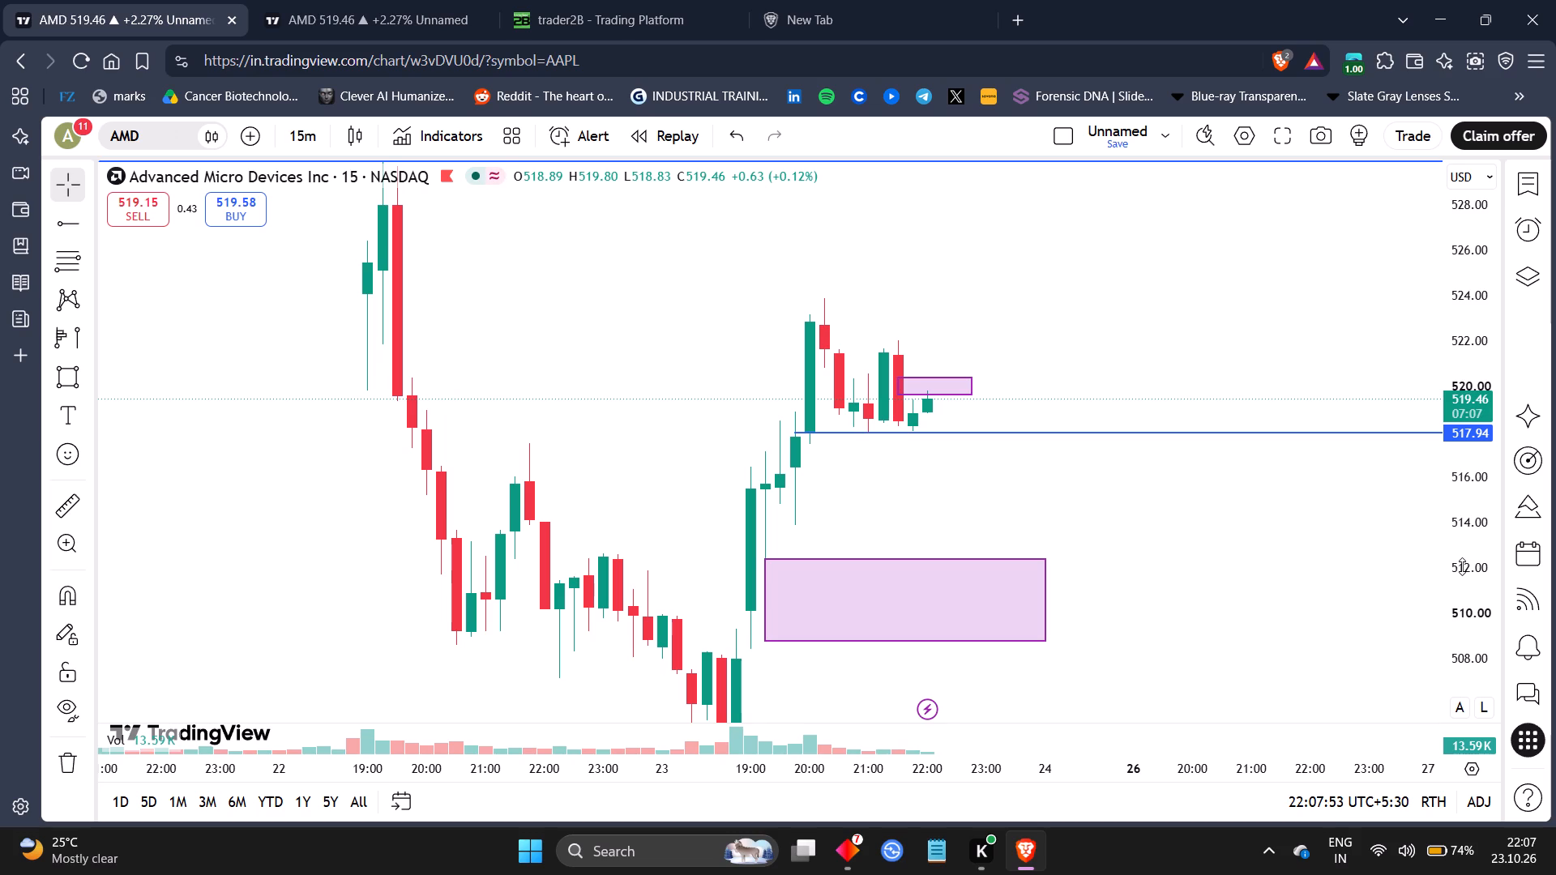
{"action": "left_click_drag", "start_coordinate": [1344, 400], "coordinate": [1267, 392]}
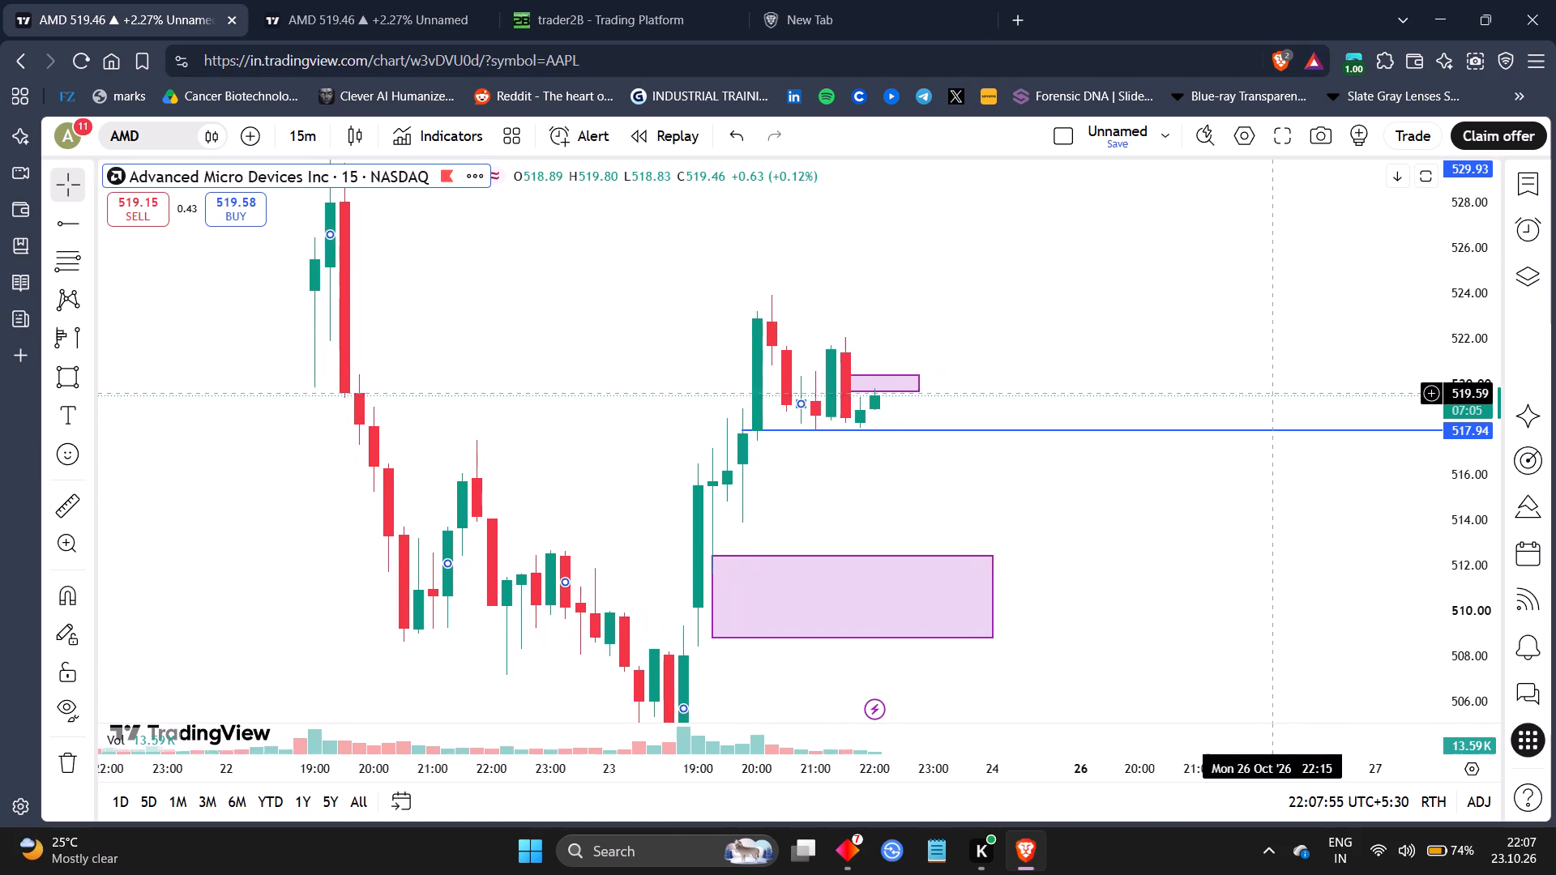
{"action": "left_click_drag", "start_coordinate": [1267, 392], "coordinate": [1256, 393]}
{"action": "left_click_drag", "start_coordinate": [1464, 579], "coordinate": [1293, 147]}
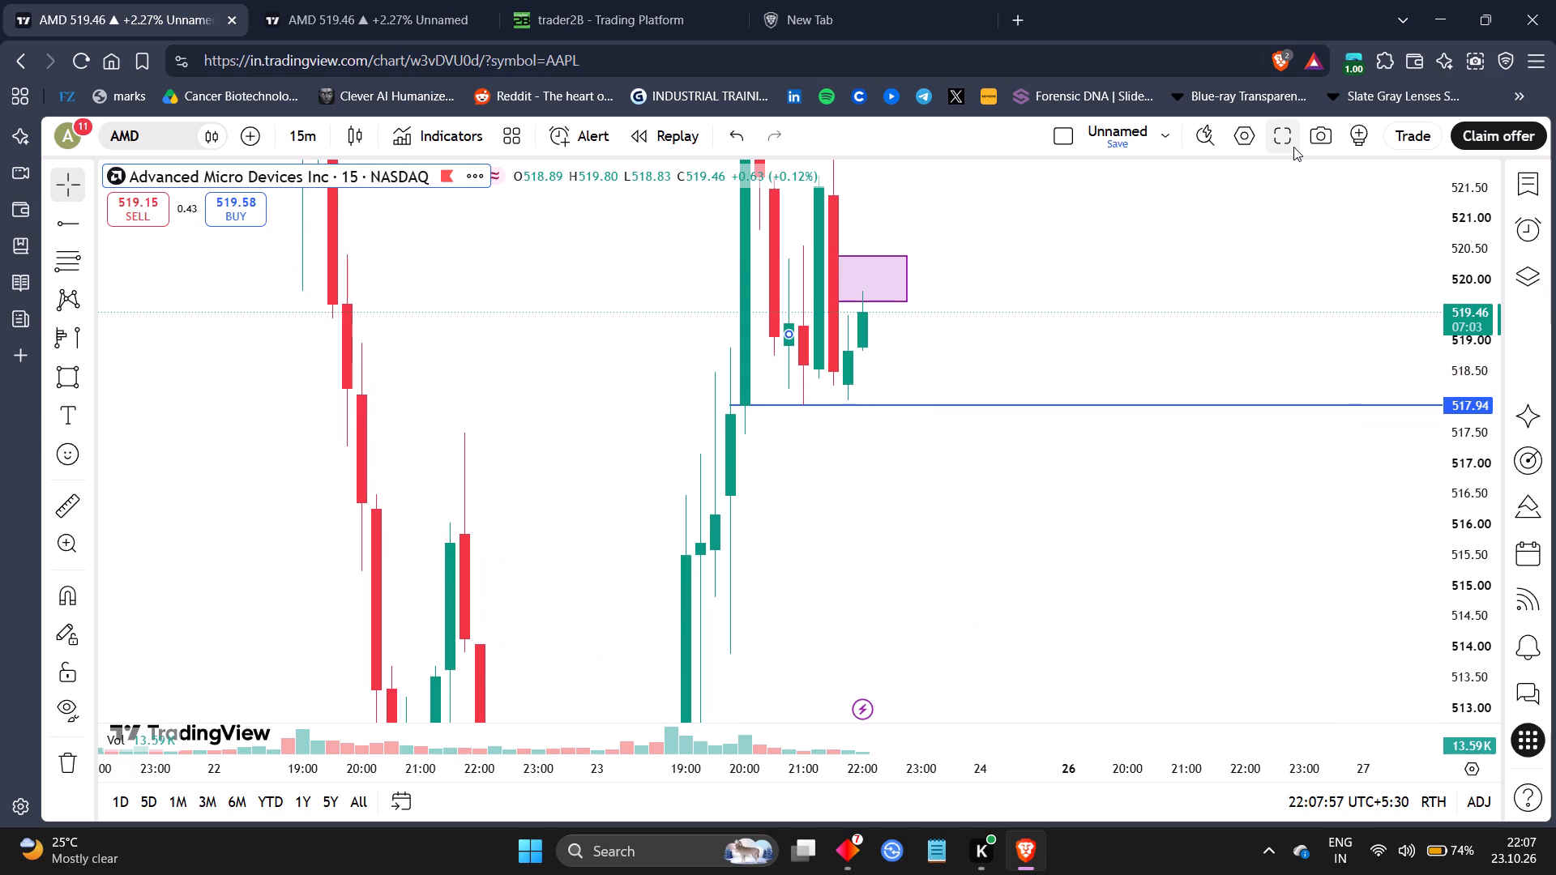
Set the AMD chart back to the 5-minute interval, showing the latest candles beside the upper purple zone and the 517.94 line.
{"action": "key", "text": "5"}
{"action": "key", "text": "Return"}
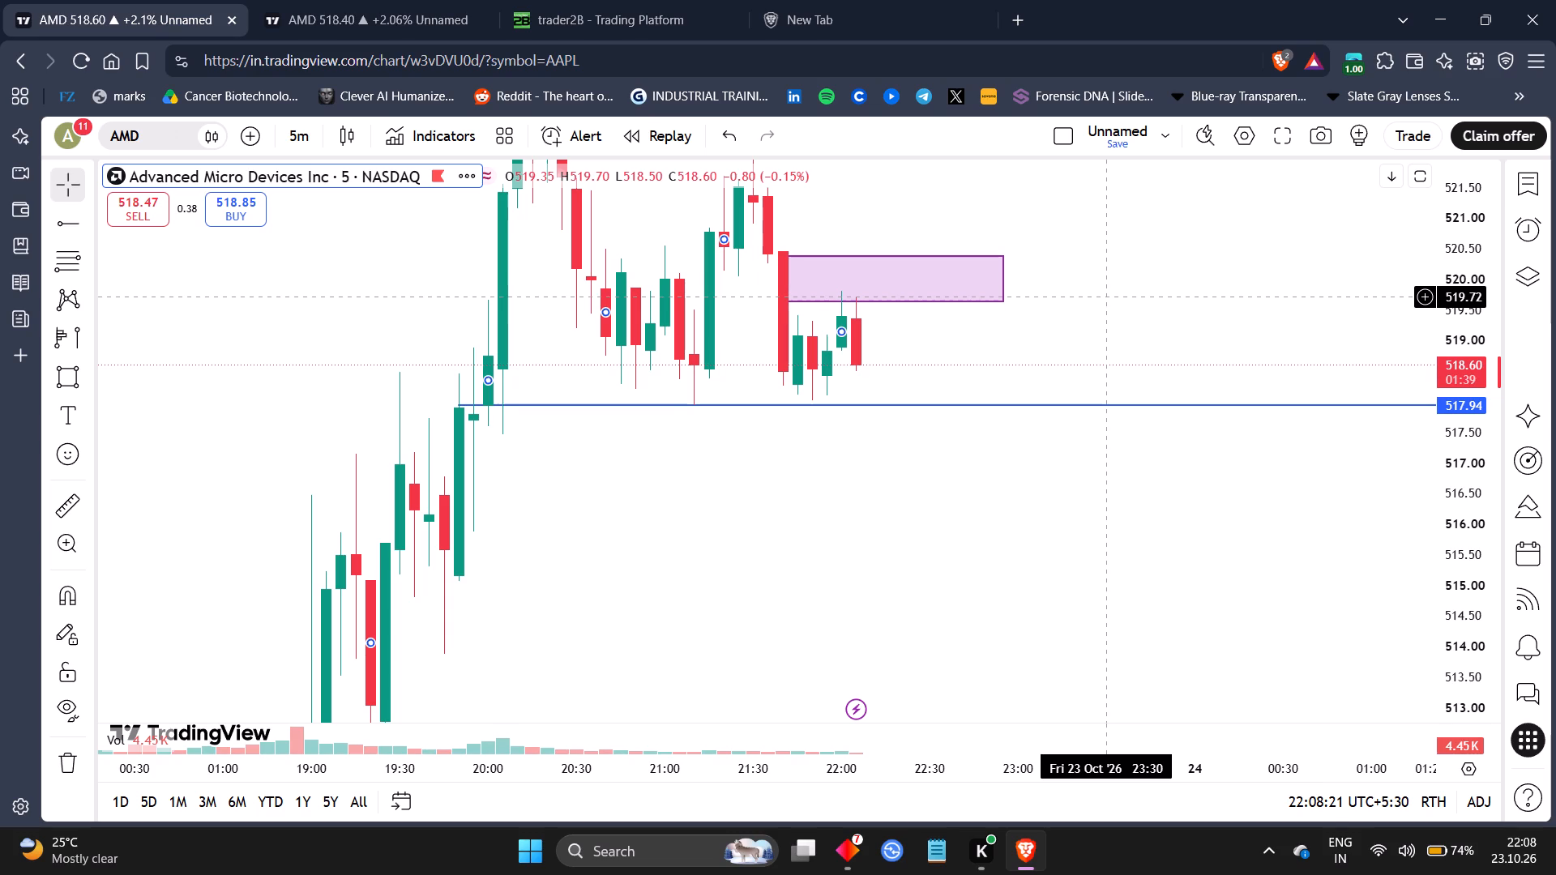
{"action": "left_click_drag", "start_coordinate": [1106, 296], "coordinate": [1003, 383]}
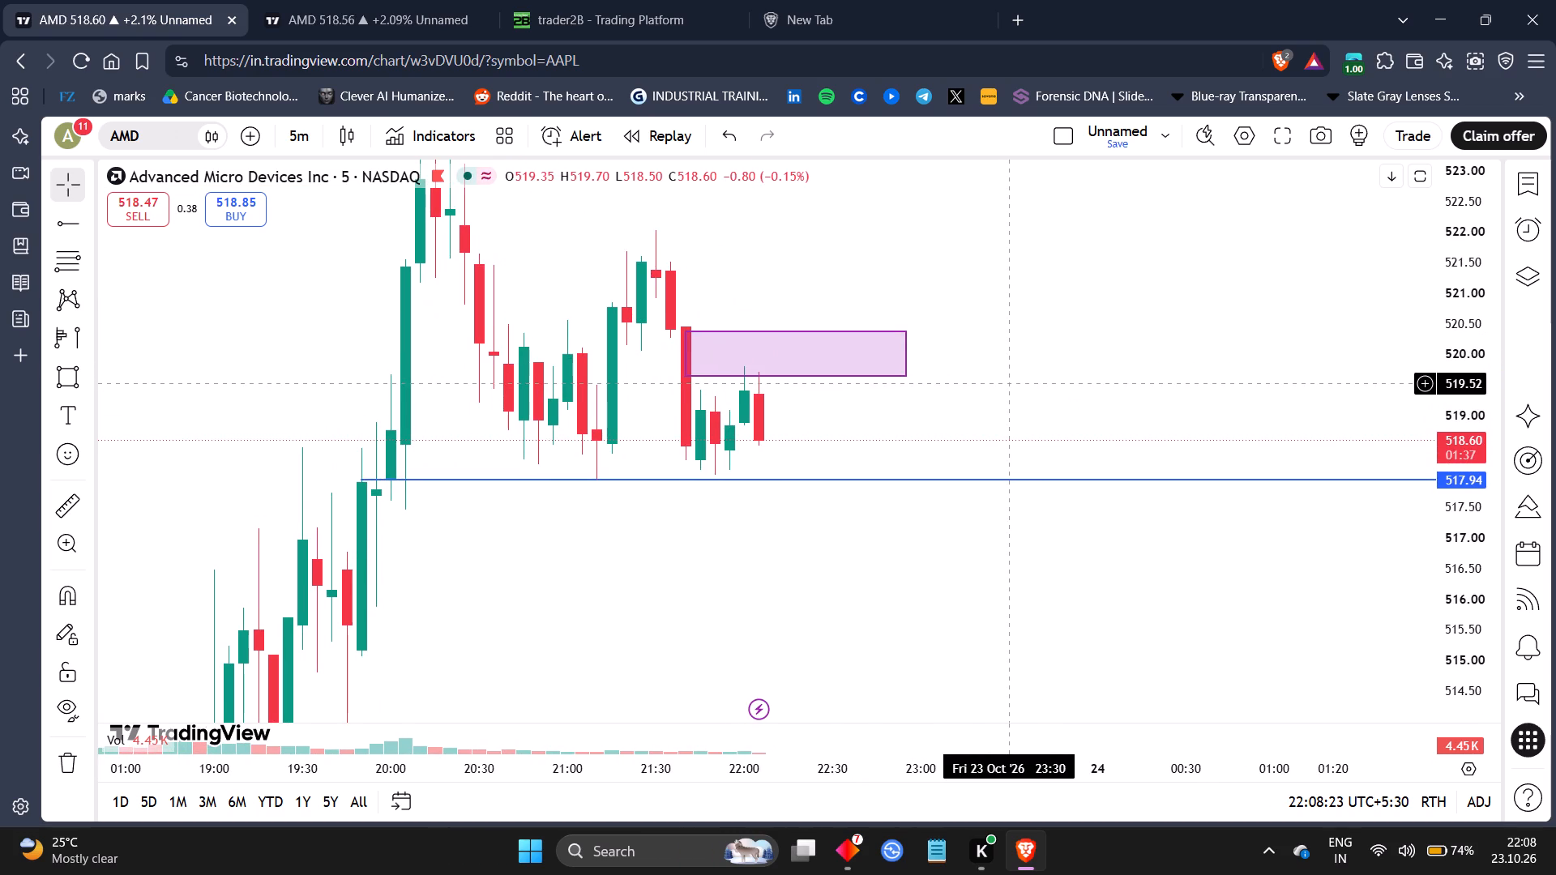
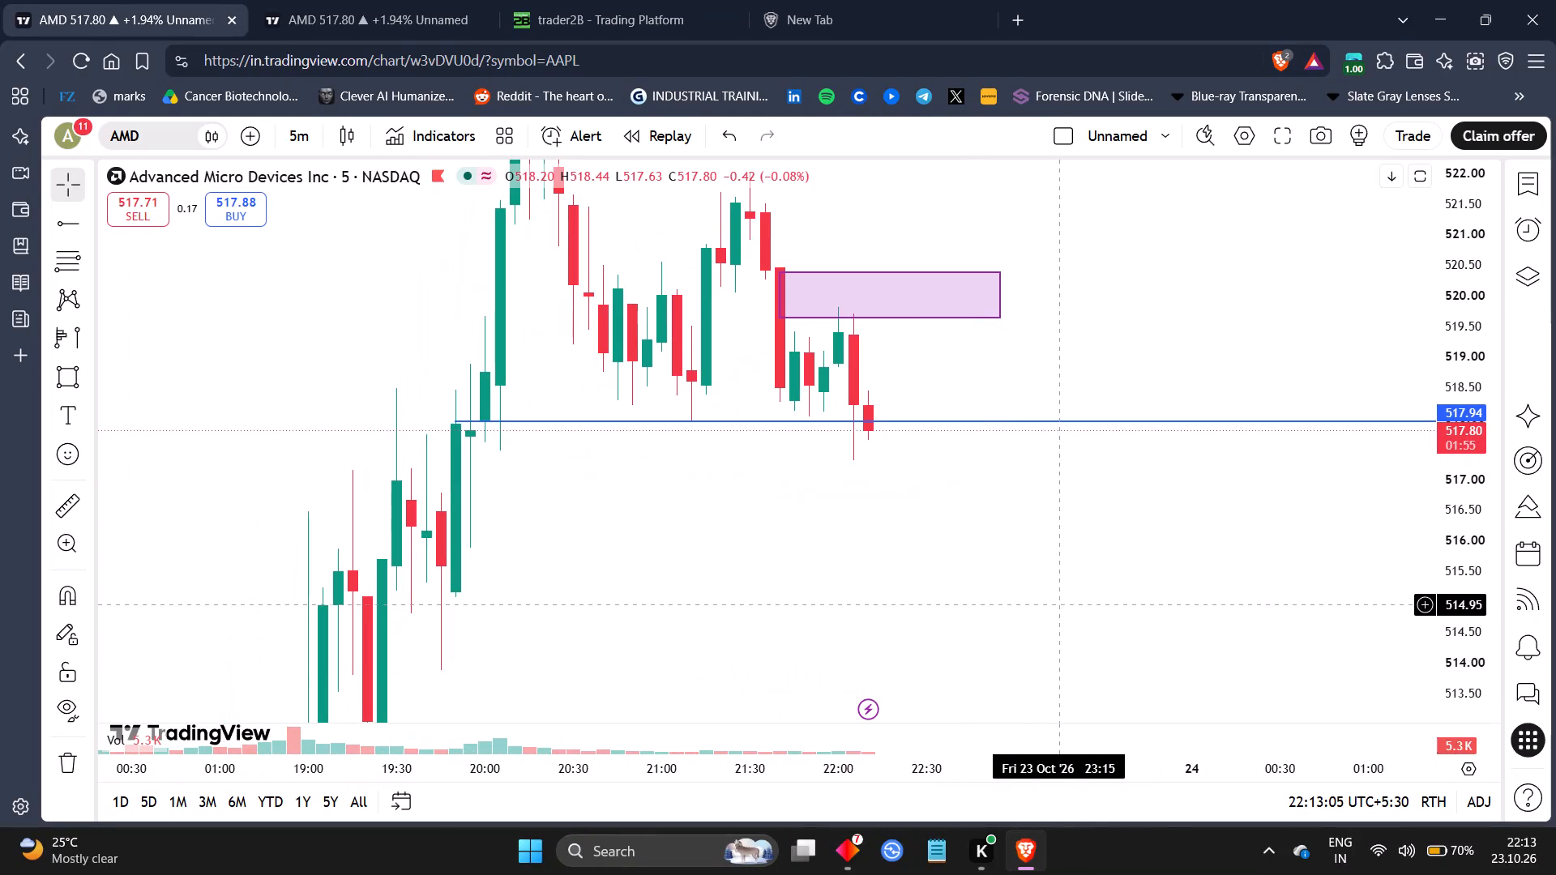
Examine the latest 5-minute AMD candles between the upper purple zone, the 517.94 line and the lower purple zone.
{"action": "left_click_drag", "start_coordinate": [1068, 752], "coordinate": [1075, 766]}
{"action": "left_click_drag", "start_coordinate": [1075, 766], "coordinate": [1032, 766]}
{"action": "left_click_drag", "start_coordinate": [904, 606], "coordinate": [1218, 519]}
{"action": "left_click_drag", "start_coordinate": [1470, 391], "coordinate": [1465, 498]}
{"action": "left_click_drag", "start_coordinate": [1265, 514], "coordinate": [1143, 463]}
{"action": "left_click_drag", "start_coordinate": [1143, 463], "coordinate": [1101, 440]}
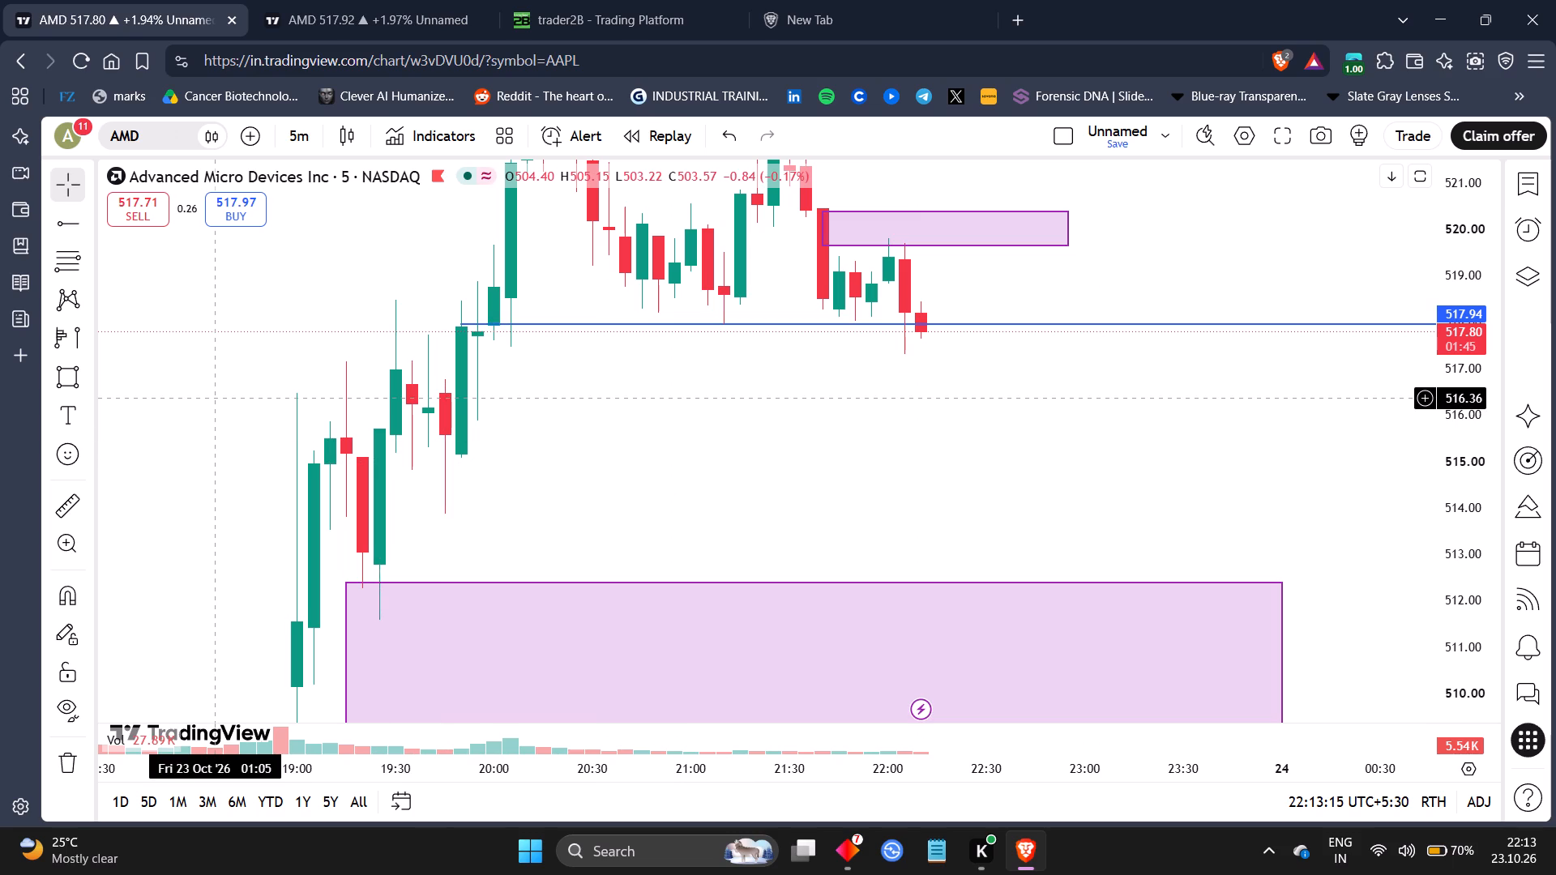
Reload the chart page, discarding any unsaved changes.
{"action": "left_click", "coordinate": [80, 53]}
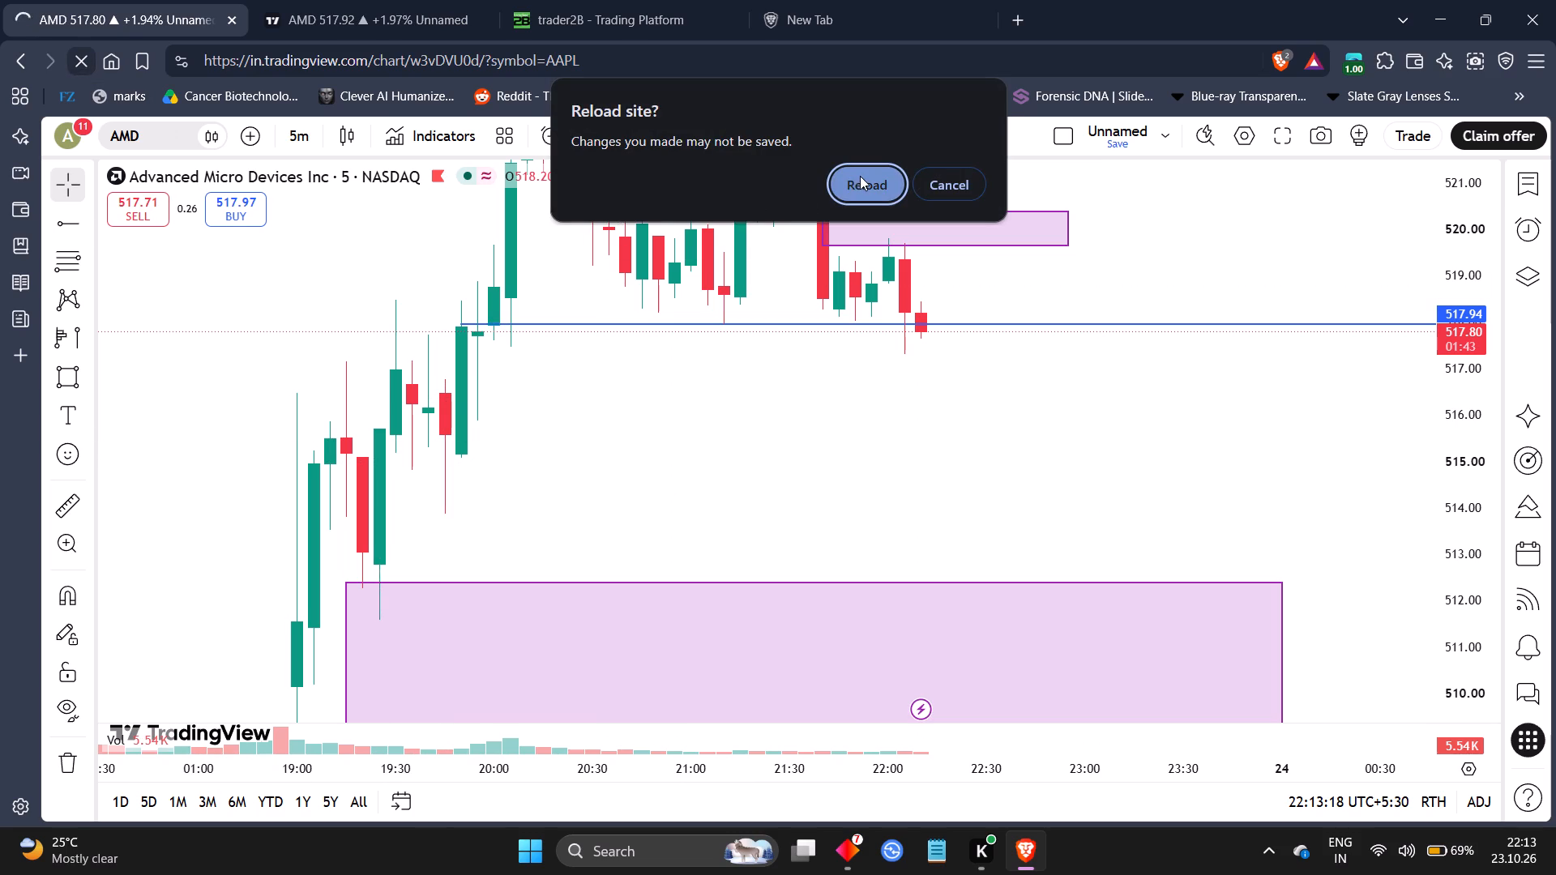
{"action": "left_click", "coordinate": [860, 176]}
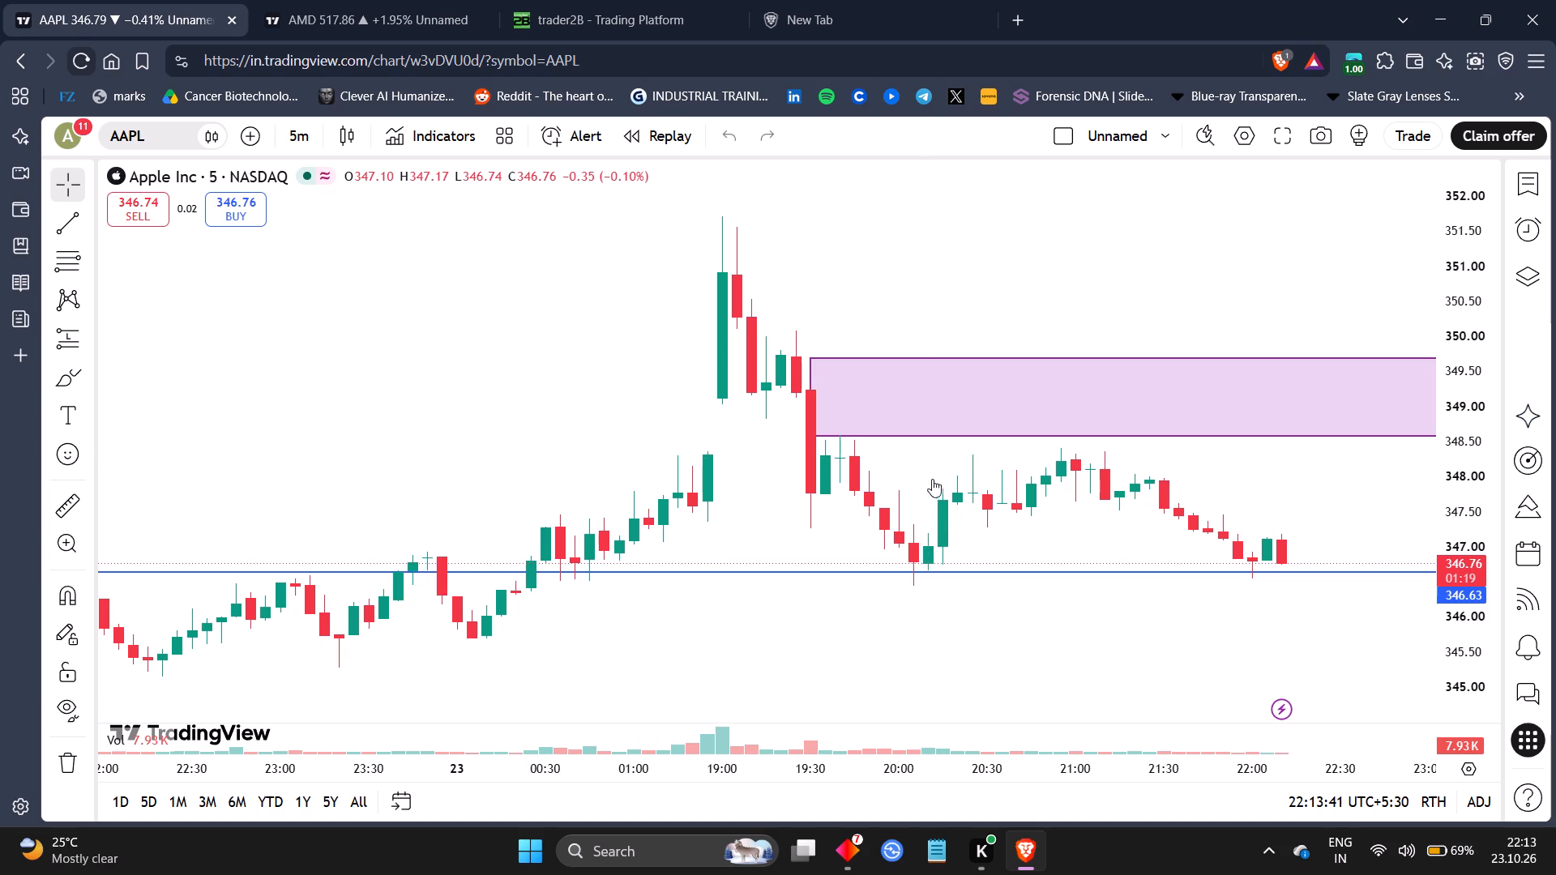
Search for META and switch the chart from AAPL to the Meta Platforms, Inc. stock.
{"action": "left_click_drag", "start_coordinate": [1245, 625], "coordinate": [1019, 523]}
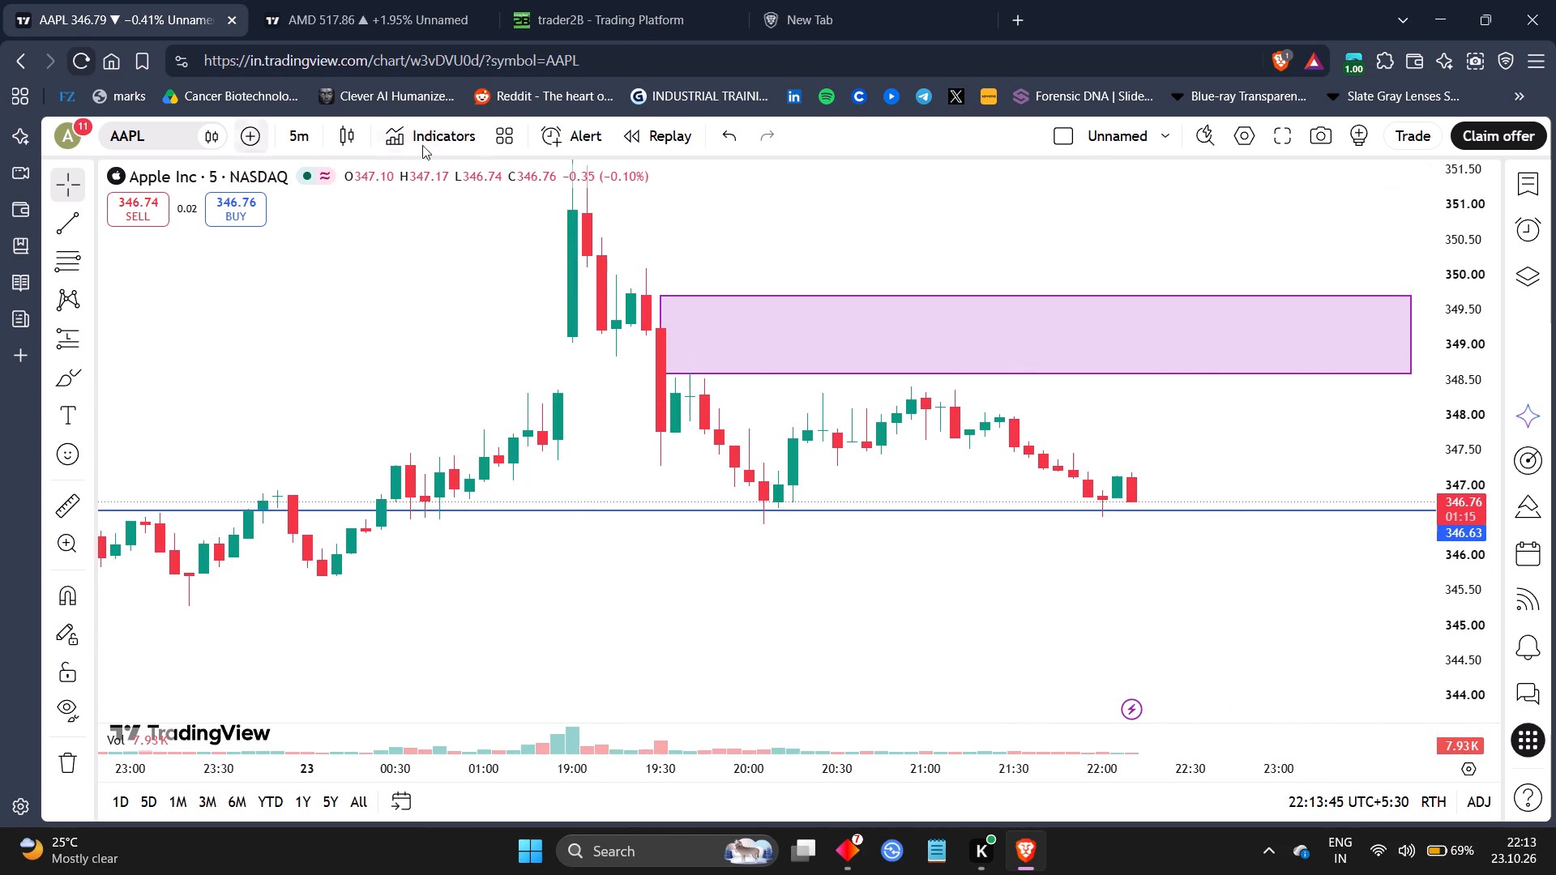
{"action": "scroll", "coordinate": [283, 188], "scroll_direction": "left", "scroll_amount": 1}
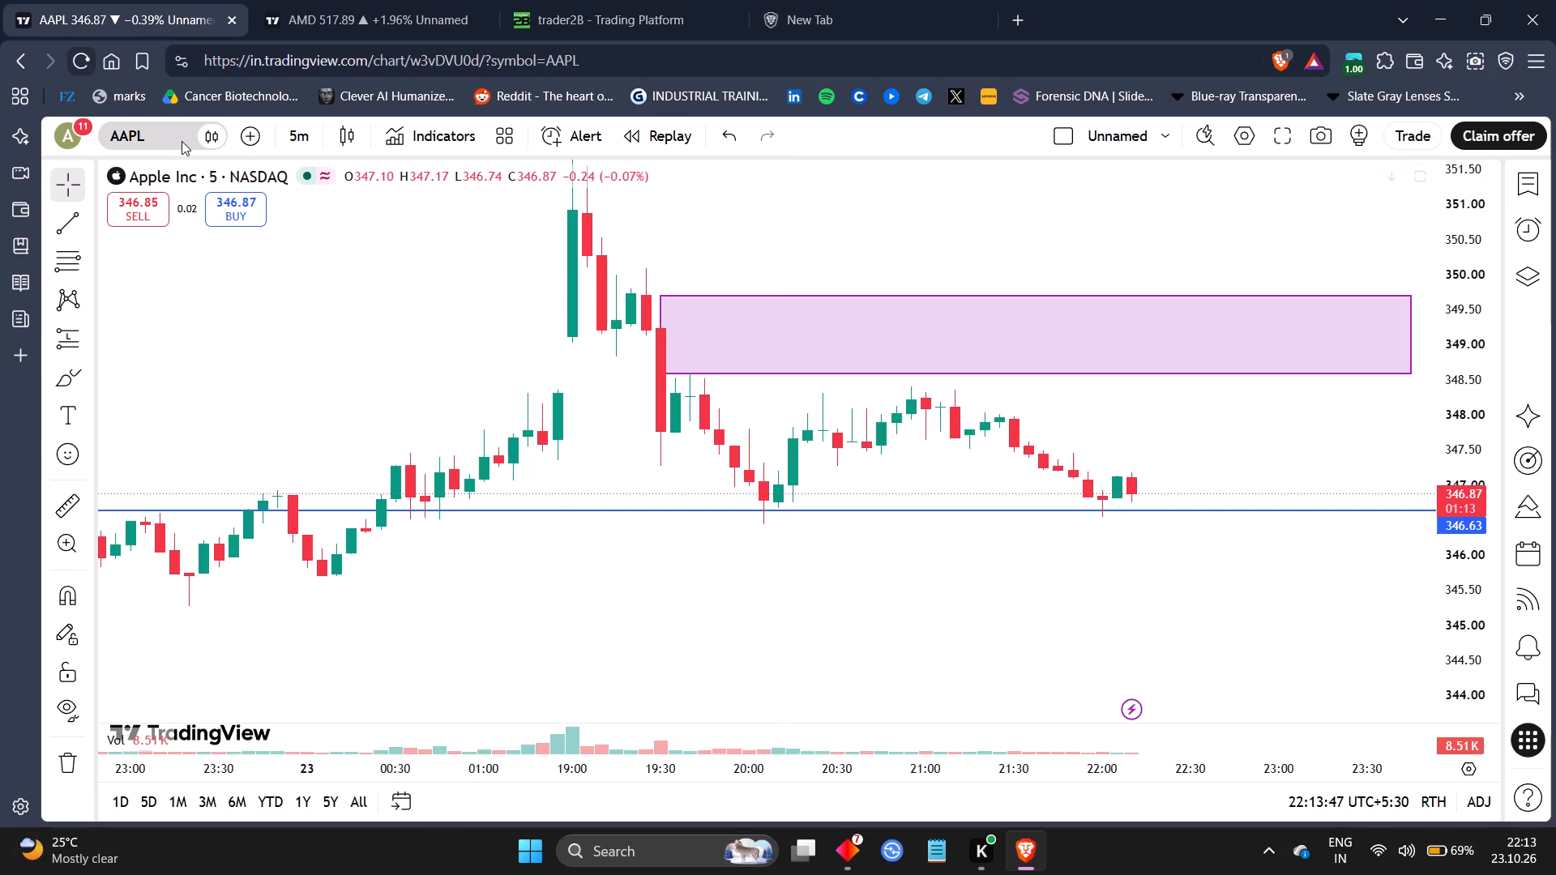
{"action": "scroll", "coordinate": [182, 141], "scroll_direction": "left", "scroll_amount": 1}
{"action": "key", "text": "BackSpace"}
{"action": "double_click", "coordinate": [179, 141]}
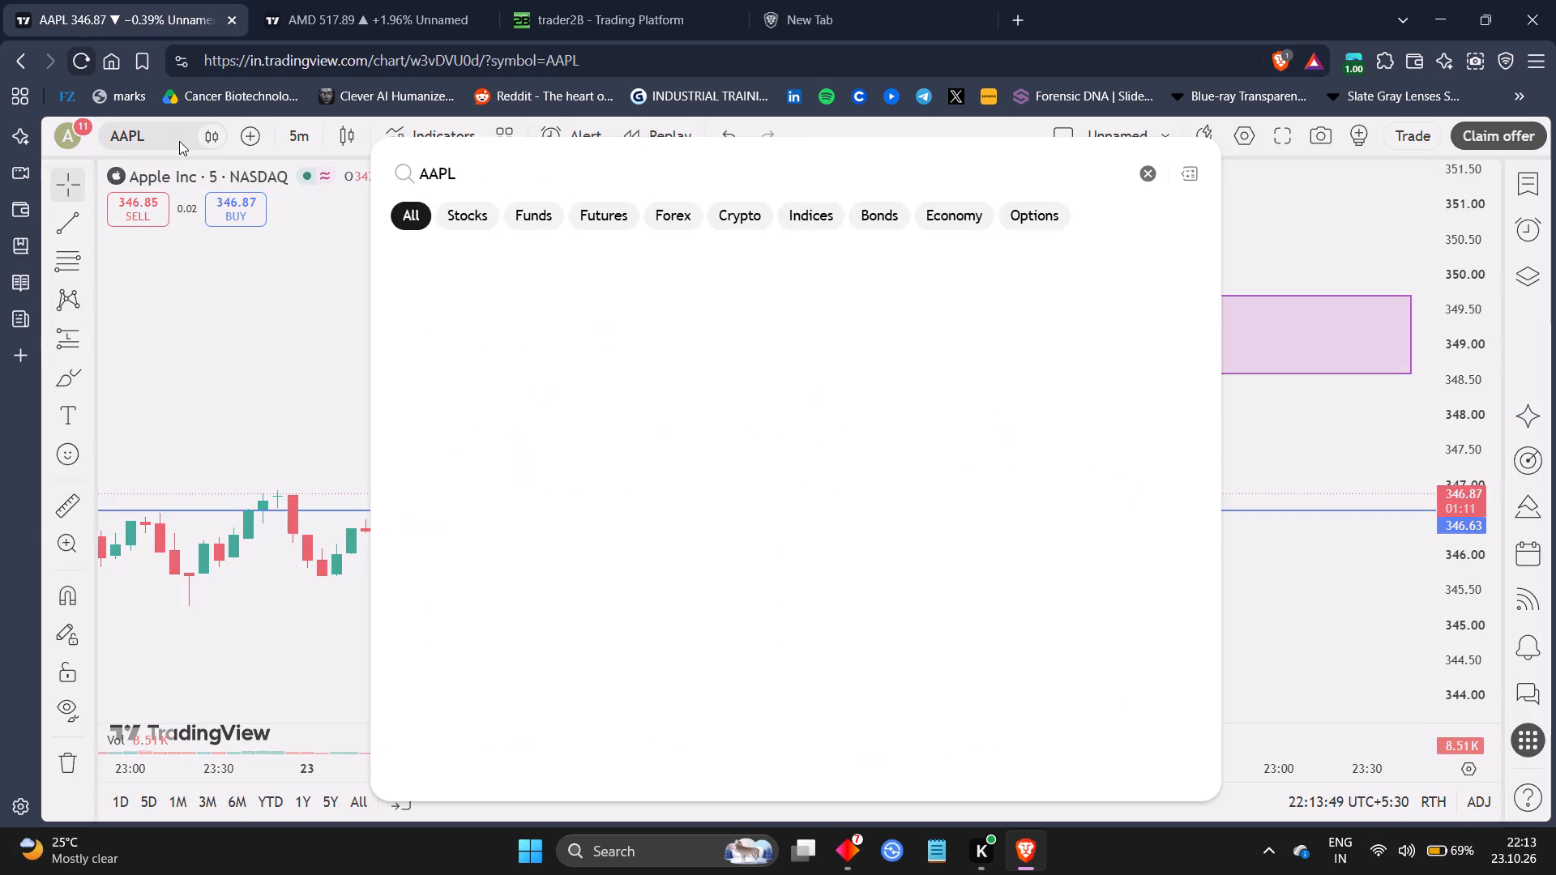
{"action": "left_click", "coordinate": [179, 141]}
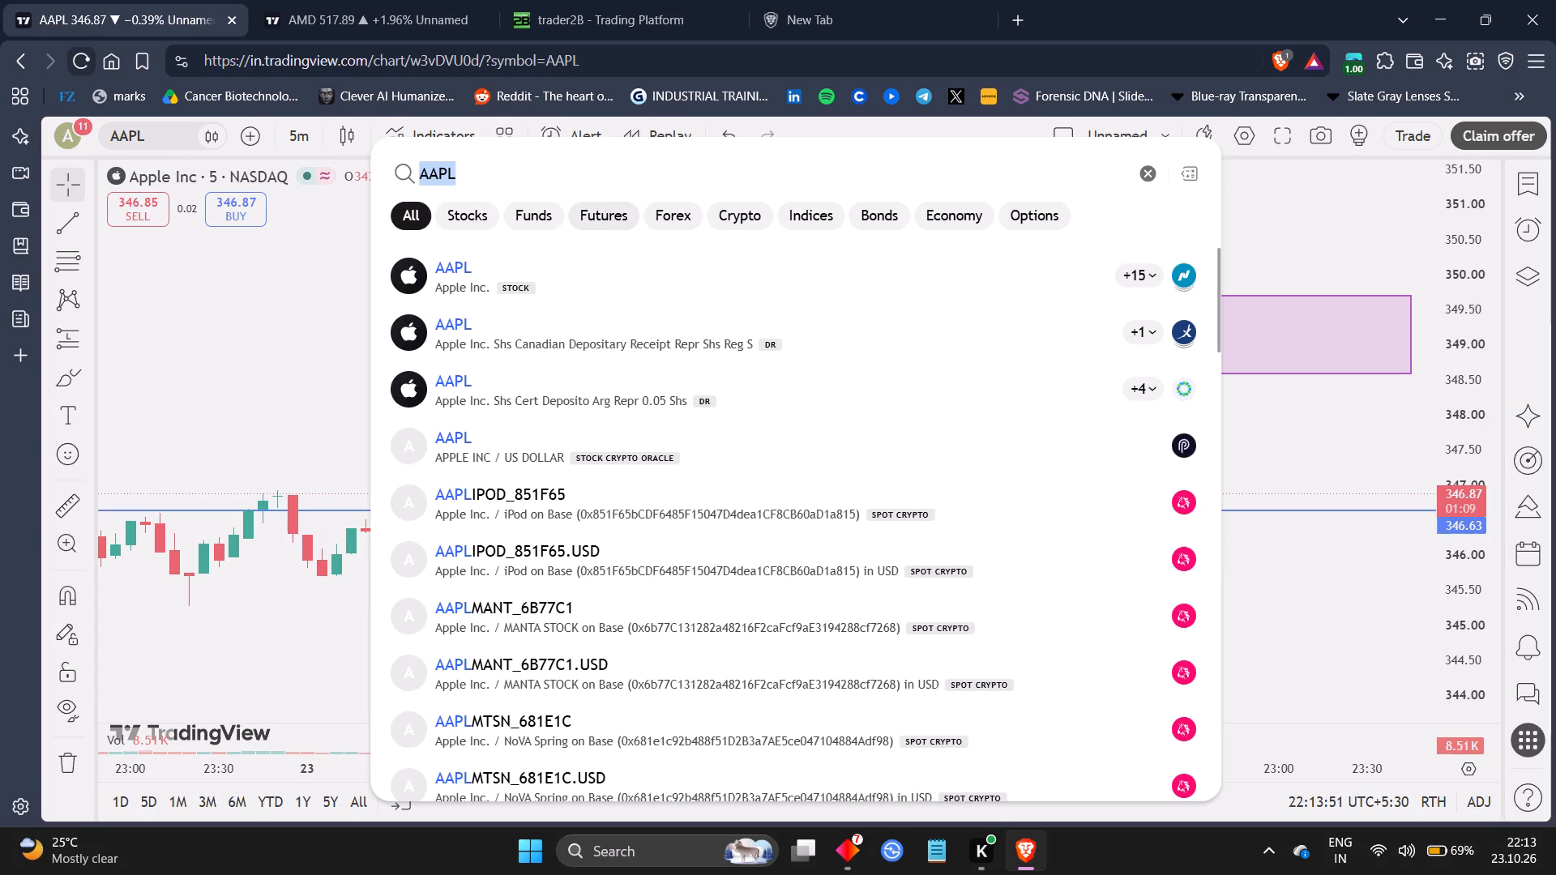
{"action": "key", "text": "BackSpace"}
{"action": "type", "text": "met"}
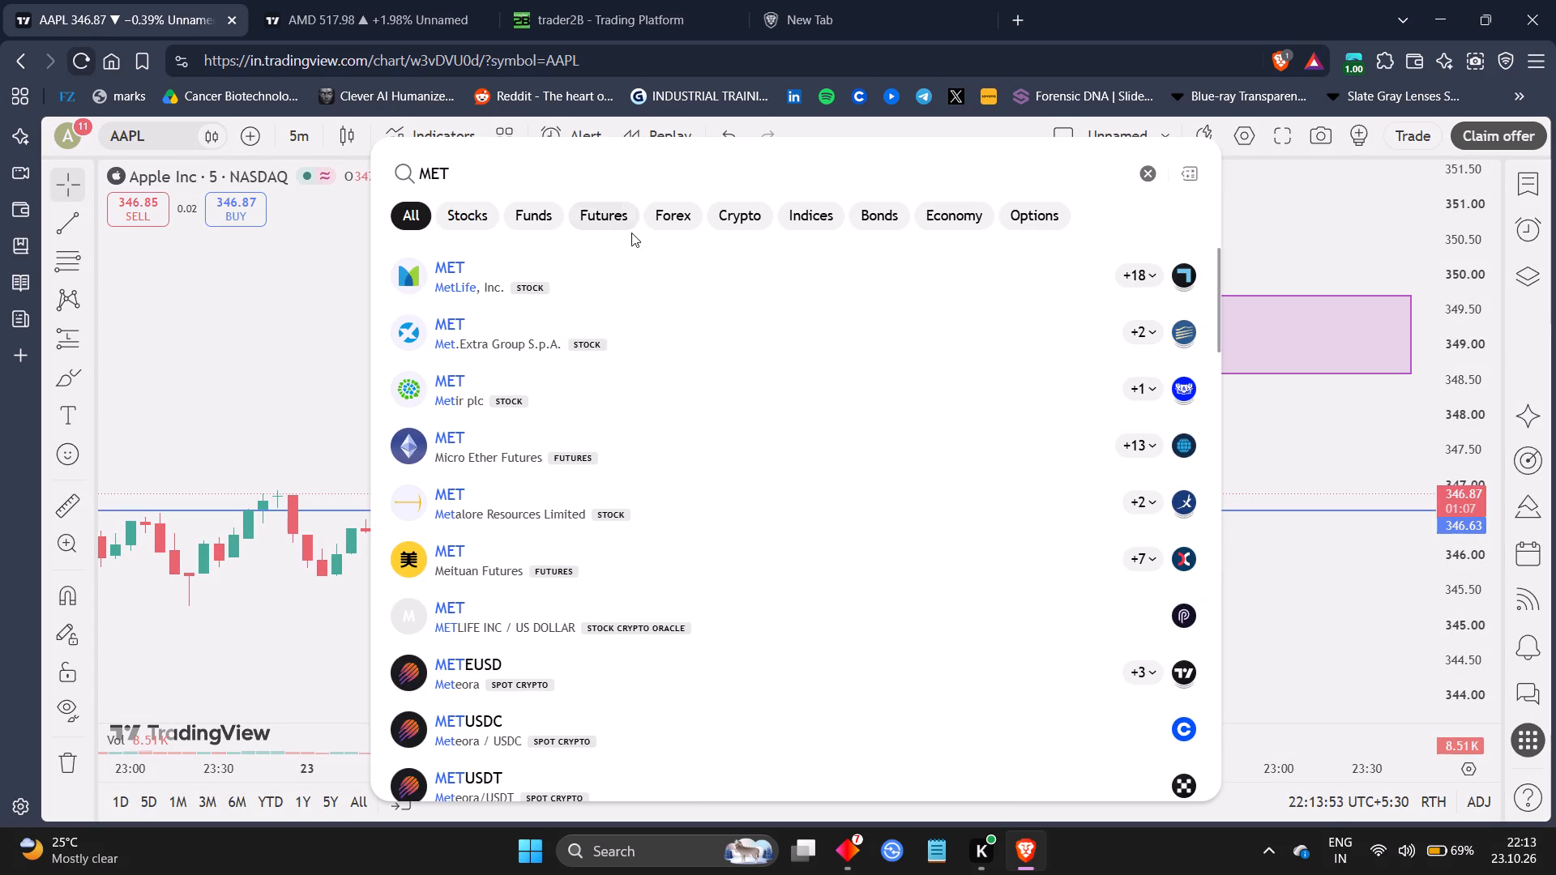
{"action": "key", "text": "a"}
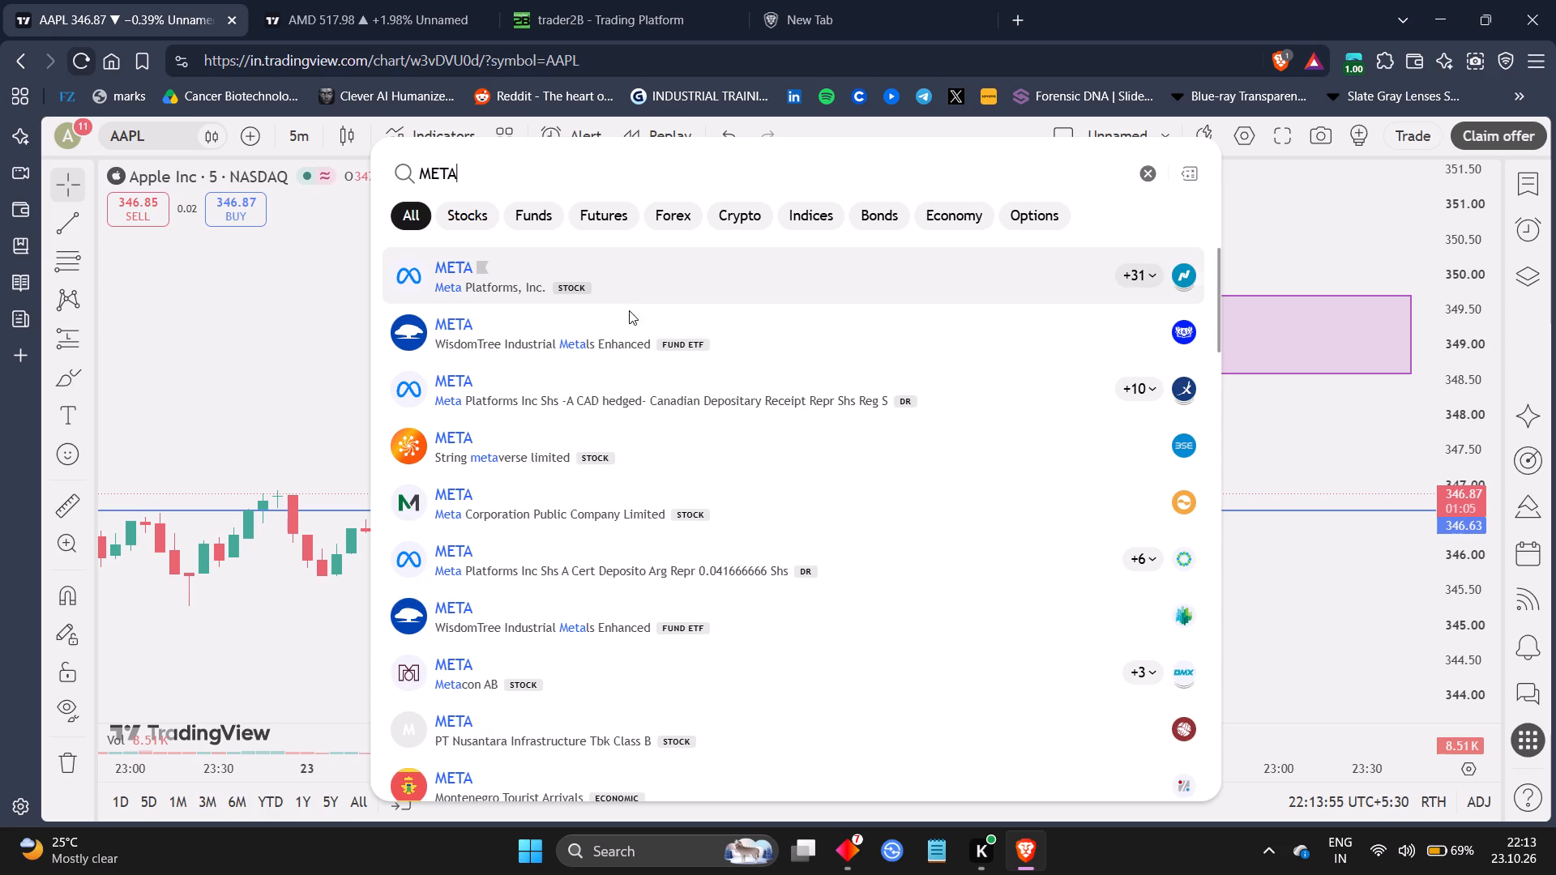
{"action": "left_click", "coordinate": [688, 297]}
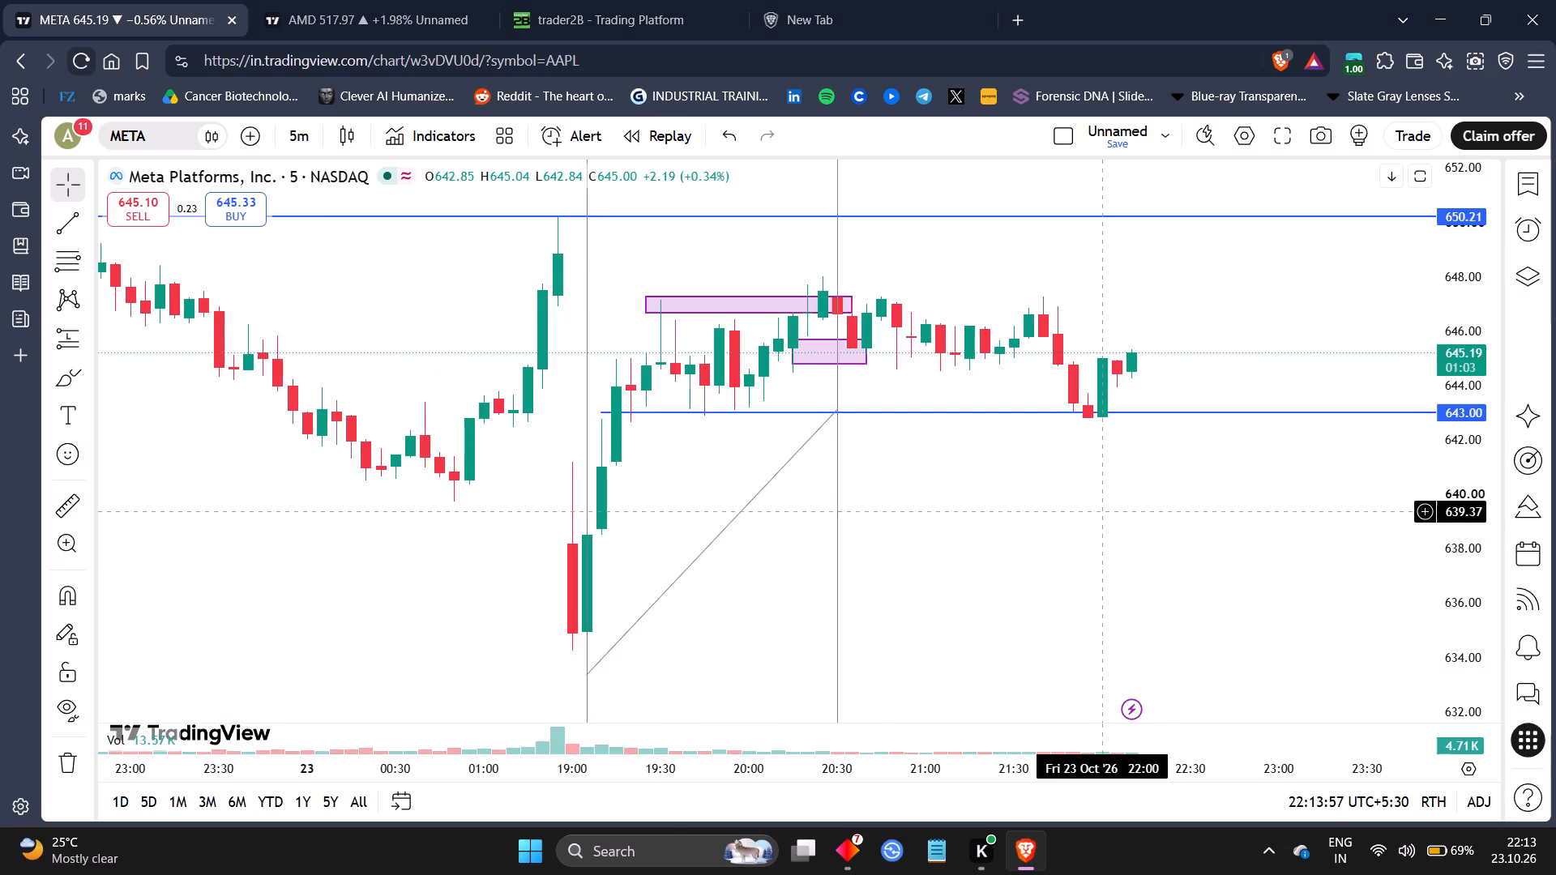
Examine META's 5-minute candles against the 650.21 and 643.00 lines, the purple zones and the volume profile.
{"action": "left_click_drag", "start_coordinate": [1106, 510], "coordinate": [959, 533]}
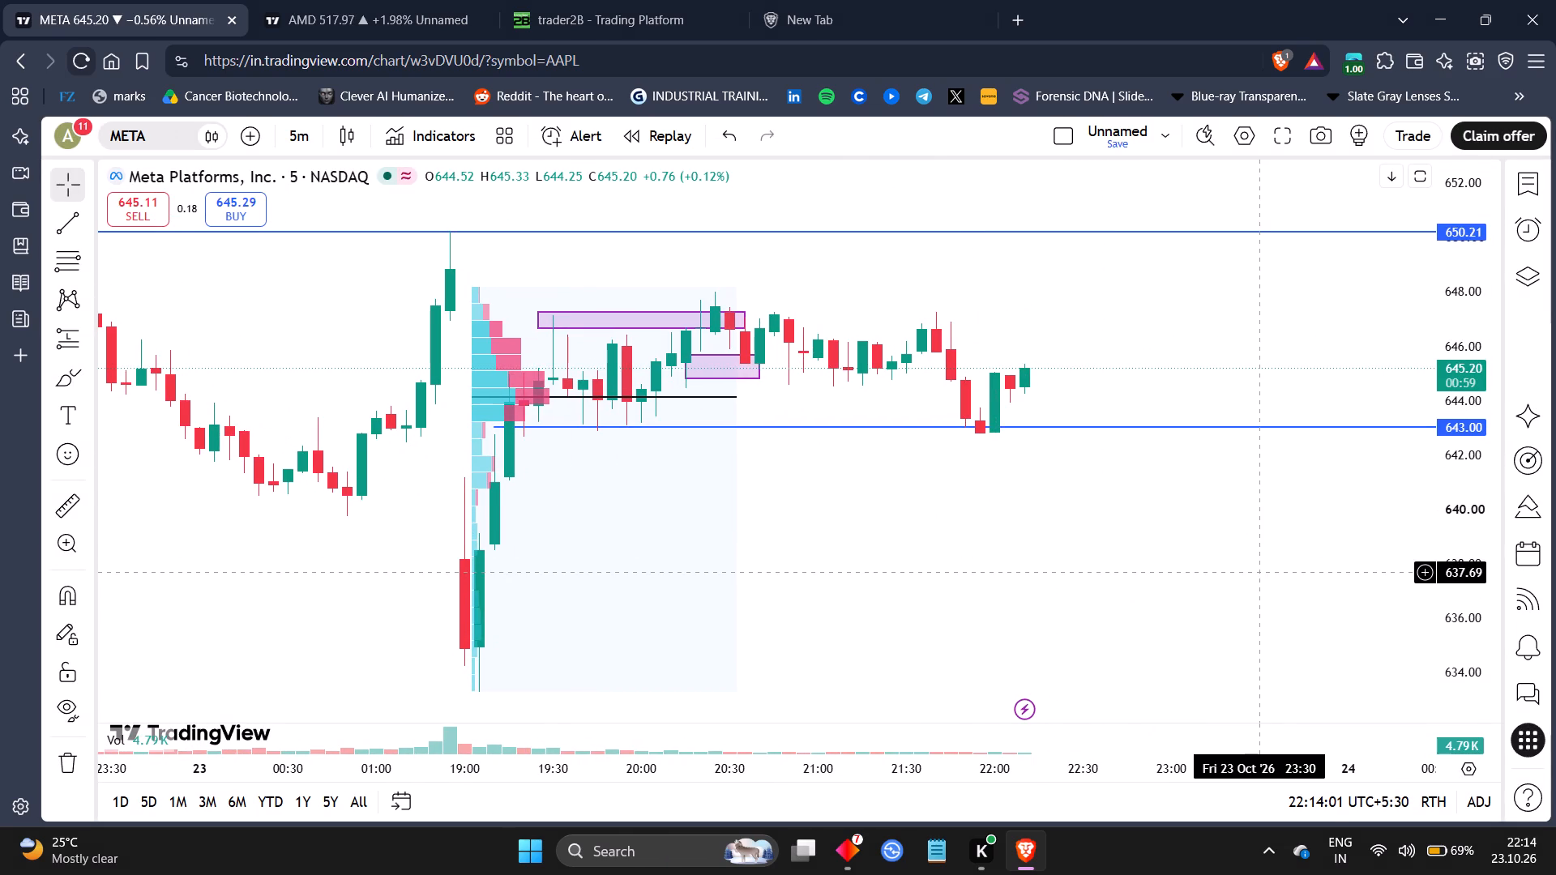
{"action": "left_click_drag", "start_coordinate": [1447, 606], "coordinate": [1393, 354]}
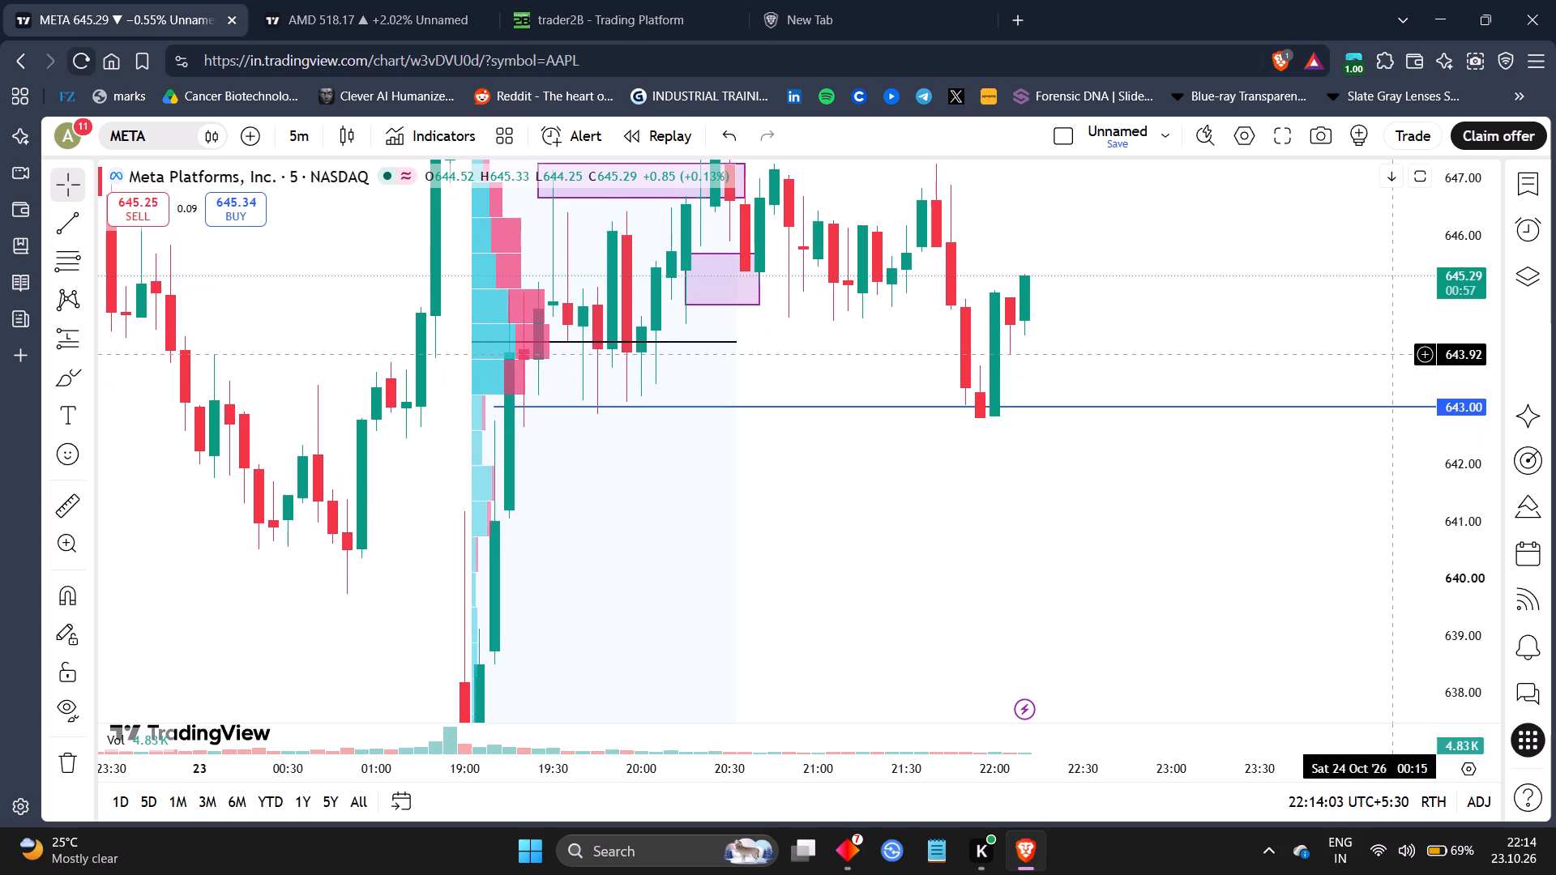
{"action": "left_click_drag", "start_coordinate": [1393, 354], "coordinate": [1377, 546]}
{"action": "scroll", "coordinate": [1344, 531], "scroll_direction": "down", "scroll_amount": 1}
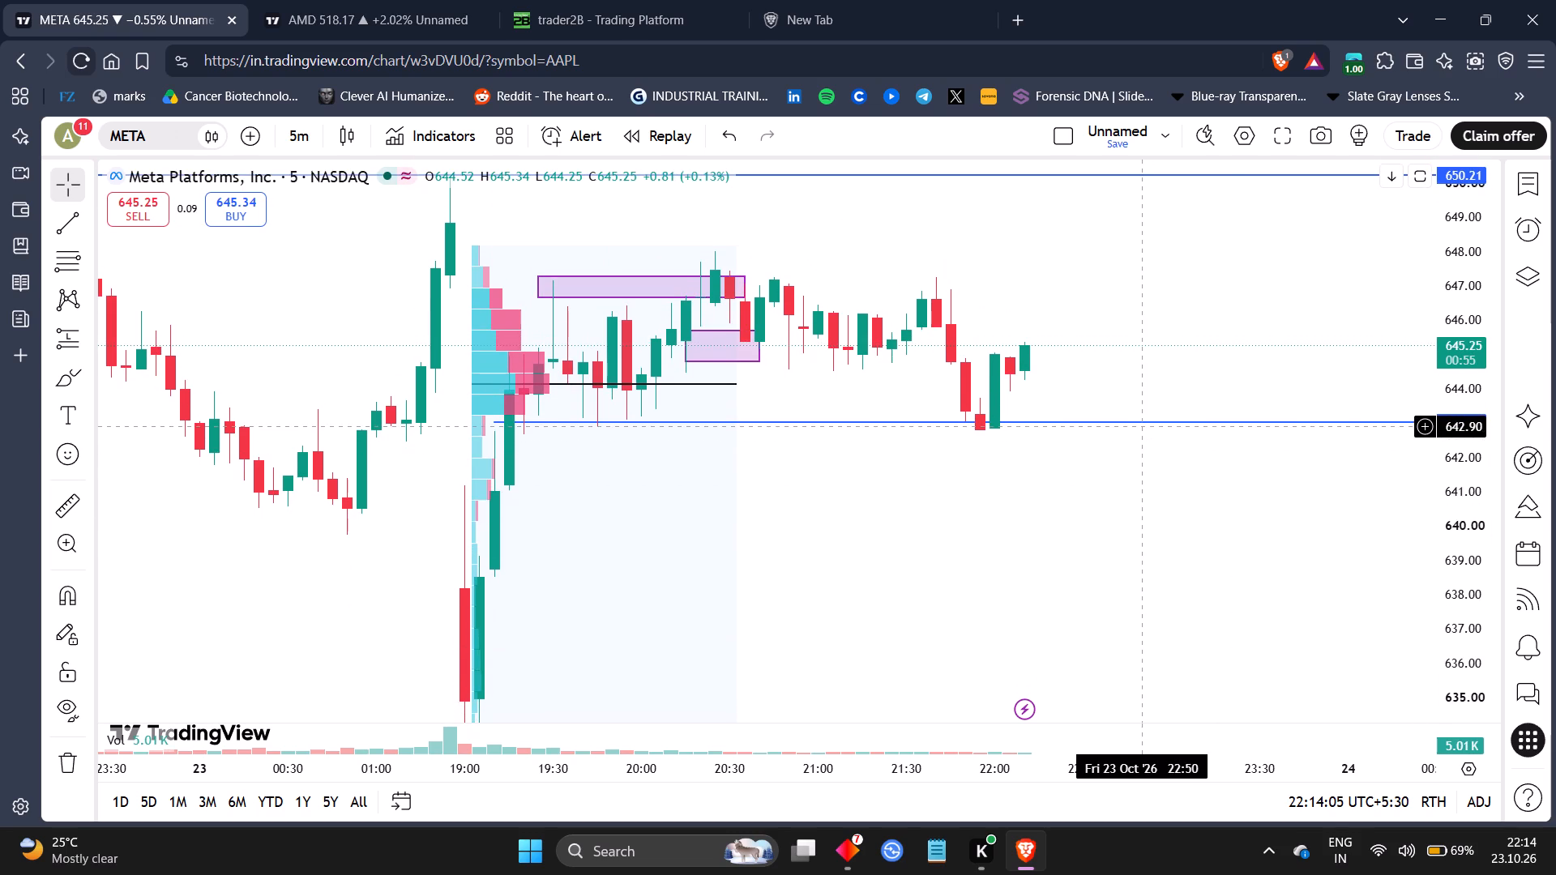
{"action": "scroll", "coordinate": [1142, 425], "scroll_direction": "down", "scroll_amount": 1}
{"action": "left_click_drag", "start_coordinate": [1181, 364], "coordinate": [1127, 425]}
{"action": "scroll", "coordinate": [1127, 425], "scroll_direction": "right", "scroll_amount": 1}
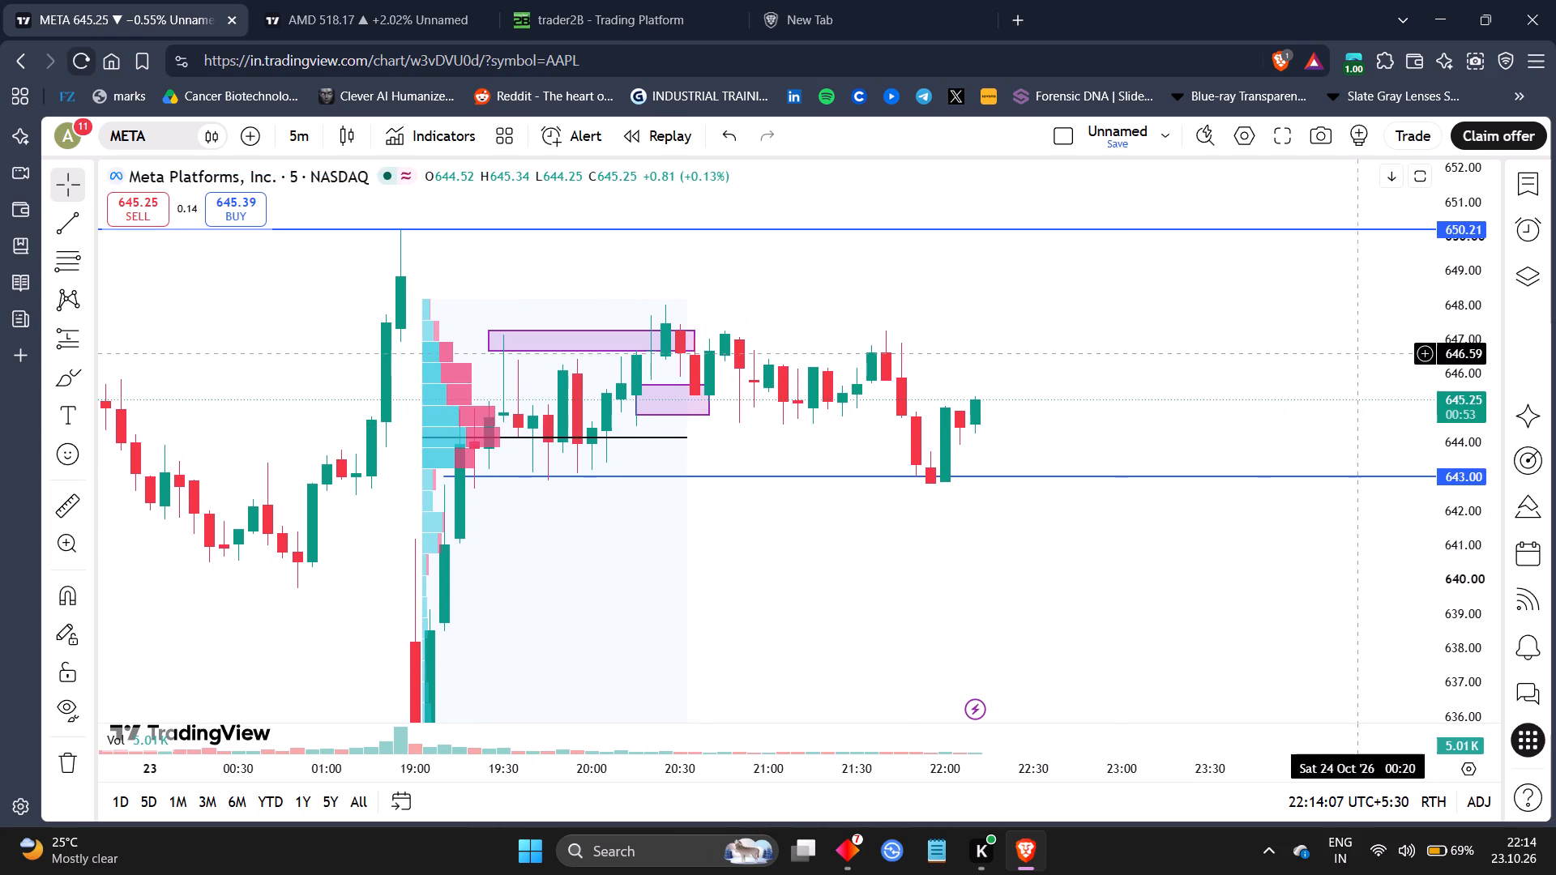
{"action": "scroll", "coordinate": [1391, 349], "scroll_direction": "right", "scroll_amount": 1}
{"action": "scroll", "coordinate": [1461, 372], "scroll_direction": "left", "scroll_amount": 1}
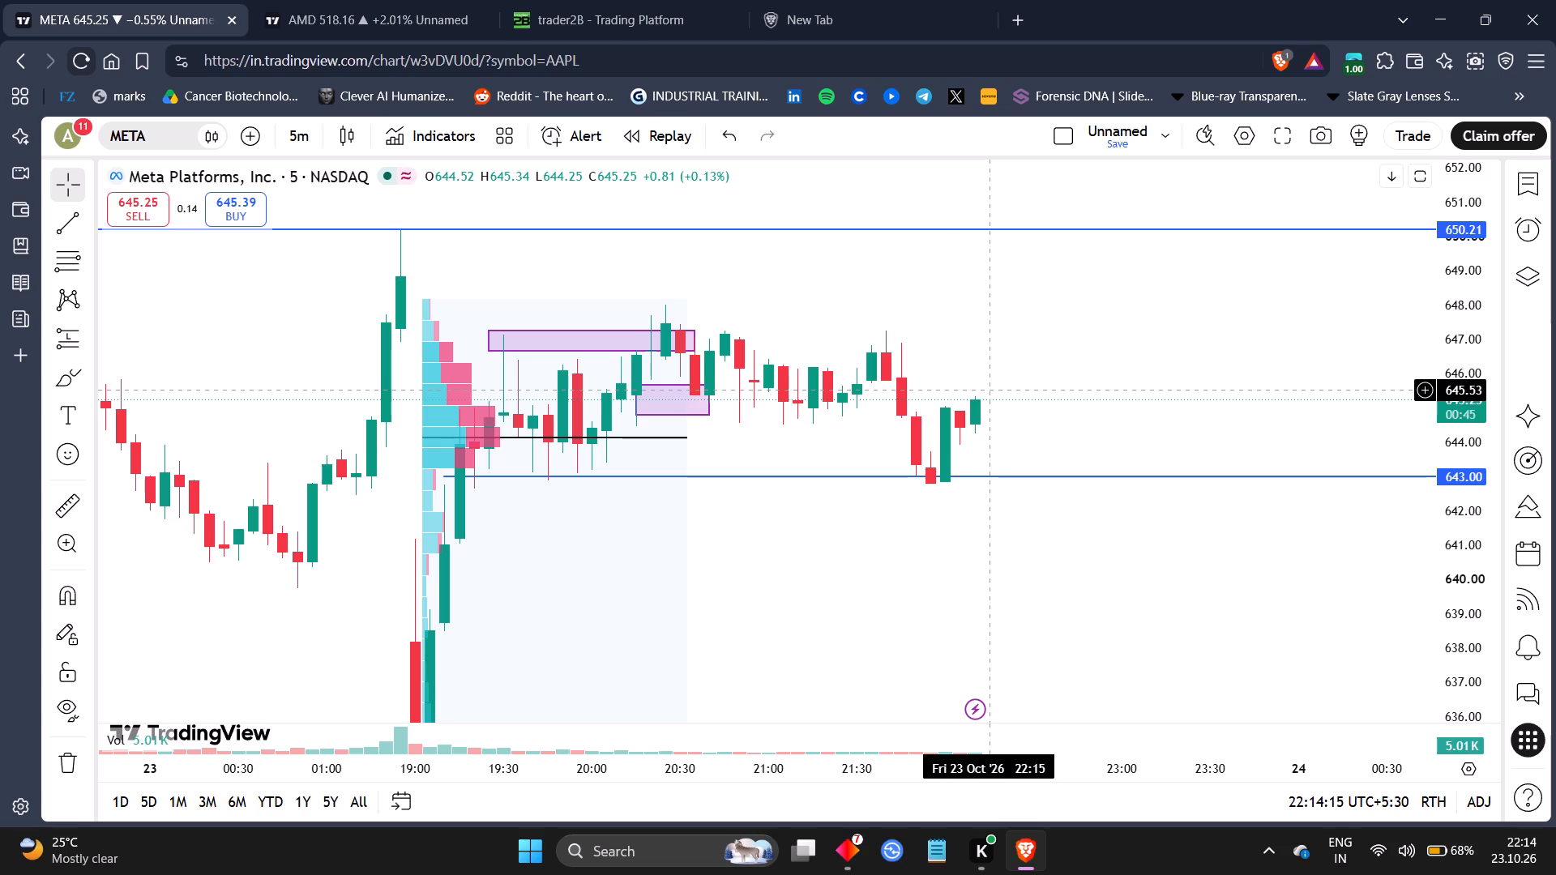
{"action": "scroll", "coordinate": [984, 390], "scroll_direction": "left", "scroll_amount": 1}
{"action": "left_click_drag", "start_coordinate": [939, 385], "coordinate": [1108, 369]}
{"action": "scroll", "coordinate": [985, 376], "scroll_direction": "right", "scroll_amount": 1}
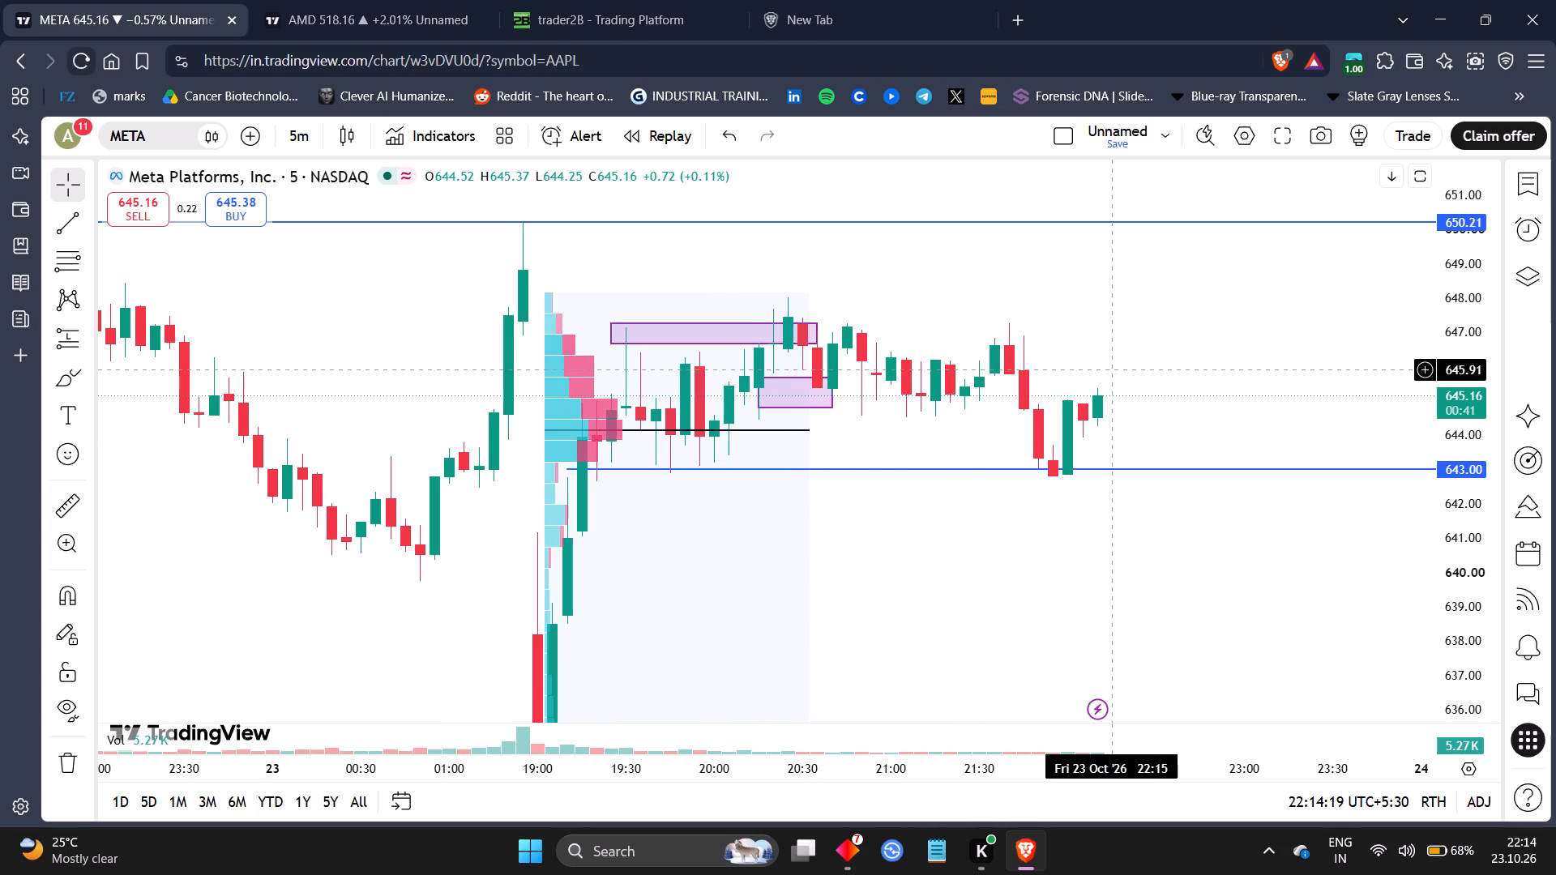
Switch the chart symbol back to AMD (Advanced Micro Devices, Inc.).
{"action": "scroll", "coordinate": [1084, 347], "scroll_direction": "left", "scroll_amount": 1}
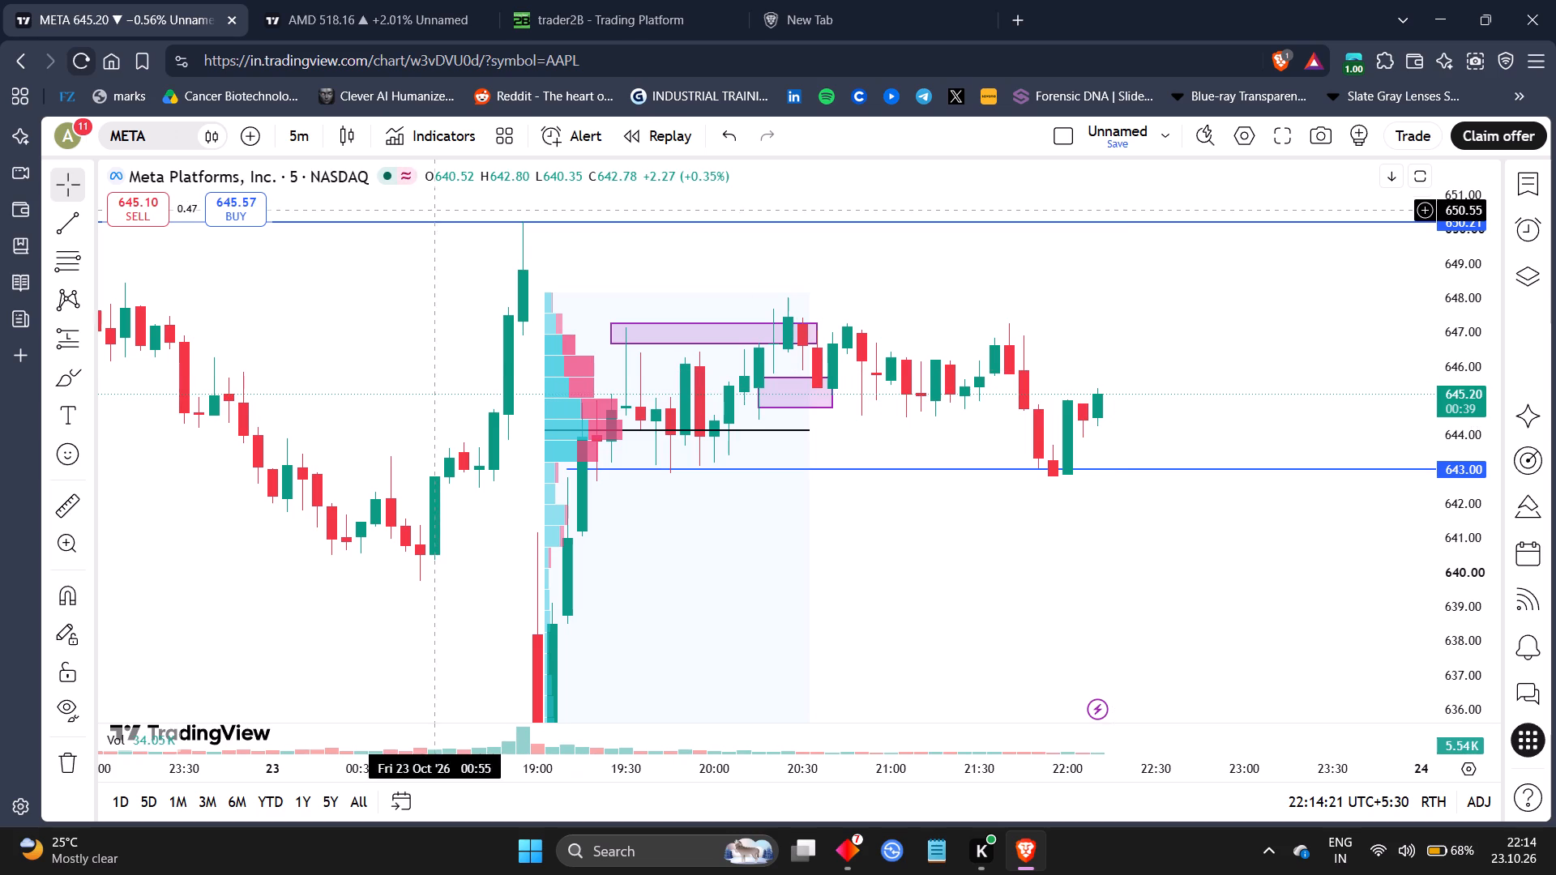
{"action": "scroll", "coordinate": [438, 210], "scroll_direction": "left", "scroll_amount": 1}
{"action": "left_click", "coordinate": [152, 131]}
{"action": "key", "text": "BackSpace"}
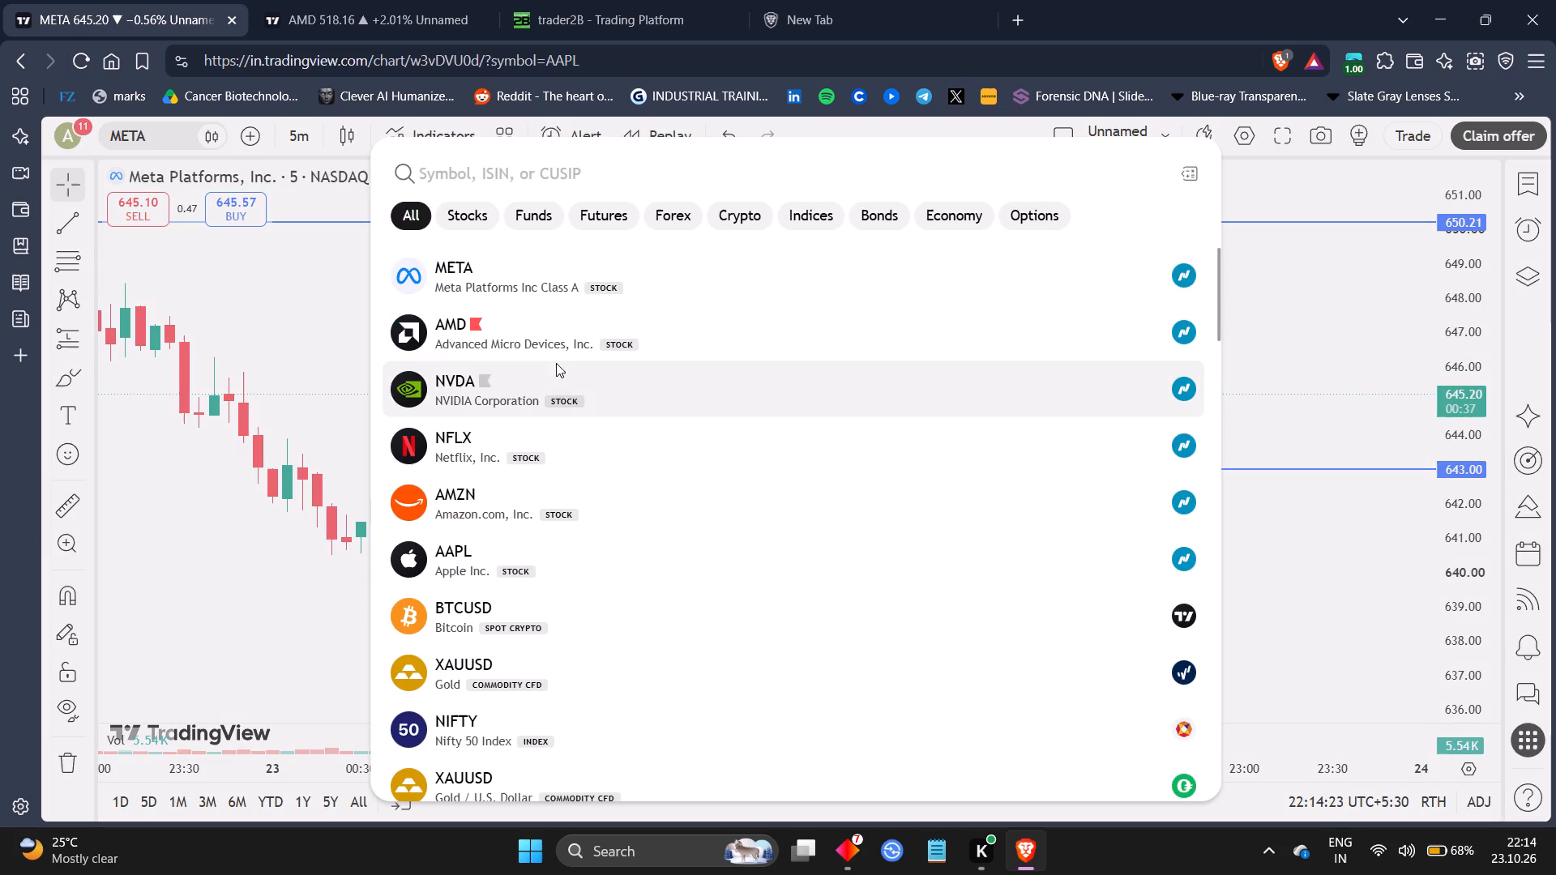
{"action": "left_click", "coordinate": [592, 338]}
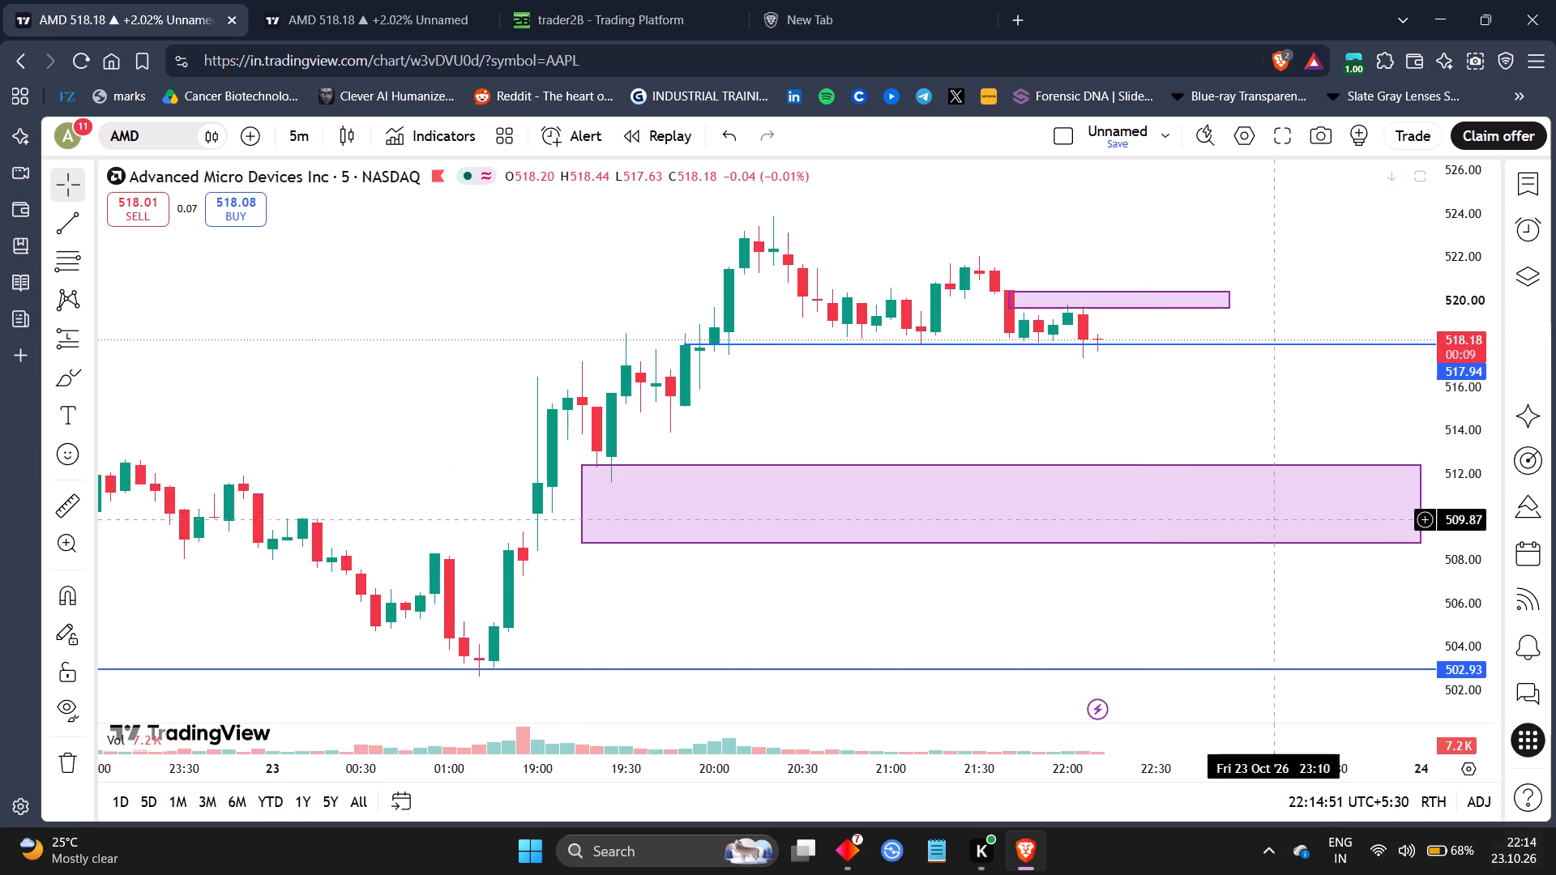
Examine the latest 5-minute AMD candles closely around the 517.94 line, below the upper purple zone.
{"action": "left_click_drag", "start_coordinate": [1188, 416], "coordinate": [915, 484]}
{"action": "left_click_drag", "start_coordinate": [1449, 623], "coordinate": [1305, 152]}
{"action": "left_click_drag", "start_coordinate": [1152, 474], "coordinate": [1152, 584]}
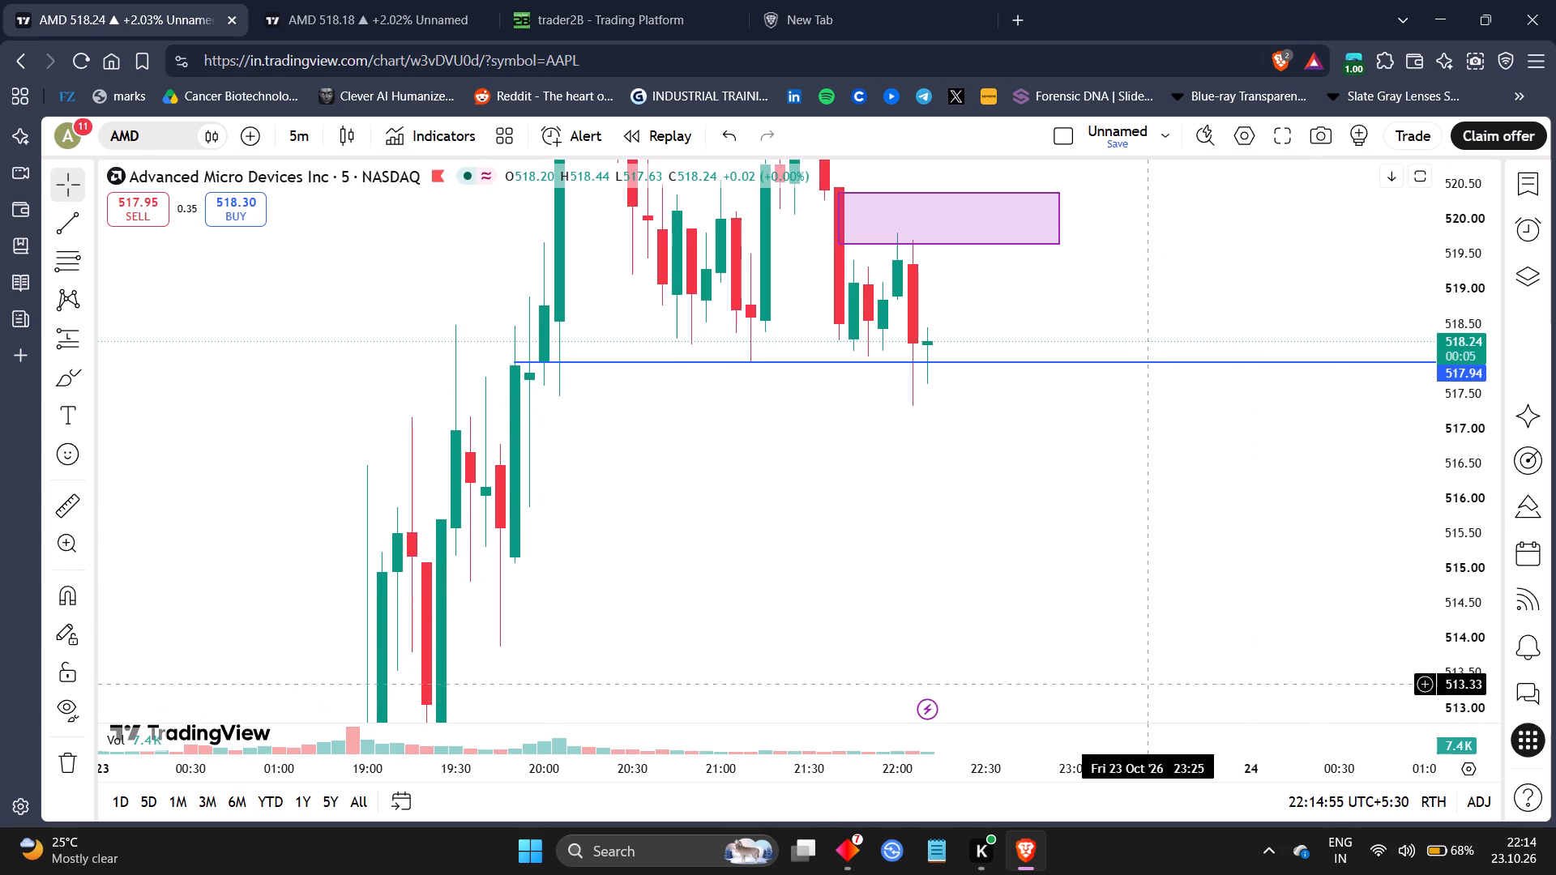
{"action": "left_click_drag", "start_coordinate": [1184, 770], "coordinate": [919, 764]}
{"action": "left_click_drag", "start_coordinate": [512, 512], "coordinate": [1063, 443]}
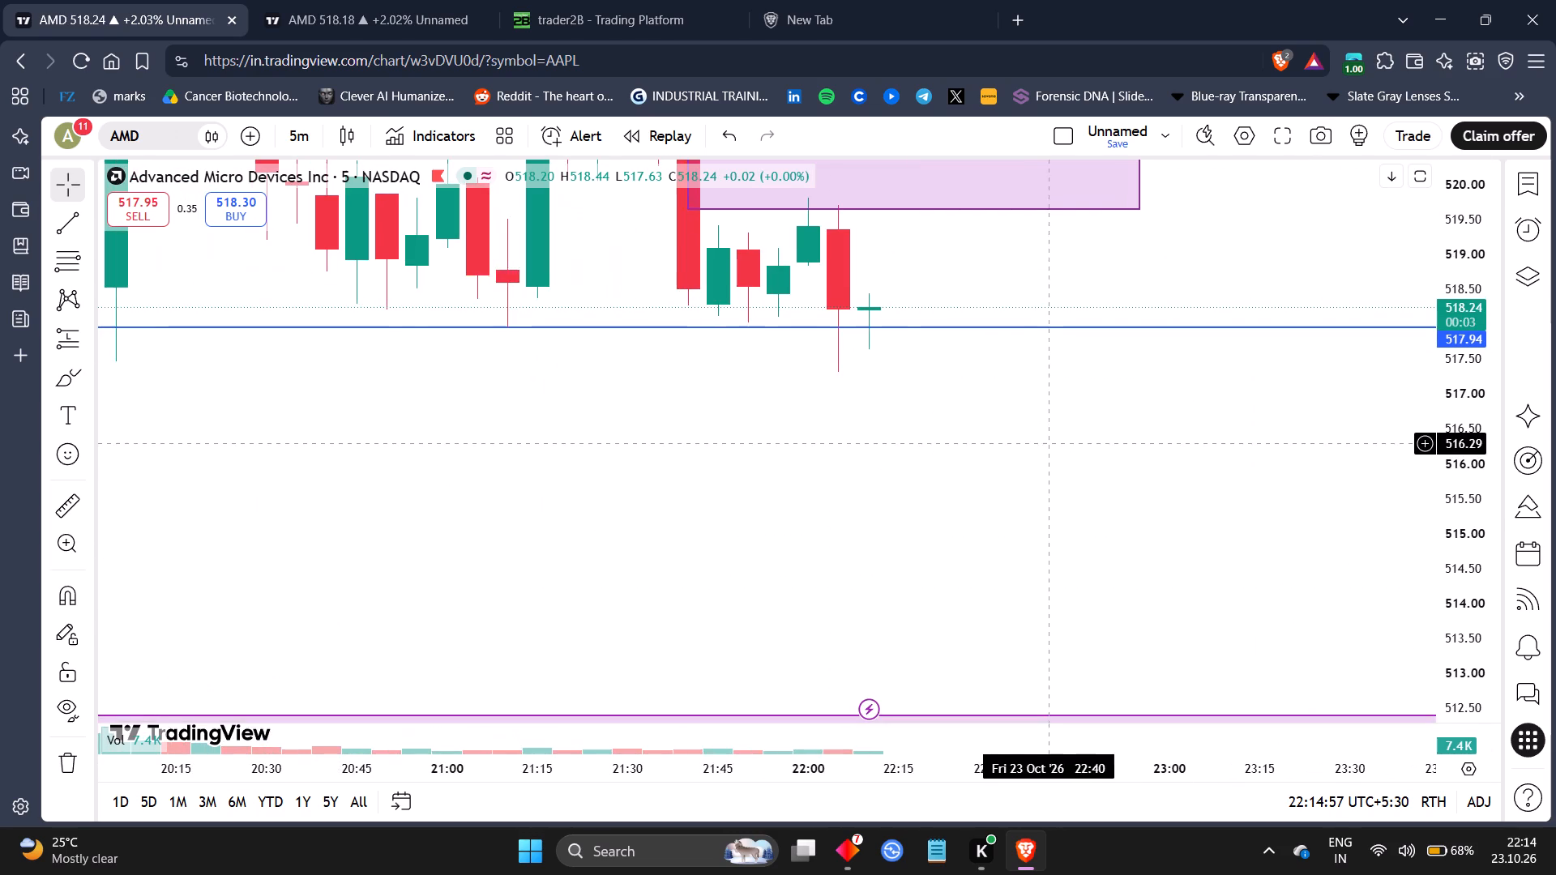
{"action": "left_click_drag", "start_coordinate": [883, 412], "coordinate": [1081, 497]}
{"action": "left_click_drag", "start_coordinate": [1428, 615], "coordinate": [1274, 599]}
{"action": "left_click_drag", "start_coordinate": [1488, 600], "coordinate": [1392, 478]}
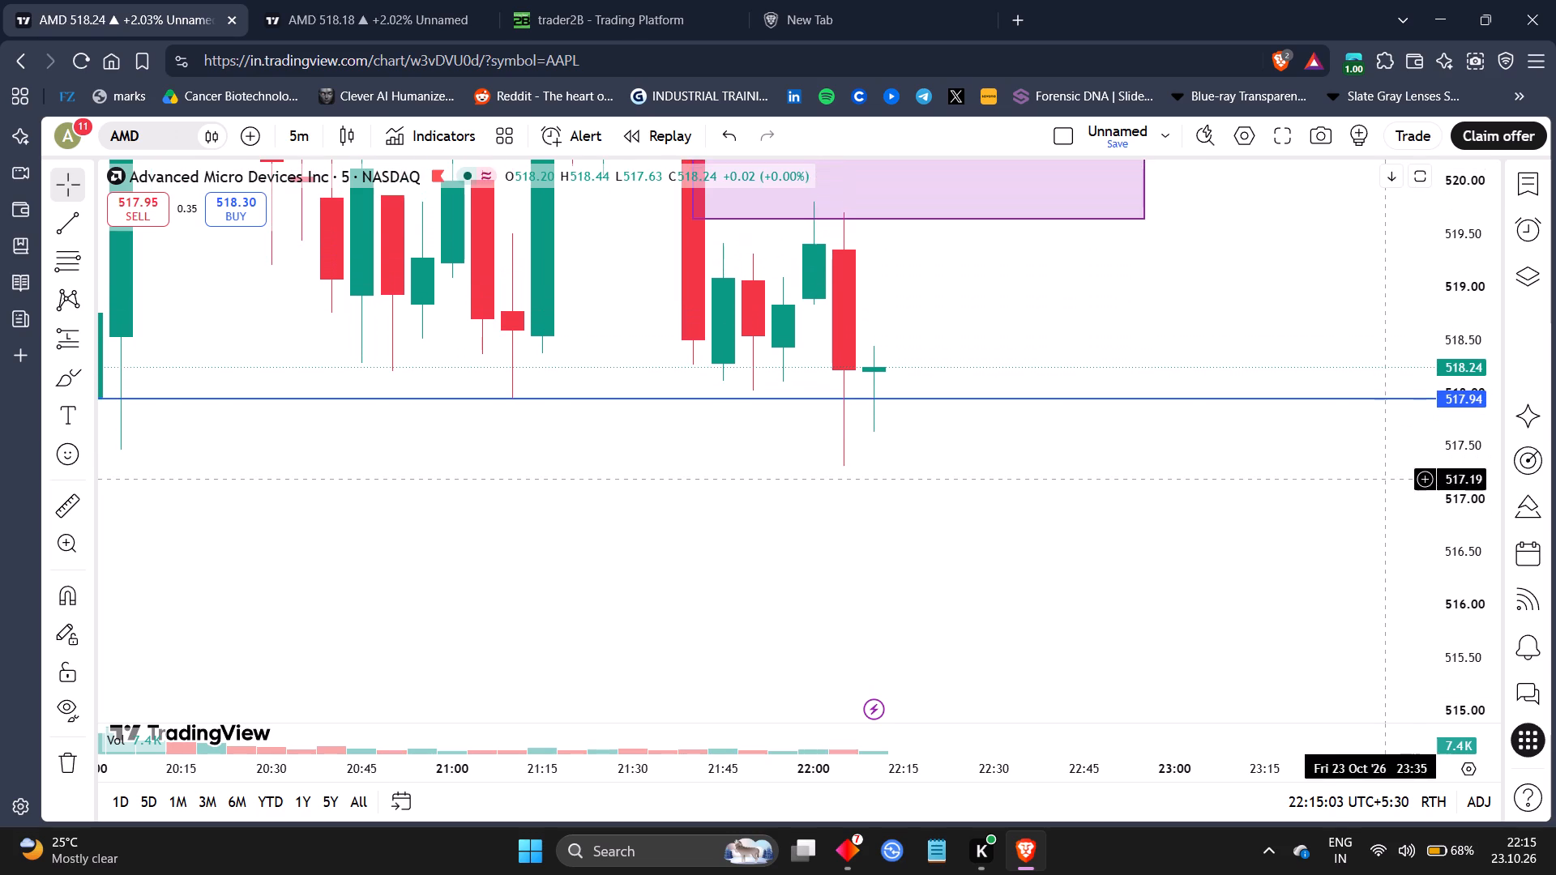
{"action": "left_click_drag", "start_coordinate": [919, 762], "coordinate": [1194, 752]}
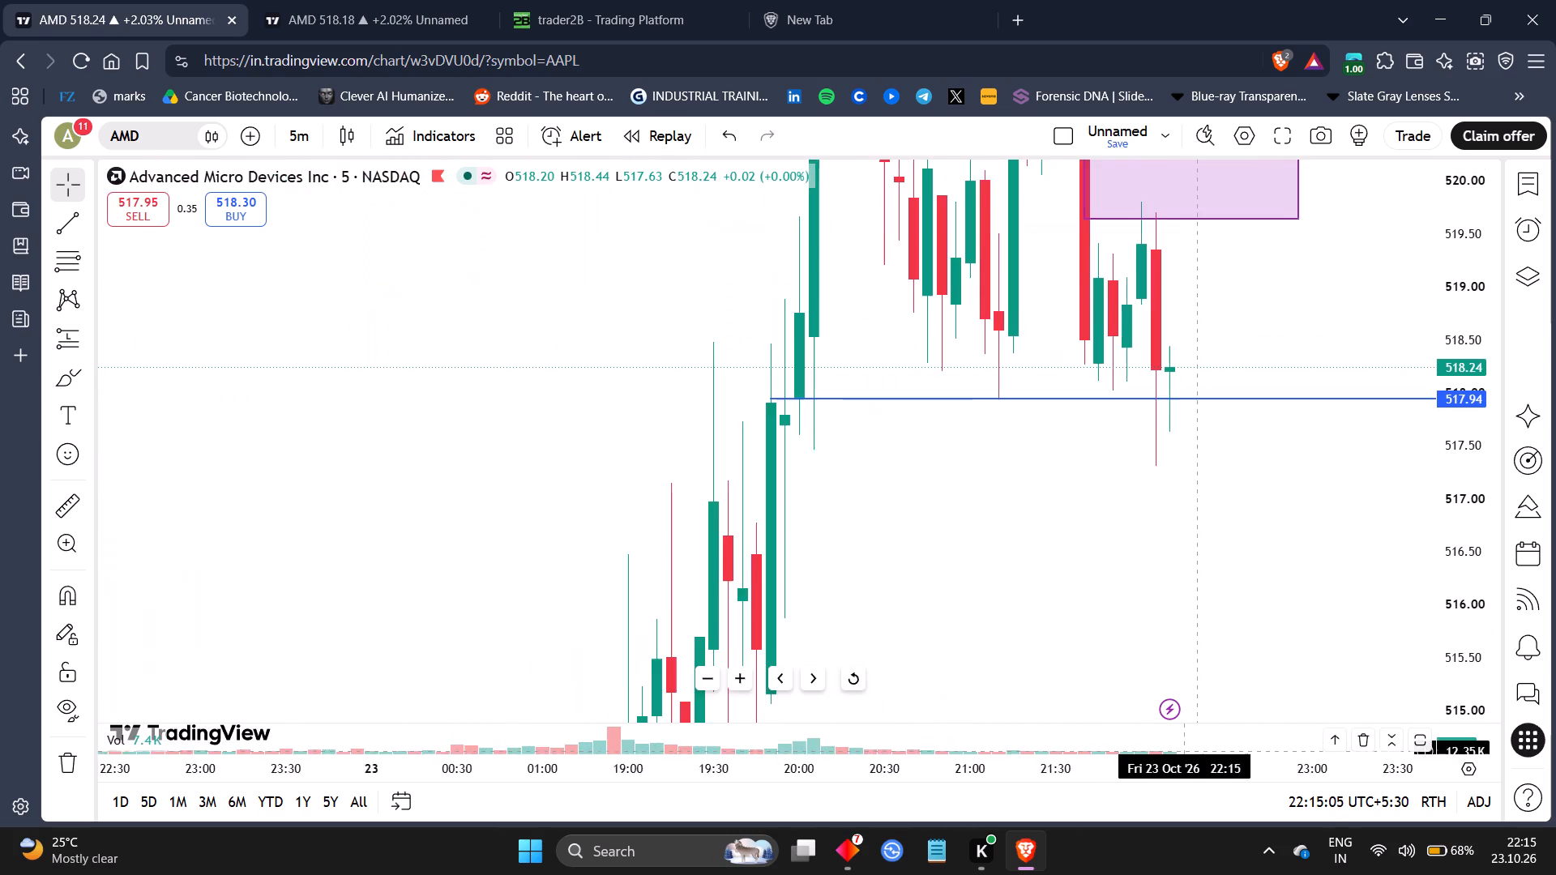
{"action": "left_click_drag", "start_coordinate": [1194, 752], "coordinate": [1129, 749]}
{"action": "left_click_drag", "start_coordinate": [1229, 631], "coordinate": [949, 603]}
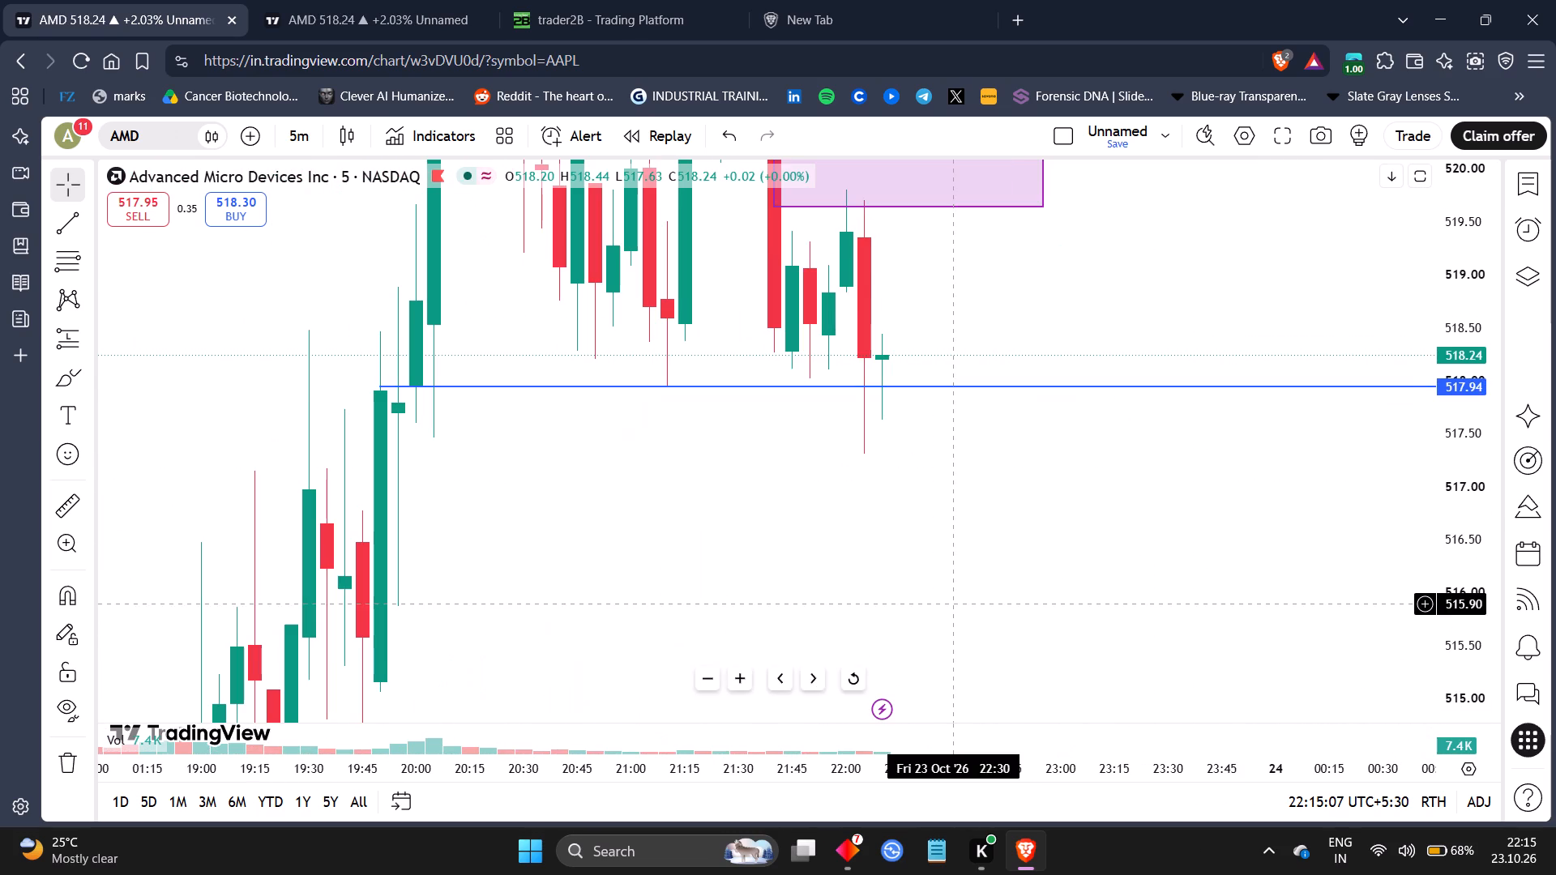
Enlarge the volume pane to inspect AMD's volume bars, and shrink it back to a thin strip below the price chart.
{"action": "left_click_drag", "start_coordinate": [1001, 724], "coordinate": [1015, 459]}
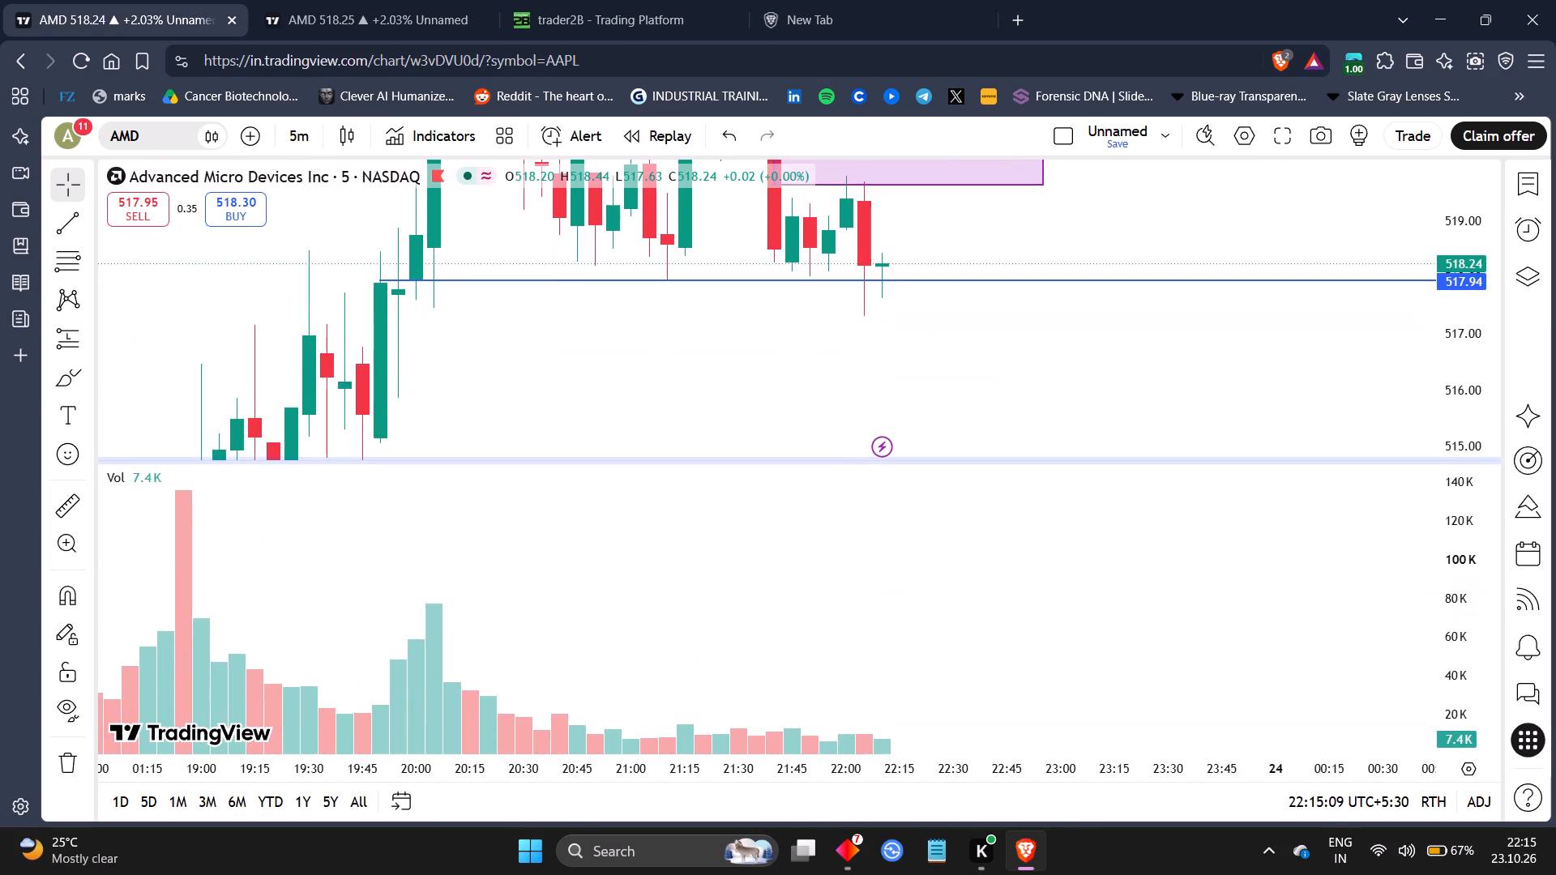
{"action": "left_click_drag", "start_coordinate": [1015, 459], "coordinate": [1019, 435]}
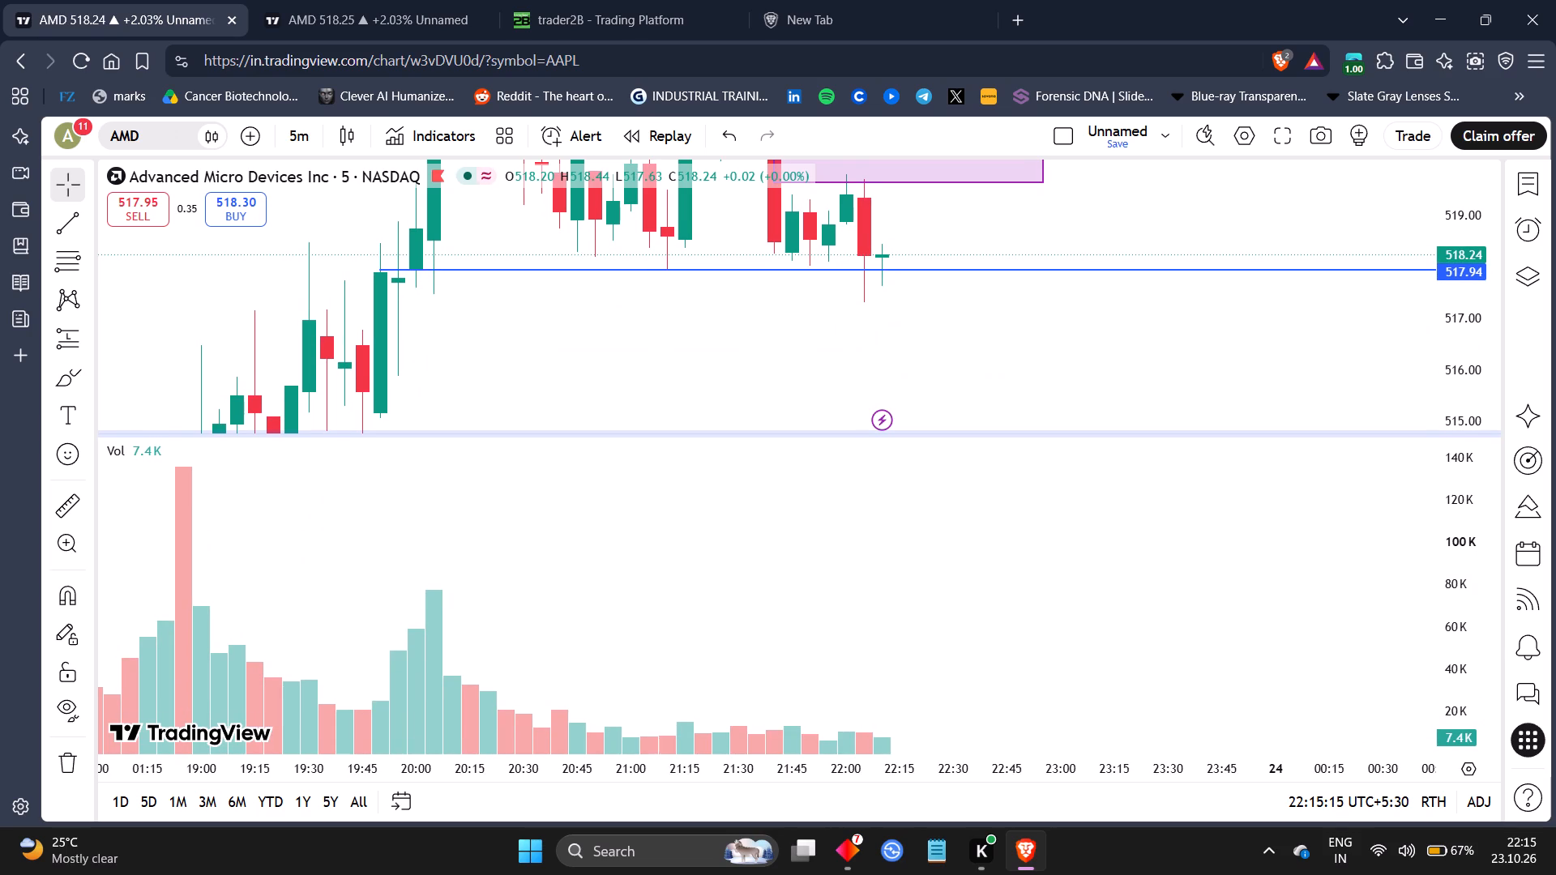
{"action": "left_click_drag", "start_coordinate": [1019, 435], "coordinate": [1011, 555]}
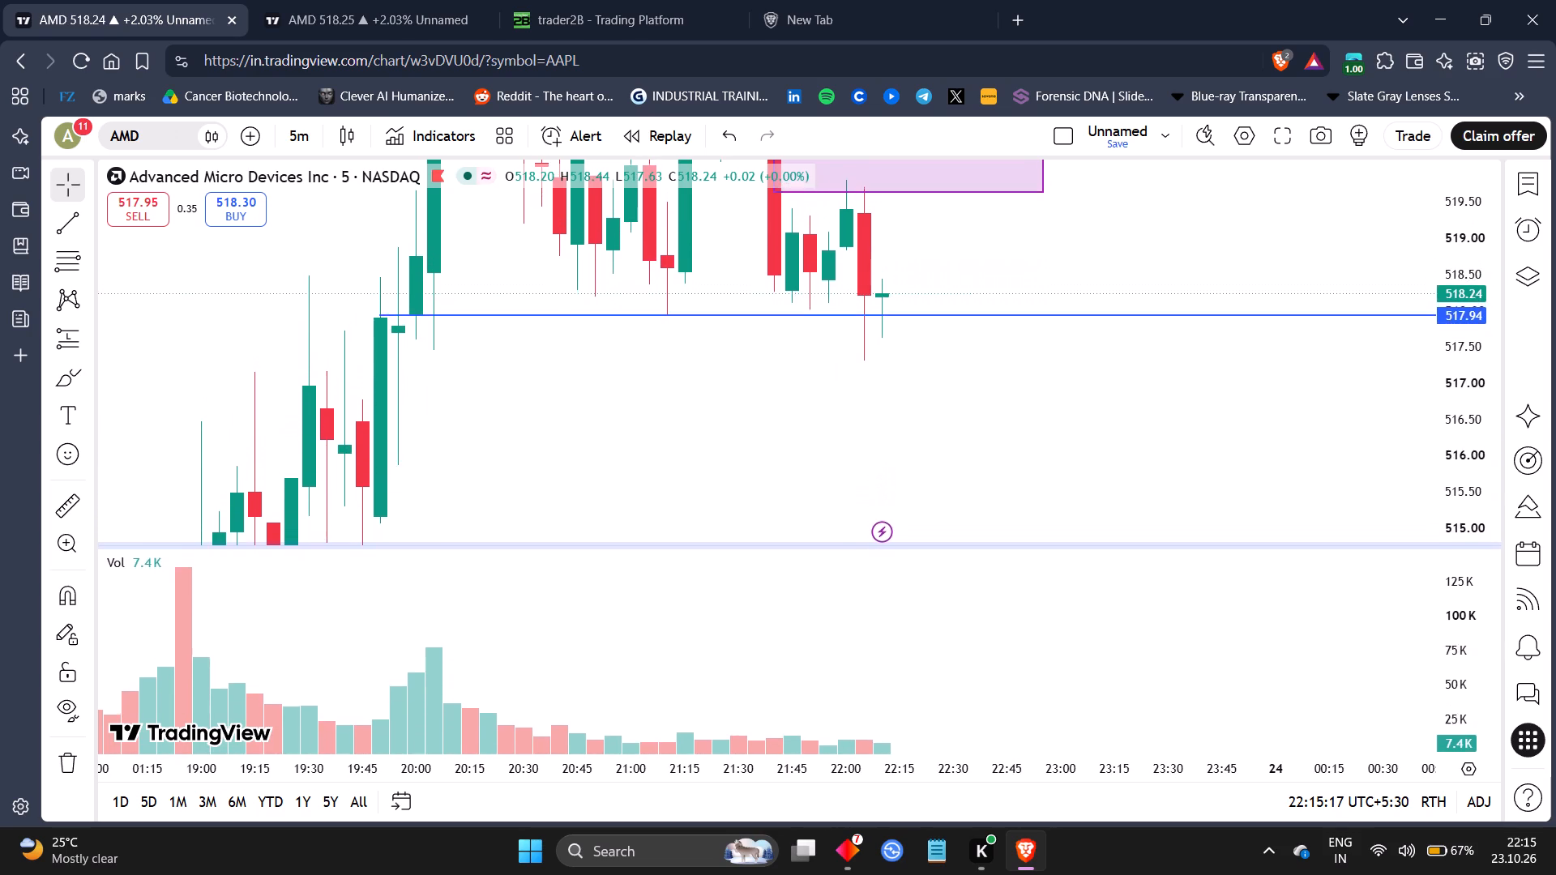
{"action": "left_click_drag", "start_coordinate": [1011, 555], "coordinate": [1002, 680]}
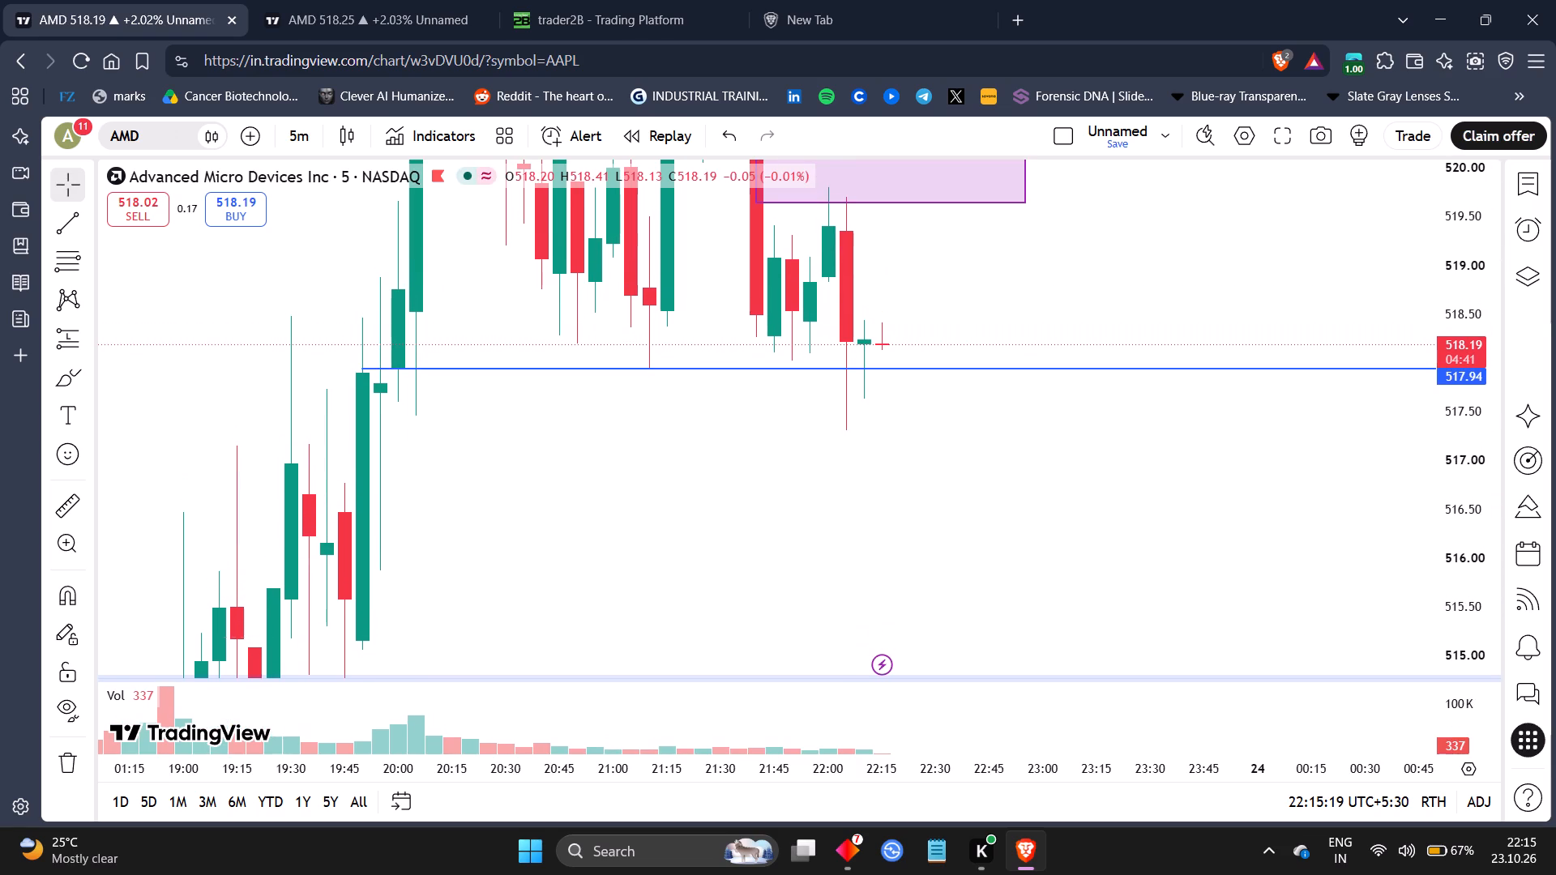
Examine the new 22:15 AMD candle against the 517.94 line and the upper purple zone.
{"action": "left_click_drag", "start_coordinate": [1058, 515], "coordinate": [1016, 572]}
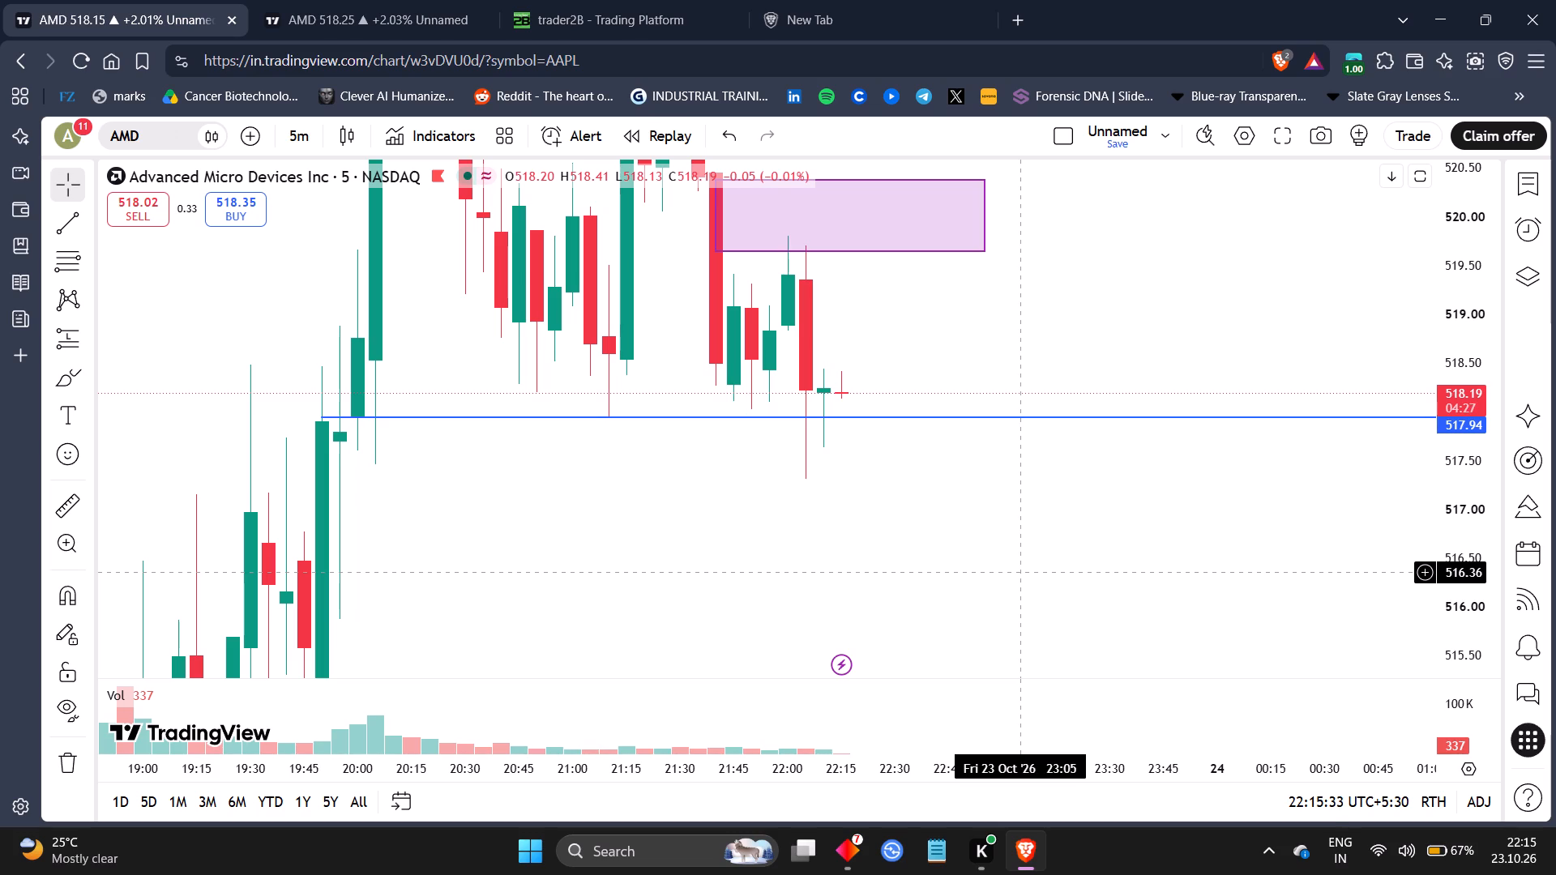
{"action": "left_click_drag", "start_coordinate": [1090, 604], "coordinate": [923, 608]}
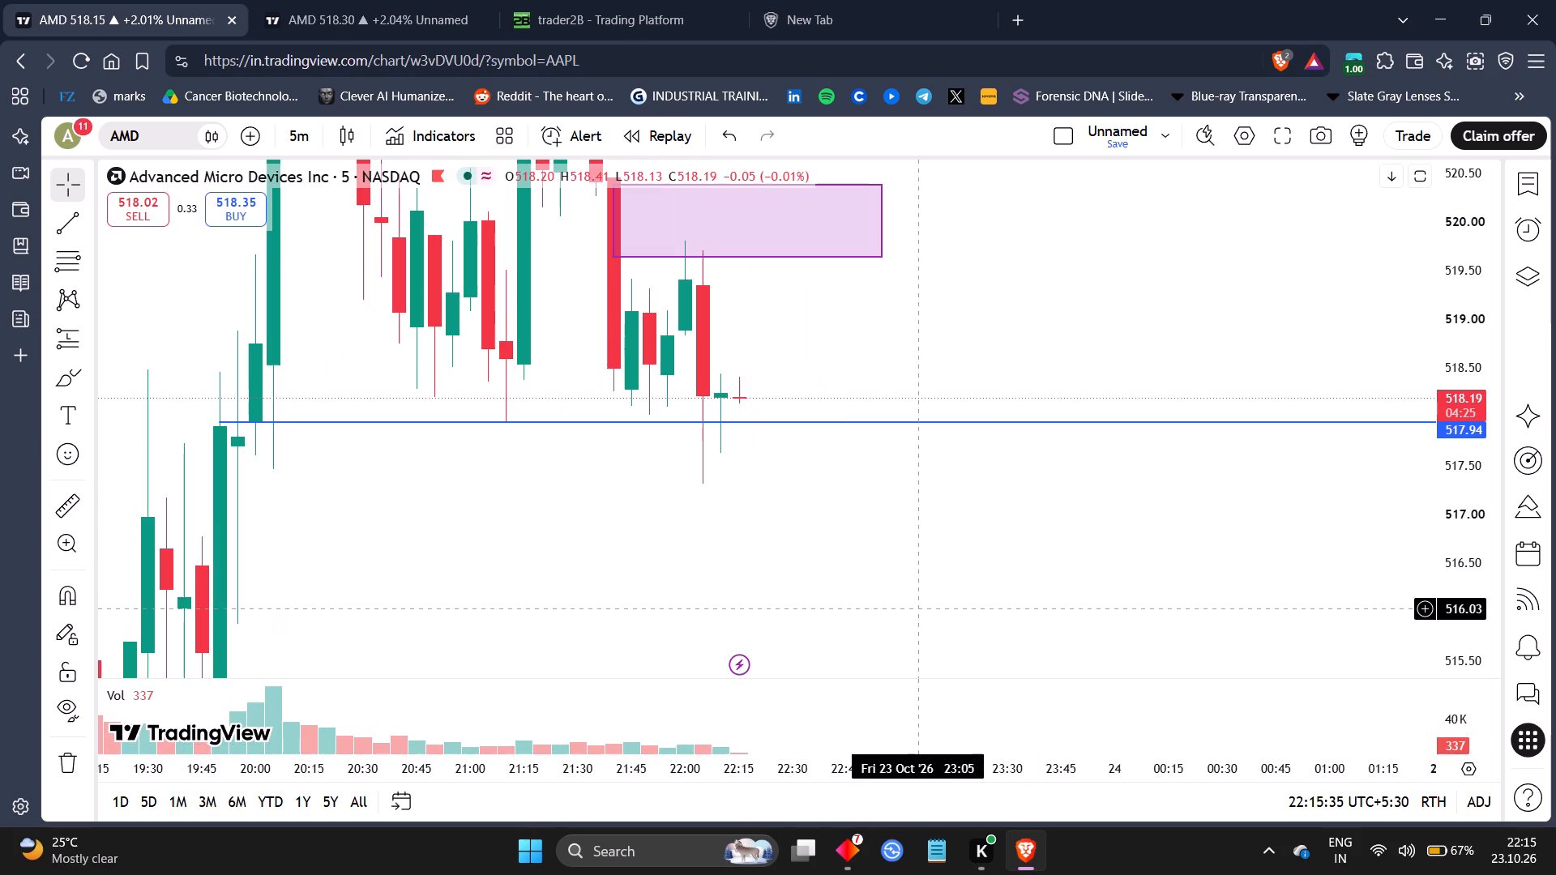
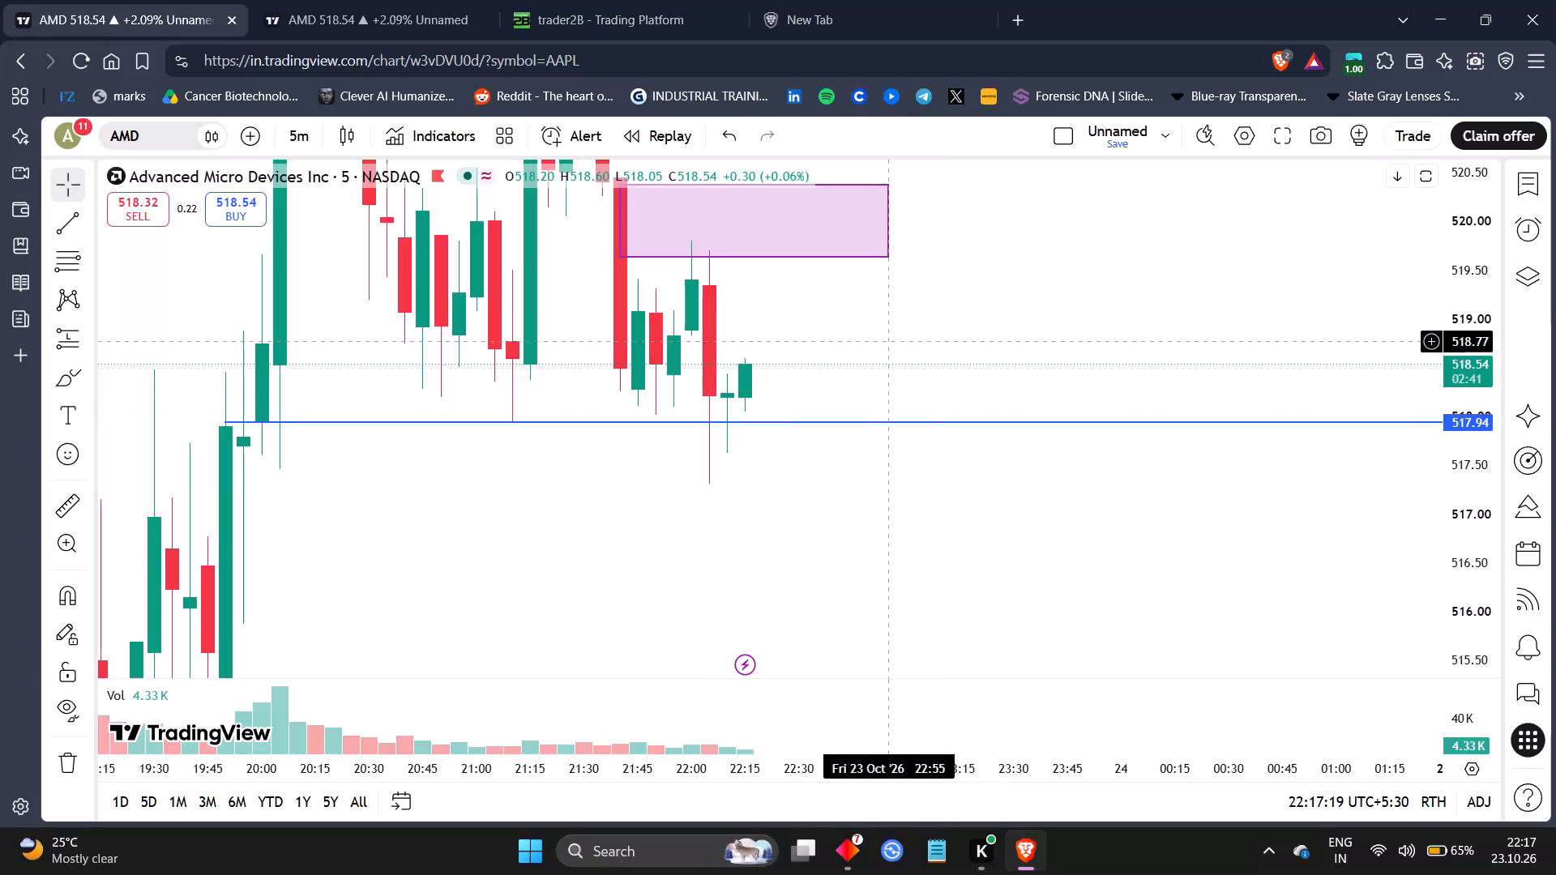
Reduce the upper purple zone's height and move it to start at the 22:05 AMD candle, with its lower edge at about 518.93.
{"action": "left_click_drag", "start_coordinate": [891, 341], "coordinate": [857, 445]}
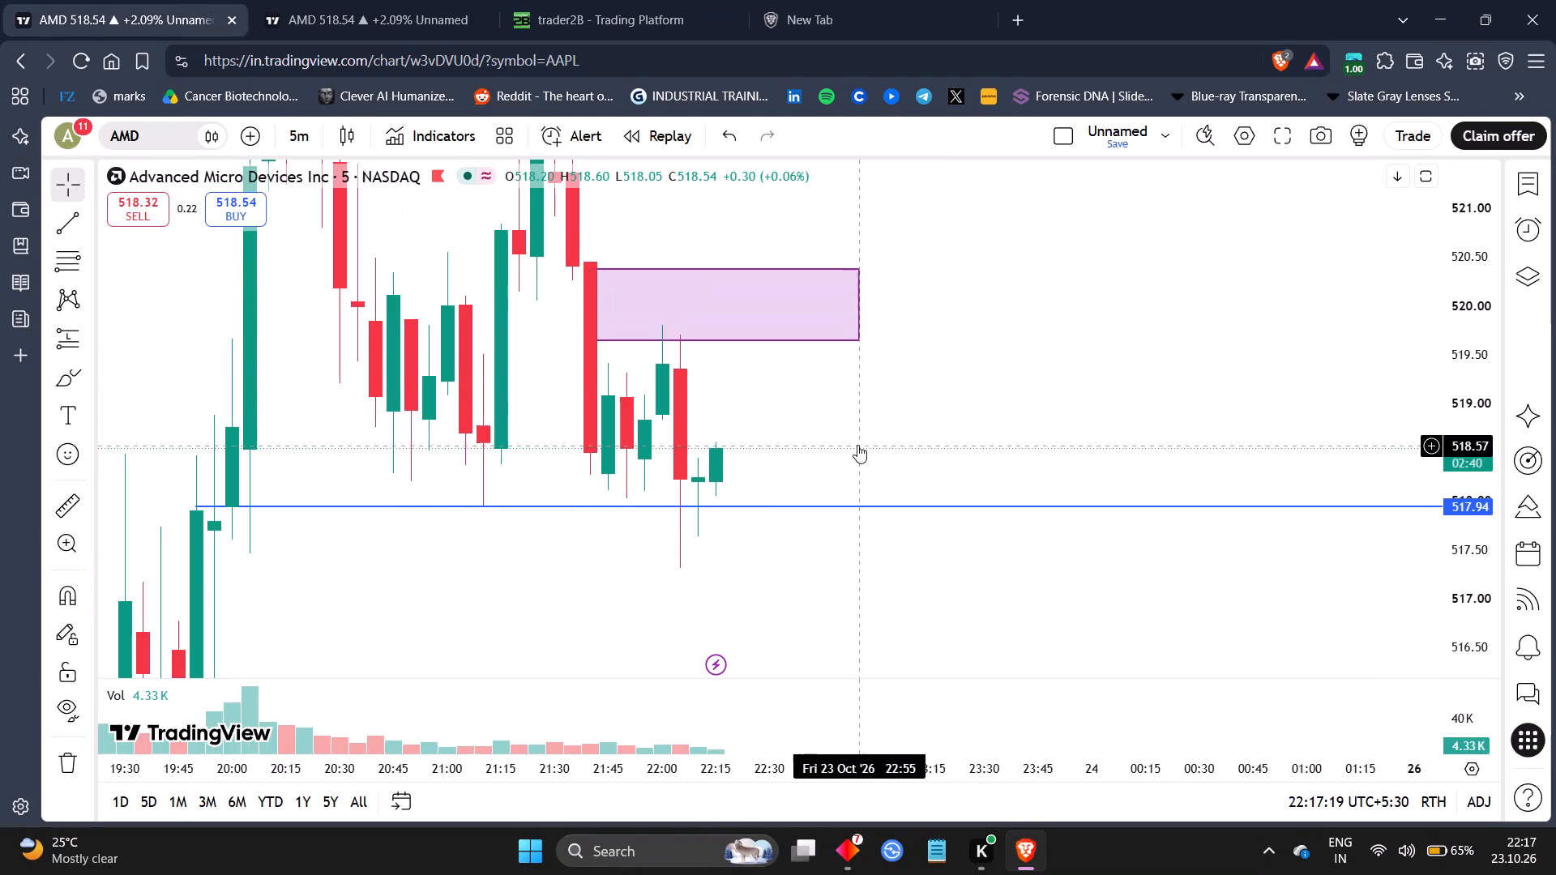
{"action": "left_click", "coordinate": [719, 270]}
{"action": "left_click_drag", "start_coordinate": [719, 270], "coordinate": [723, 299]}
{"action": "left_click_drag", "start_coordinate": [703, 306], "coordinate": [793, 375]}
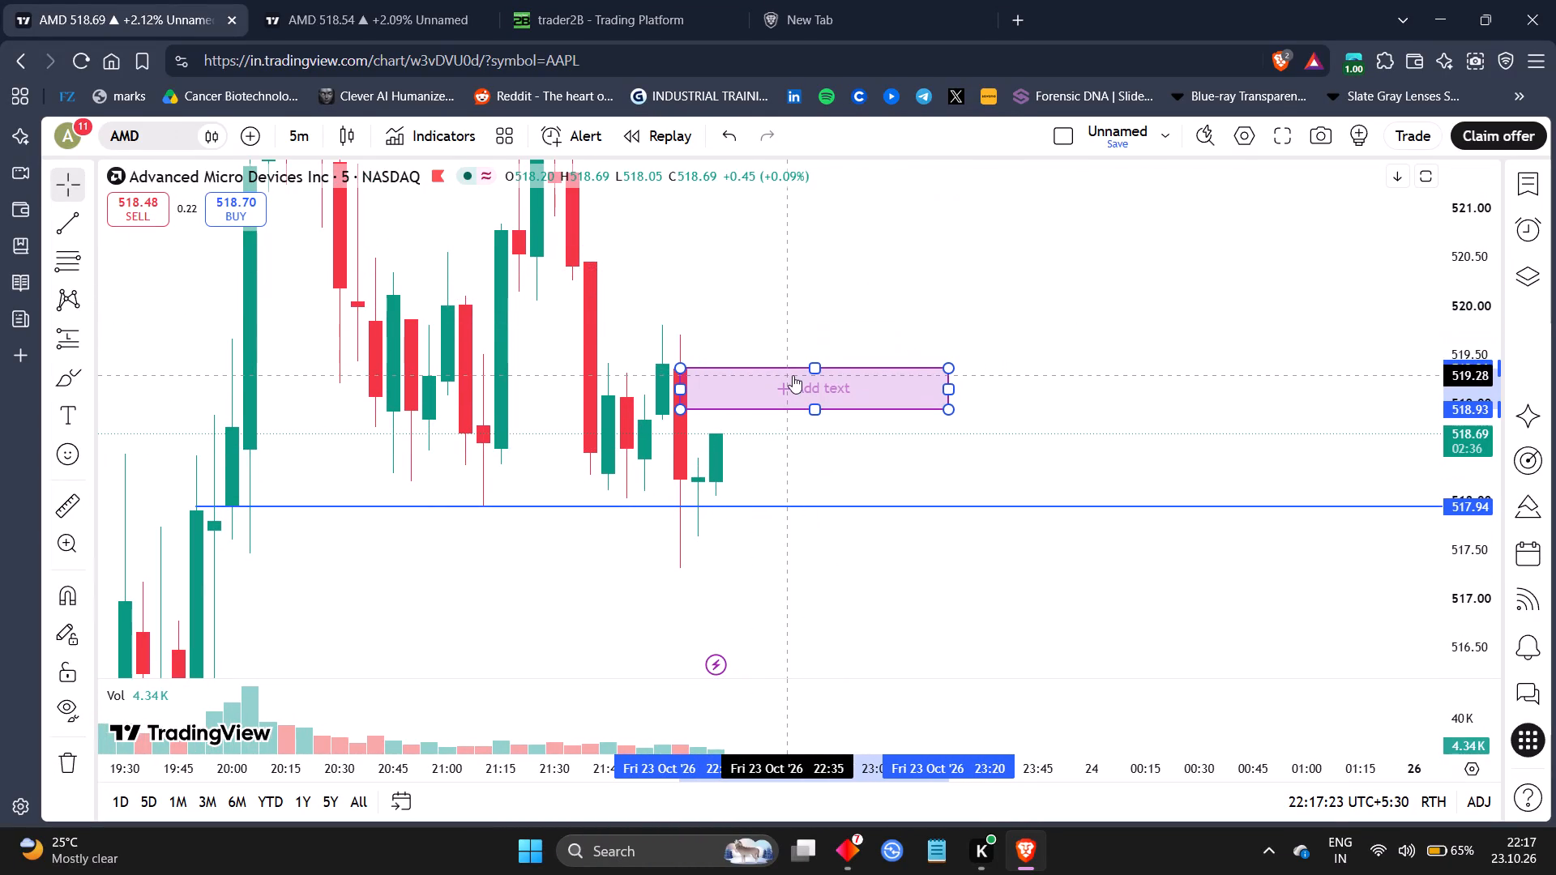
{"action": "left_click", "coordinate": [760, 310]}
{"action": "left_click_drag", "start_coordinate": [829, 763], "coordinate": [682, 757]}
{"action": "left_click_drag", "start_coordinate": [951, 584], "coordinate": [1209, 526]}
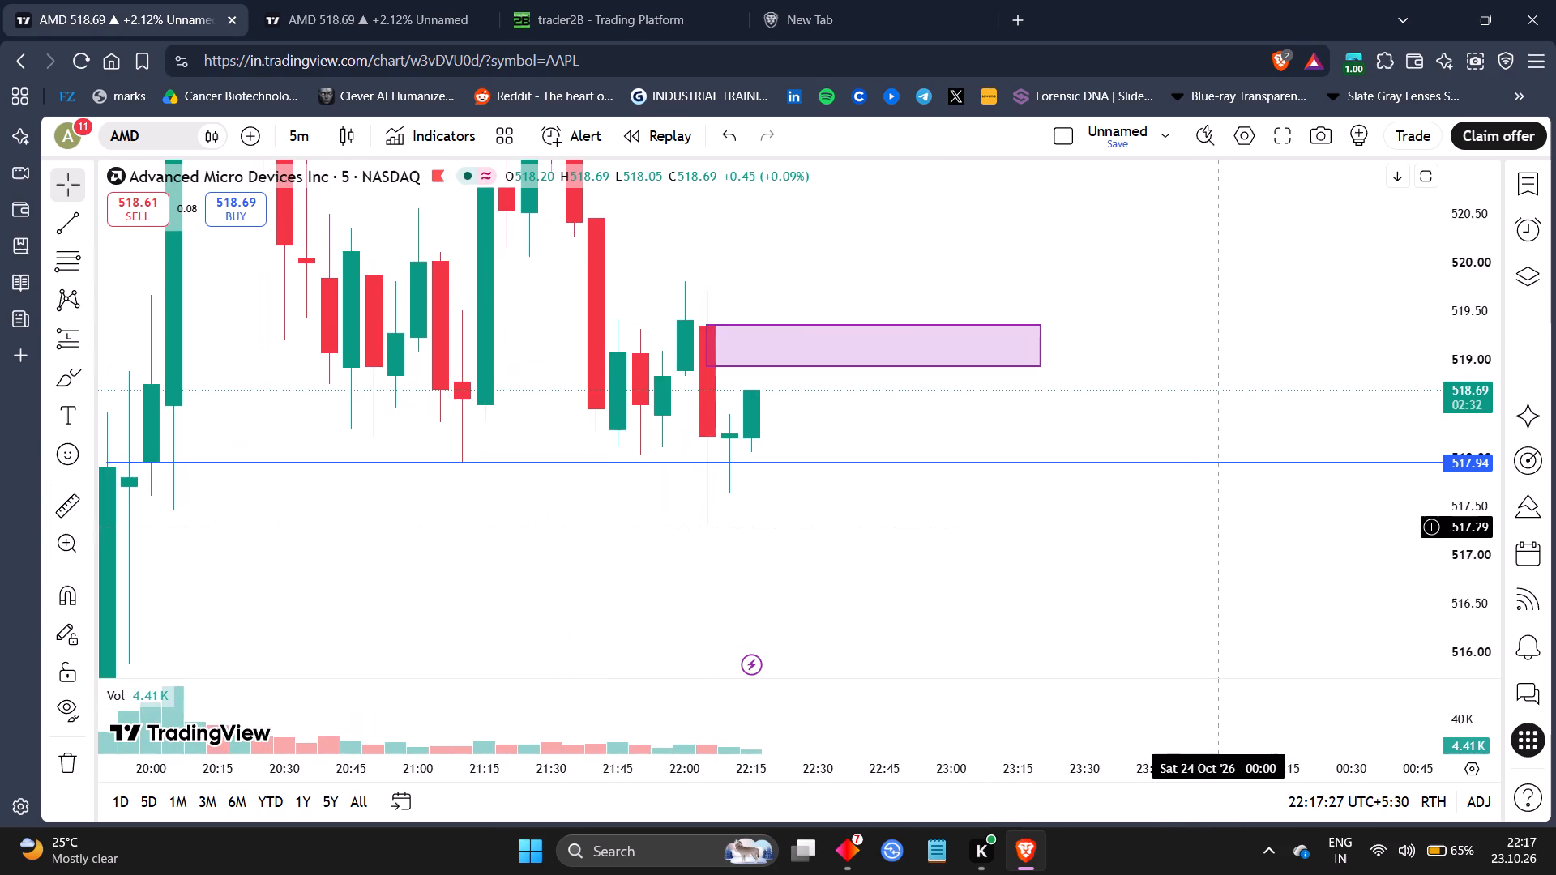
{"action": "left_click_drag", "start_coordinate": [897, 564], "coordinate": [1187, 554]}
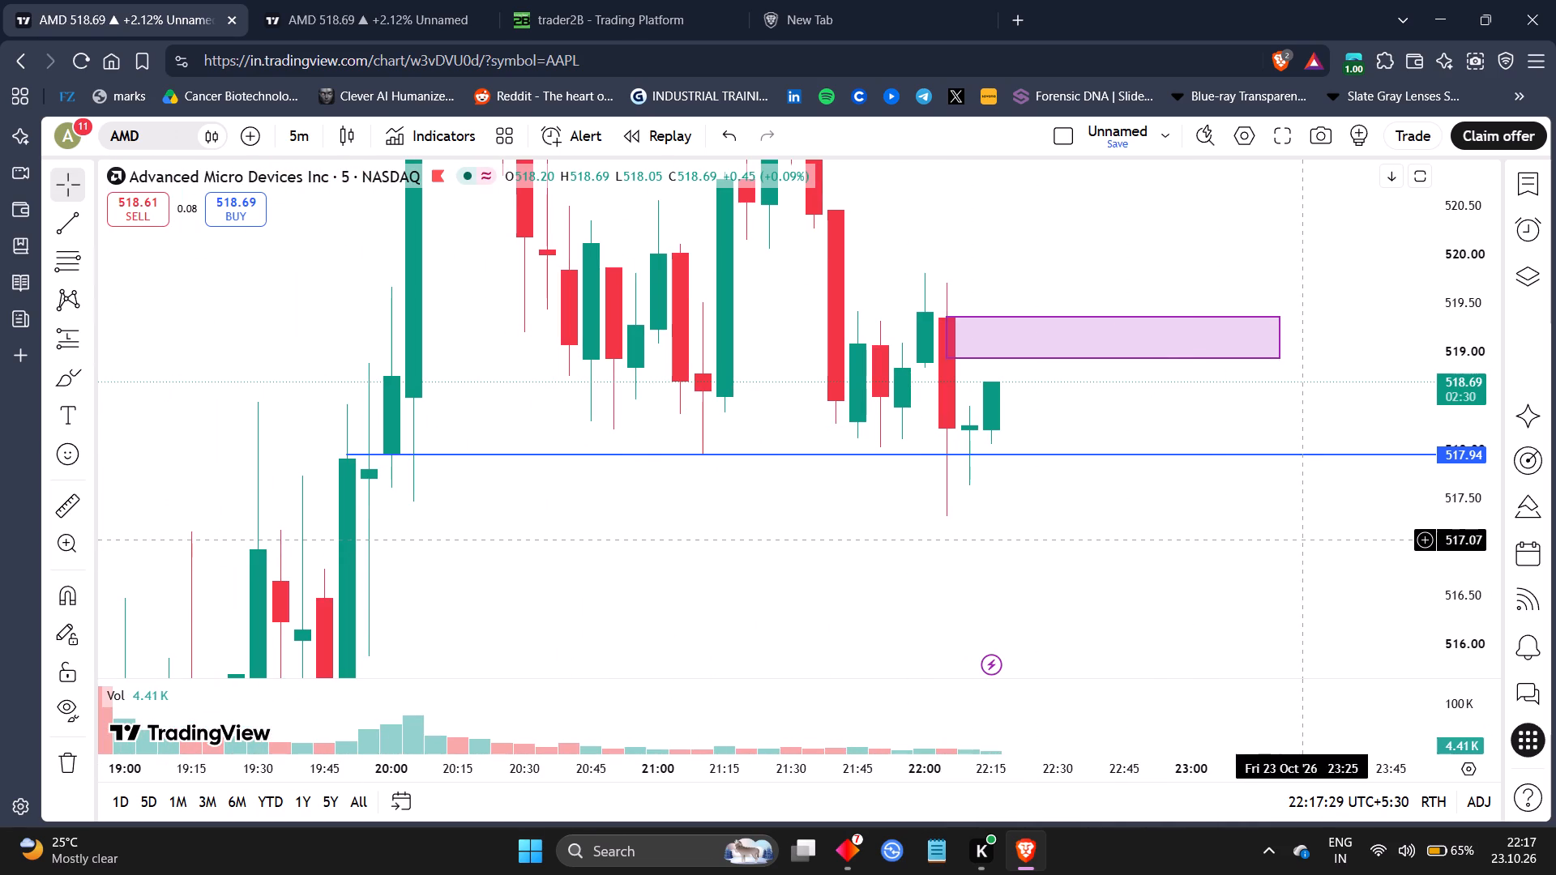
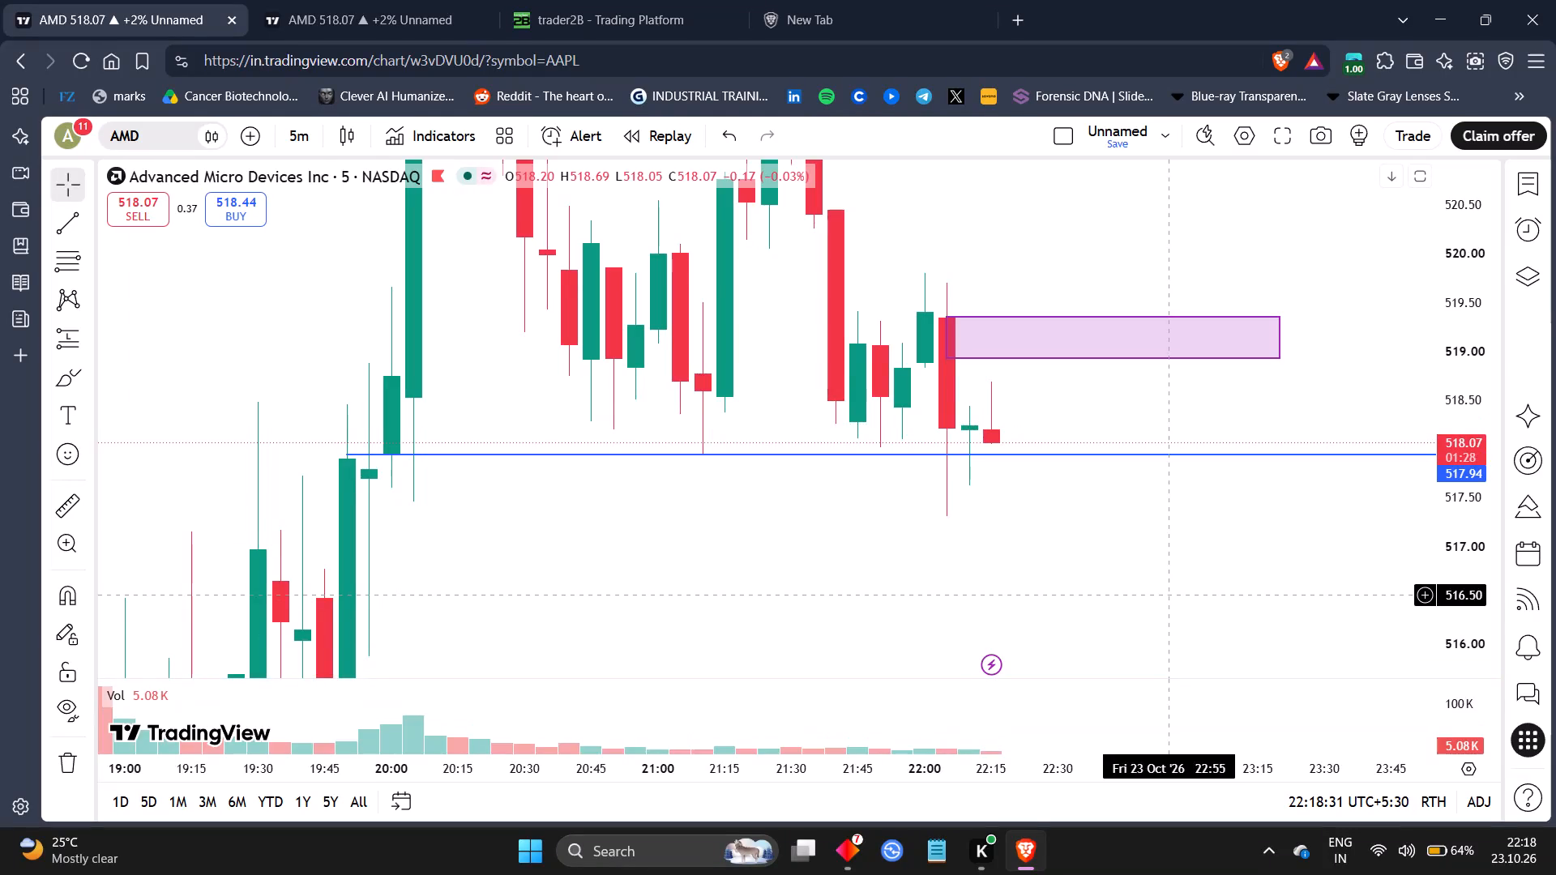
Examine AMD's latest 5-minute candles against the 517.94 line and the upper purple zone.
{"action": "left_click_drag", "start_coordinate": [1179, 595], "coordinate": [1045, 585]}
{"action": "left_click_drag", "start_coordinate": [1092, 774], "coordinate": [949, 787]}
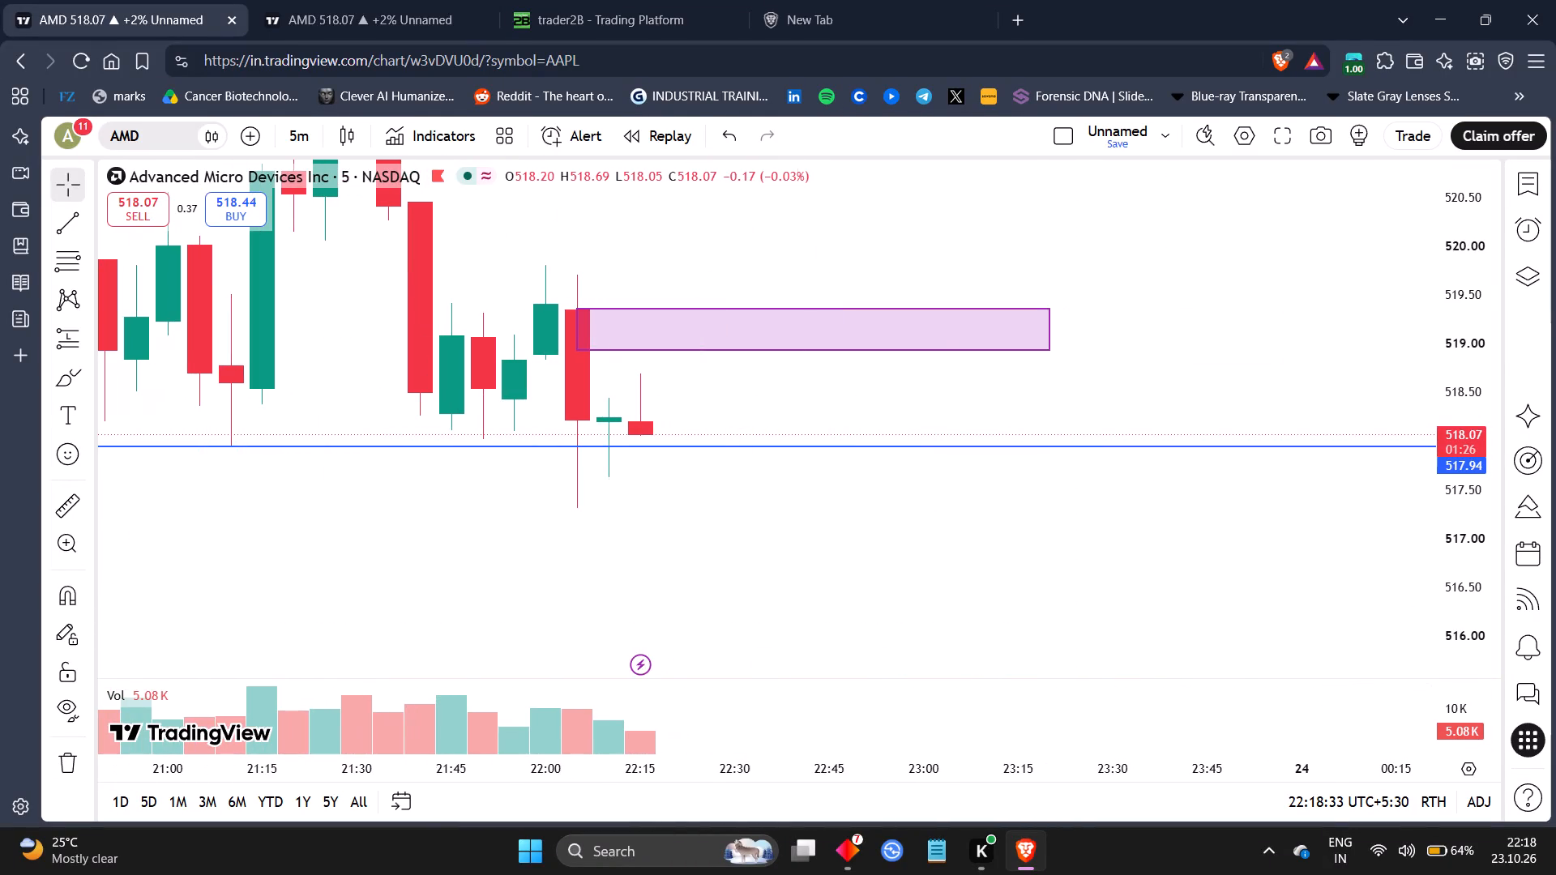
{"action": "left_click_drag", "start_coordinate": [750, 622], "coordinate": [1037, 612]}
{"action": "left_click_drag", "start_coordinate": [1255, 512], "coordinate": [1353, 504]}
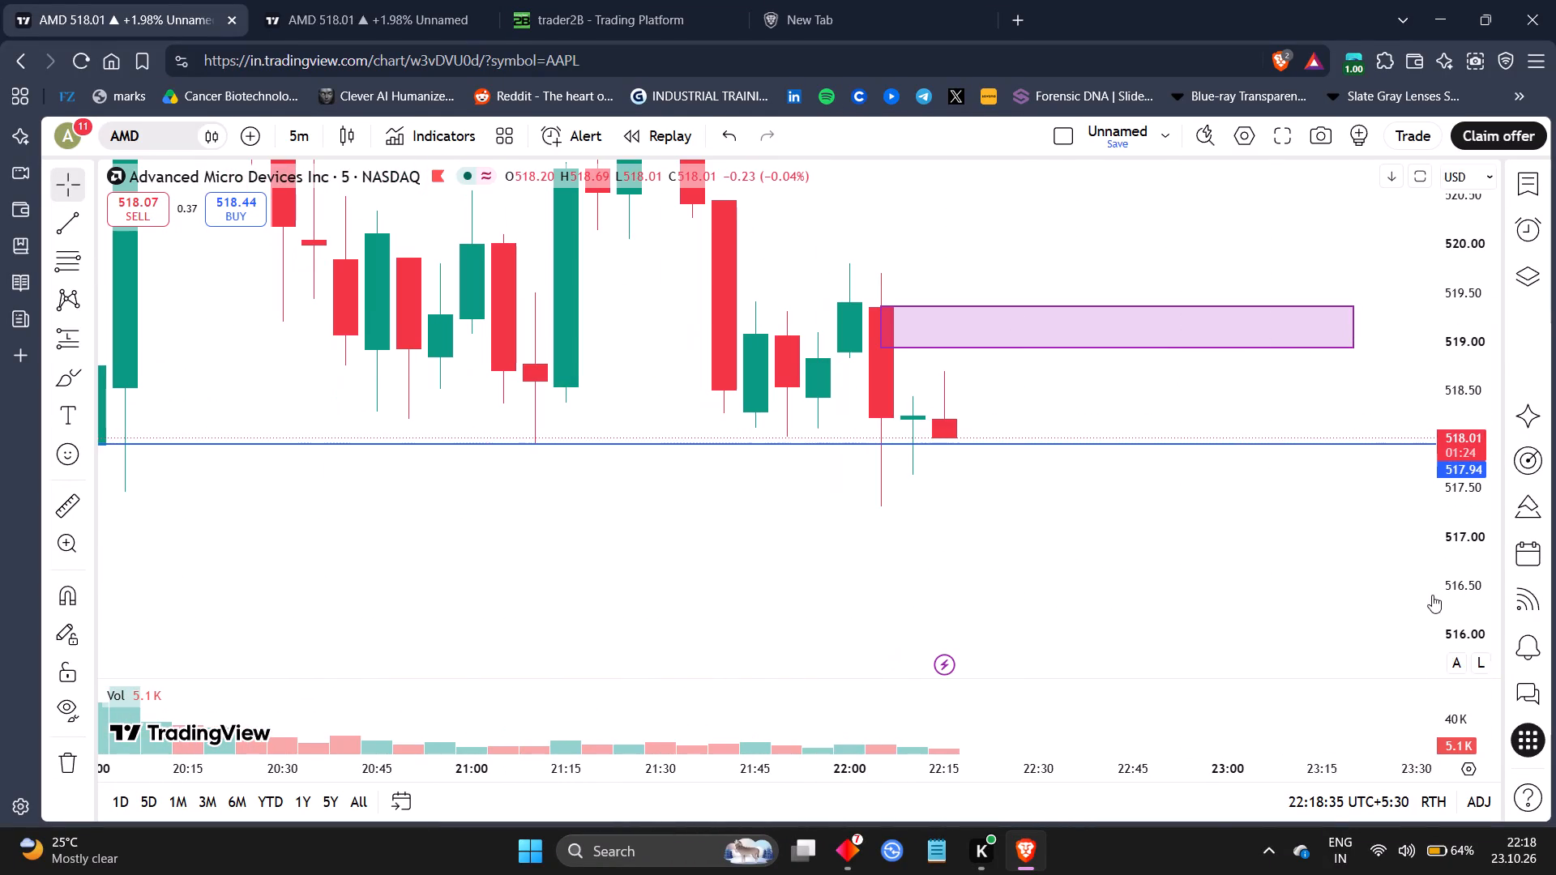
{"action": "left_click_drag", "start_coordinate": [1458, 611], "coordinate": [1389, 336]}
{"action": "left_click_drag", "start_coordinate": [1229, 580], "coordinate": [1122, 481]}
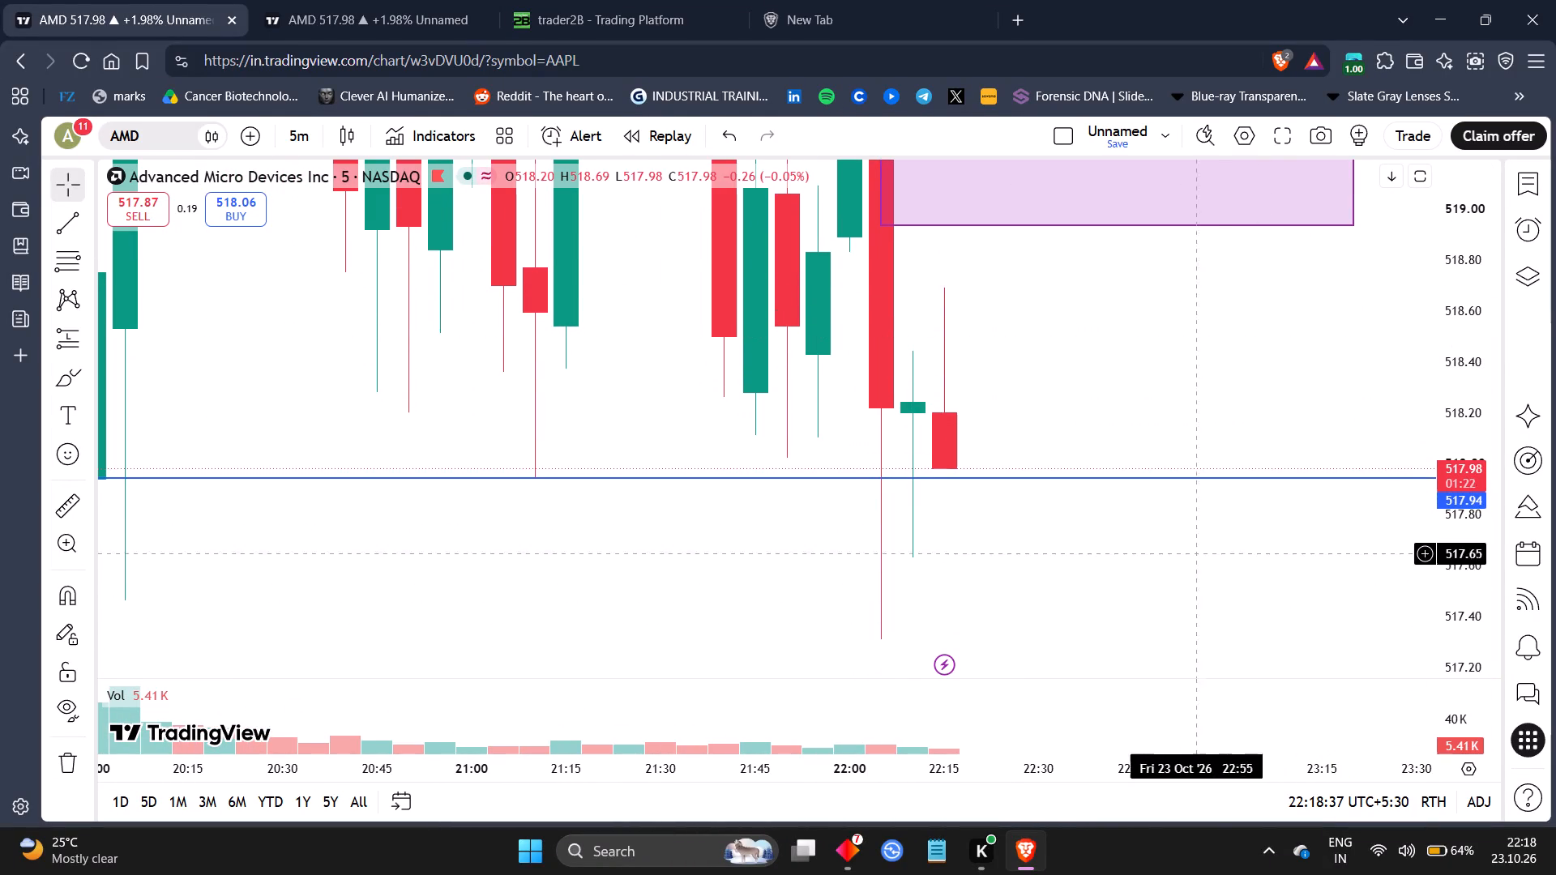
{"action": "left_click_drag", "start_coordinate": [1122, 481], "coordinate": [1090, 464]}
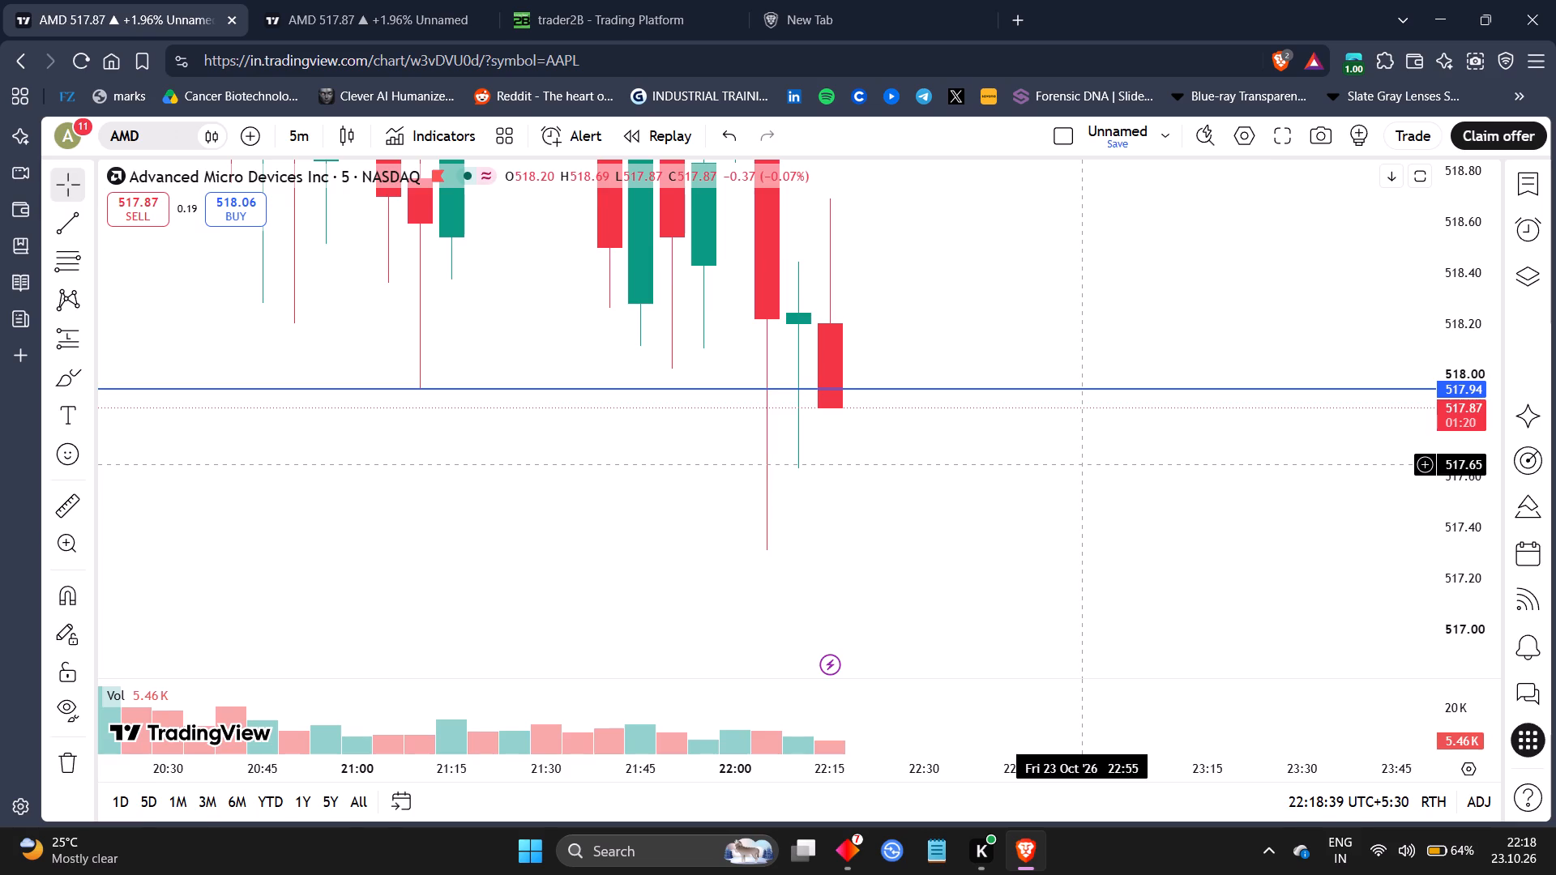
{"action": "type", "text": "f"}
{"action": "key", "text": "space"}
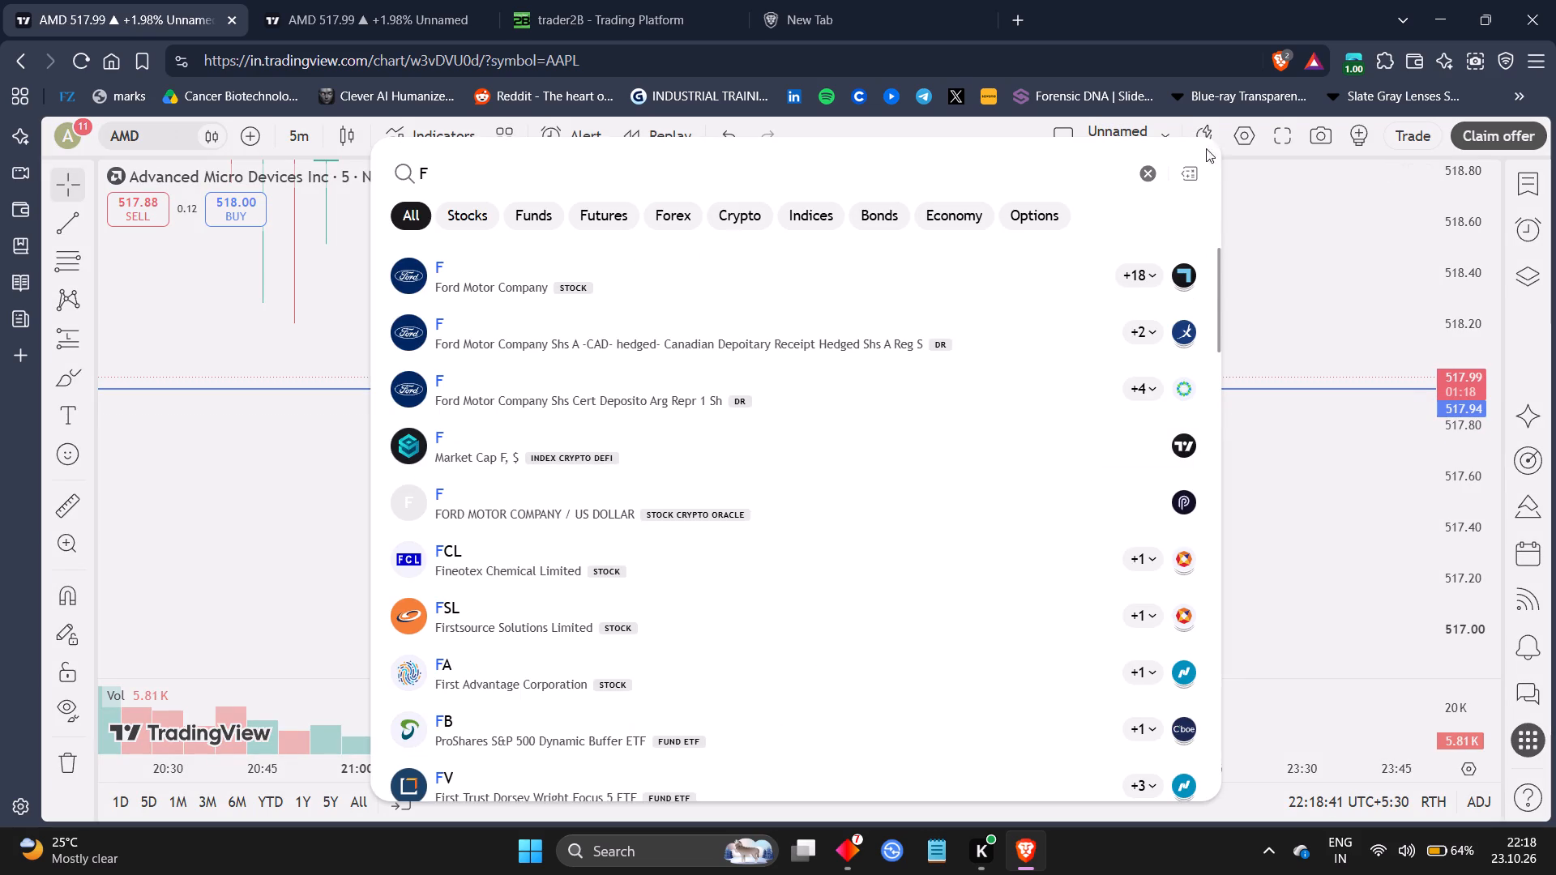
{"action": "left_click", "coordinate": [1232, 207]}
Examine AMD's 5-minute price action below the 517.94 line, back to the candles from 19:00 onward.
{"action": "left_click_drag", "start_coordinate": [1187, 491], "coordinate": [1148, 533]}
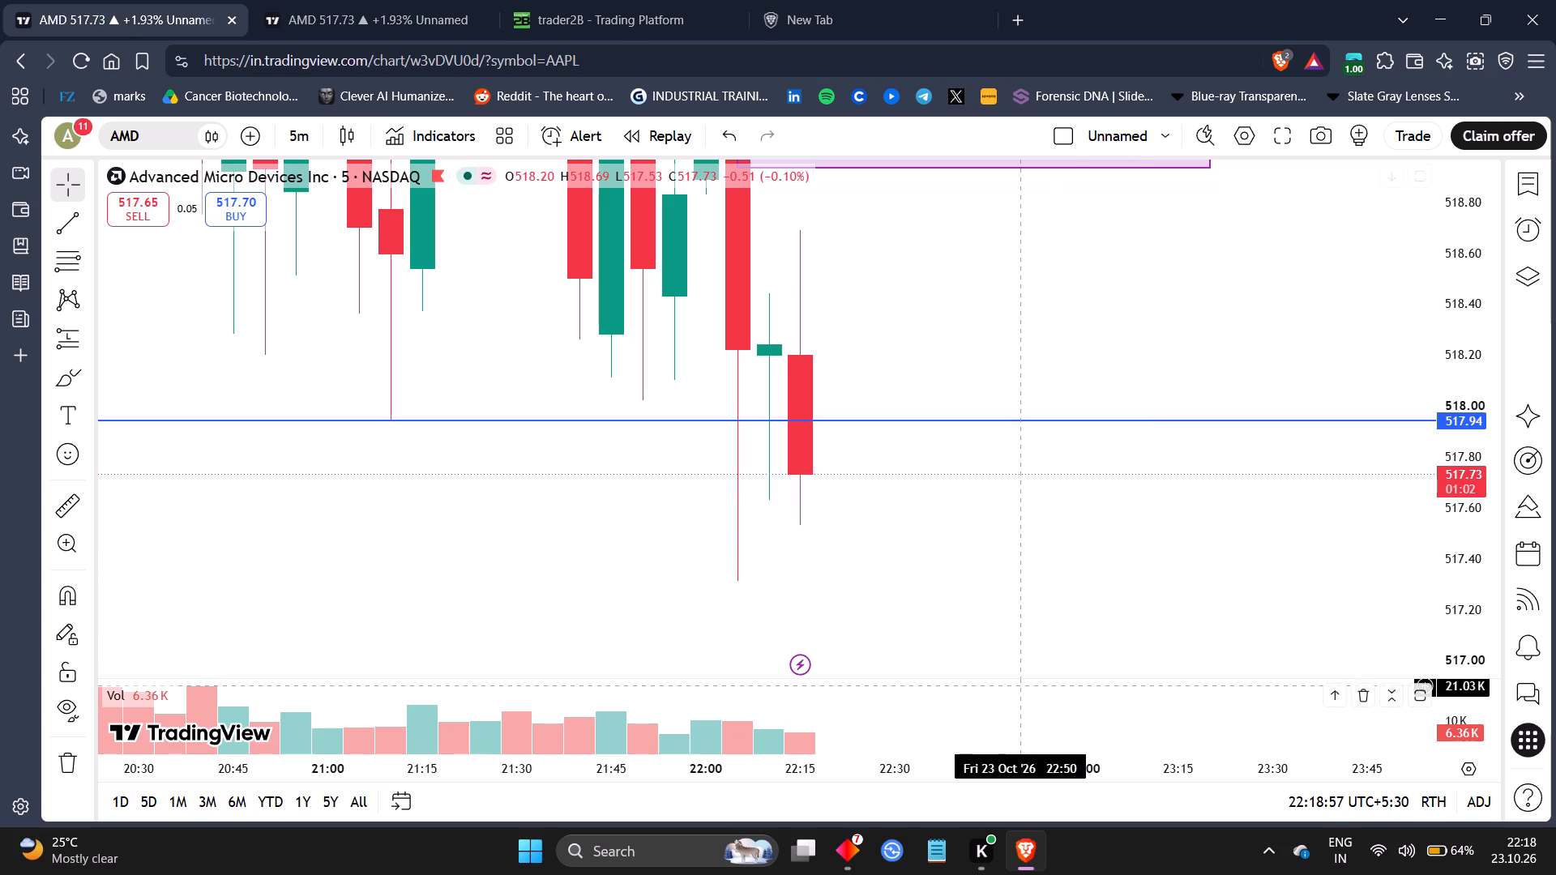
{"action": "left_click_drag", "start_coordinate": [1007, 773], "coordinate": [1216, 739]}
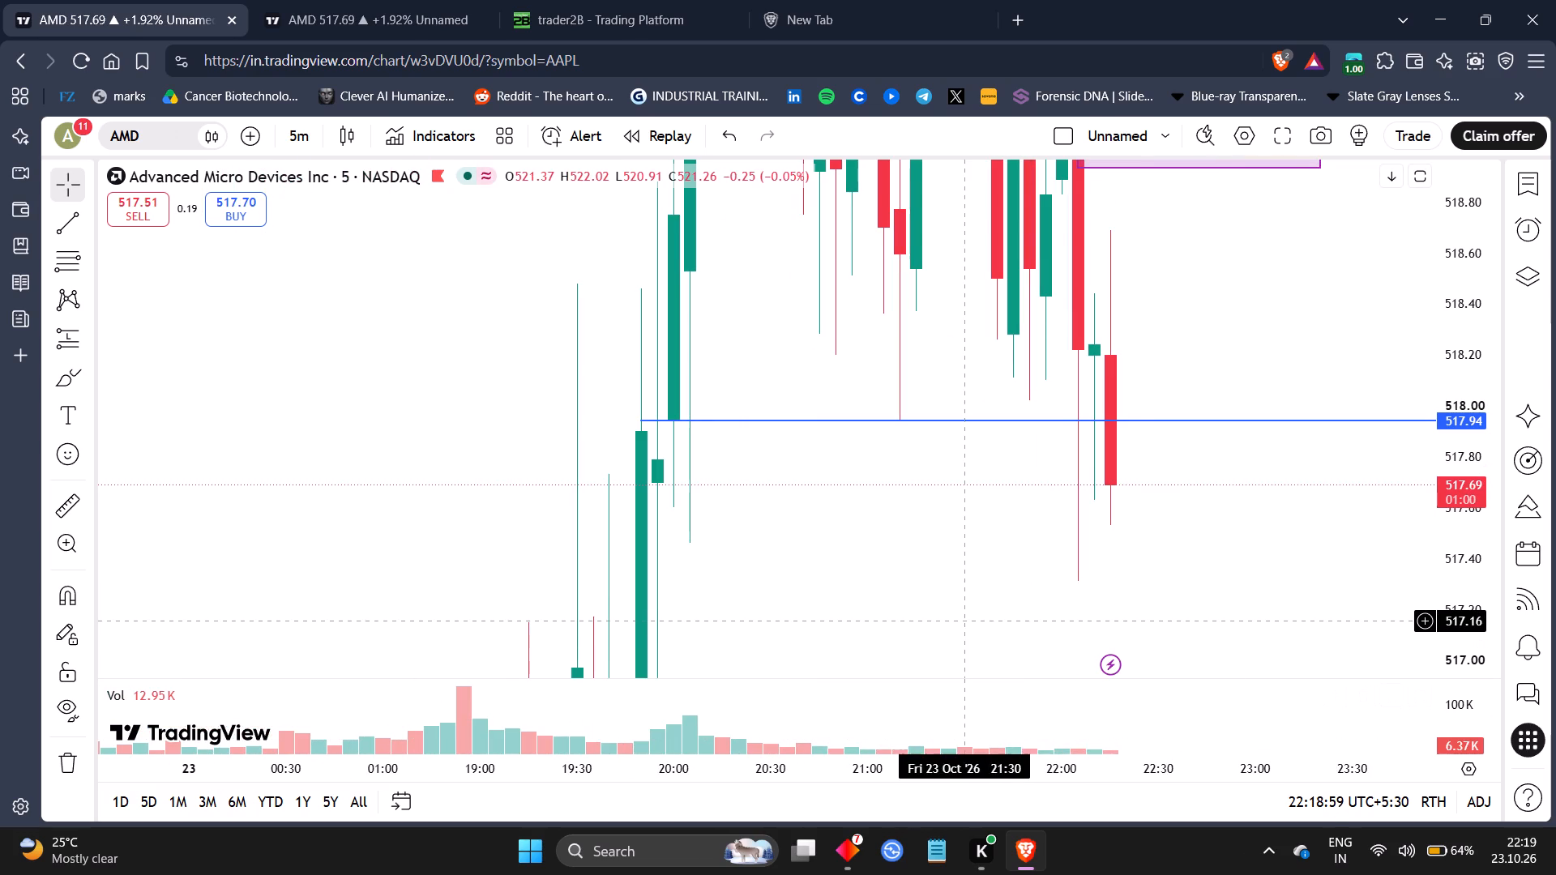
{"action": "left_click_drag", "start_coordinate": [1066, 568], "coordinate": [722, 480]}
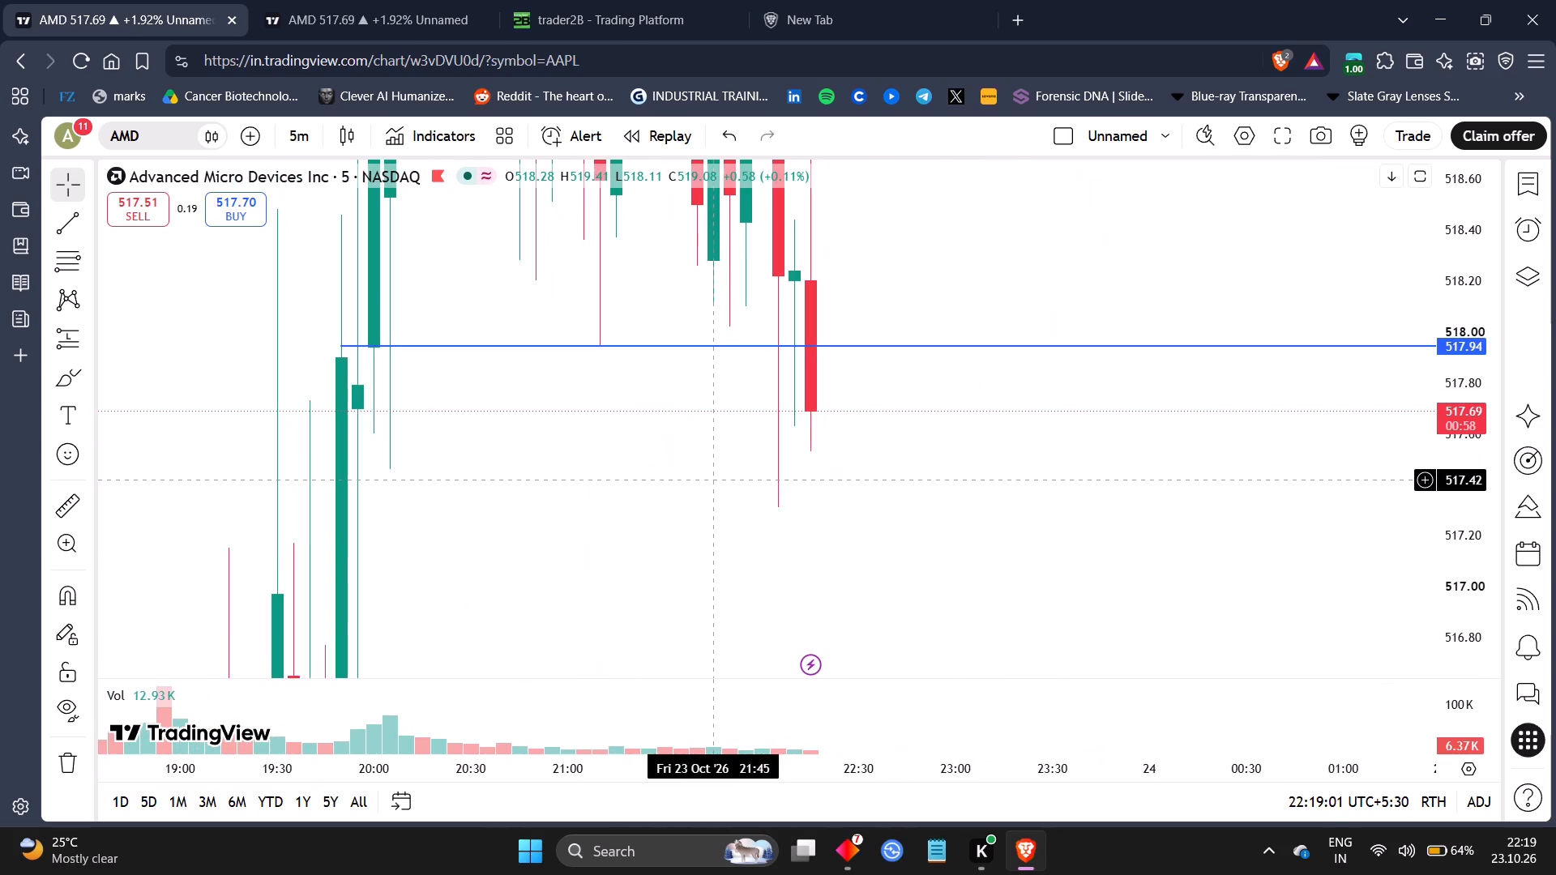
{"action": "left_click_drag", "start_coordinate": [997, 469], "coordinate": [931, 345]}
{"action": "left_click_drag", "start_coordinate": [1466, 359], "coordinate": [1466, 595]}
{"action": "left_click_drag", "start_coordinate": [1101, 570], "coordinate": [1122, 452]}
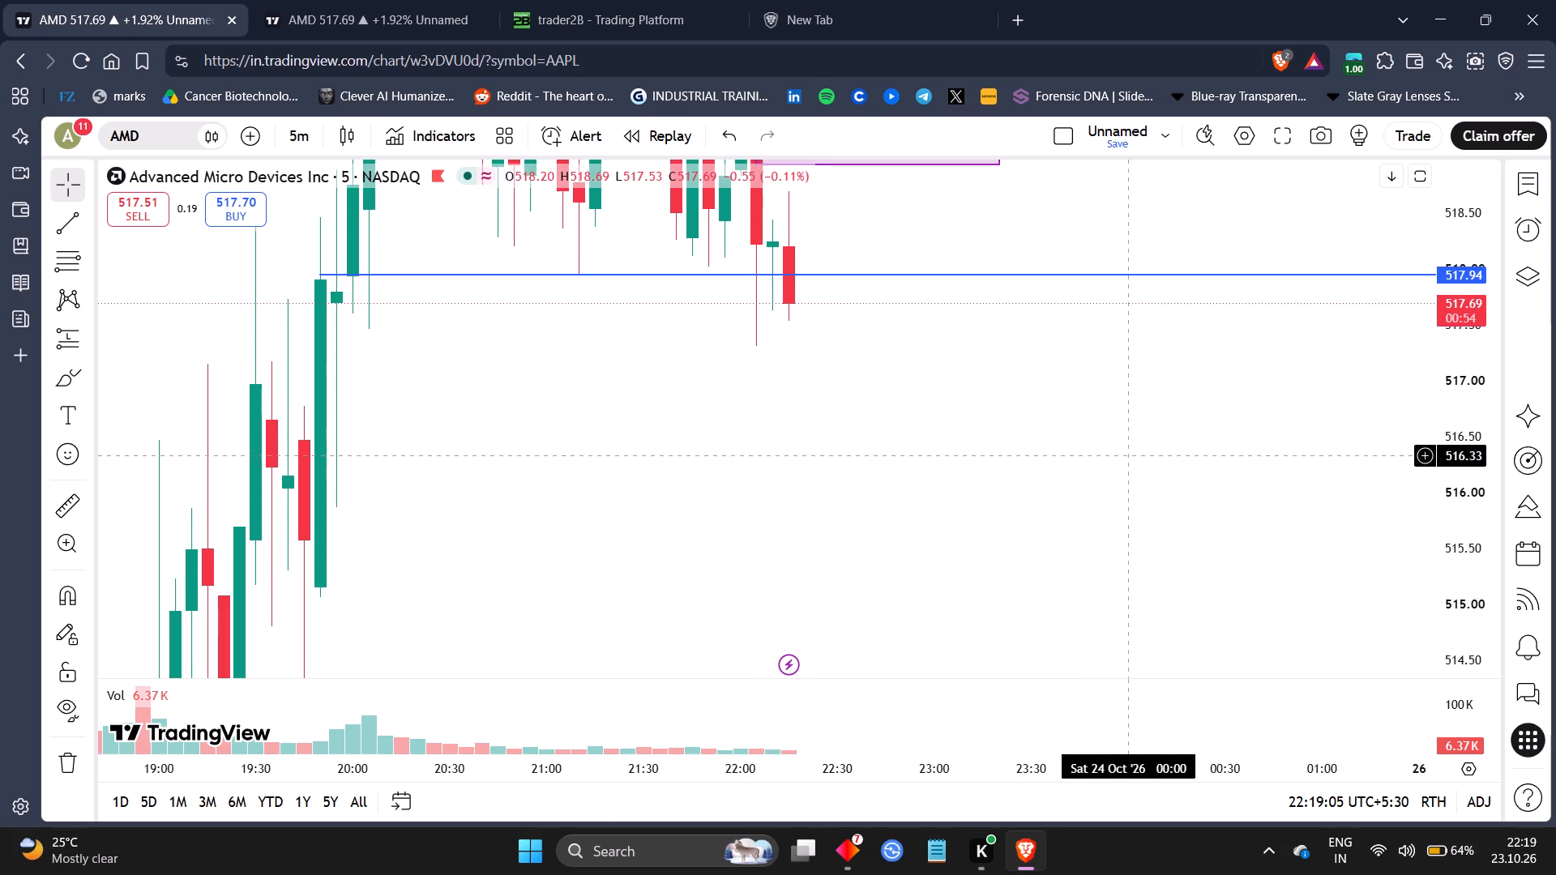
{"action": "left_click_drag", "start_coordinate": [1122, 452], "coordinate": [1122, 428]}
{"action": "left_click_drag", "start_coordinate": [1494, 384], "coordinate": [1467, 369]}
{"action": "left_click_drag", "start_coordinate": [1467, 369], "coordinate": [1496, 471]}
{"action": "left_click_drag", "start_coordinate": [1195, 525], "coordinate": [1230, 508]}
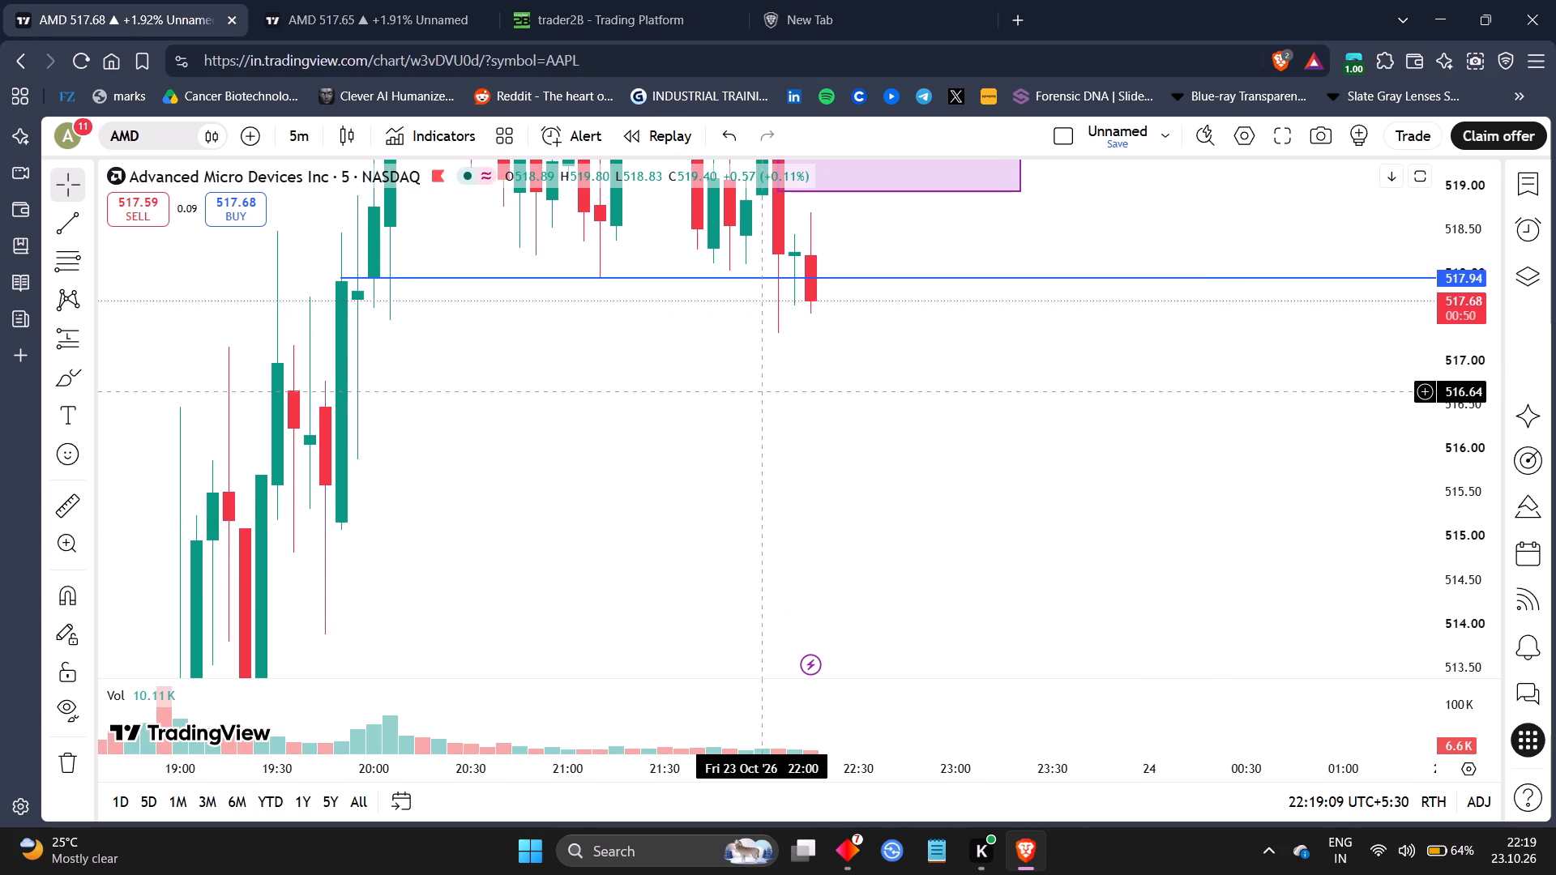
Draw a horizontal ray at about 515.16 starting at the 19:40 candle, near the base of the 19:50 green candle.
{"action": "left_click", "coordinate": [504, 280]}
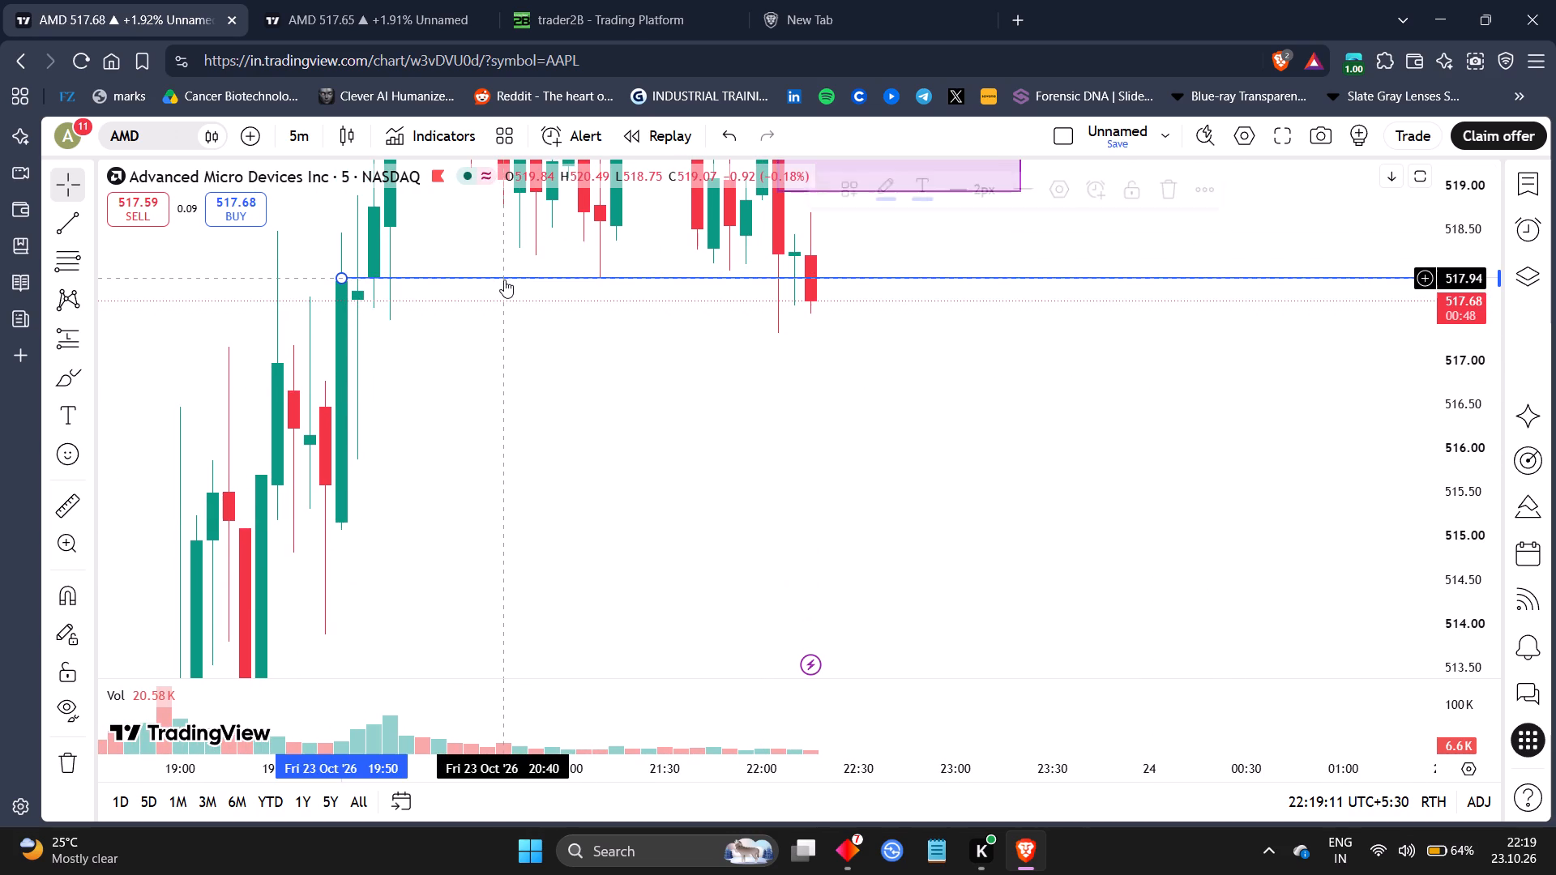
{"action": "left_click", "coordinate": [504, 280]}
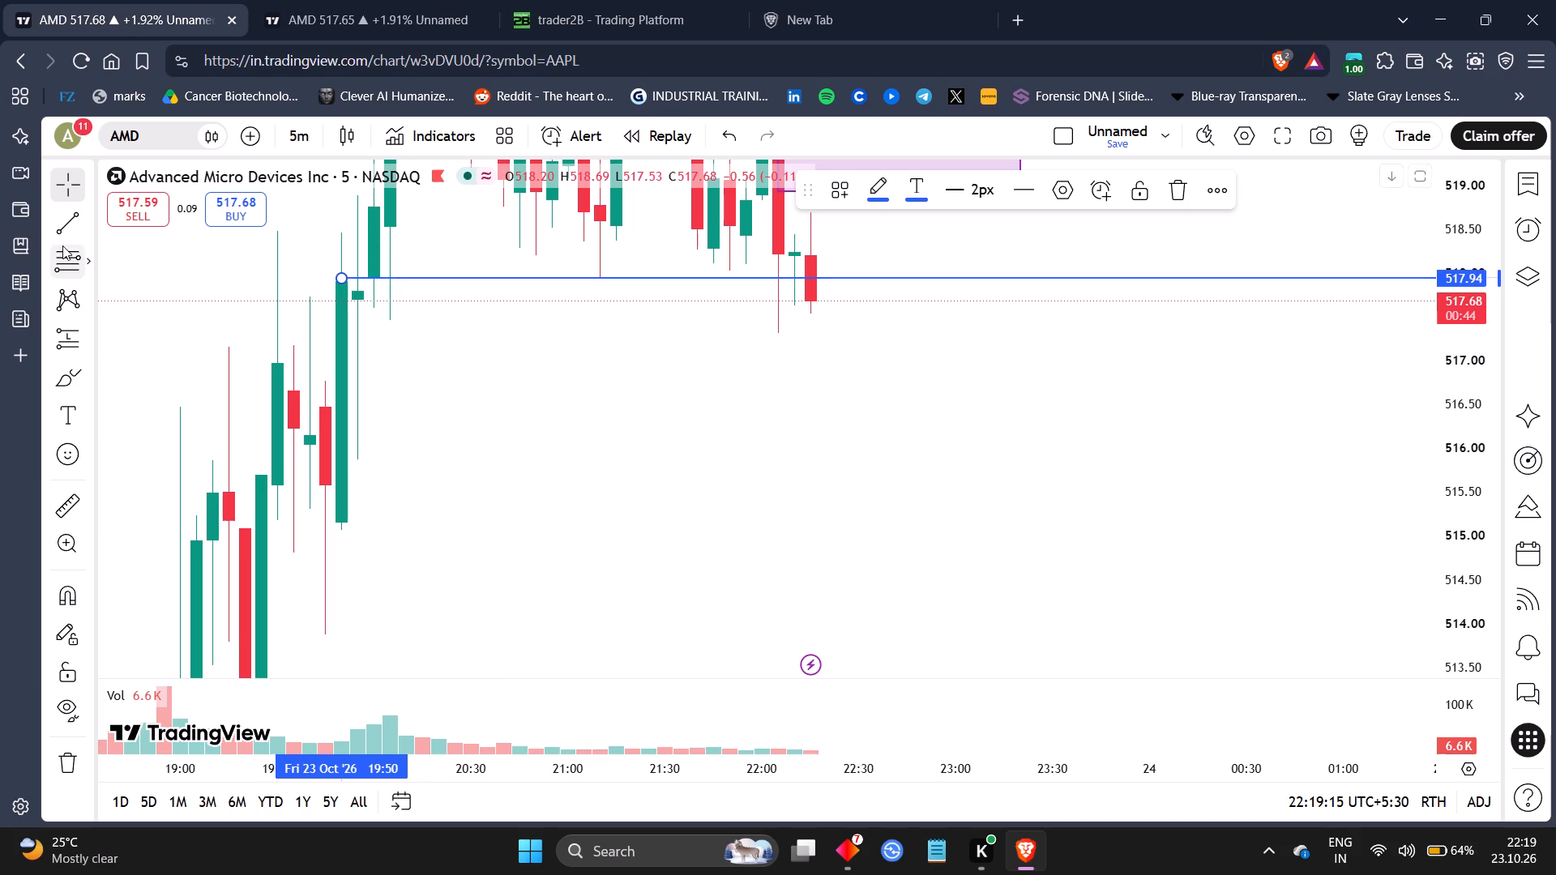
{"action": "left_click", "coordinate": [89, 229]}
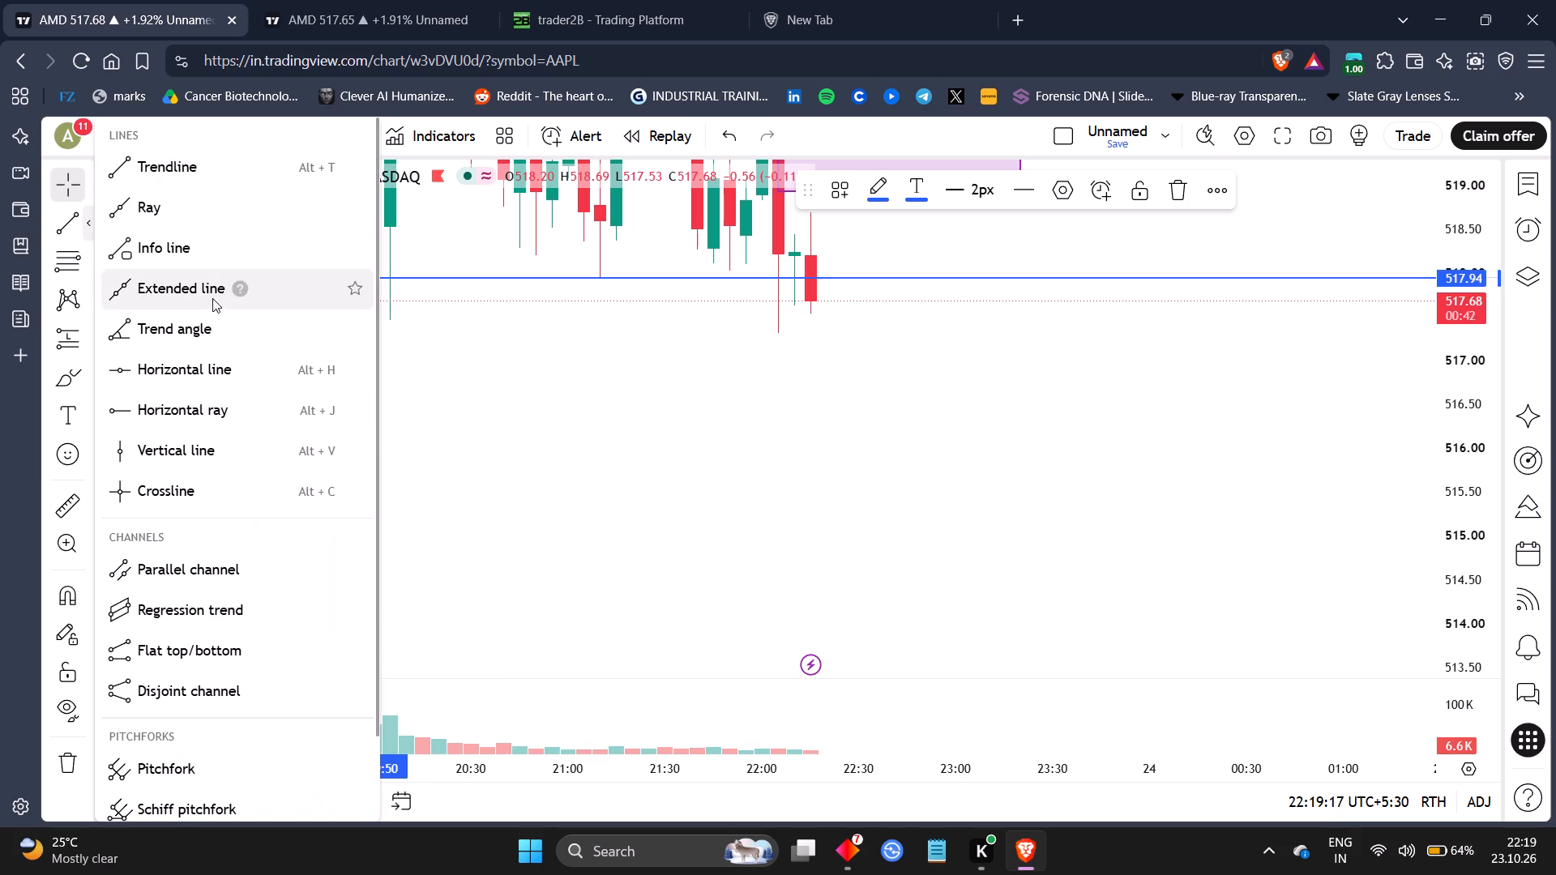
{"action": "left_click", "coordinate": [197, 420]}
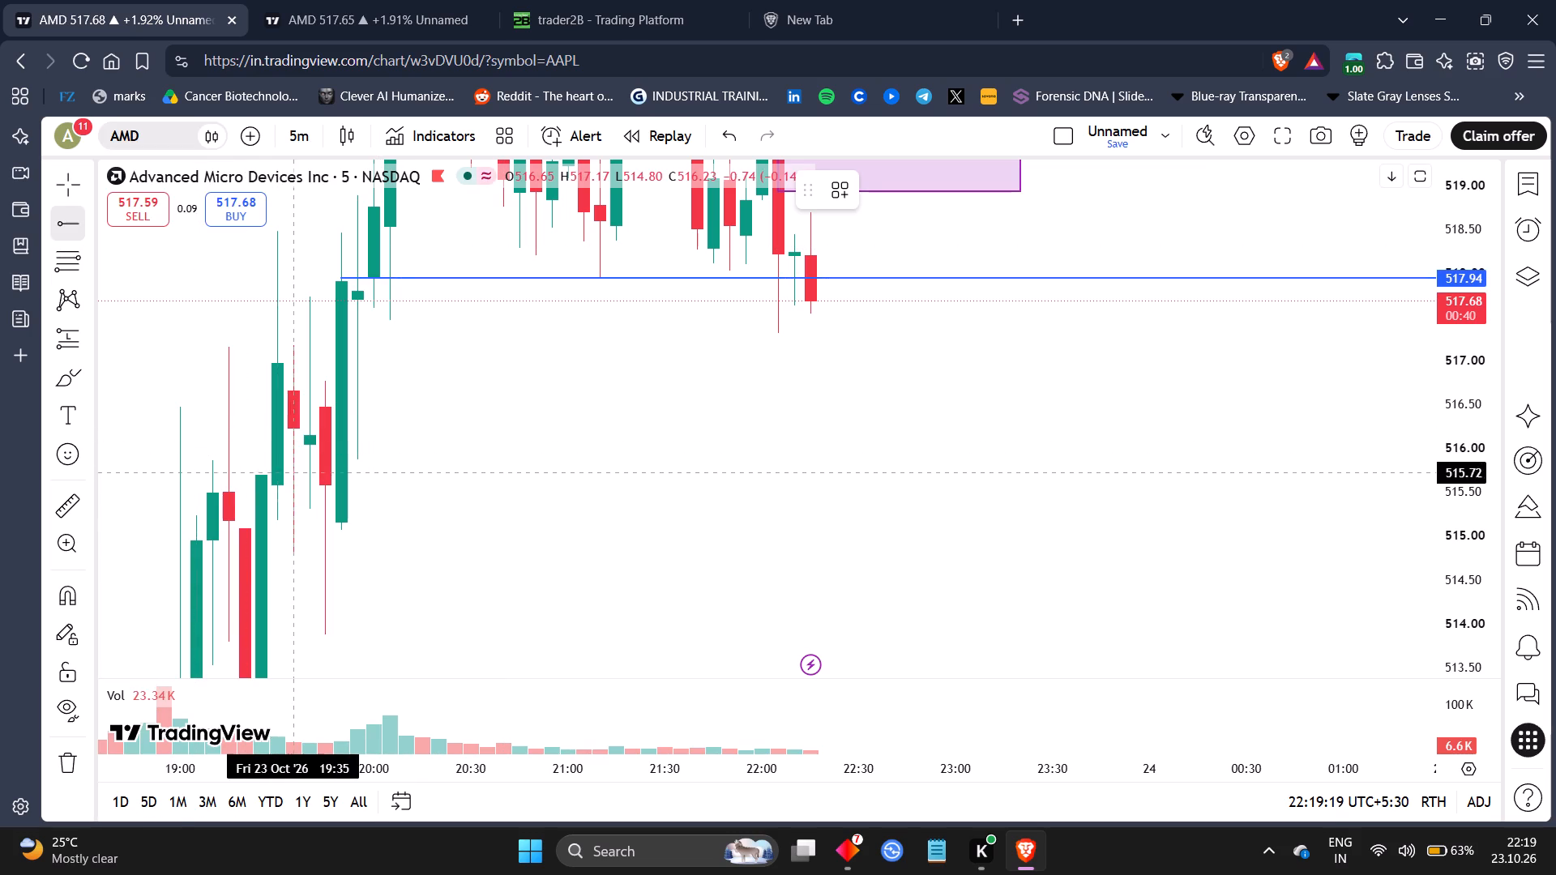
{"action": "left_click", "coordinate": [303, 521]}
Find "ema" among the indicators and add the Exponential moving average to the AMD chart twice.
{"action": "left_click_drag", "start_coordinate": [837, 387], "coordinate": [779, 399]}
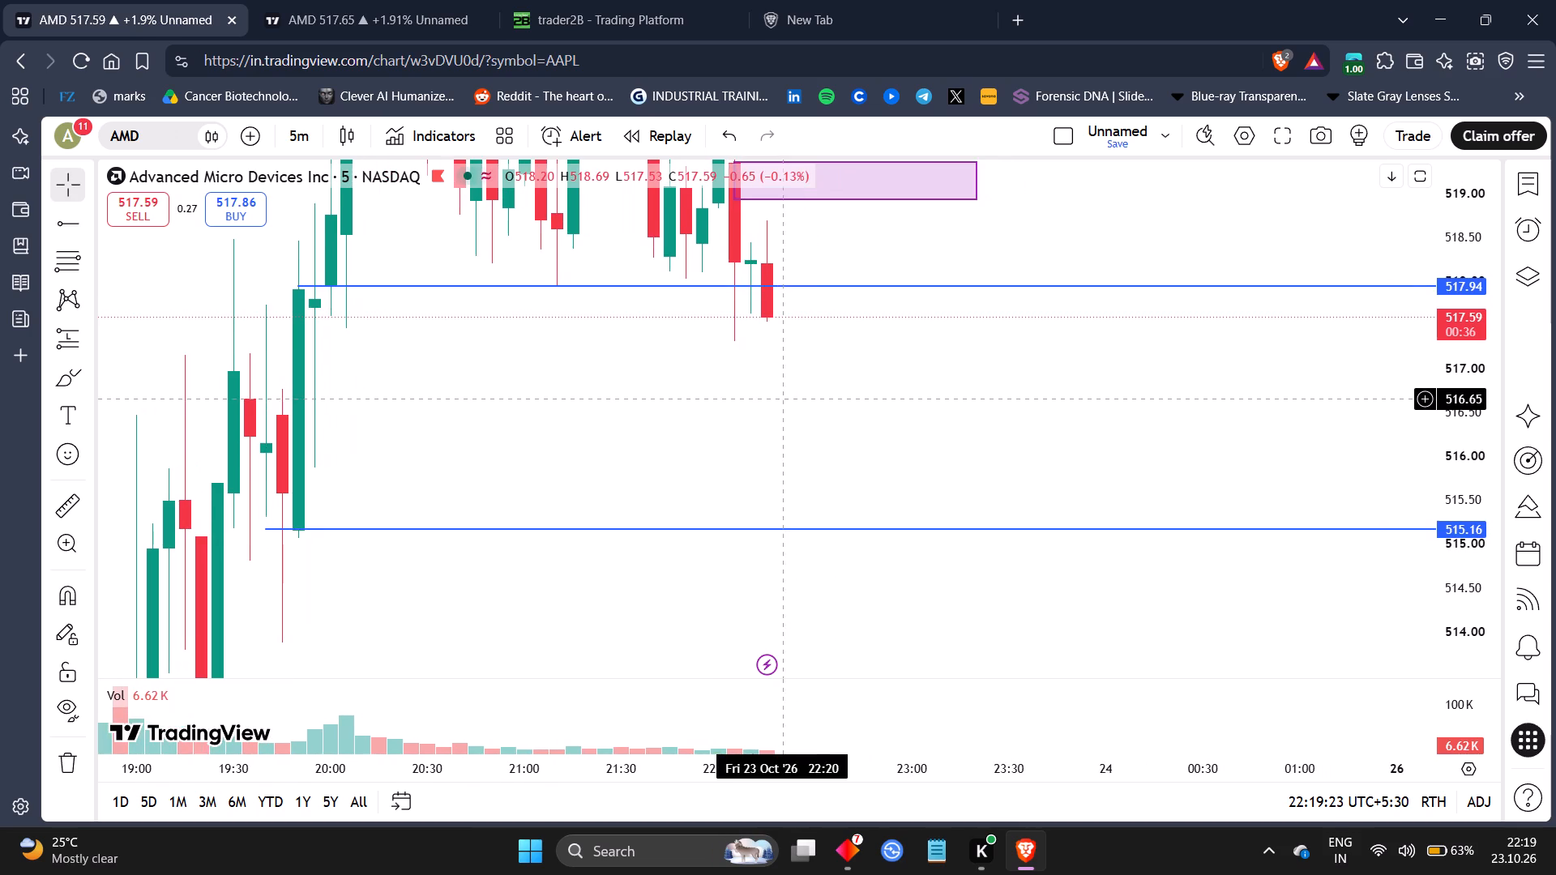
{"action": "left_click_drag", "start_coordinate": [1038, 371], "coordinate": [943, 406]}
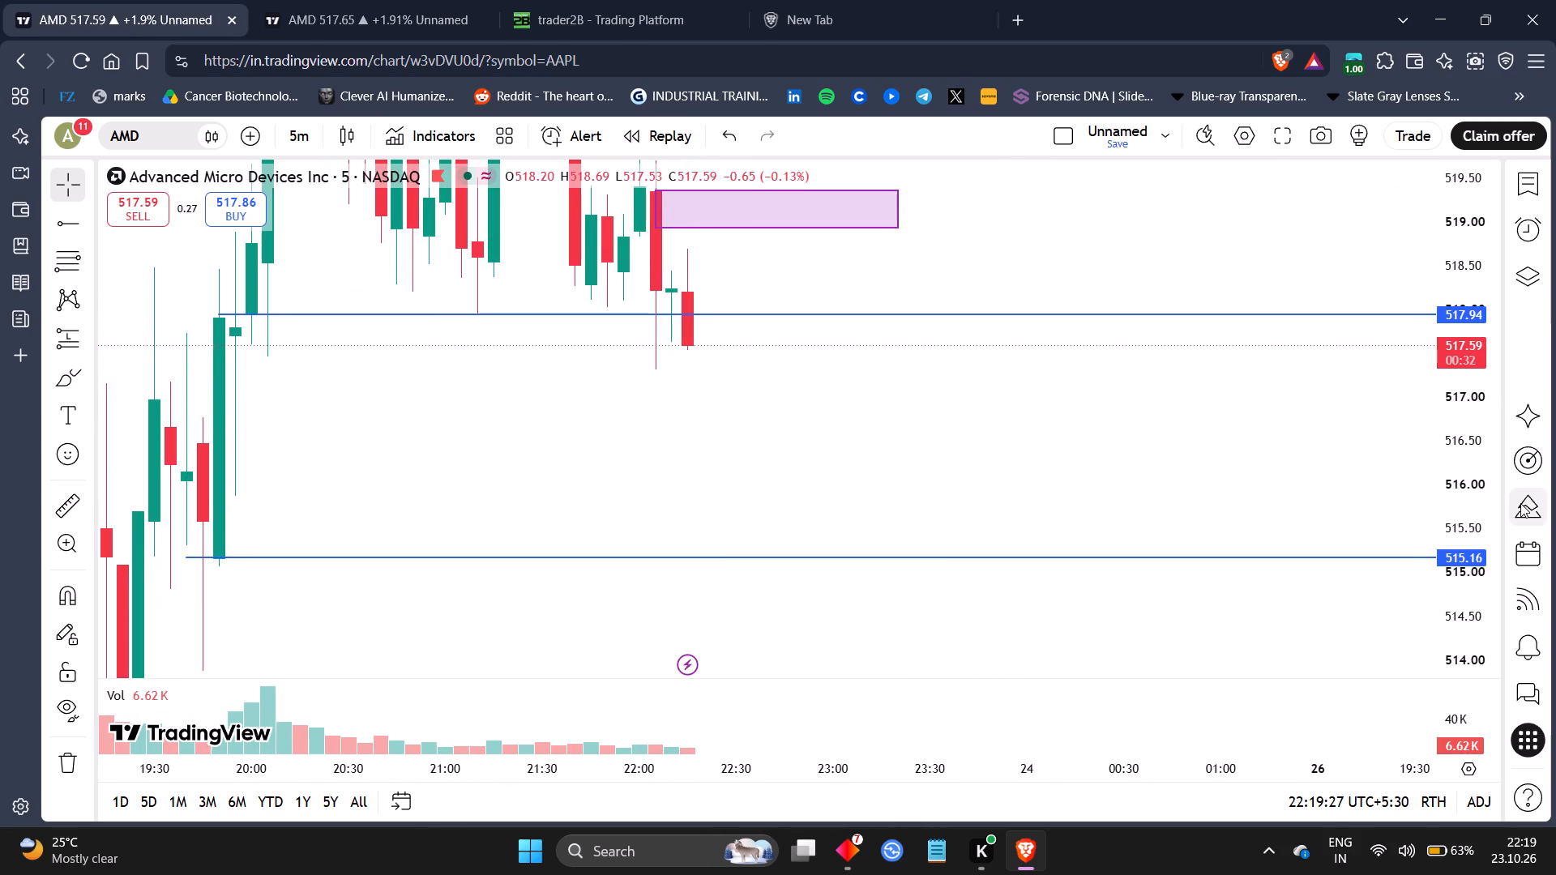
{"action": "left_click_drag", "start_coordinate": [1470, 544], "coordinate": [1379, 322]}
{"action": "left_click_drag", "start_coordinate": [1107, 427], "coordinate": [1182, 538]}
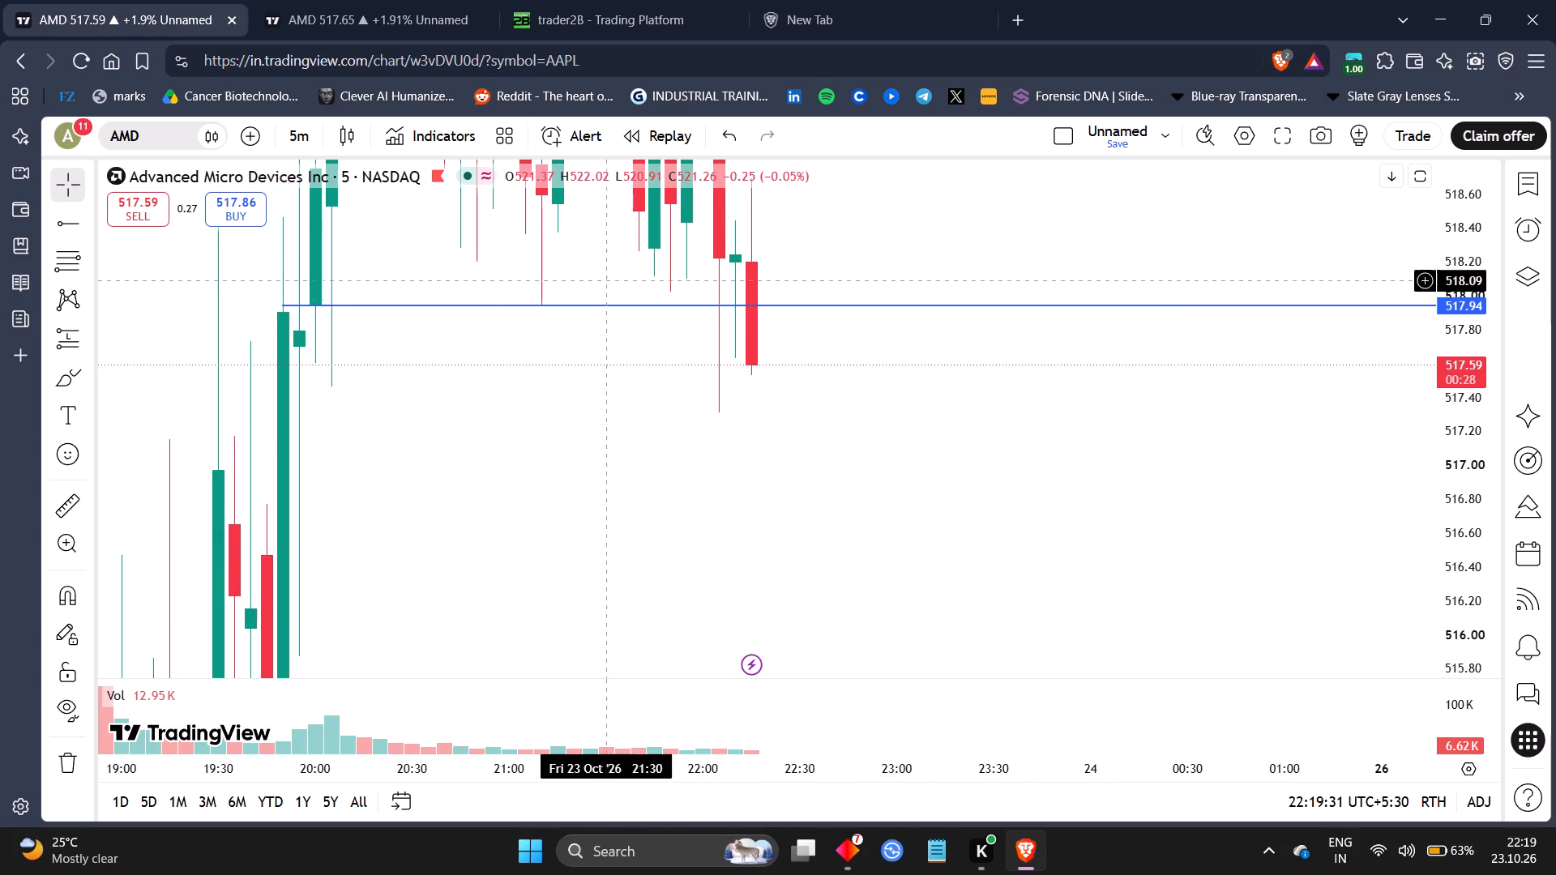
{"action": "left_click", "coordinate": [444, 143]}
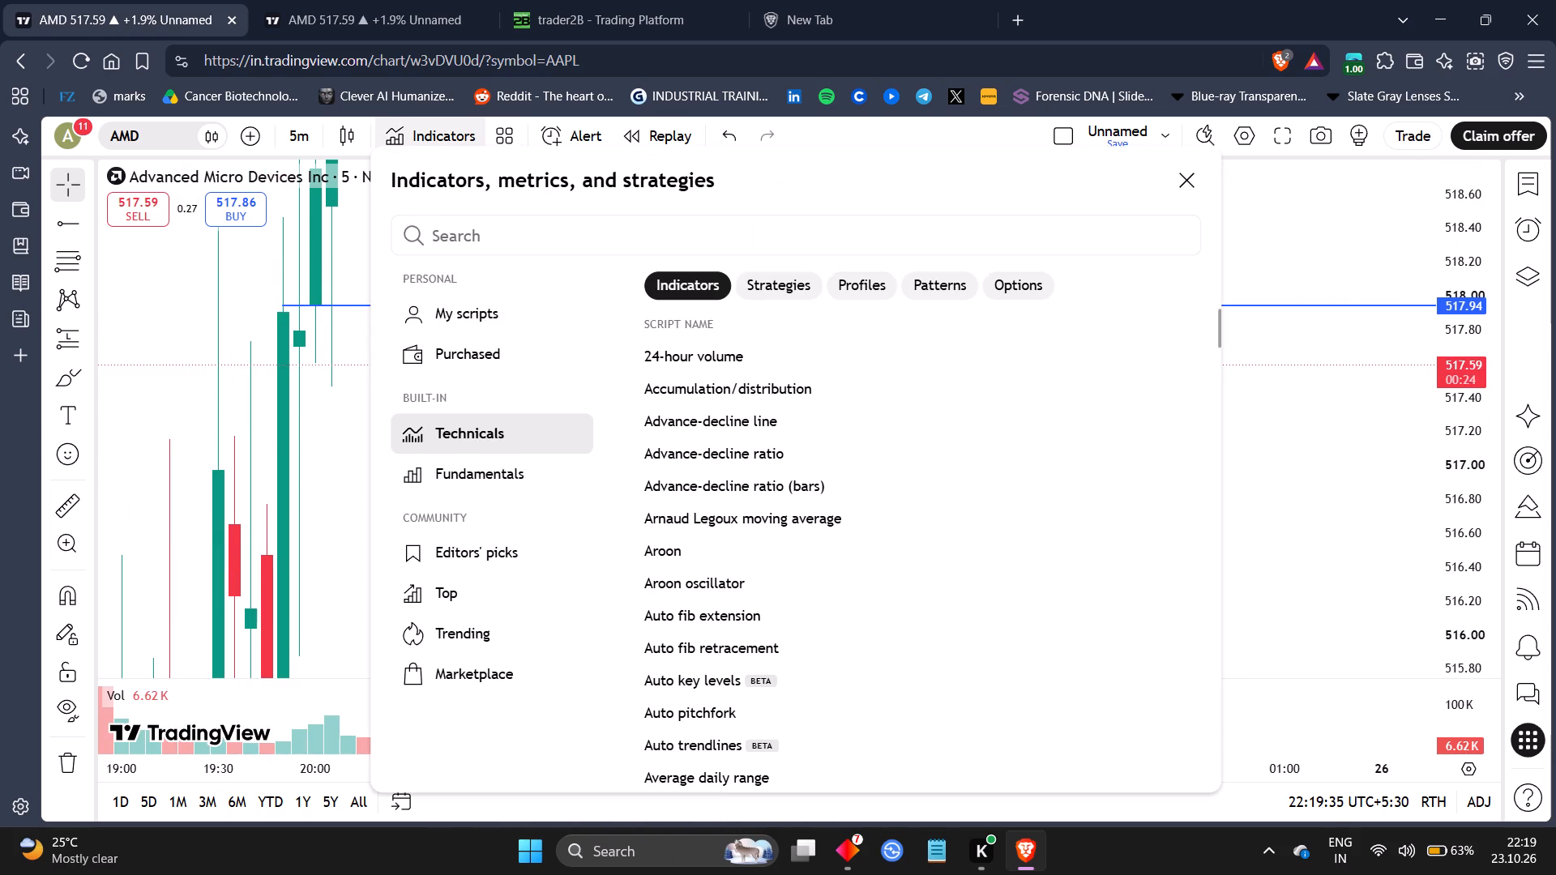
{"action": "type", "text": "ema"}
{"action": "left_click", "coordinate": [729, 318]}
{"action": "left_click", "coordinate": [729, 318]}
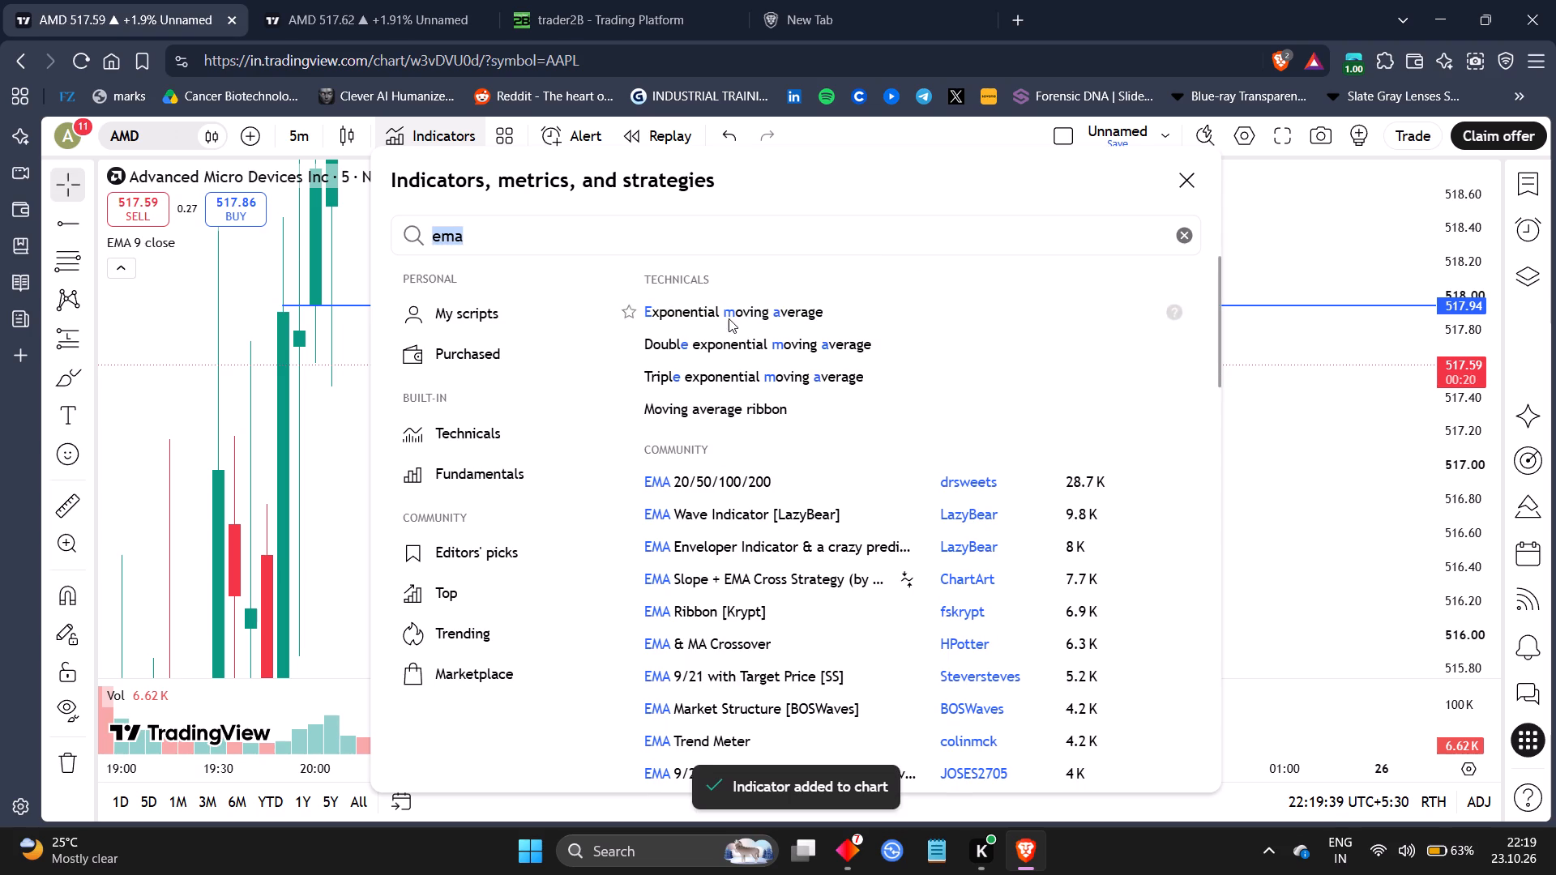
{"action": "left_click", "coordinate": [179, 326]}
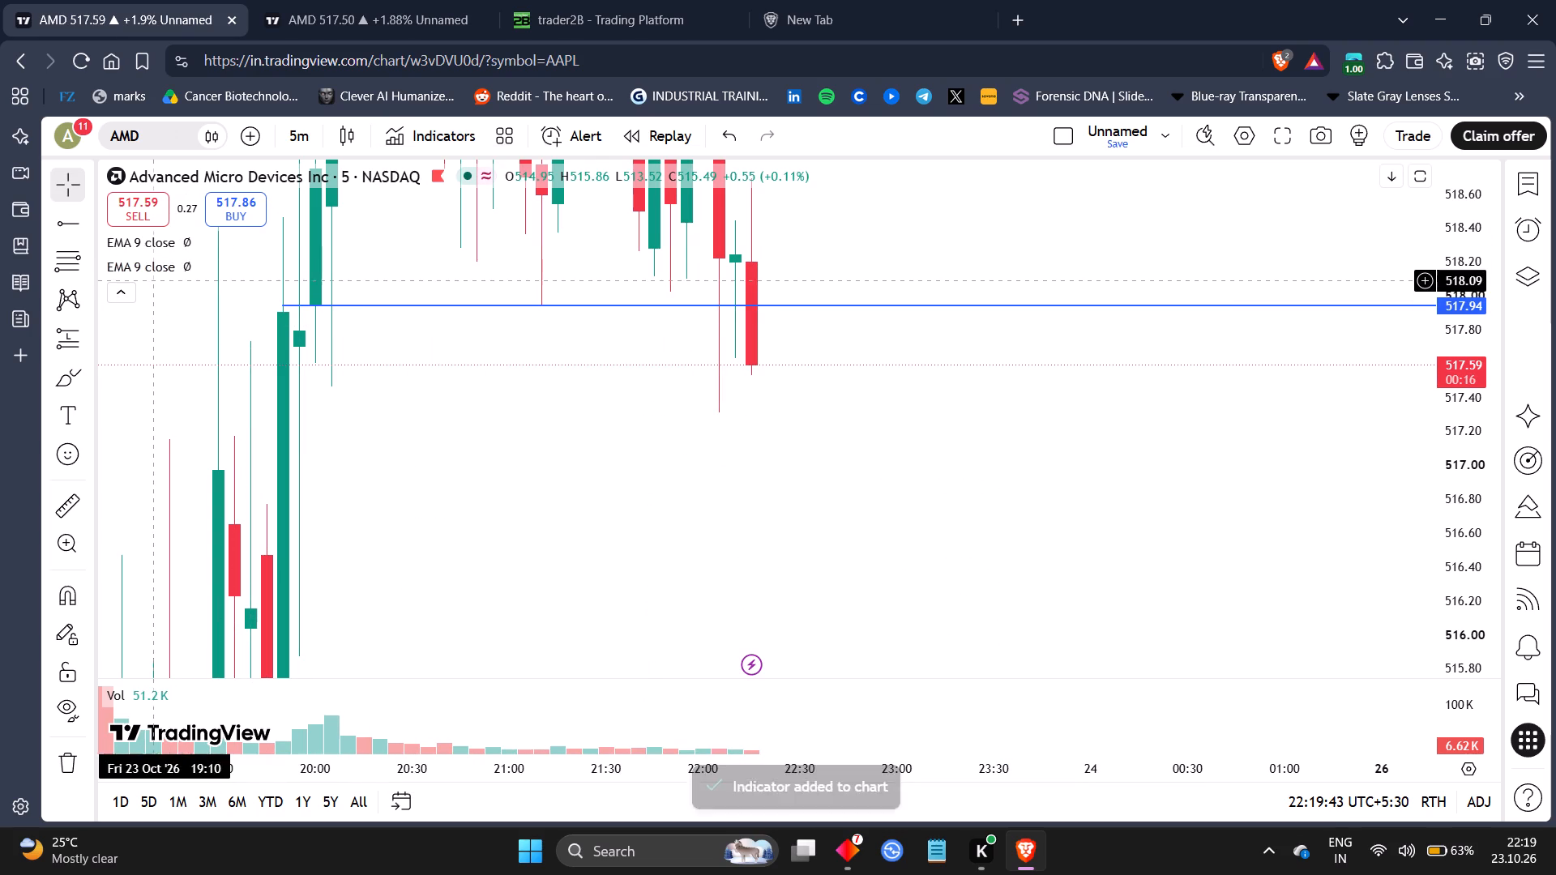
Set the second EMA's length to 15.
{"action": "left_click", "coordinate": [234, 262]}
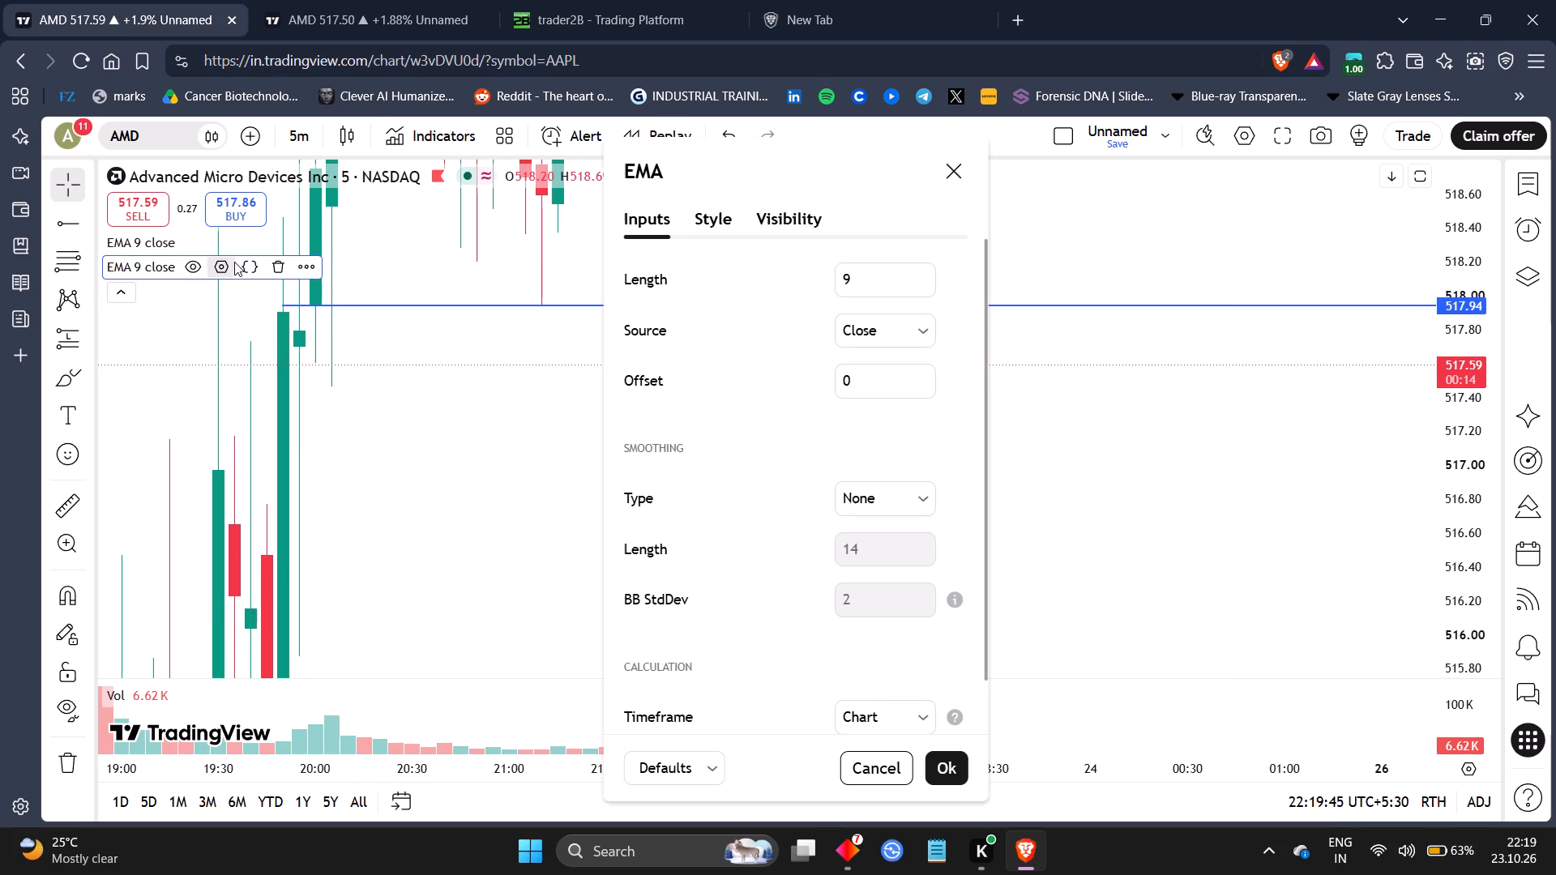
{"action": "left_click", "coordinate": [906, 280]}
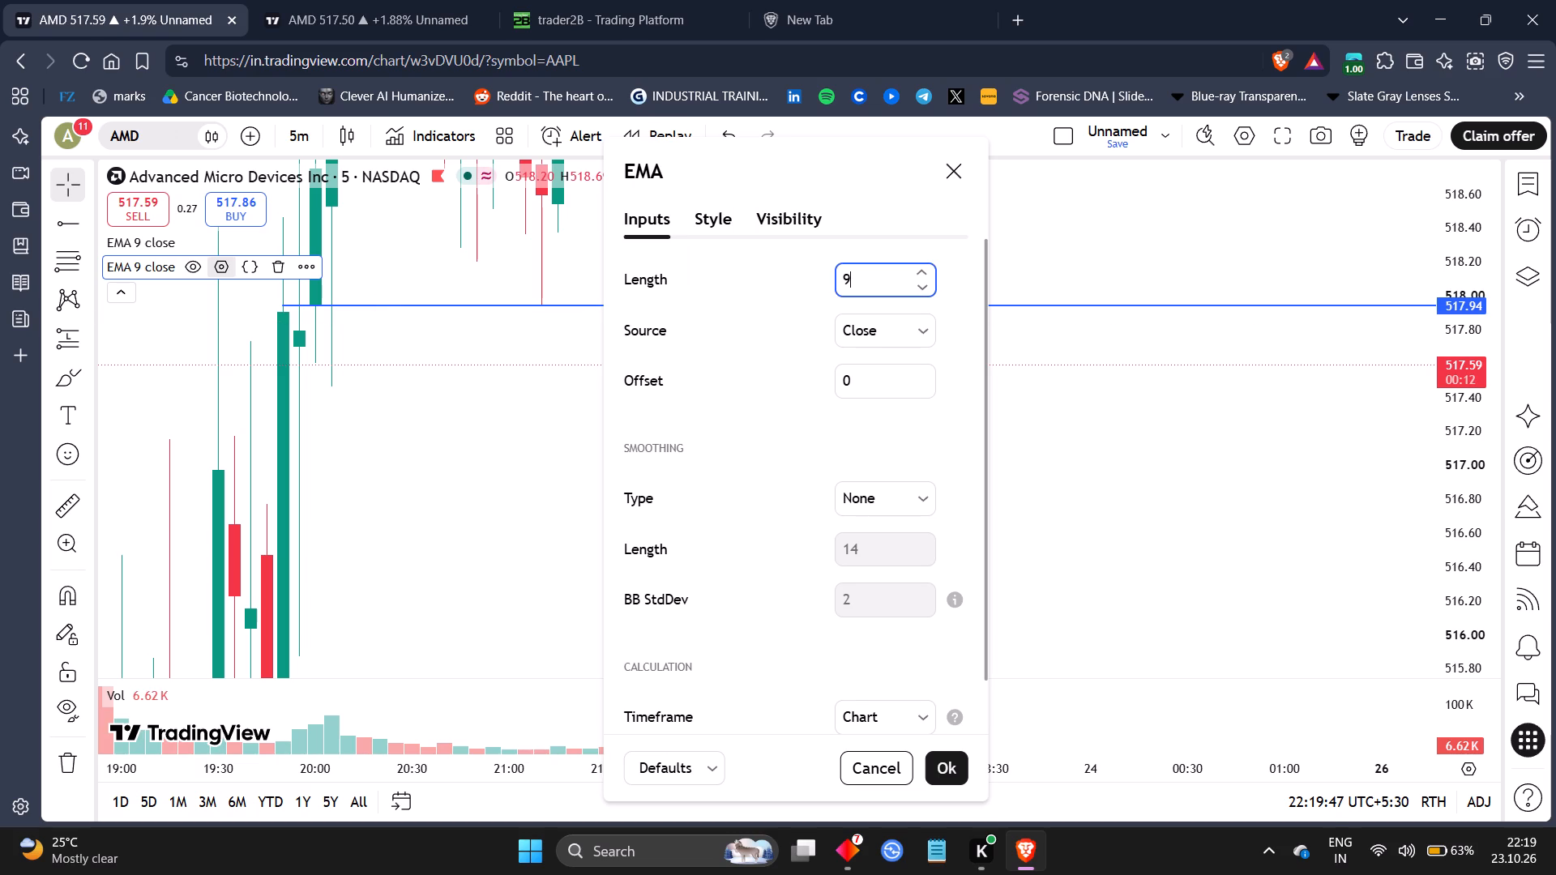
{"action": "key", "text": "BackSpace"}
{"action": "type", "text": "155"}
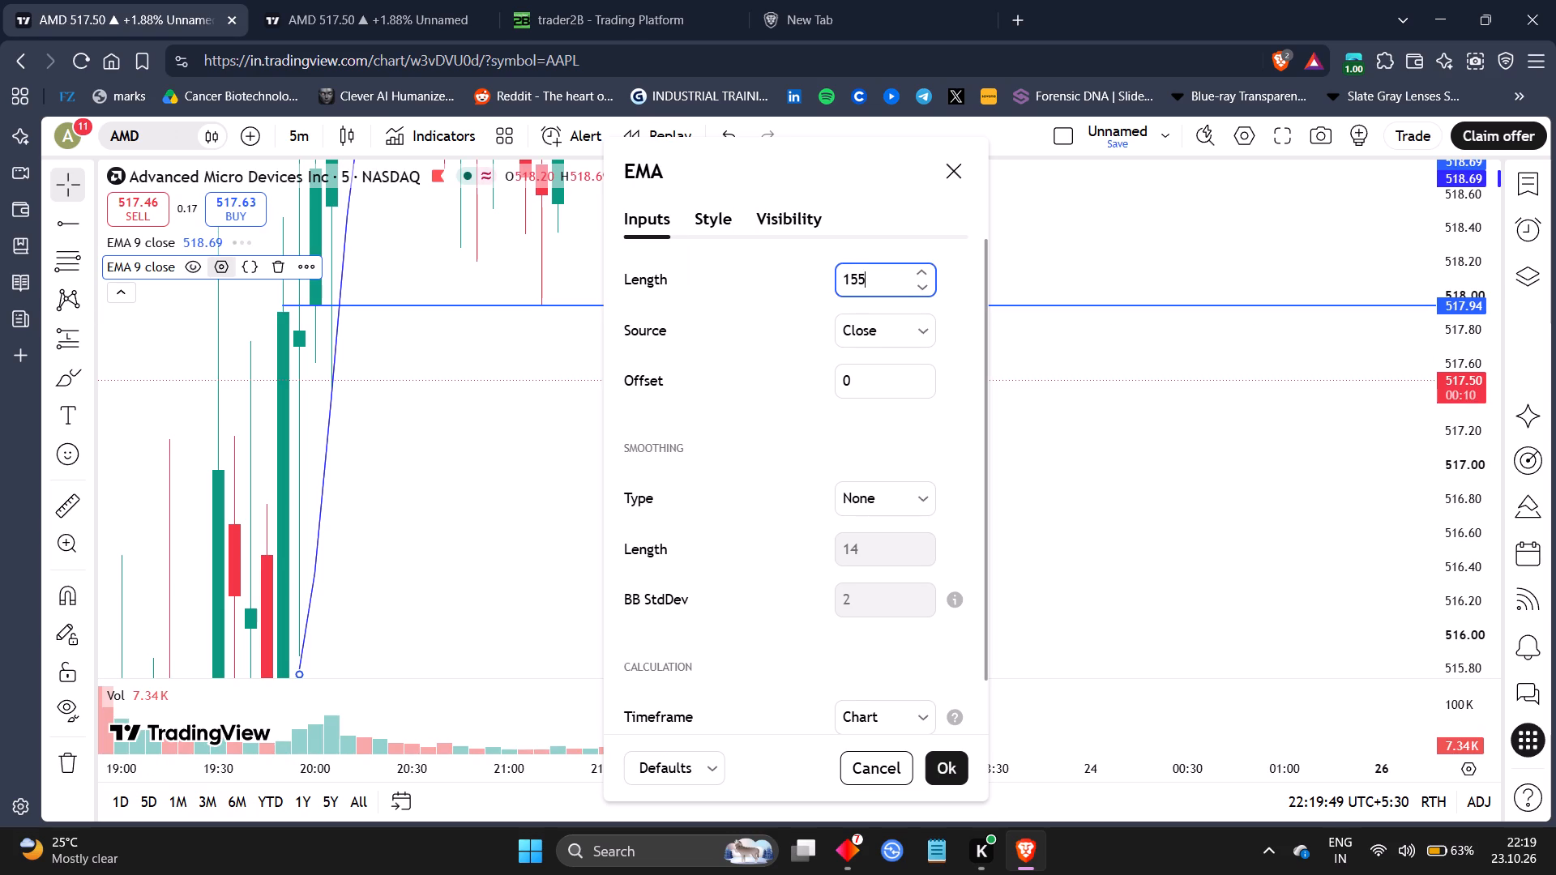
{"action": "key", "text": "BackSpace"}
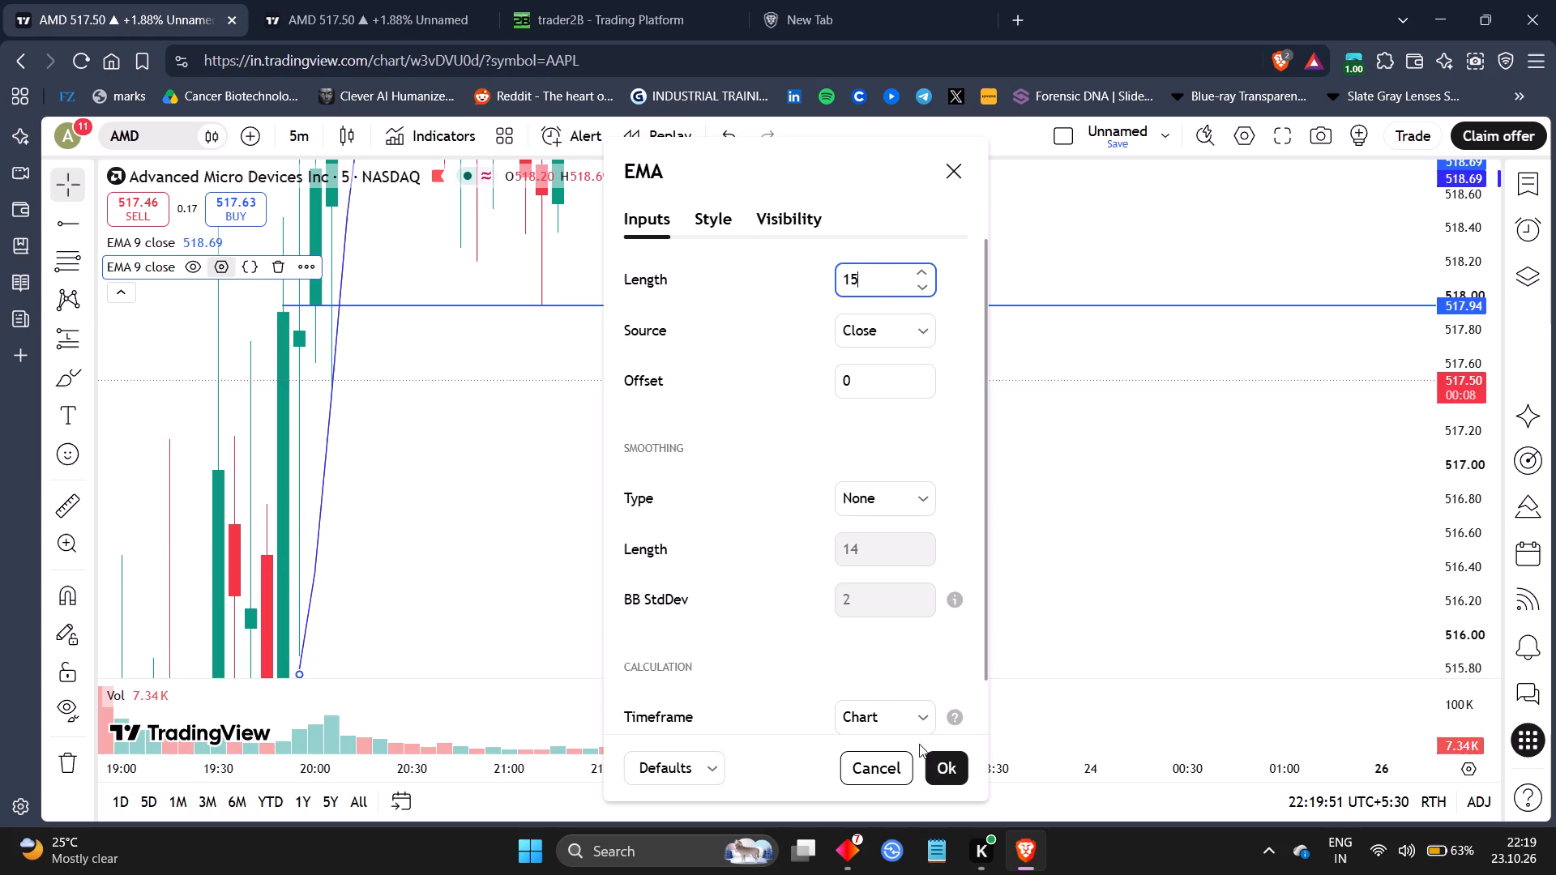
{"action": "left_click", "coordinate": [929, 766]}
Examine the newest AMD 5-minute candles against the two EMAs, the 517.94 and 515.16 lines and the purple zones.
{"action": "left_click_drag", "start_coordinate": [1043, 467], "coordinate": [1140, 449]}
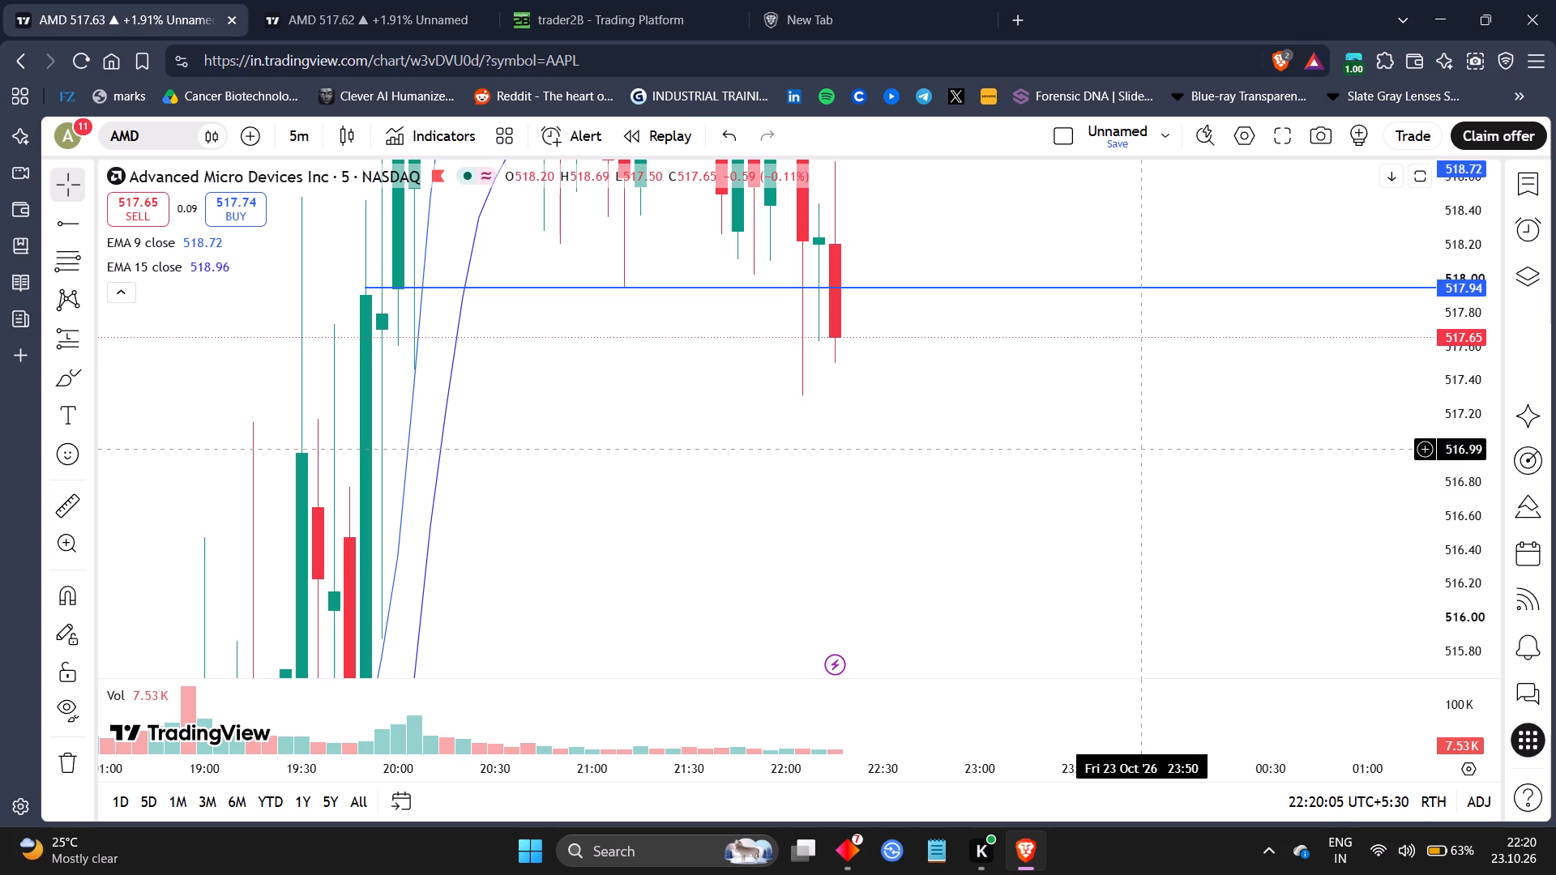
{"action": "left_click_drag", "start_coordinate": [1468, 275], "coordinate": [1456, 457]}
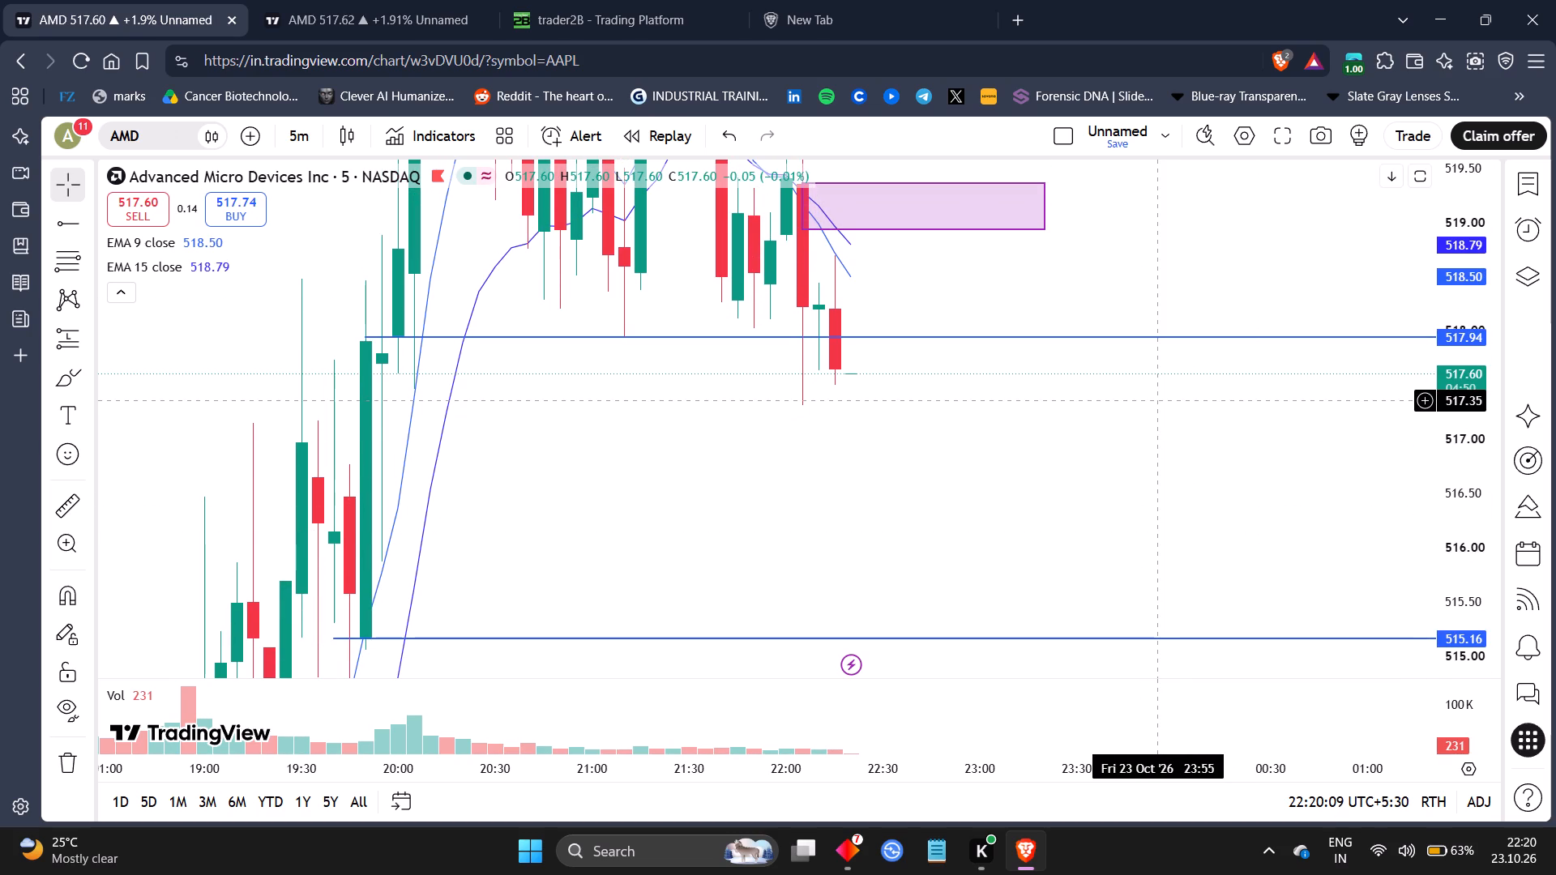
{"action": "left_click_drag", "start_coordinate": [1158, 400], "coordinate": [1151, 264]}
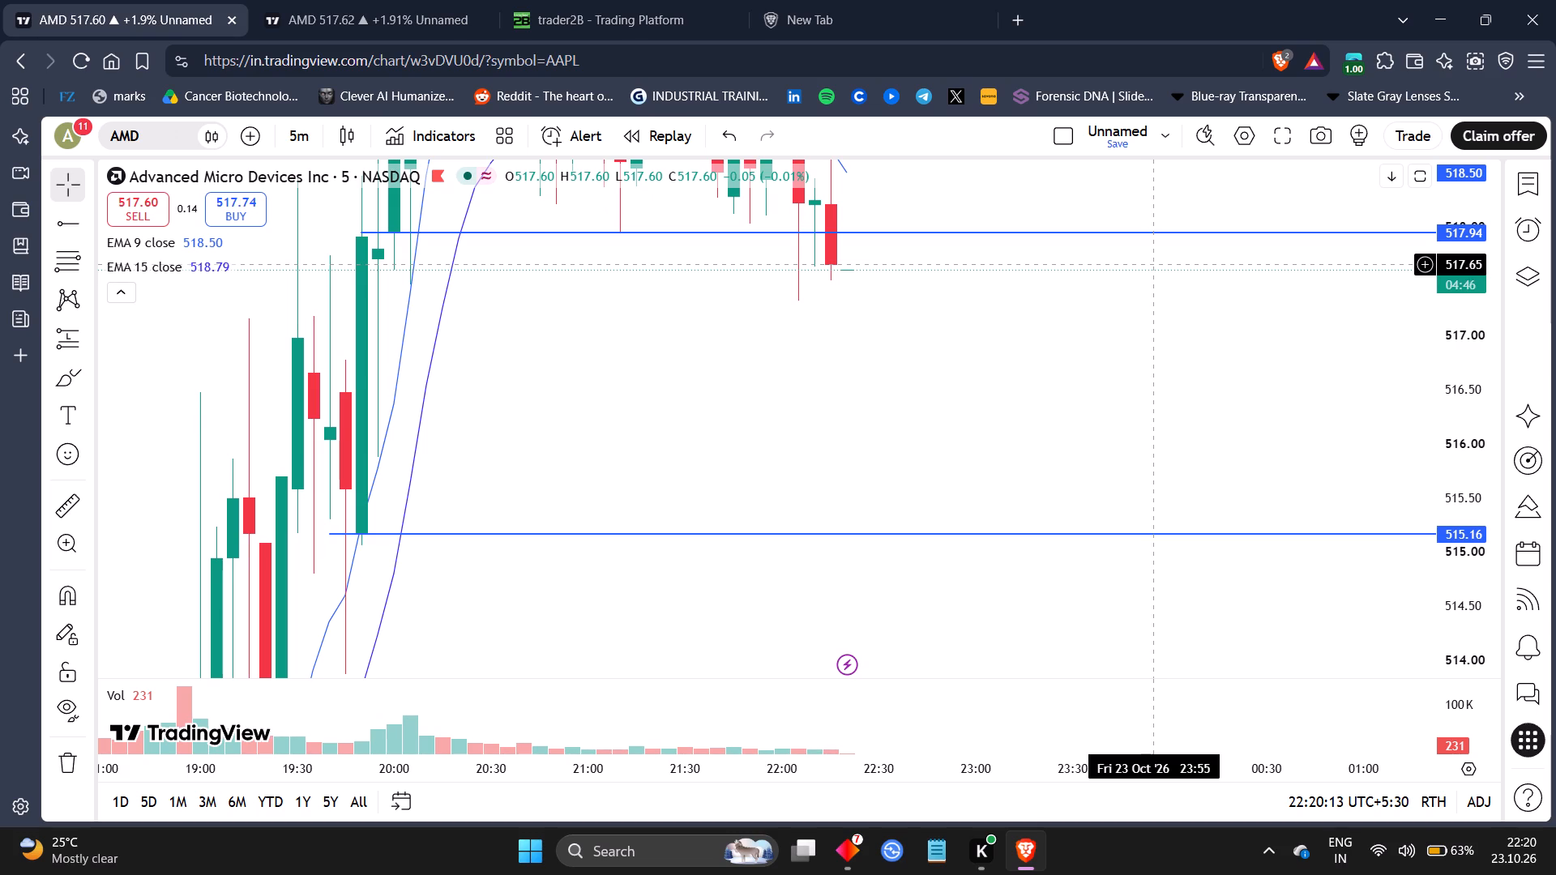
{"action": "left_click_drag", "start_coordinate": [1054, 378], "coordinate": [1139, 418]}
{"action": "left_click_drag", "start_coordinate": [1139, 418], "coordinate": [1267, 431]}
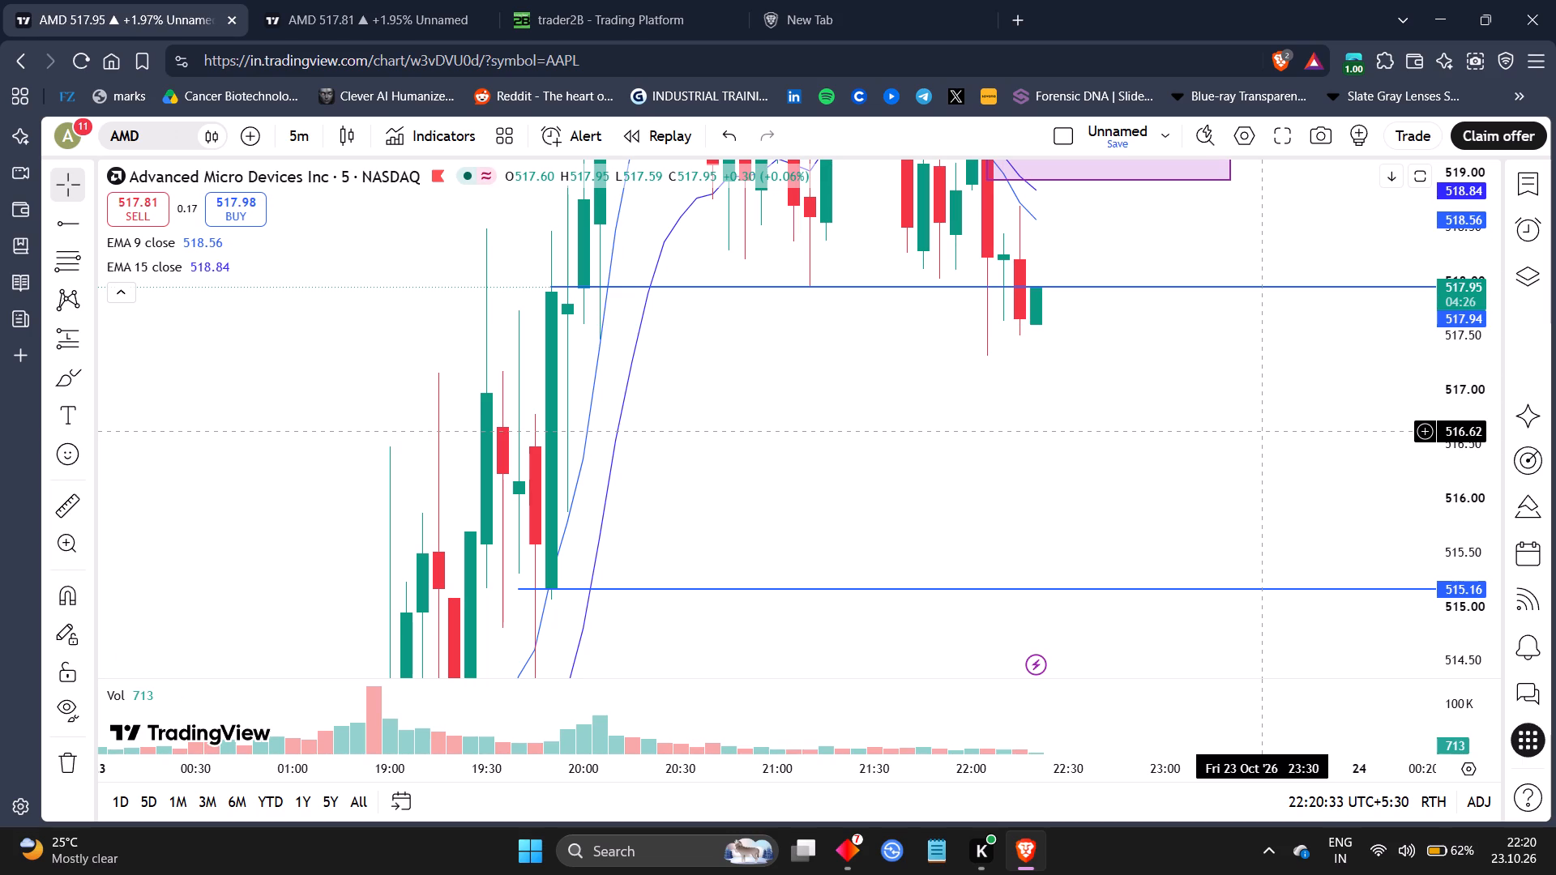
{"action": "left_click_drag", "start_coordinate": [1267, 431], "coordinate": [1102, 510]}
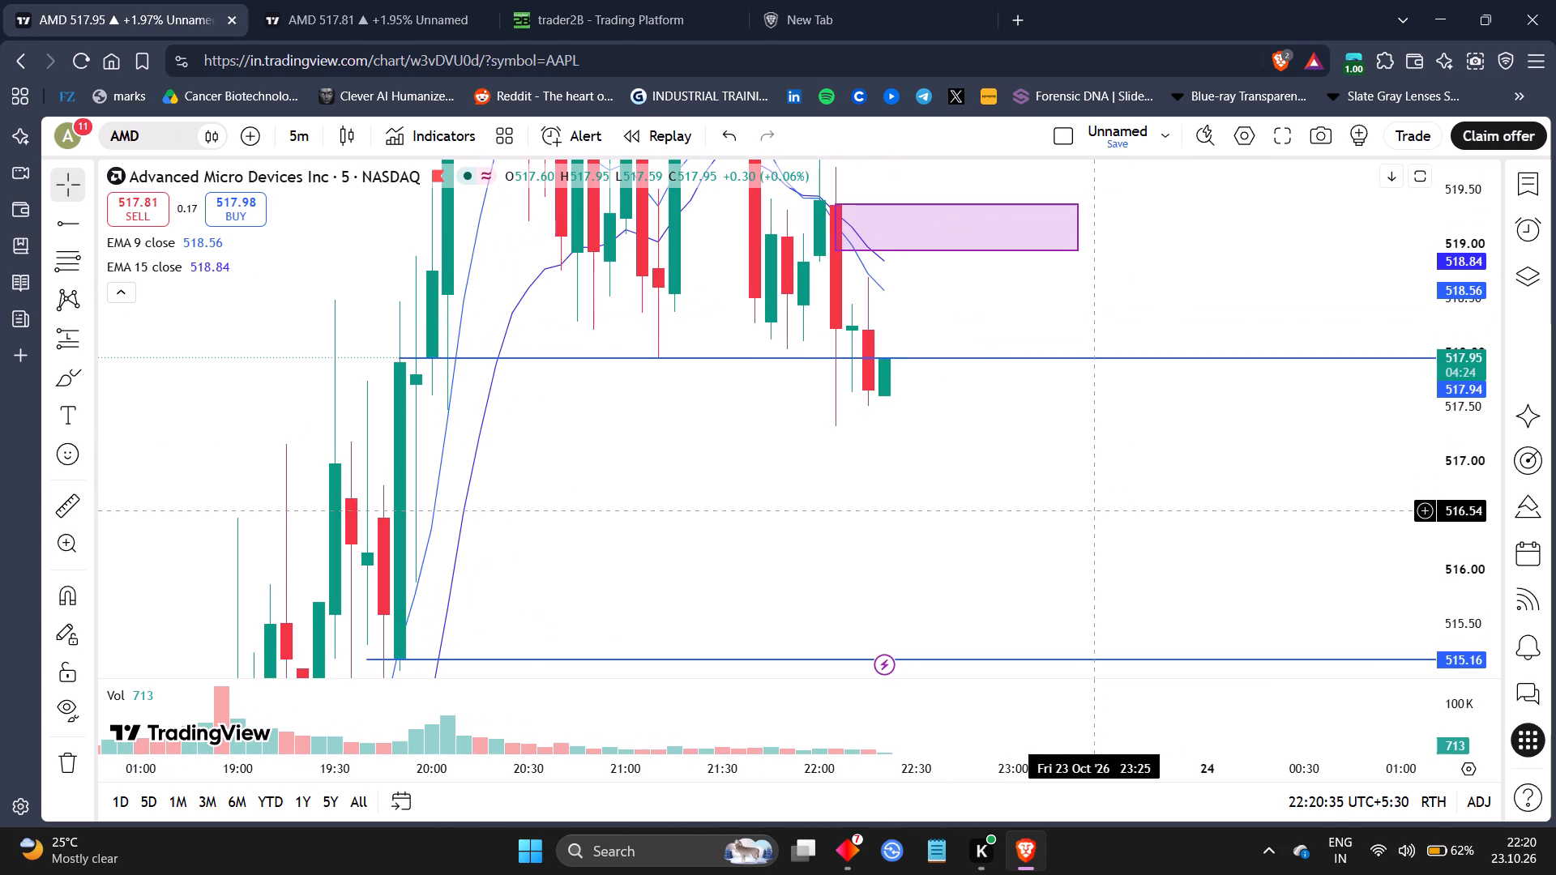
{"action": "left_click_drag", "start_coordinate": [1463, 557], "coordinate": [1415, 442]}
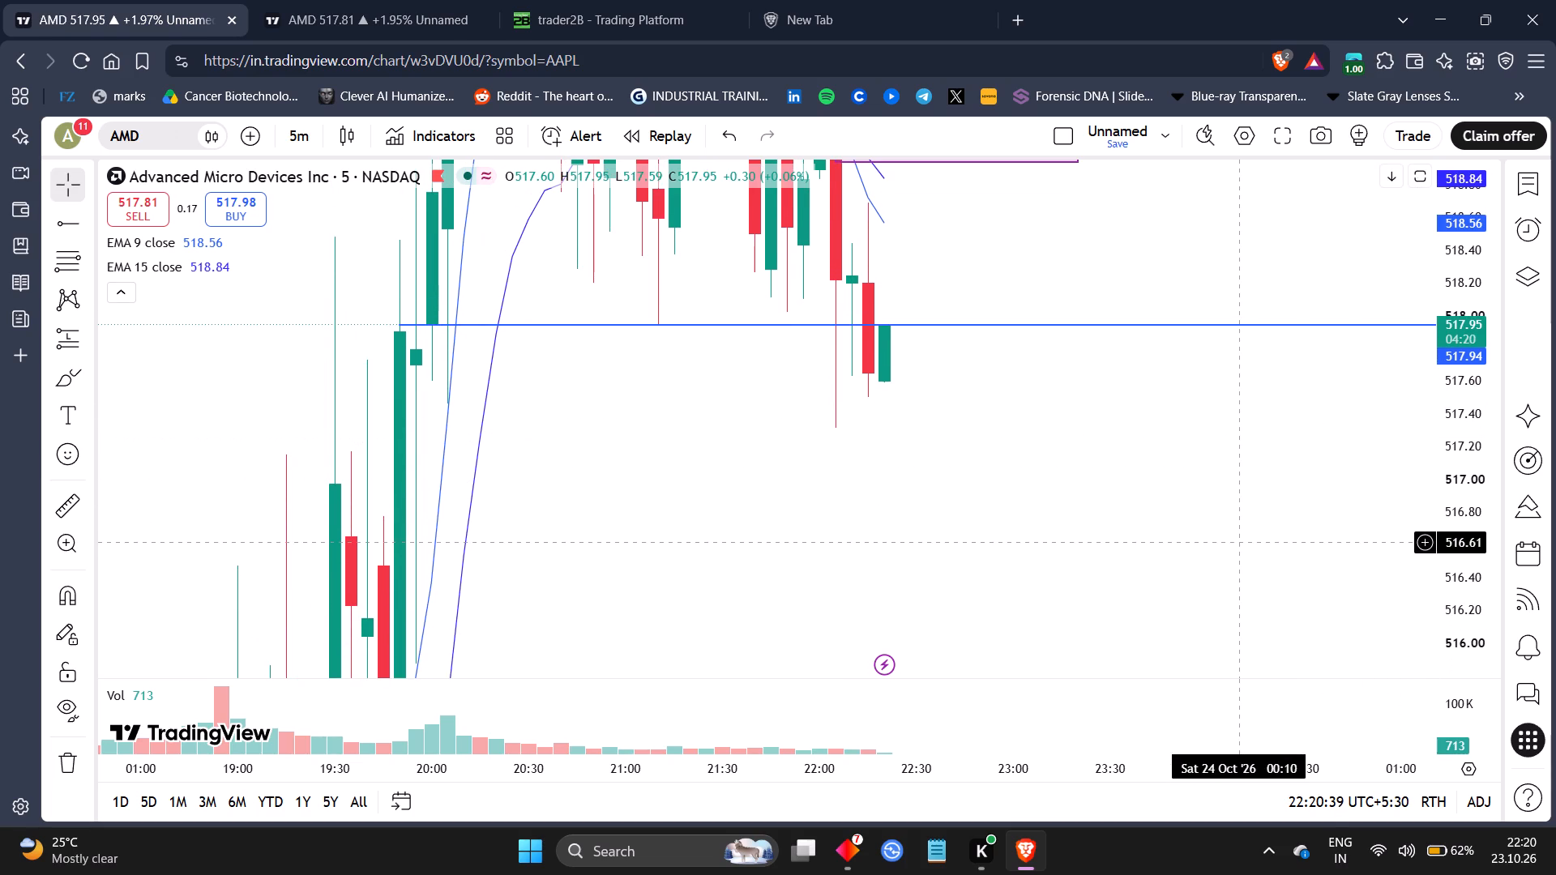
{"action": "left_click_drag", "start_coordinate": [1243, 542], "coordinate": [1199, 463]}
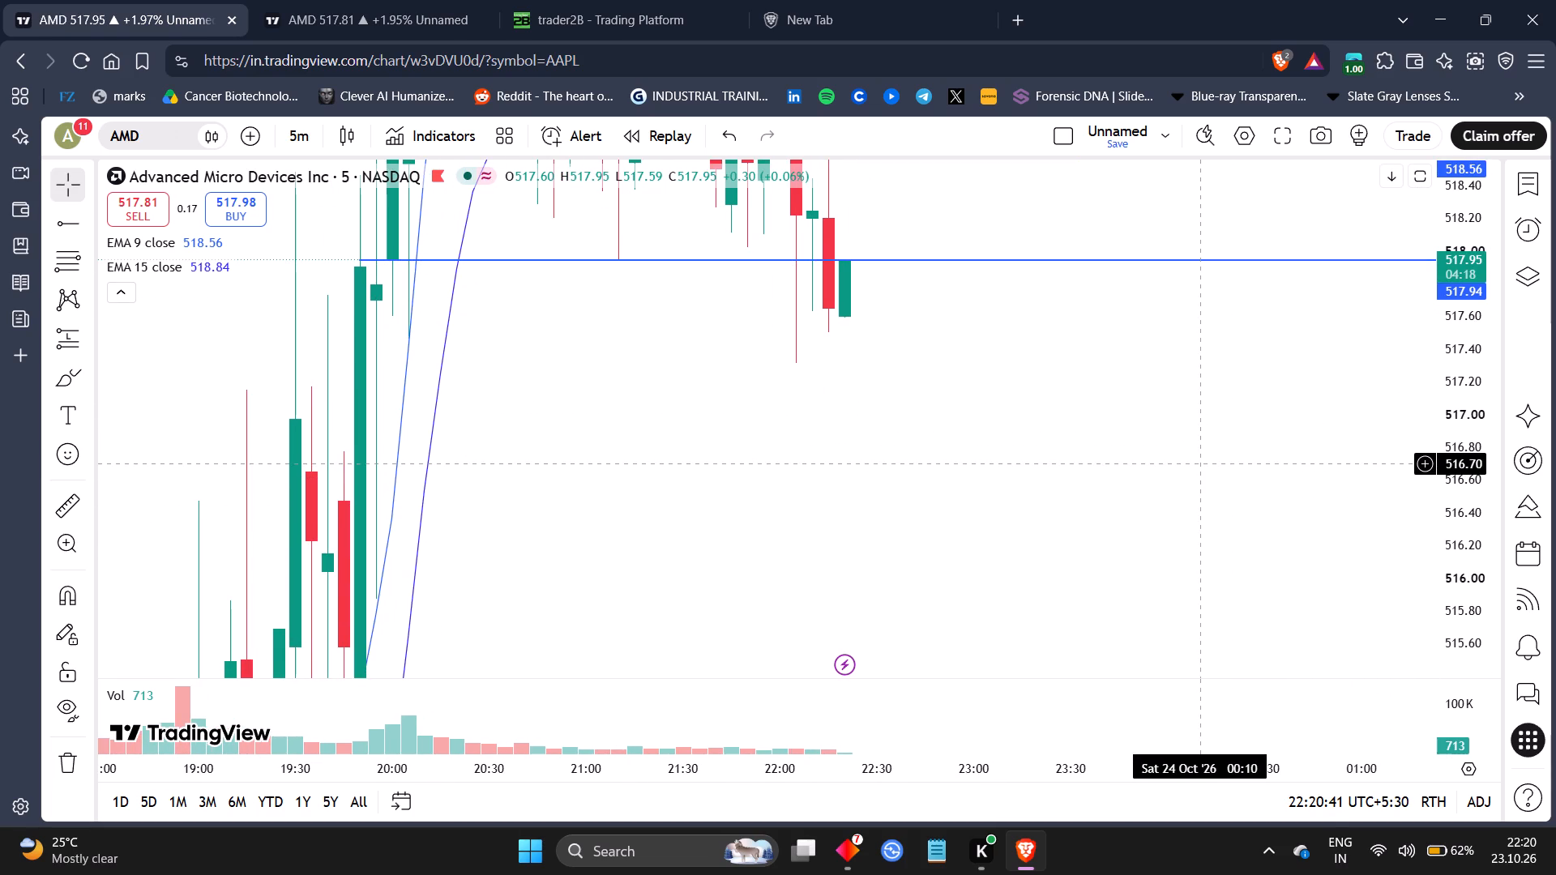
{"action": "left_click_drag", "start_coordinate": [1199, 463], "coordinate": [1180, 716]}
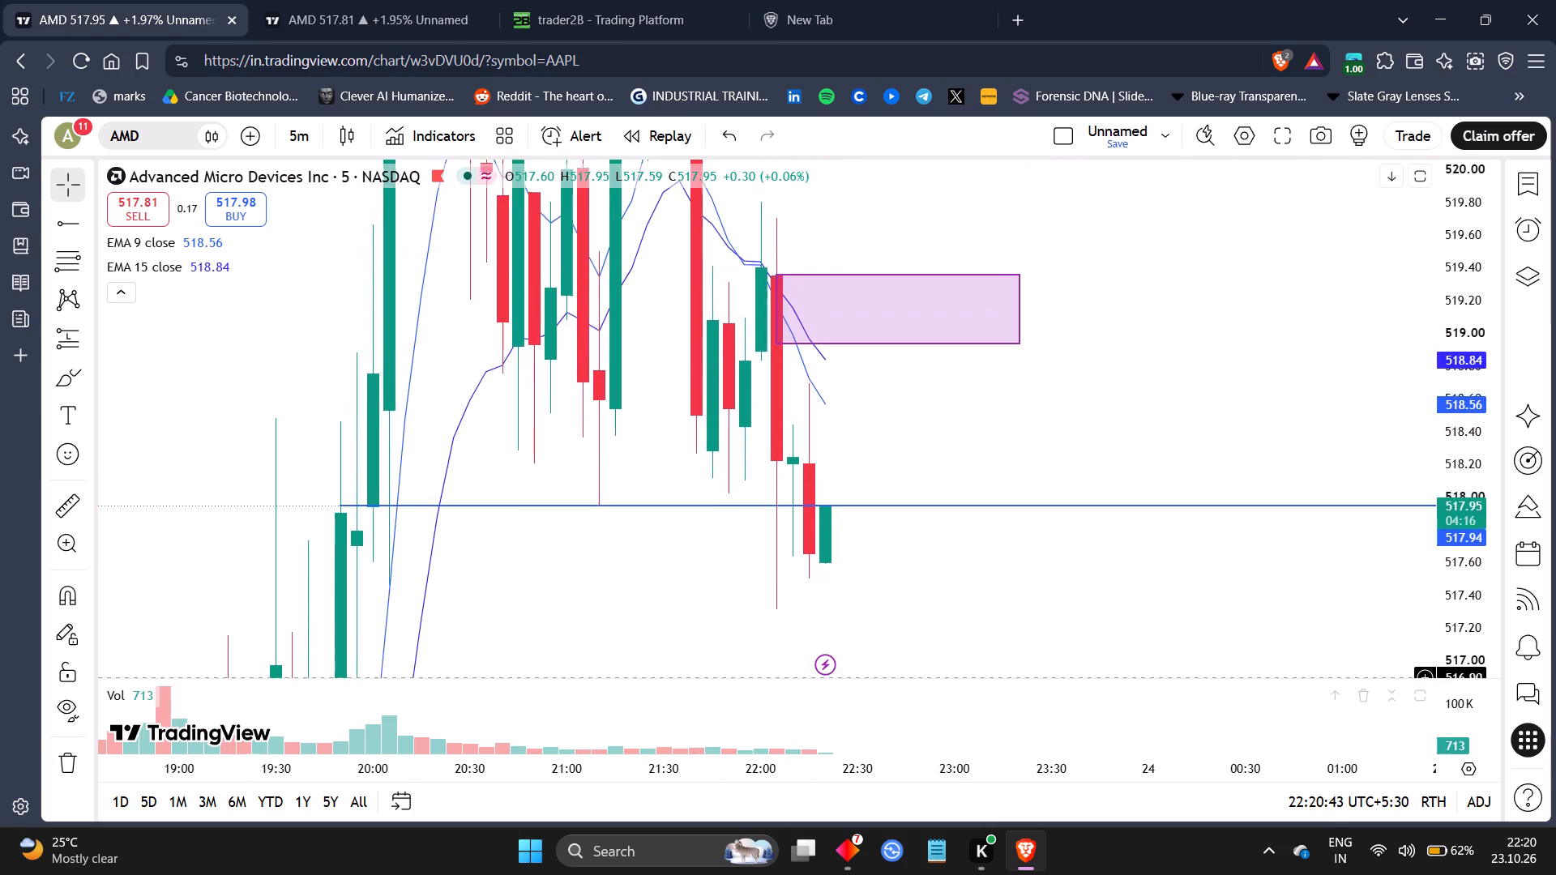
{"action": "left_click_drag", "start_coordinate": [1180, 716], "coordinate": [1162, 607]}
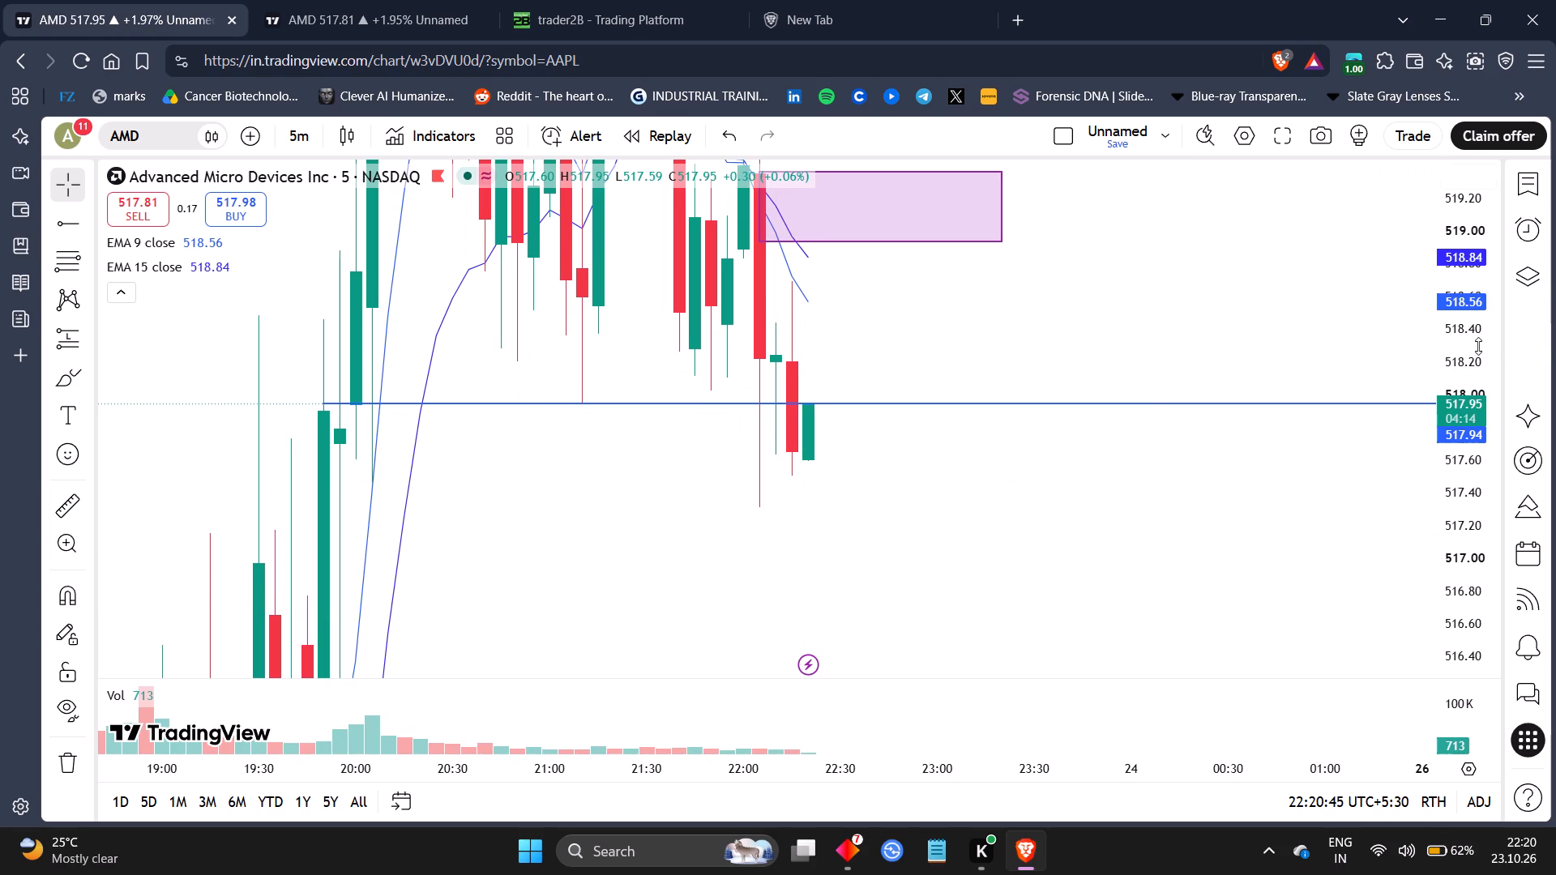
{"action": "left_click_drag", "start_coordinate": [1466, 340], "coordinate": [1470, 500]}
{"action": "left_click_drag", "start_coordinate": [1269, 578], "coordinate": [1331, 525]}
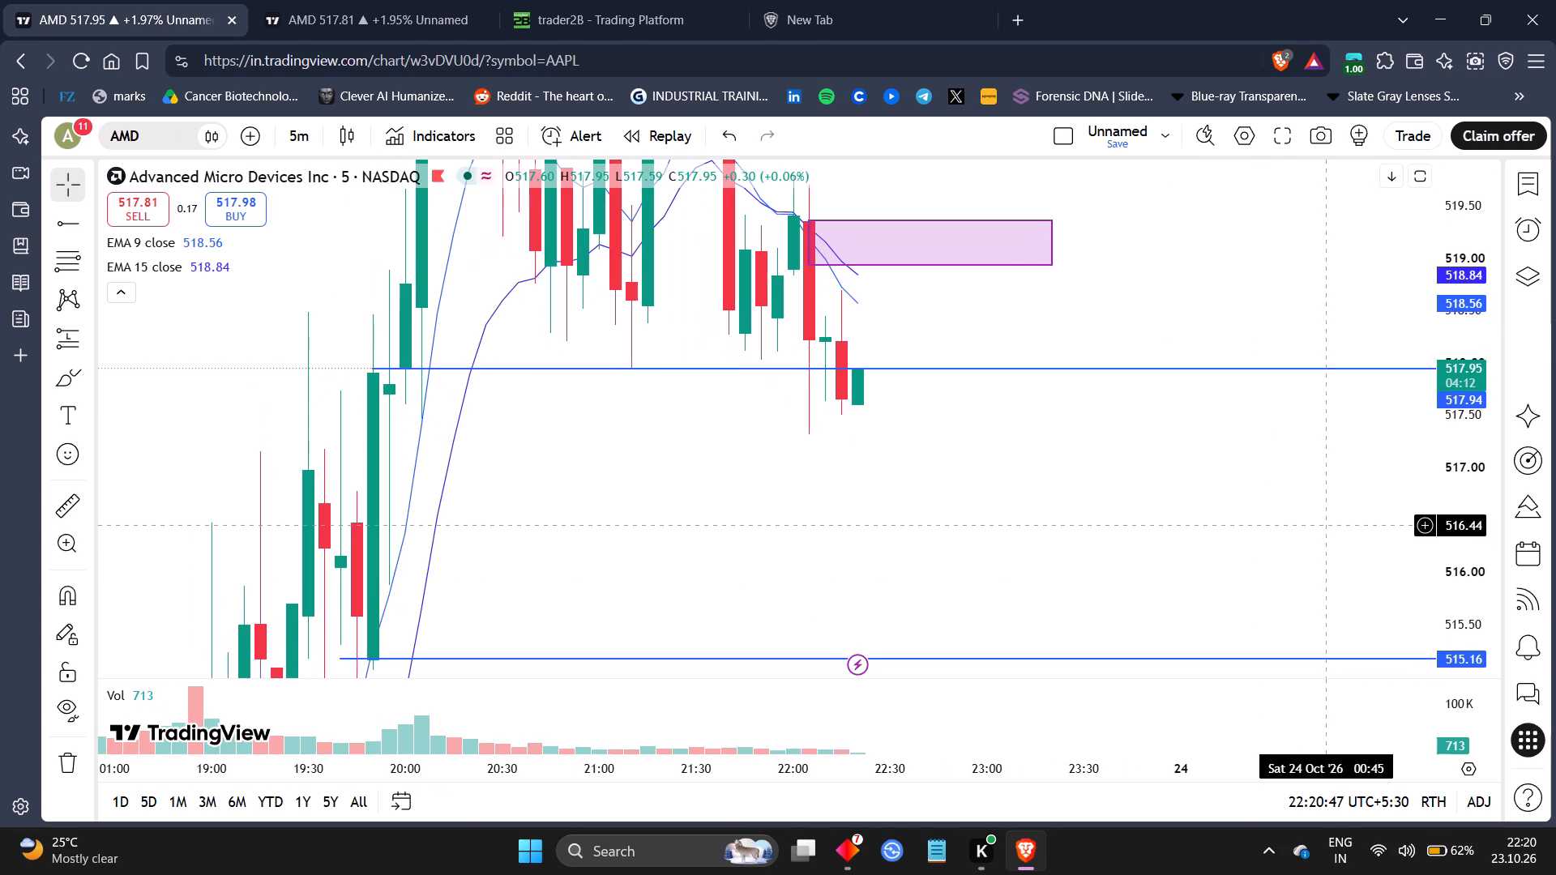
{"action": "left_click_drag", "start_coordinate": [1331, 525], "coordinate": [1342, 449]}
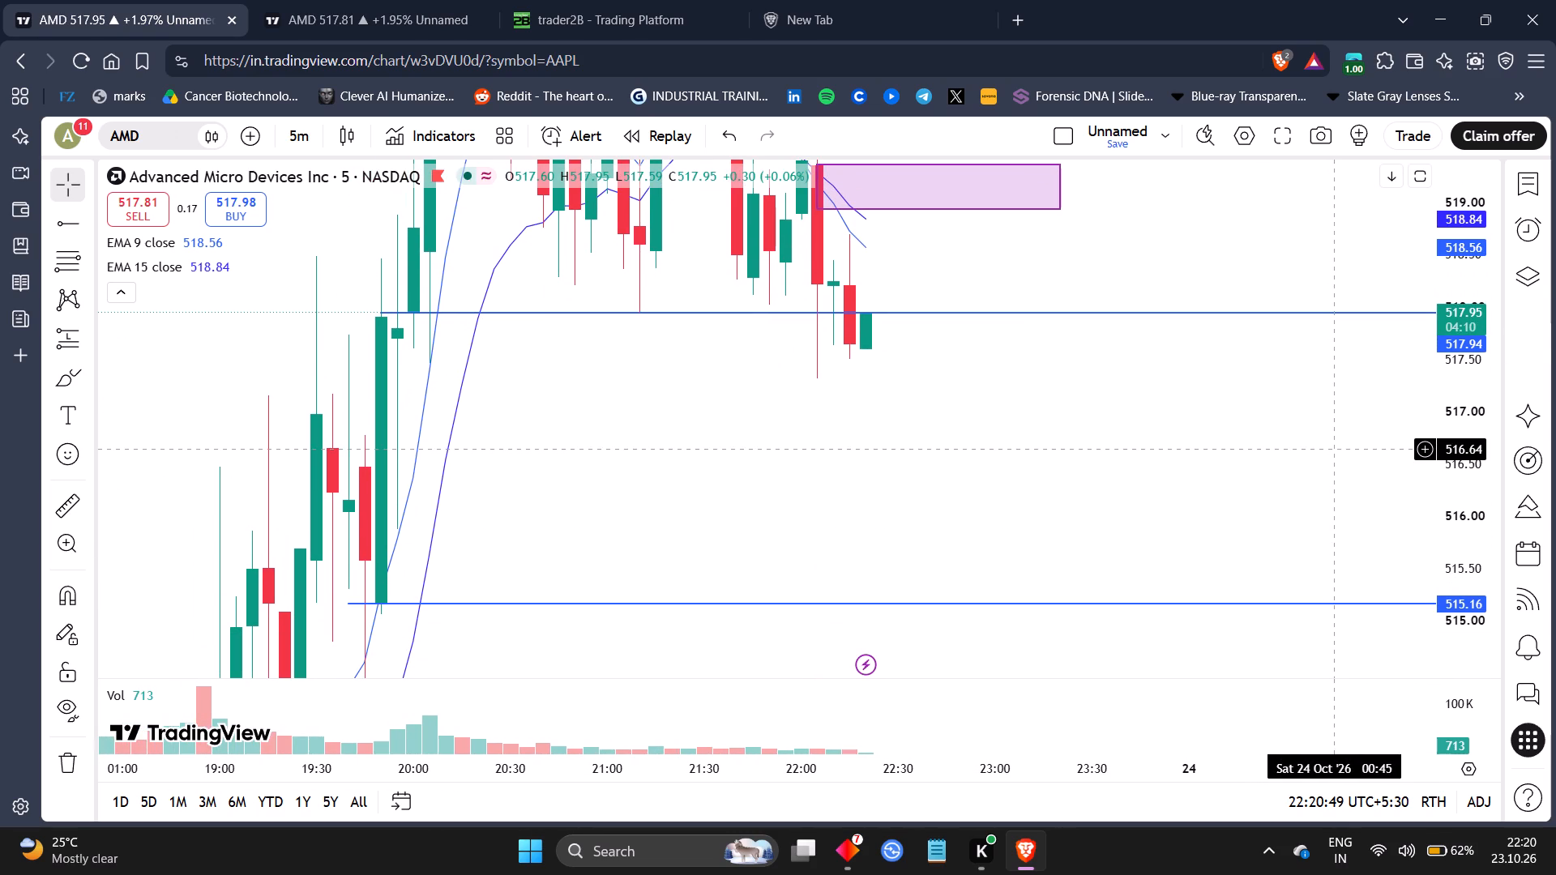
{"action": "left_click_drag", "start_coordinate": [1342, 449], "coordinate": [1426, 469]}
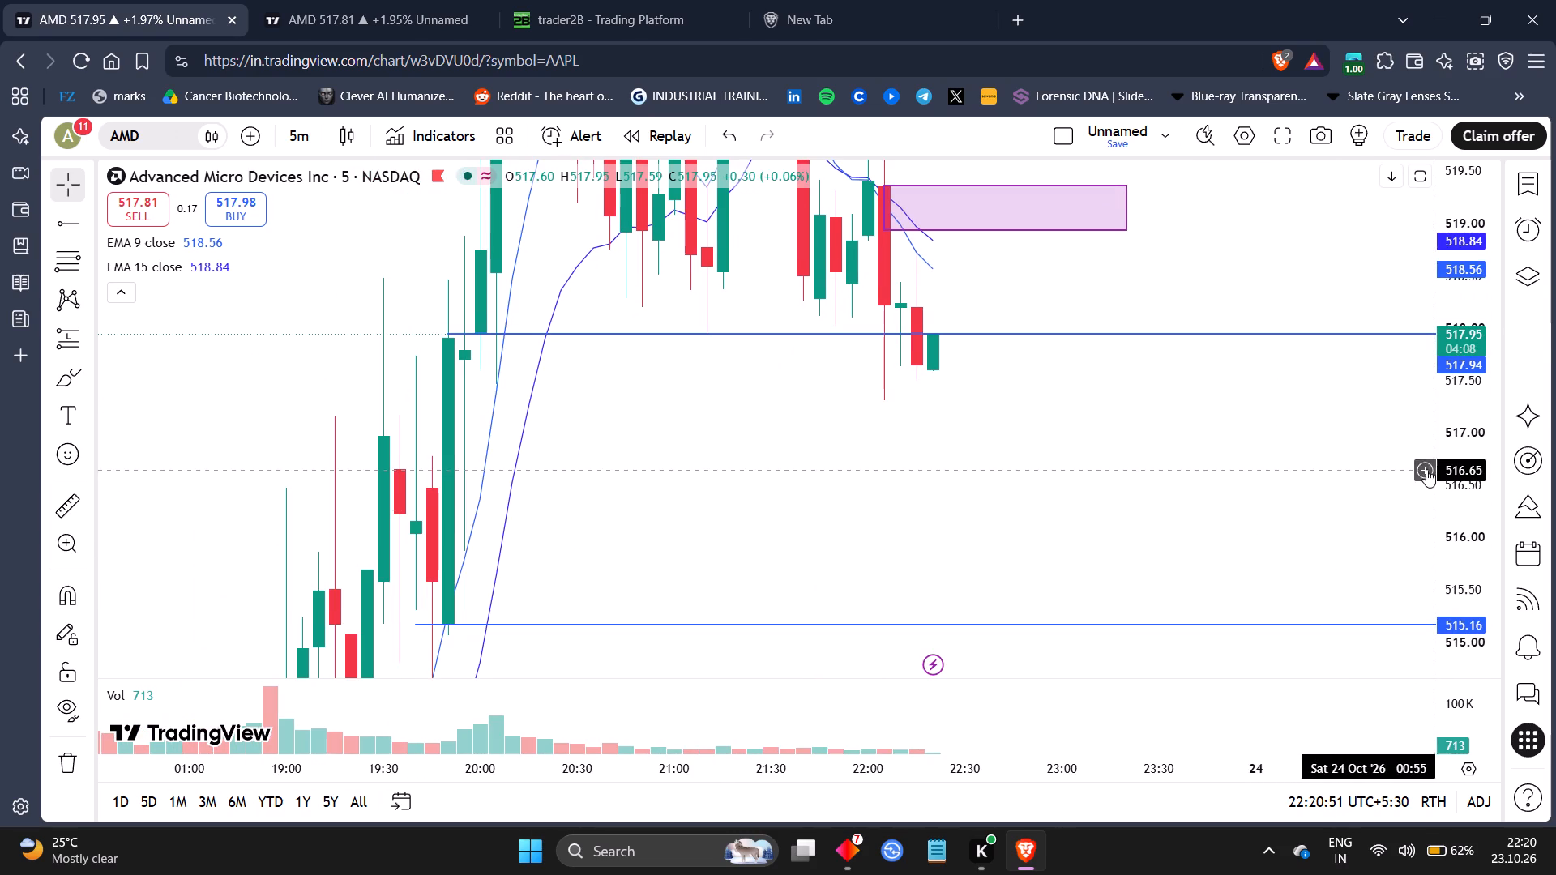
{"action": "left_click_drag", "start_coordinate": [1473, 324], "coordinate": [1469, 523]}
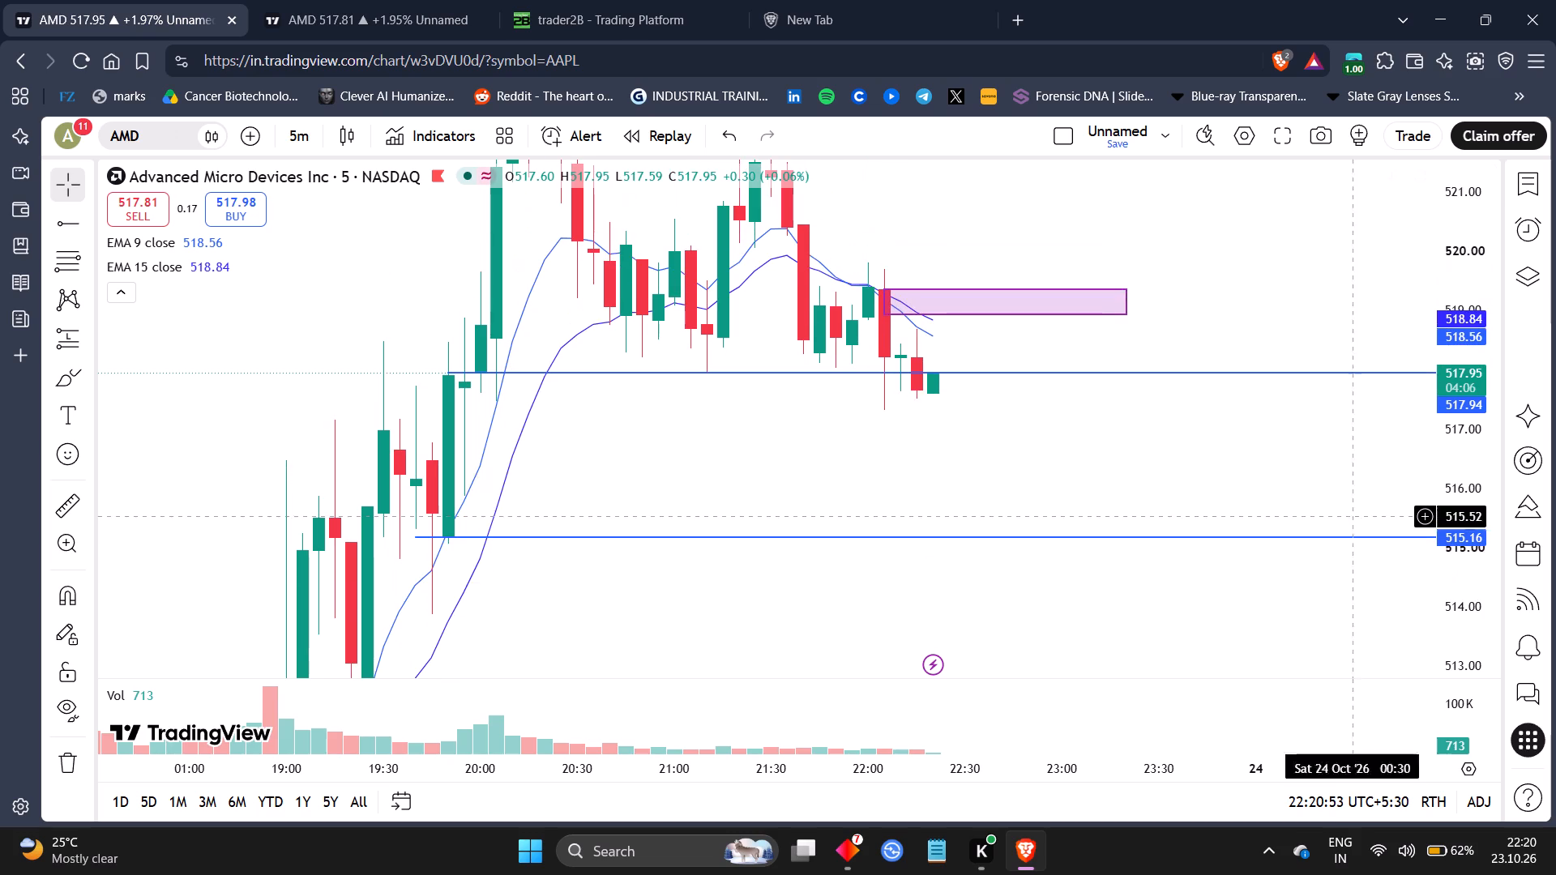
{"action": "left_click_drag", "start_coordinate": [1170, 480], "coordinate": [1100, 447]}
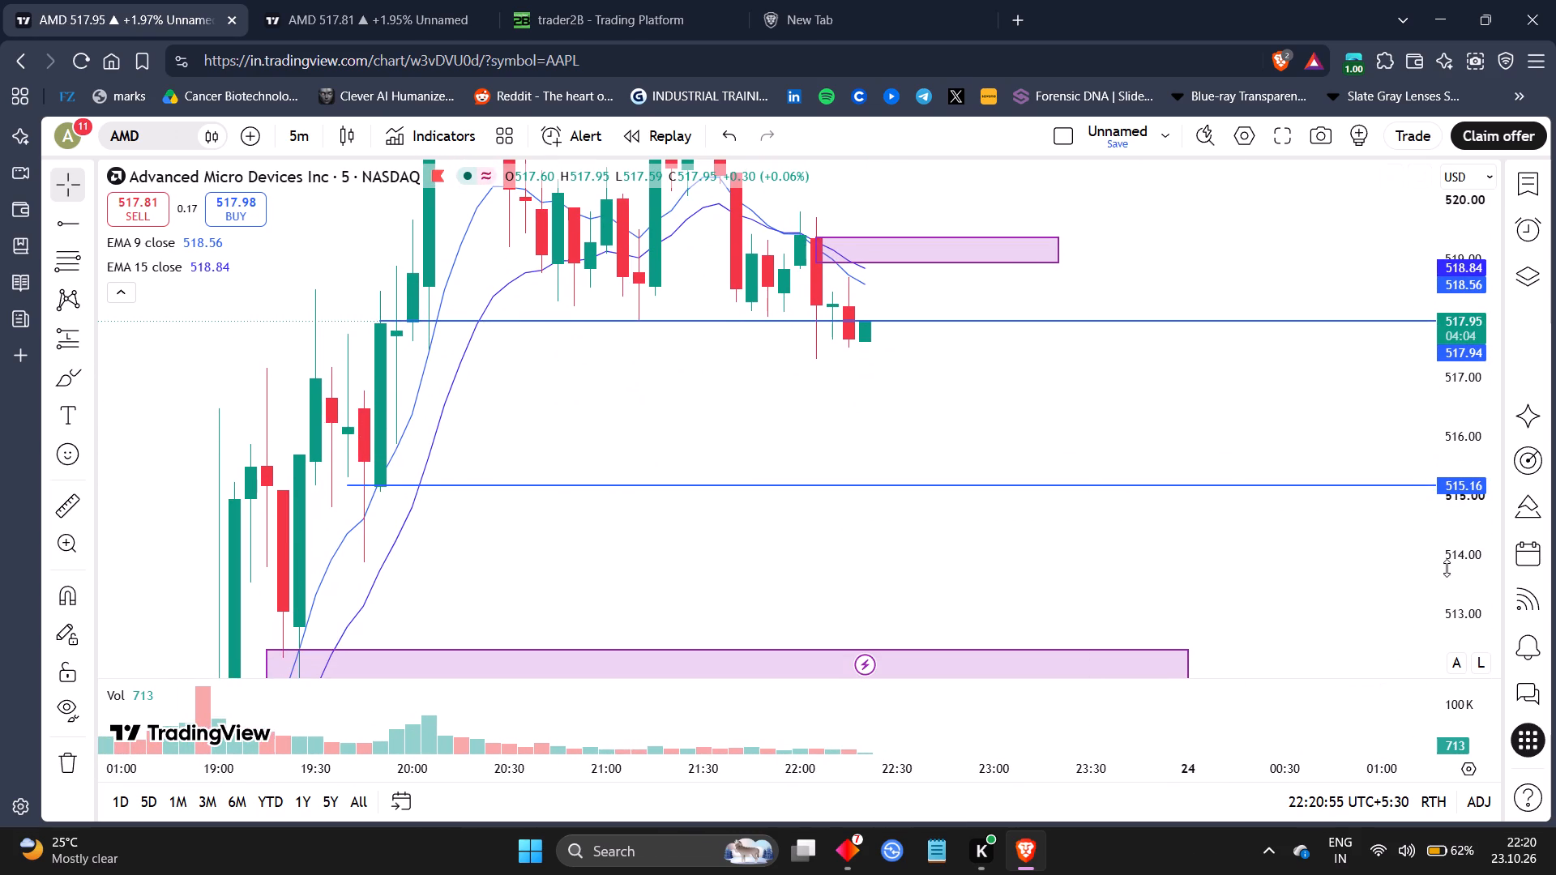
{"action": "left_click_drag", "start_coordinate": [1447, 568], "coordinate": [1393, 258]}
{"action": "left_click_drag", "start_coordinate": [1209, 315], "coordinate": [1167, 462]}
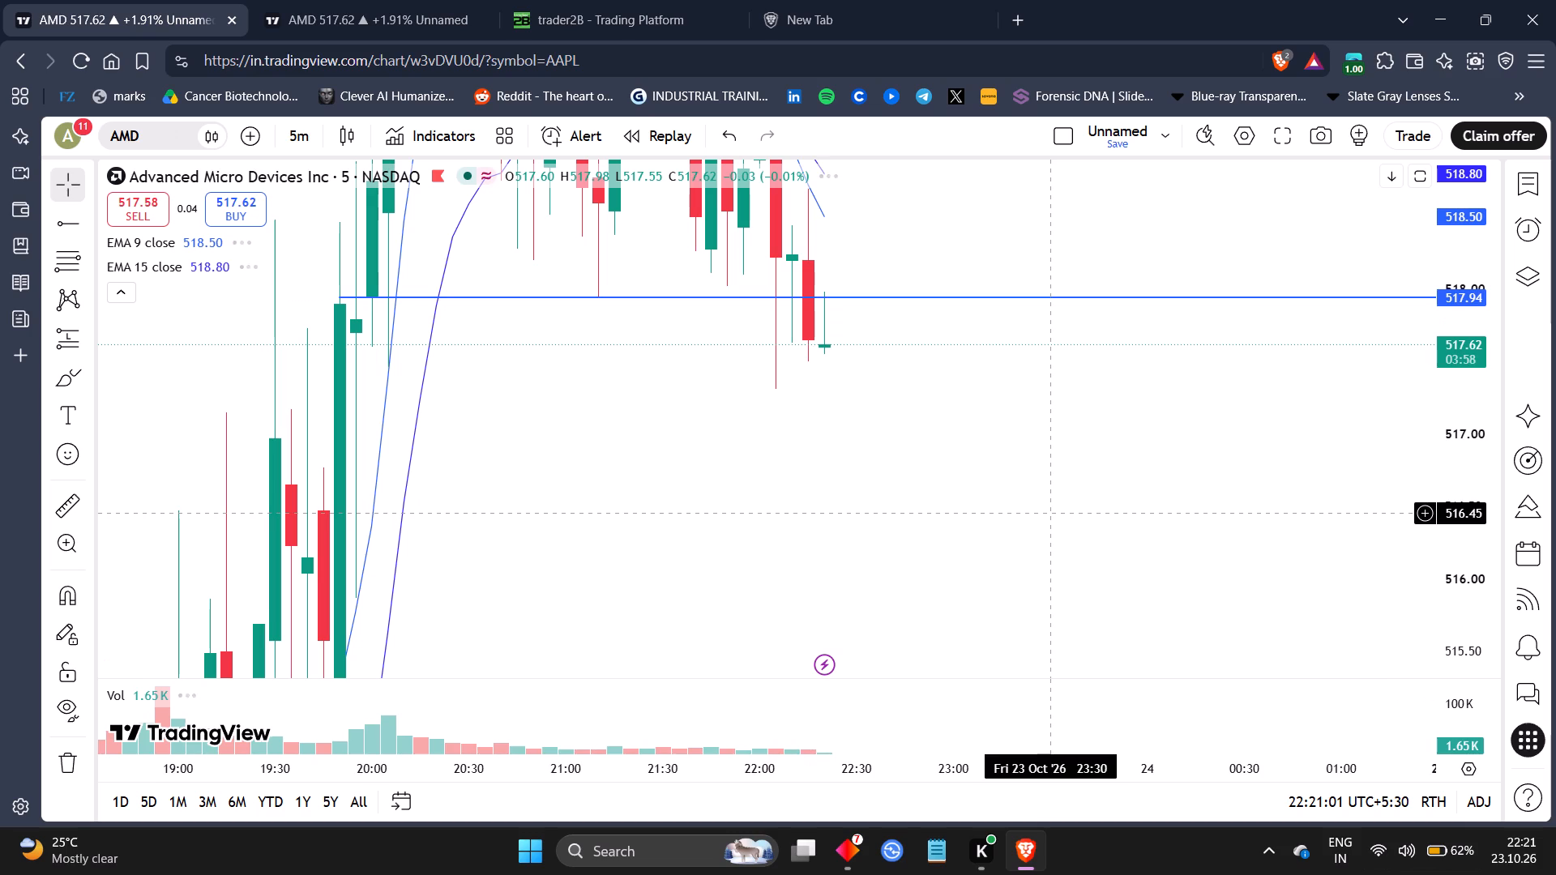
{"action": "left_click_drag", "start_coordinate": [1055, 513], "coordinate": [972, 447]}
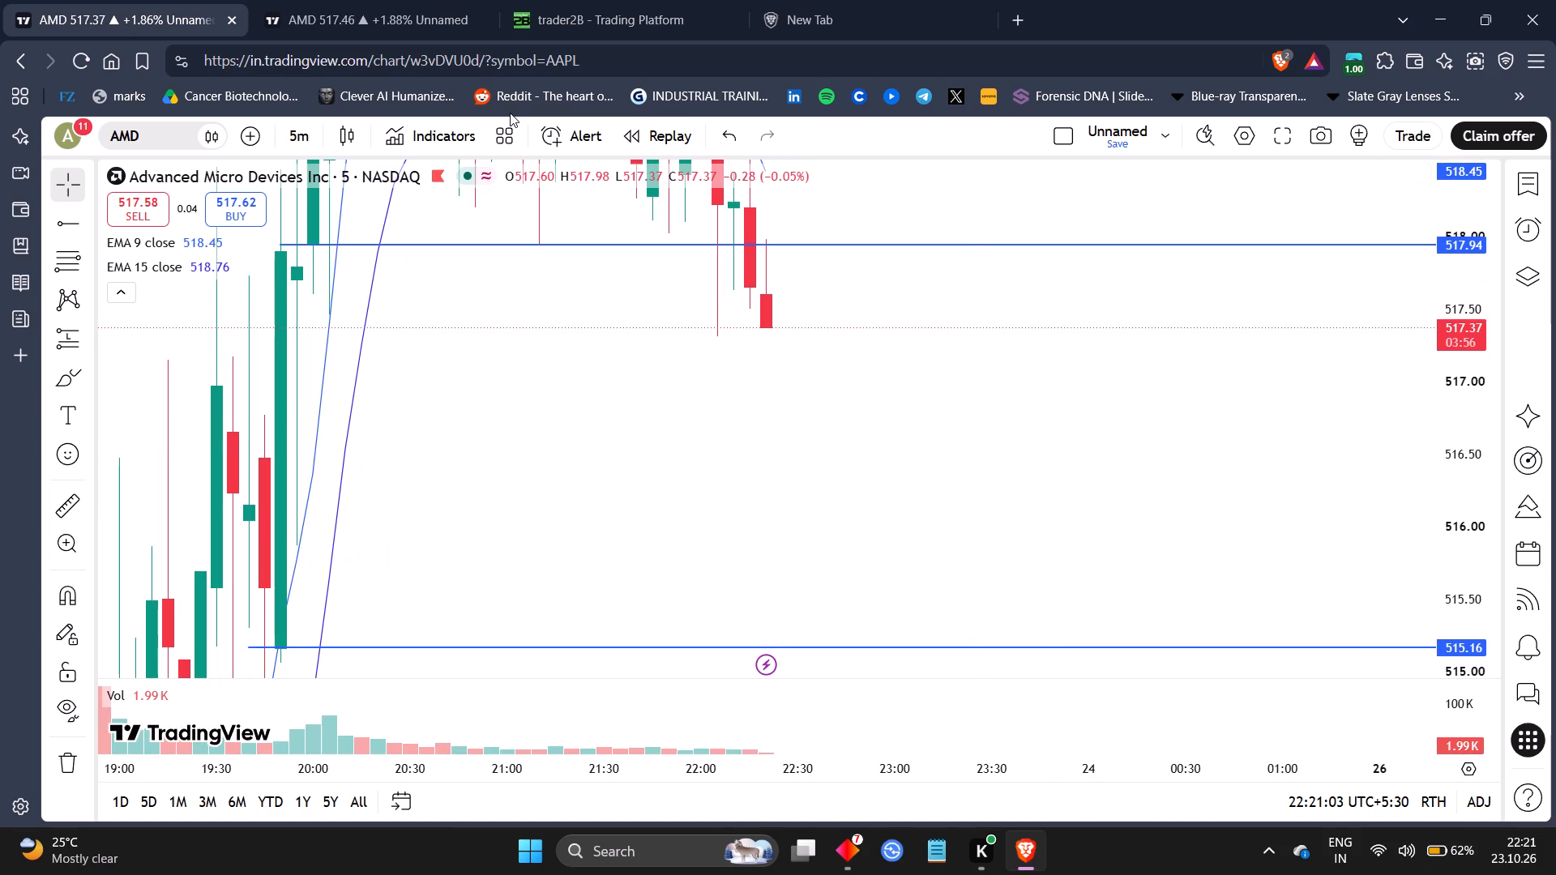
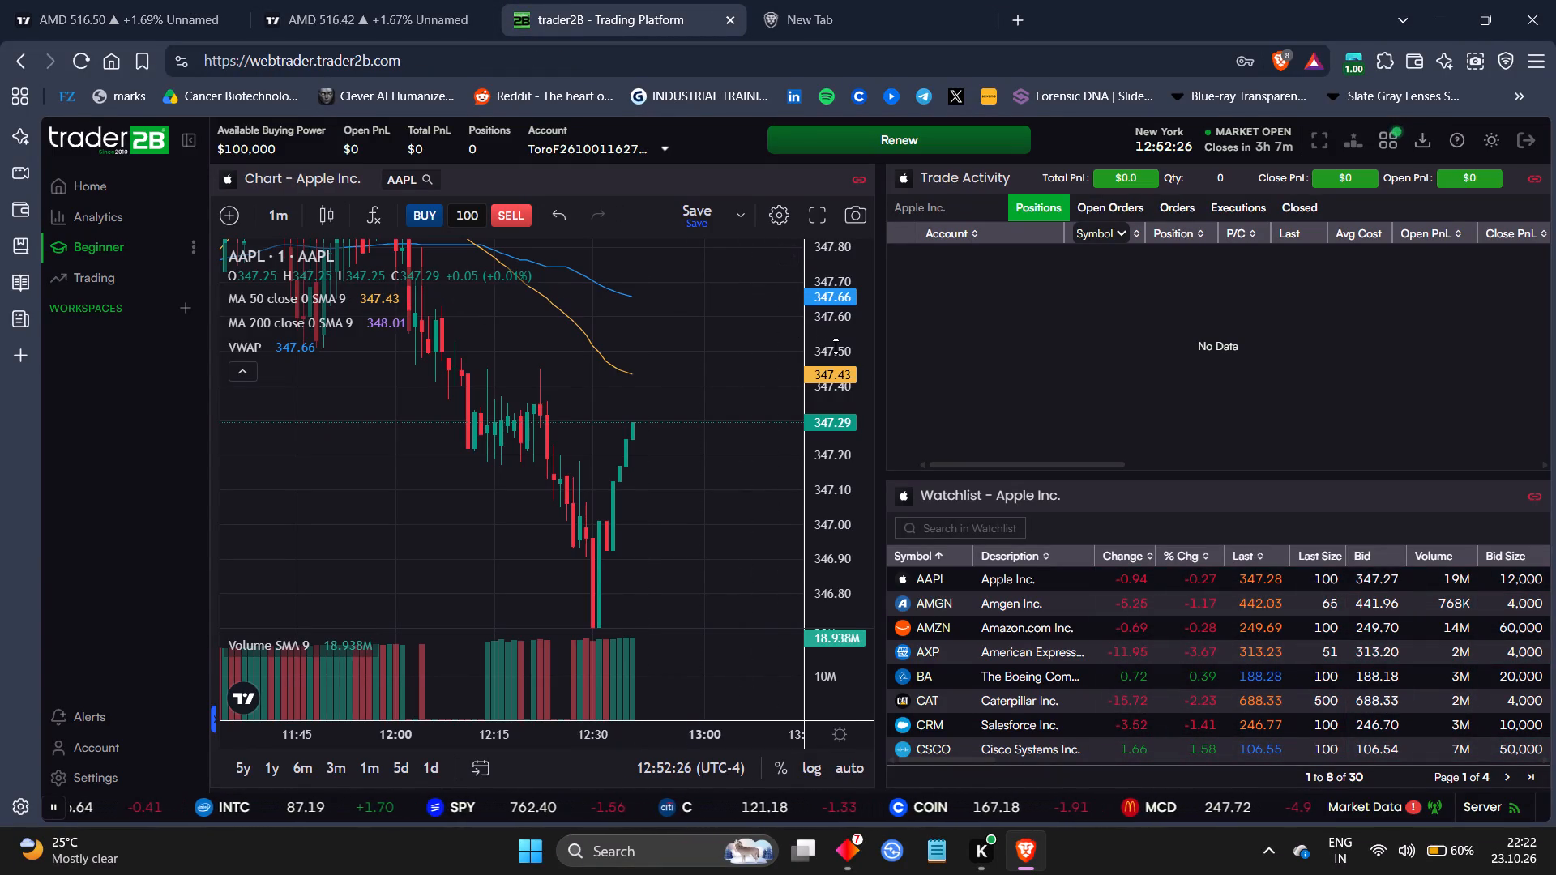
Load Meta Platforms (META) in the trader2B chart by searching for "meta", and examine its 1-minute price action across the session.
{"action": "left_click", "coordinate": [414, 177]}
{"action": "key", "text": "BackSpace"}
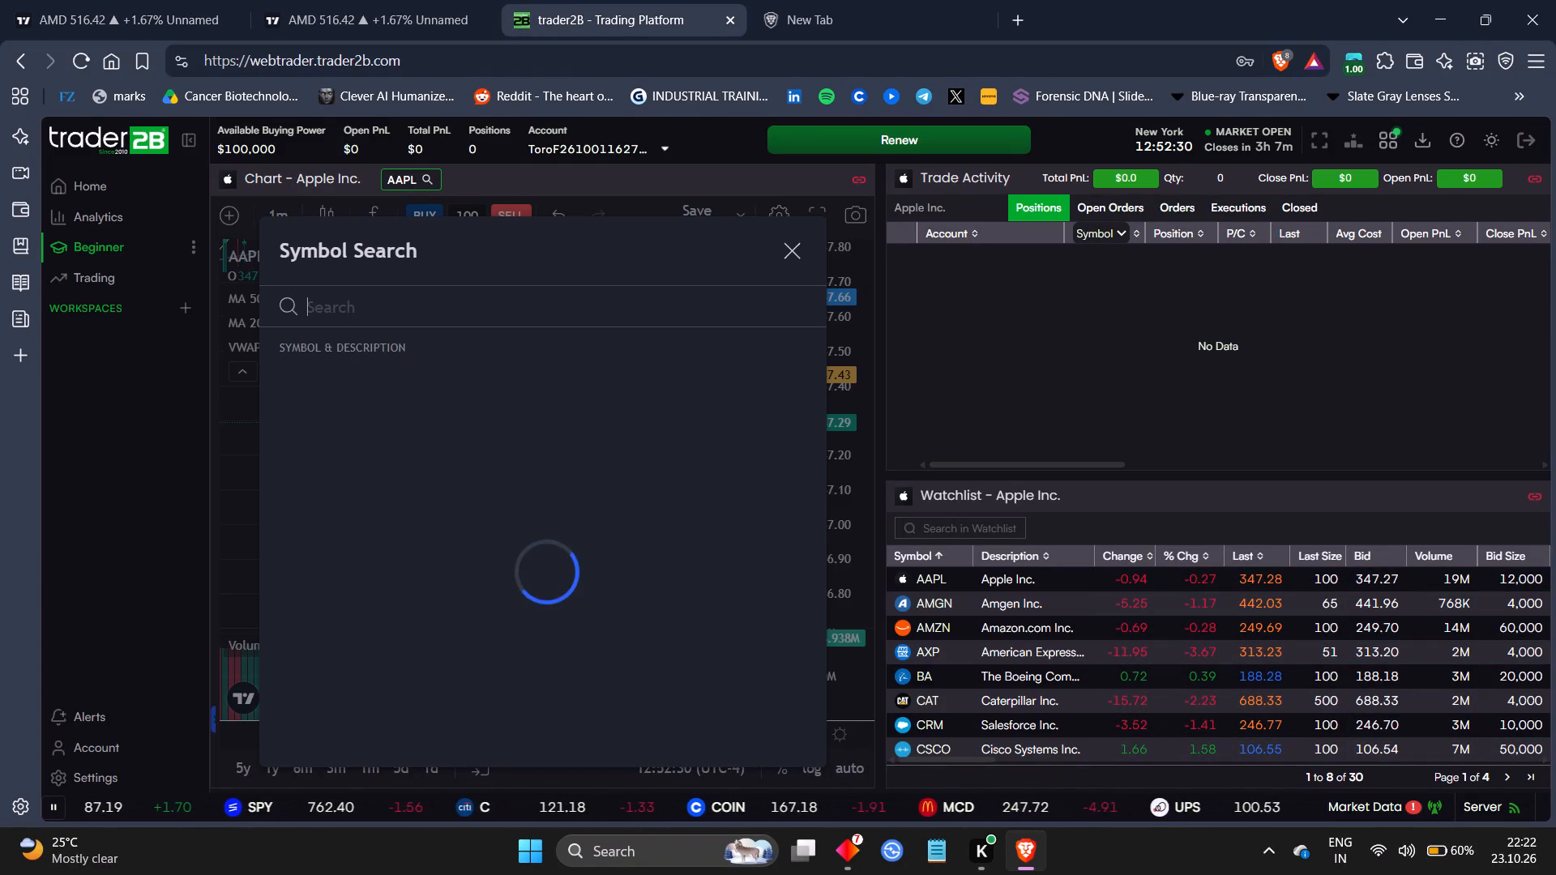
{"action": "type", "text": "meta"}
{"action": "left_click", "coordinate": [353, 382]}
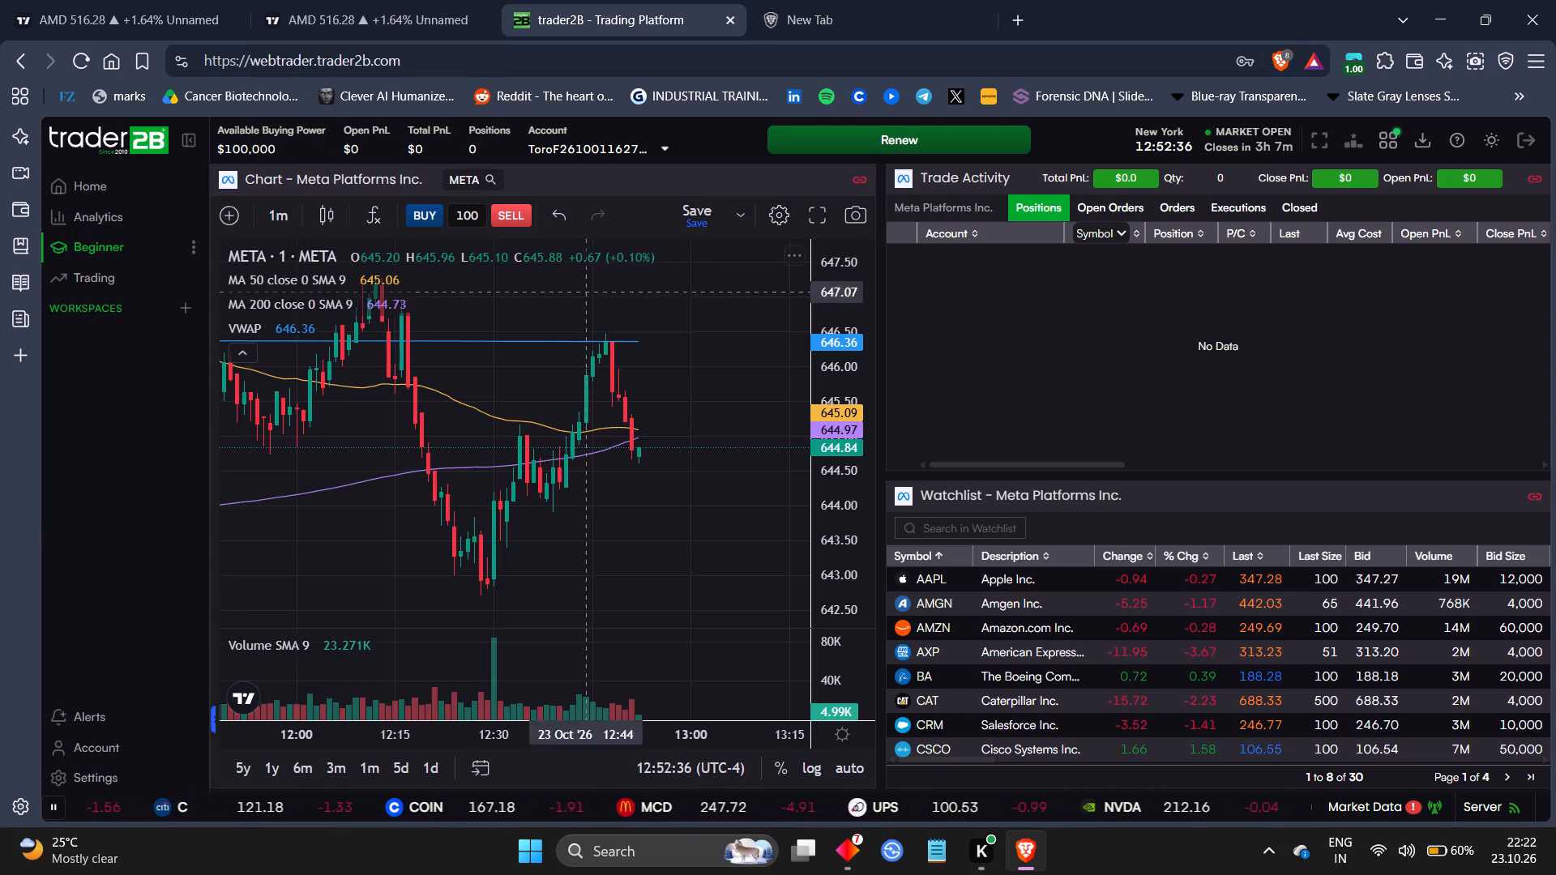
{"action": "left_click_drag", "start_coordinate": [840, 363], "coordinate": [847, 566]}
{"action": "left_click_drag", "start_coordinate": [509, 730], "coordinate": [757, 700]}
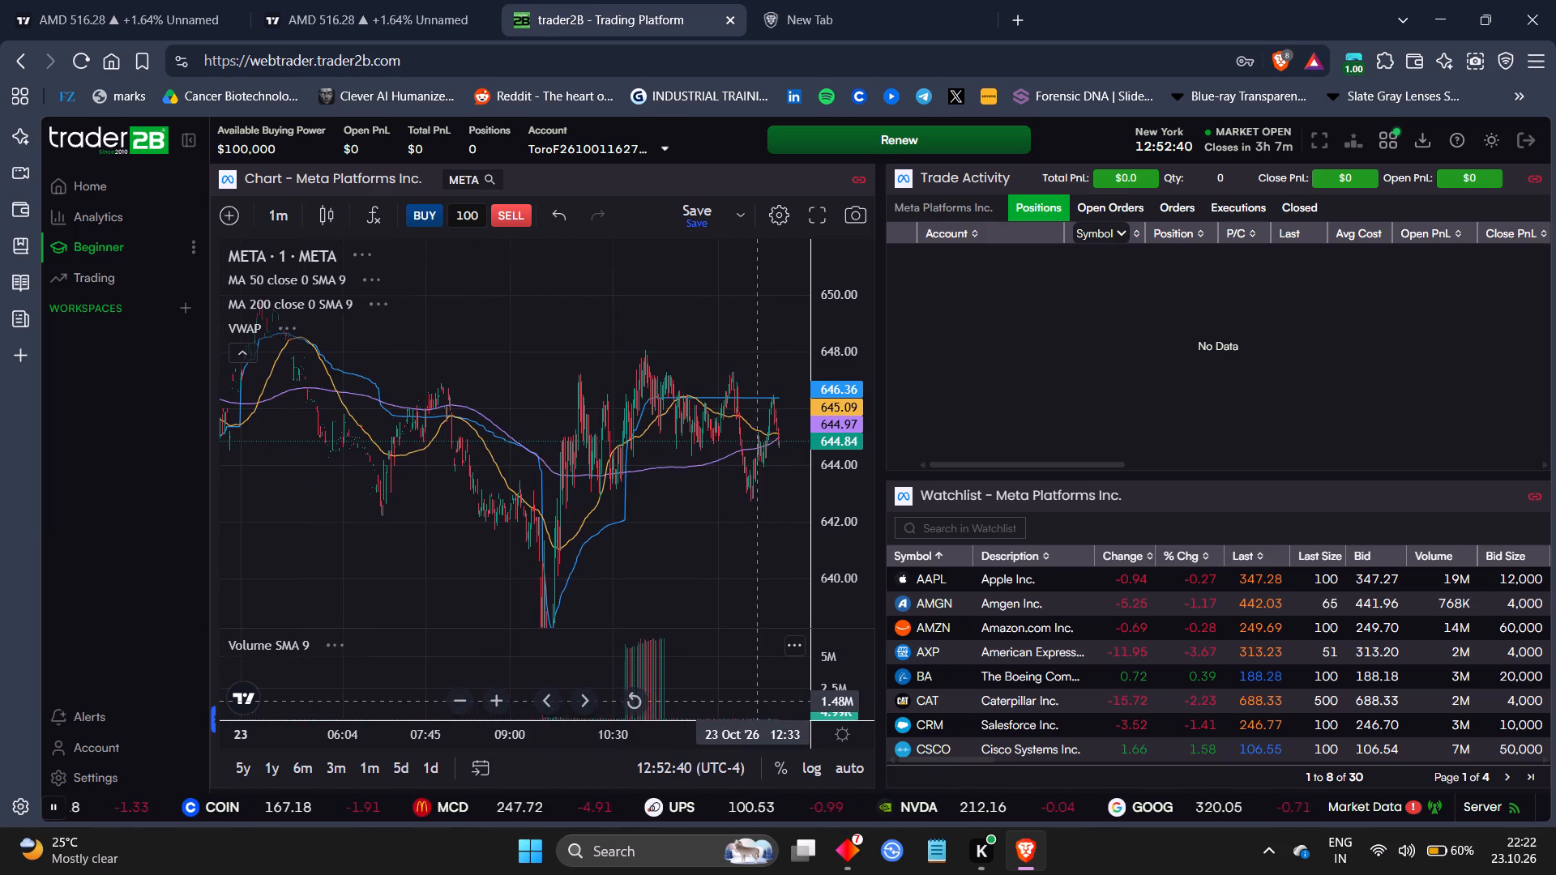
{"action": "left_click_drag", "start_coordinate": [742, 477], "coordinate": [580, 391]}
Switch back to the AMD 5-minute chart in TradingView.
{"action": "left_click", "coordinate": [159, 0]}
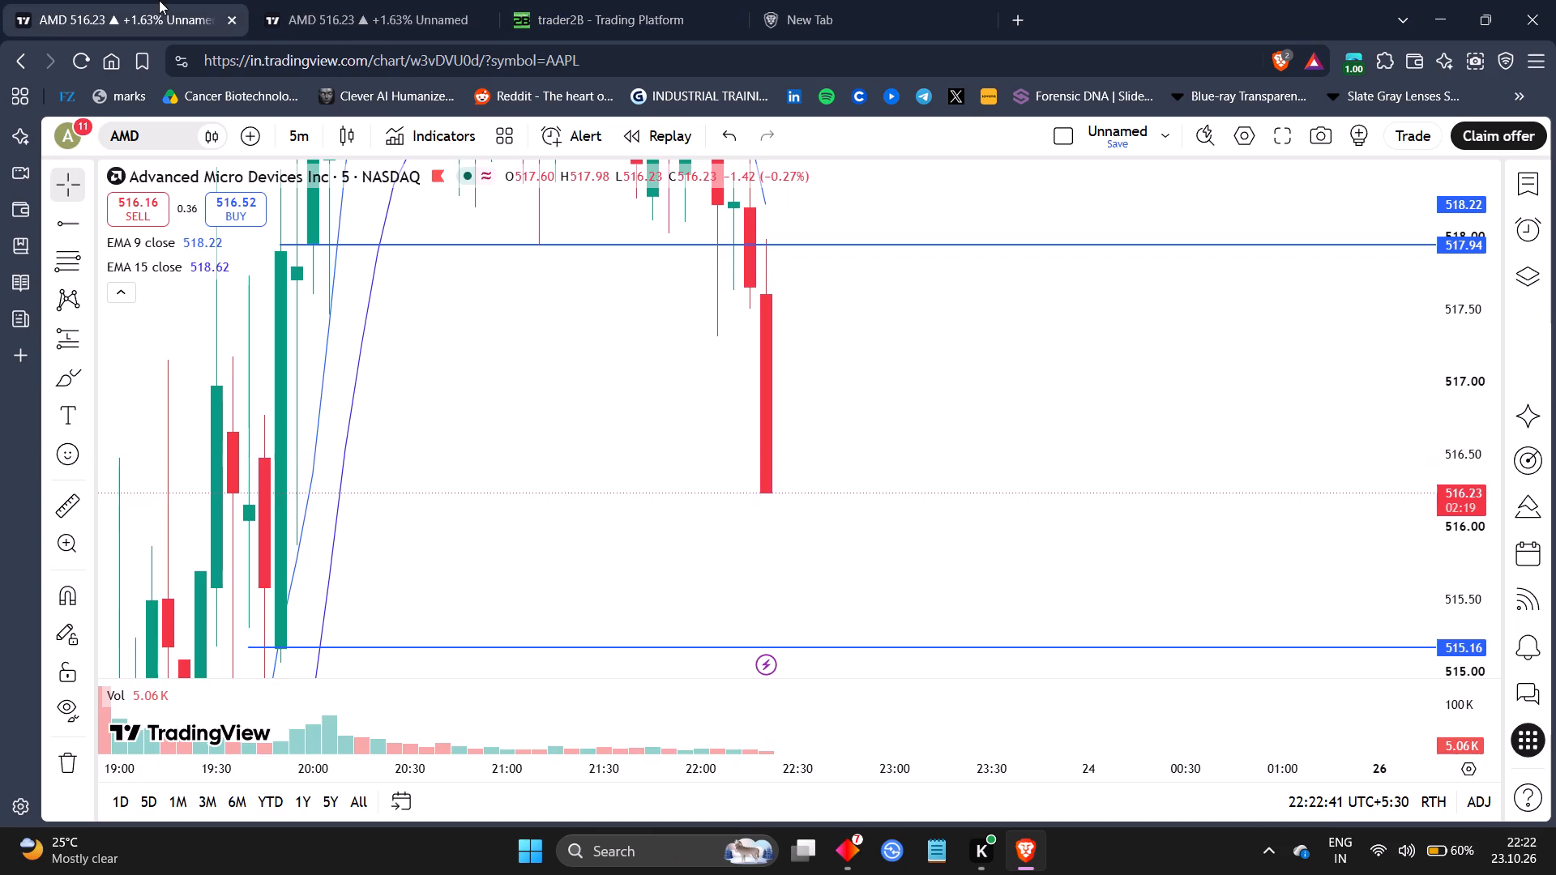
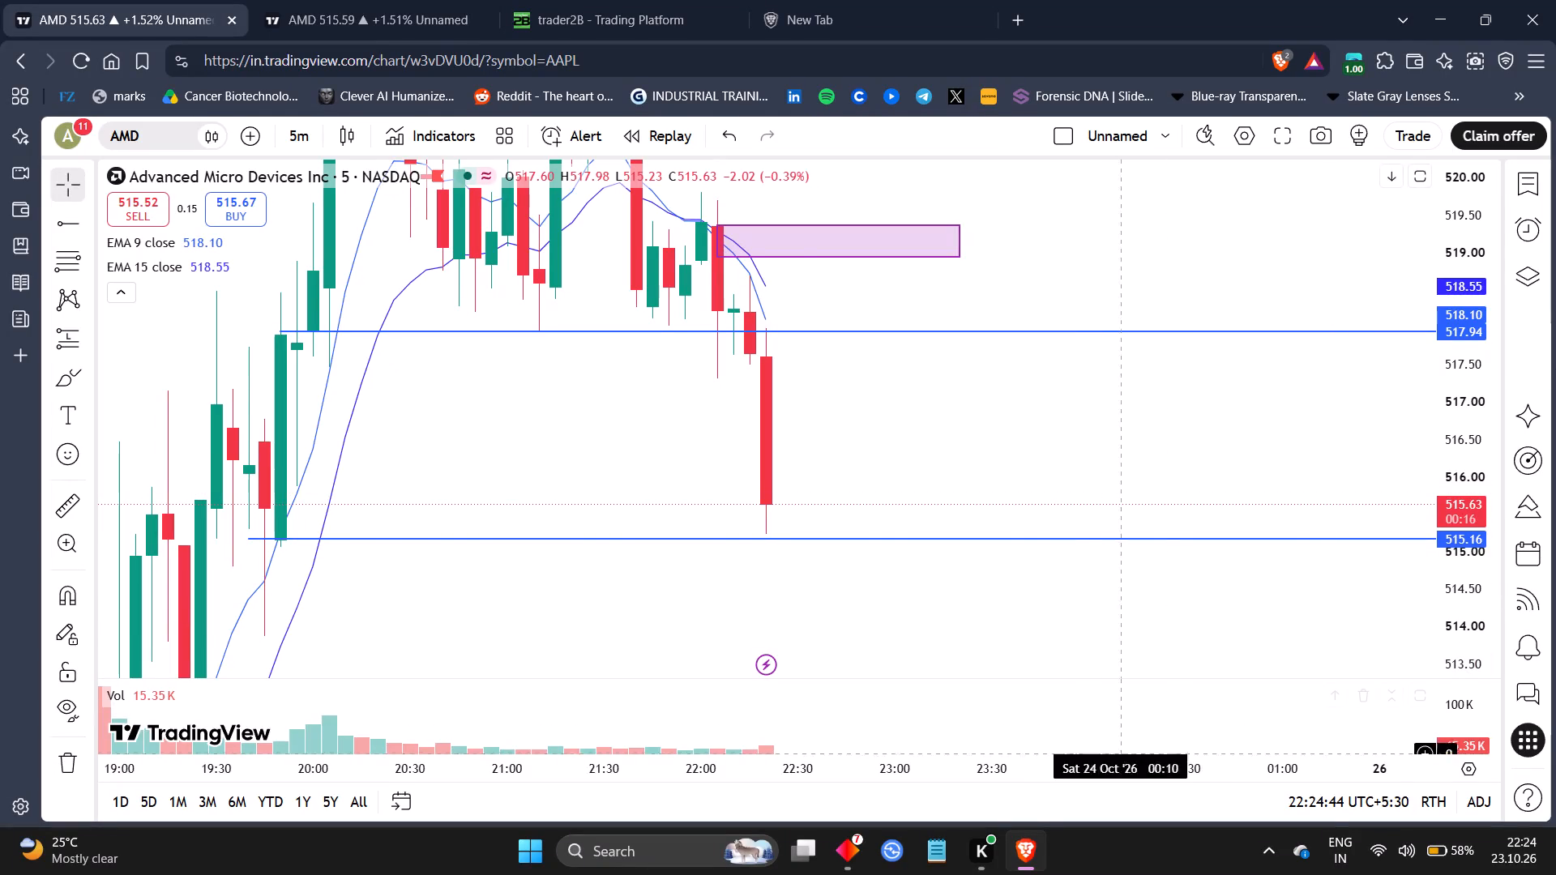
Examine AMD's 5-minute price action against the 517.94 and 515.16 lines and the purple zones above and below them.
{"action": "left_click_drag", "start_coordinate": [1049, 774], "coordinate": [1268, 768]}
{"action": "left_click_drag", "start_coordinate": [1266, 678], "coordinate": [1135, 567]}
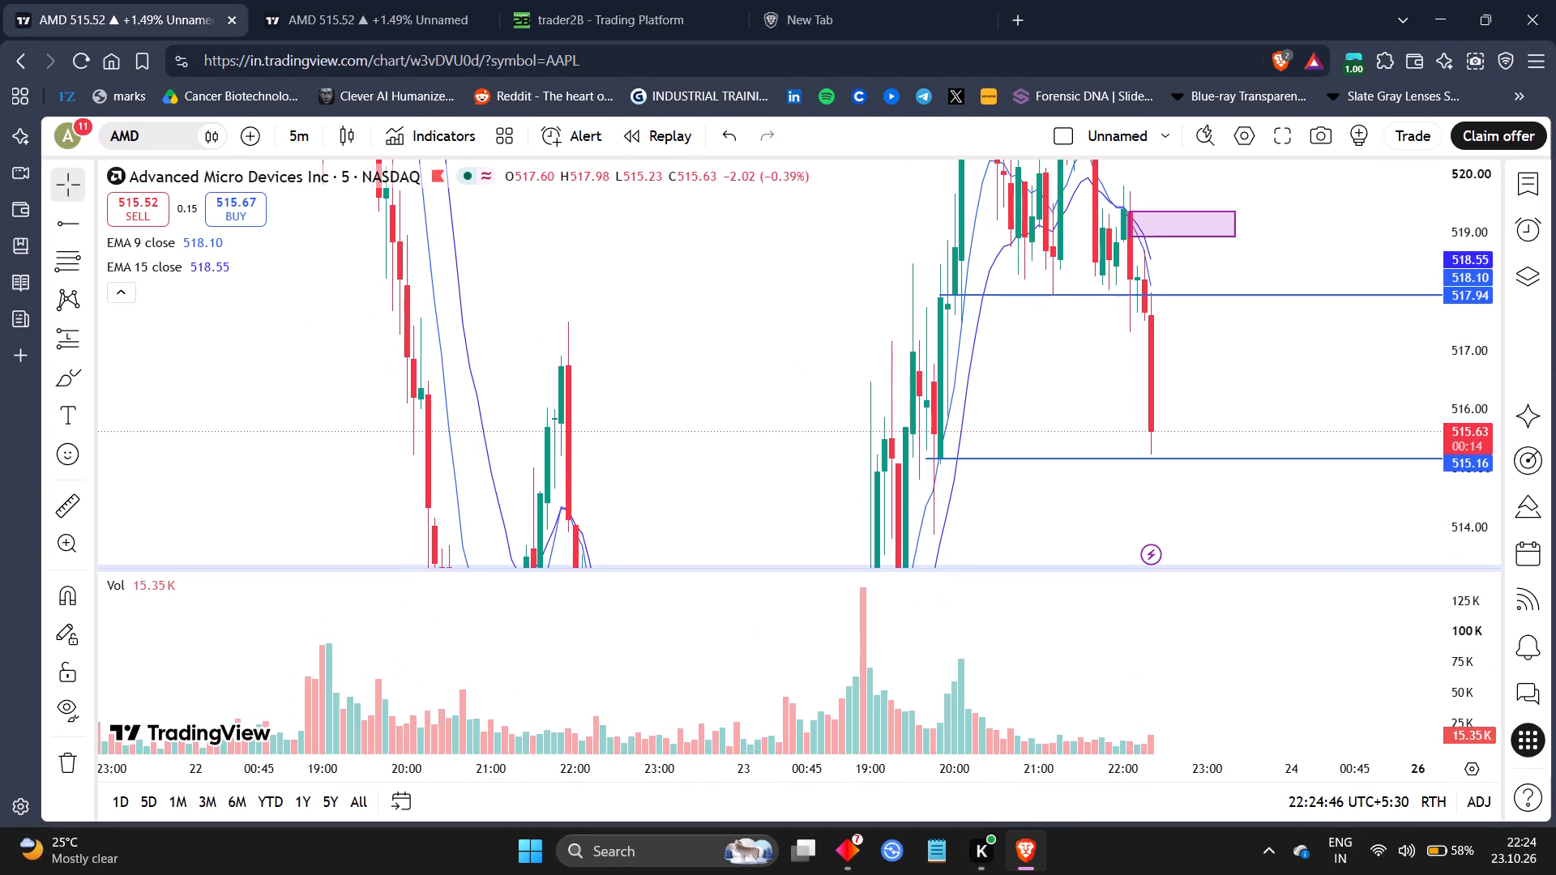
{"action": "left_click_drag", "start_coordinate": [1135, 567], "coordinate": [1152, 696]}
{"action": "left_click_drag", "start_coordinate": [1288, 629], "coordinate": [1038, 467]}
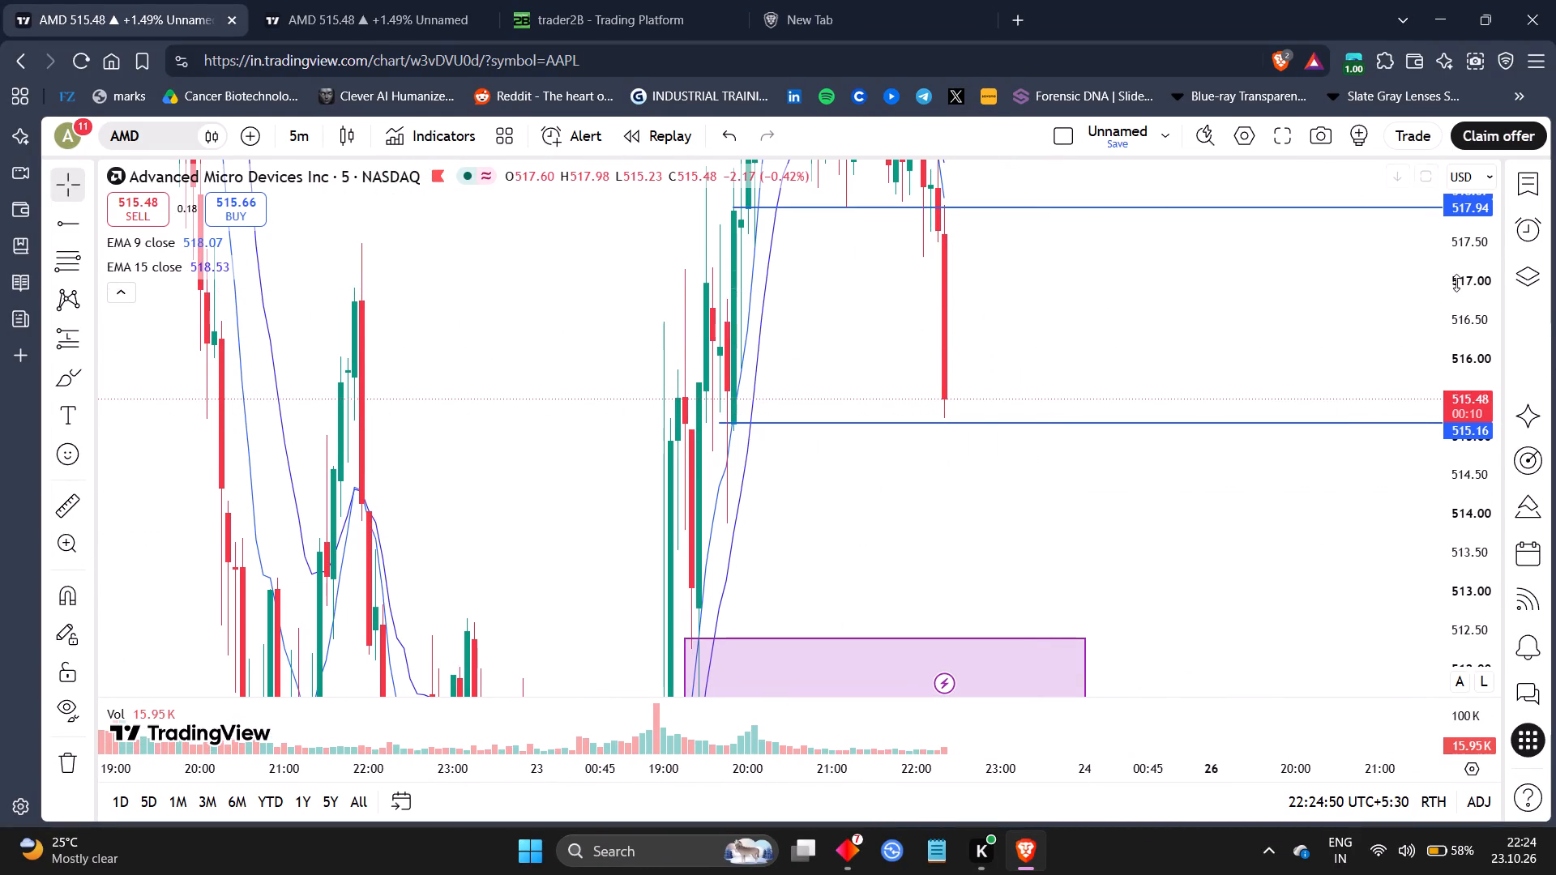
{"action": "left_click_drag", "start_coordinate": [1456, 283], "coordinate": [1454, 540]}
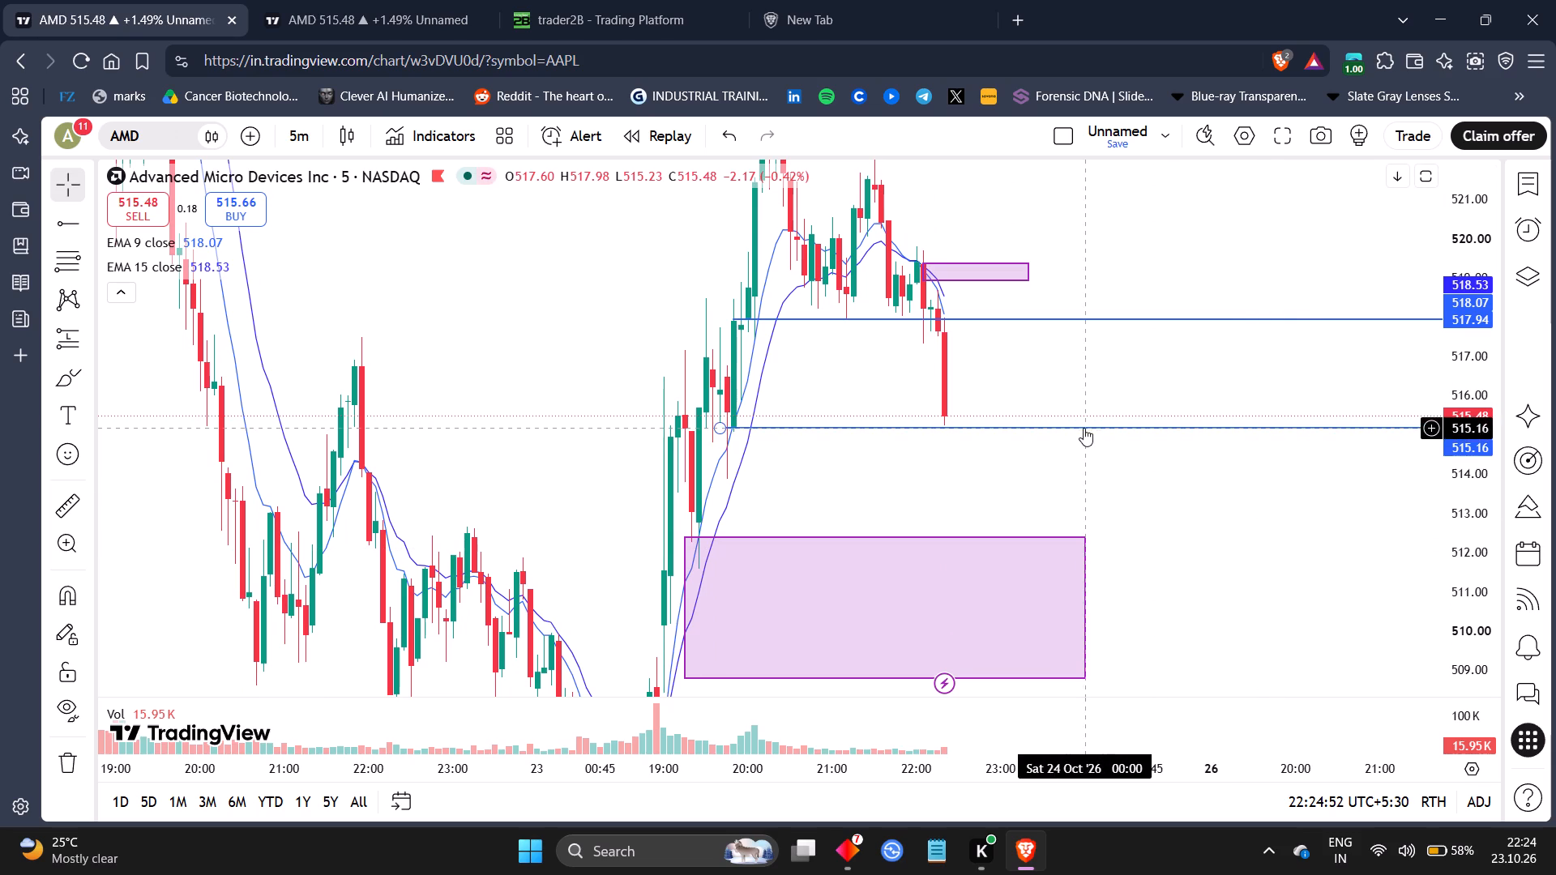
{"action": "left_click_drag", "start_coordinate": [1191, 472], "coordinate": [973, 329]}
{"action": "left_click_drag", "start_coordinate": [1217, 382], "coordinate": [1133, 450]}
{"action": "left_click_drag", "start_coordinate": [1472, 257], "coordinate": [1498, 315]}
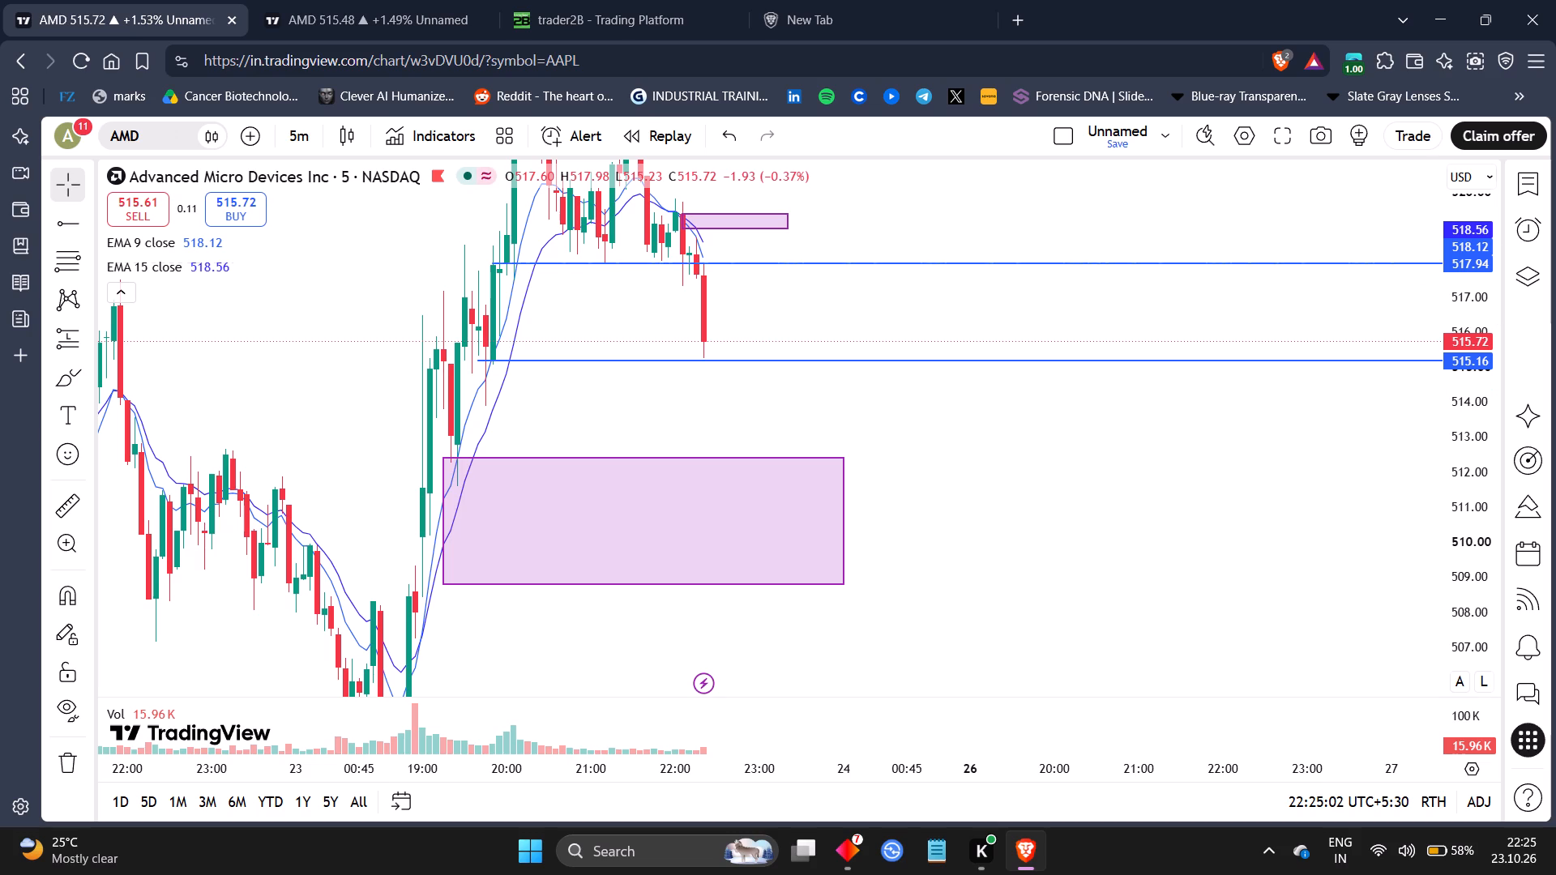
{"action": "left_click_drag", "start_coordinate": [1105, 480], "coordinate": [1227, 600]}
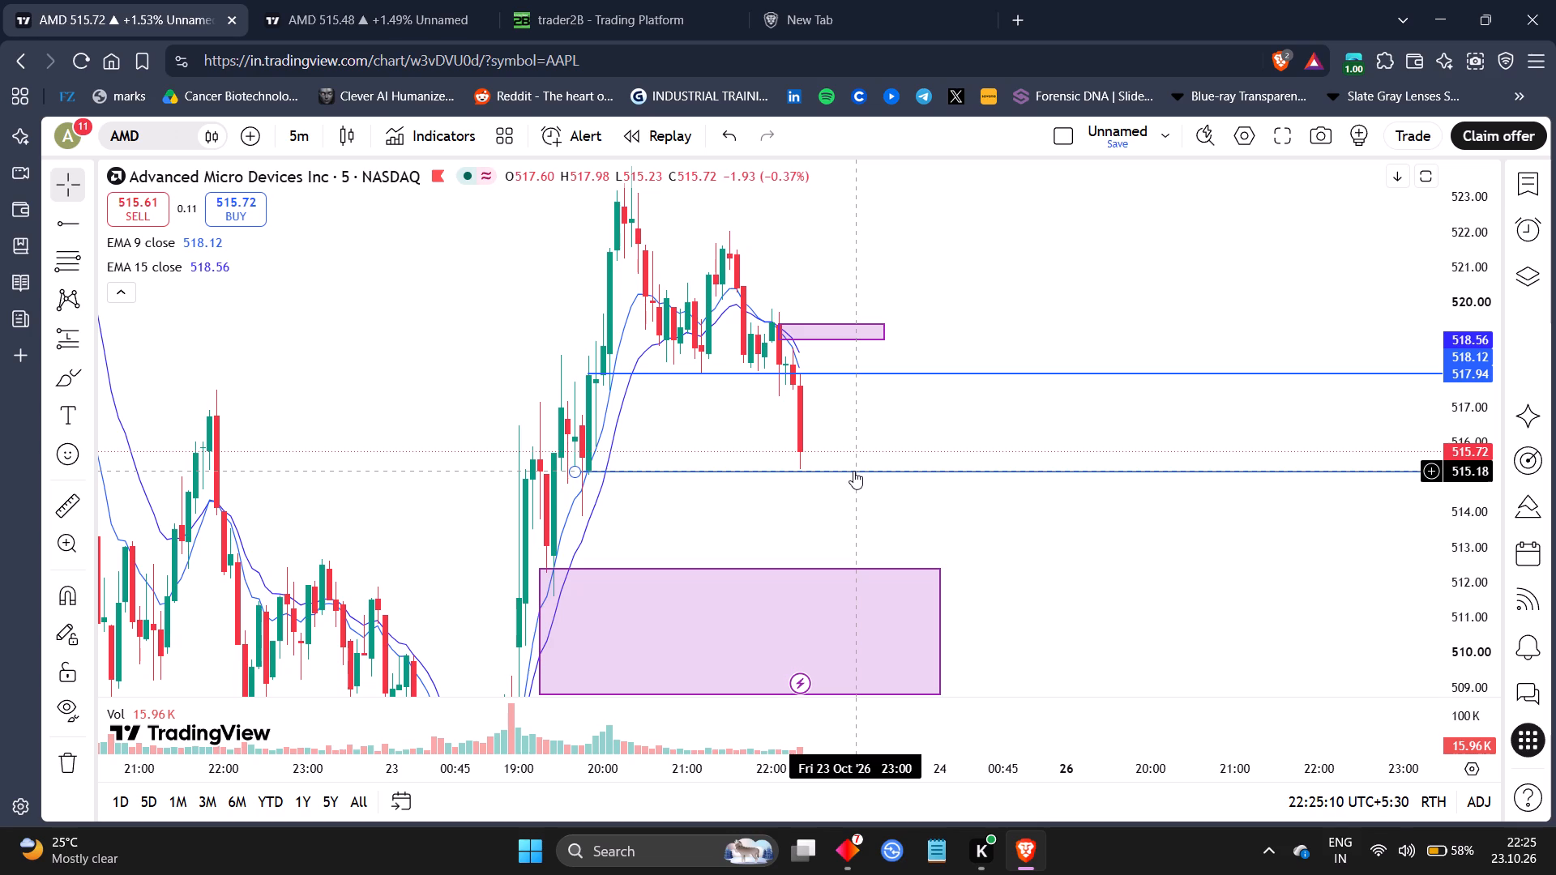
{"action": "left_click_drag", "start_coordinate": [878, 413], "coordinate": [903, 405]}
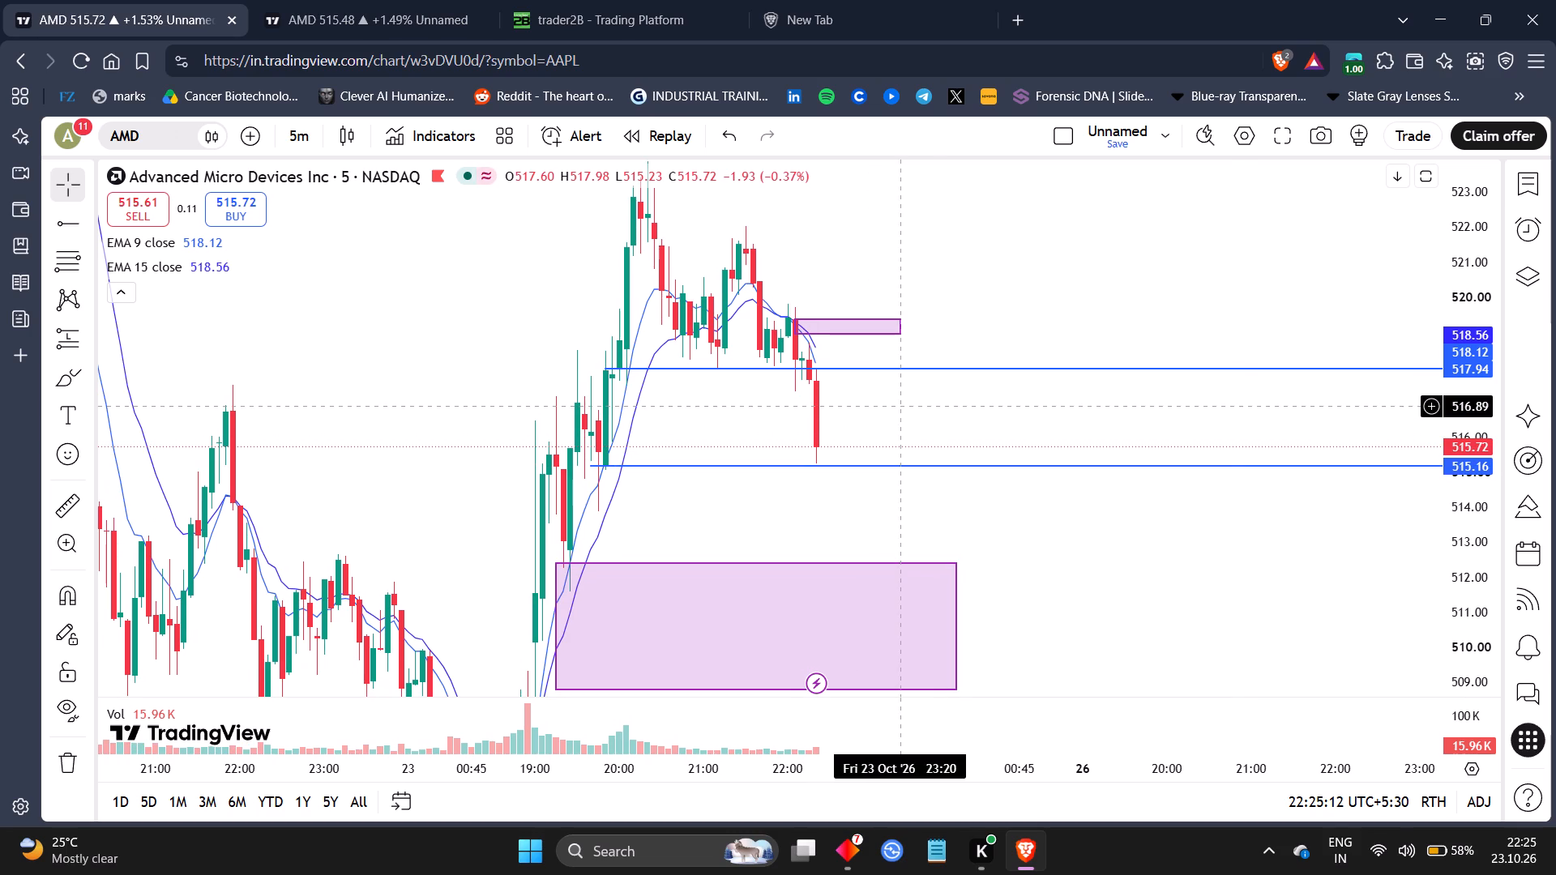
Switch the AMD chart to the 1-minute interval.
{"action": "left_click_drag", "start_coordinate": [1067, 772], "coordinate": [576, 789]}
{"action": "key", "text": "d"}
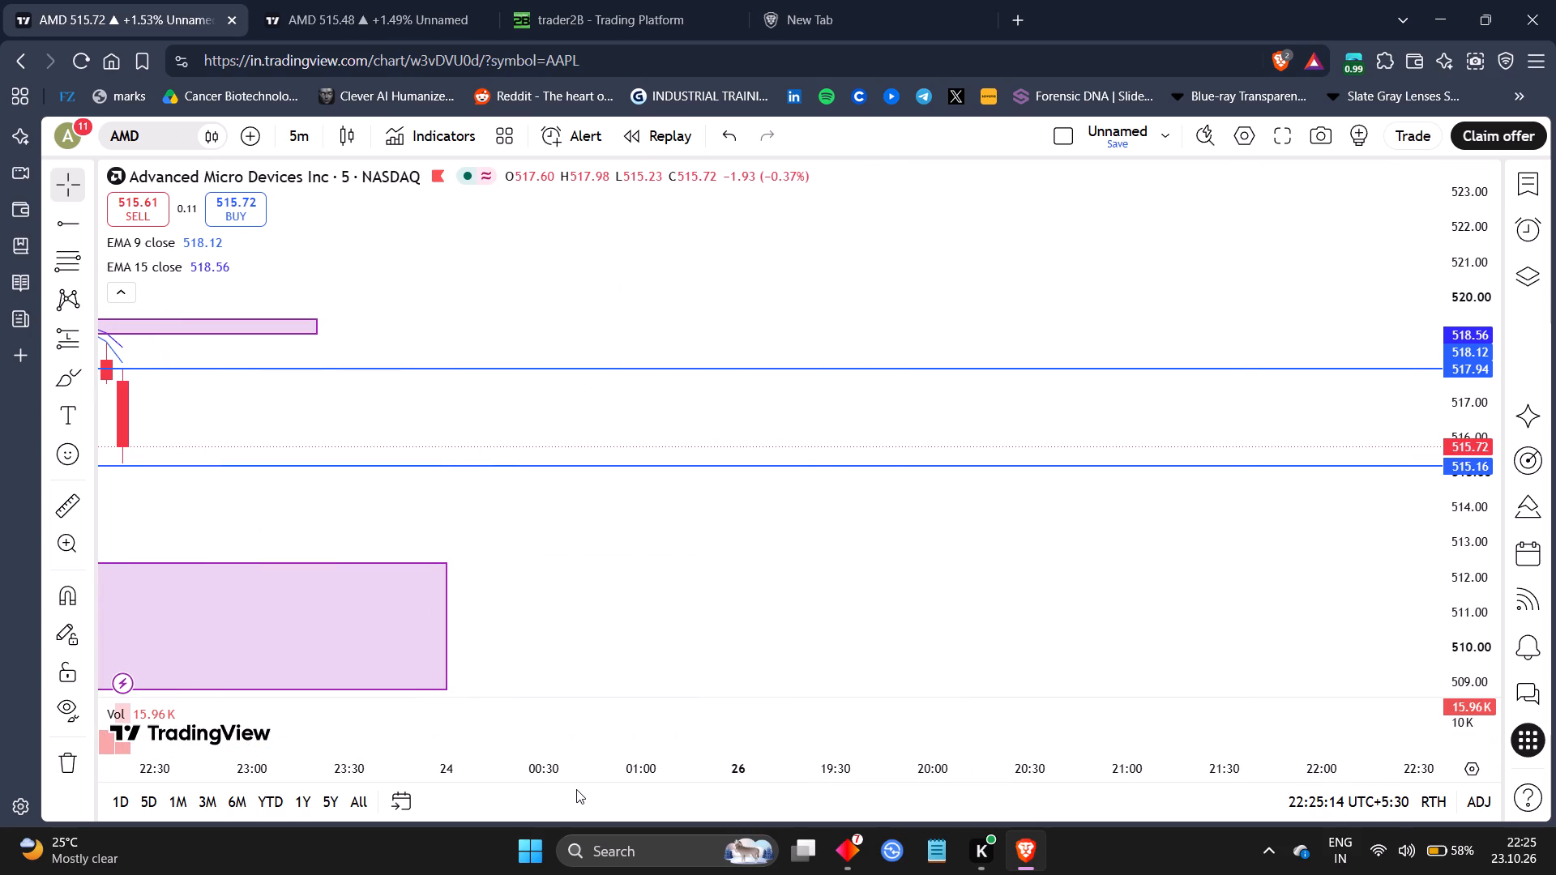
{"action": "left_click", "coordinate": [336, 601]}
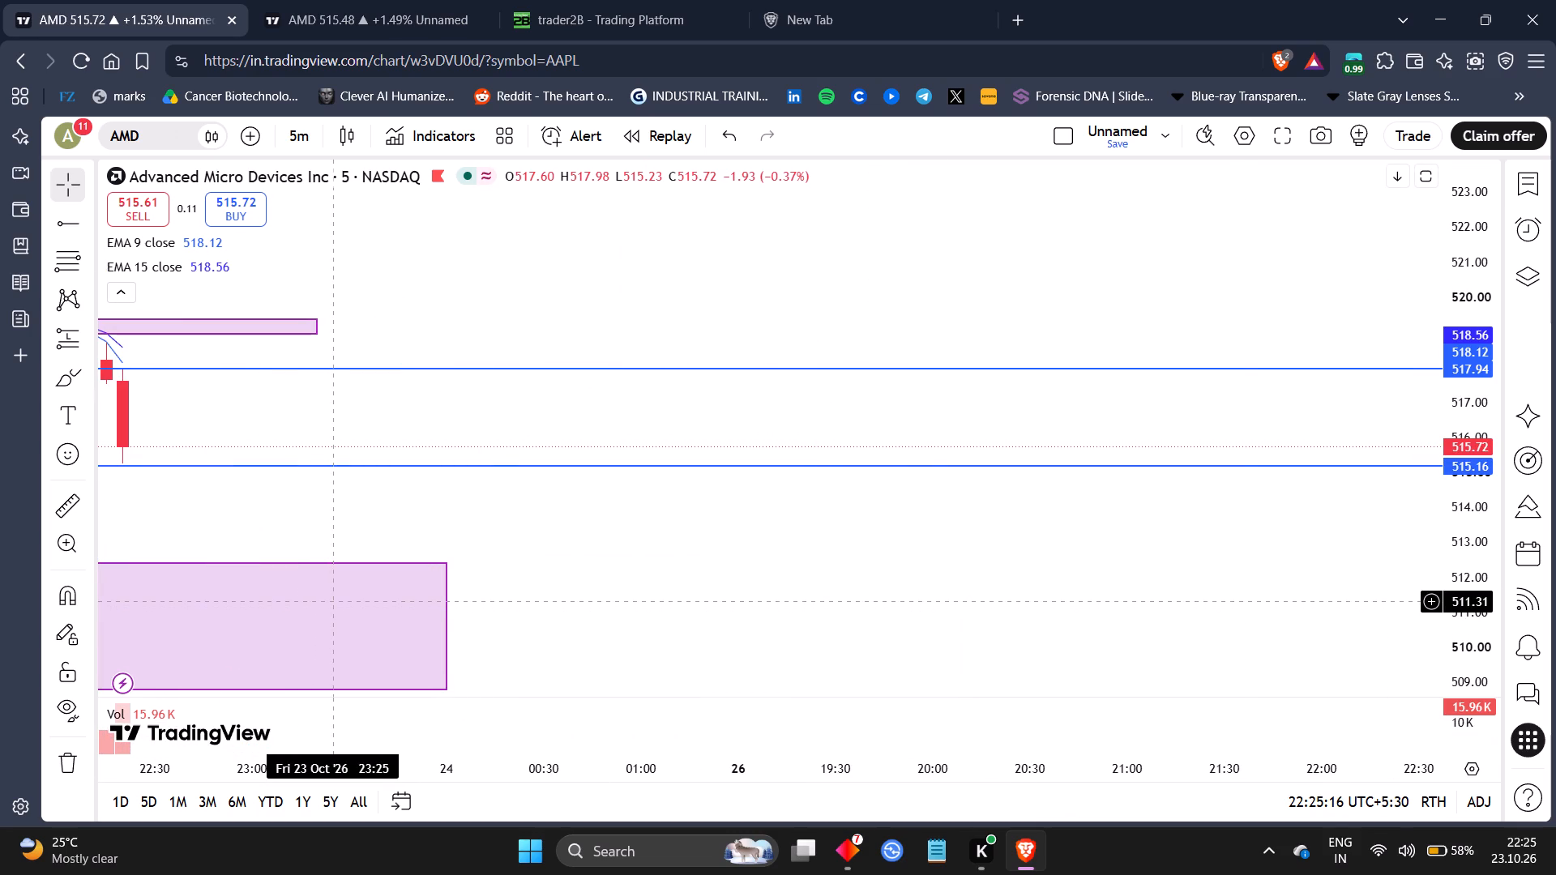
{"action": "key", "text": "1"}
{"action": "key", "text": "Return"}
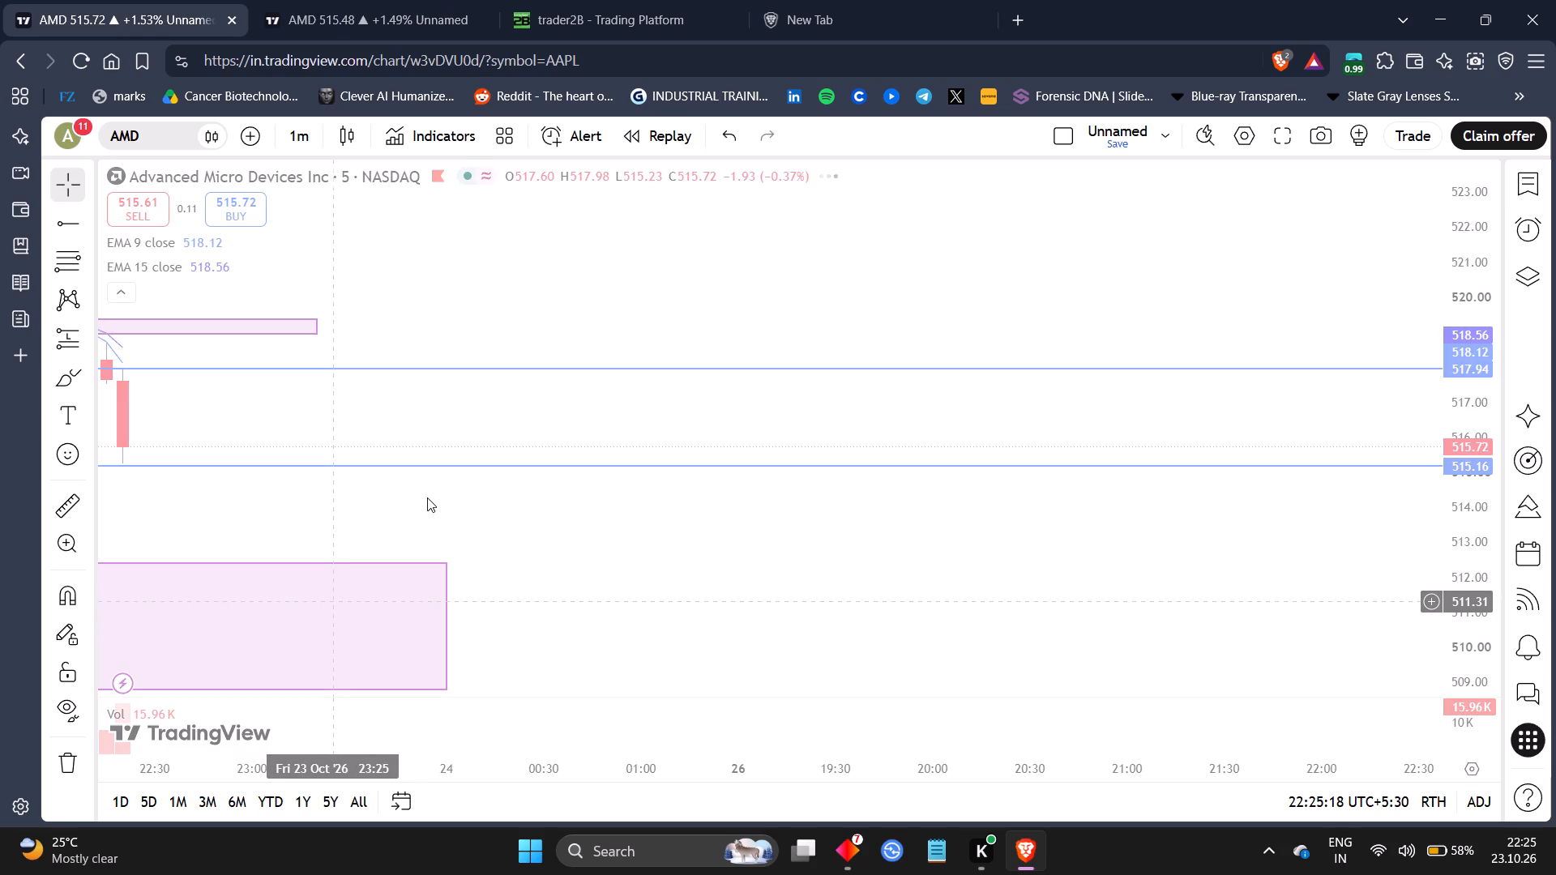
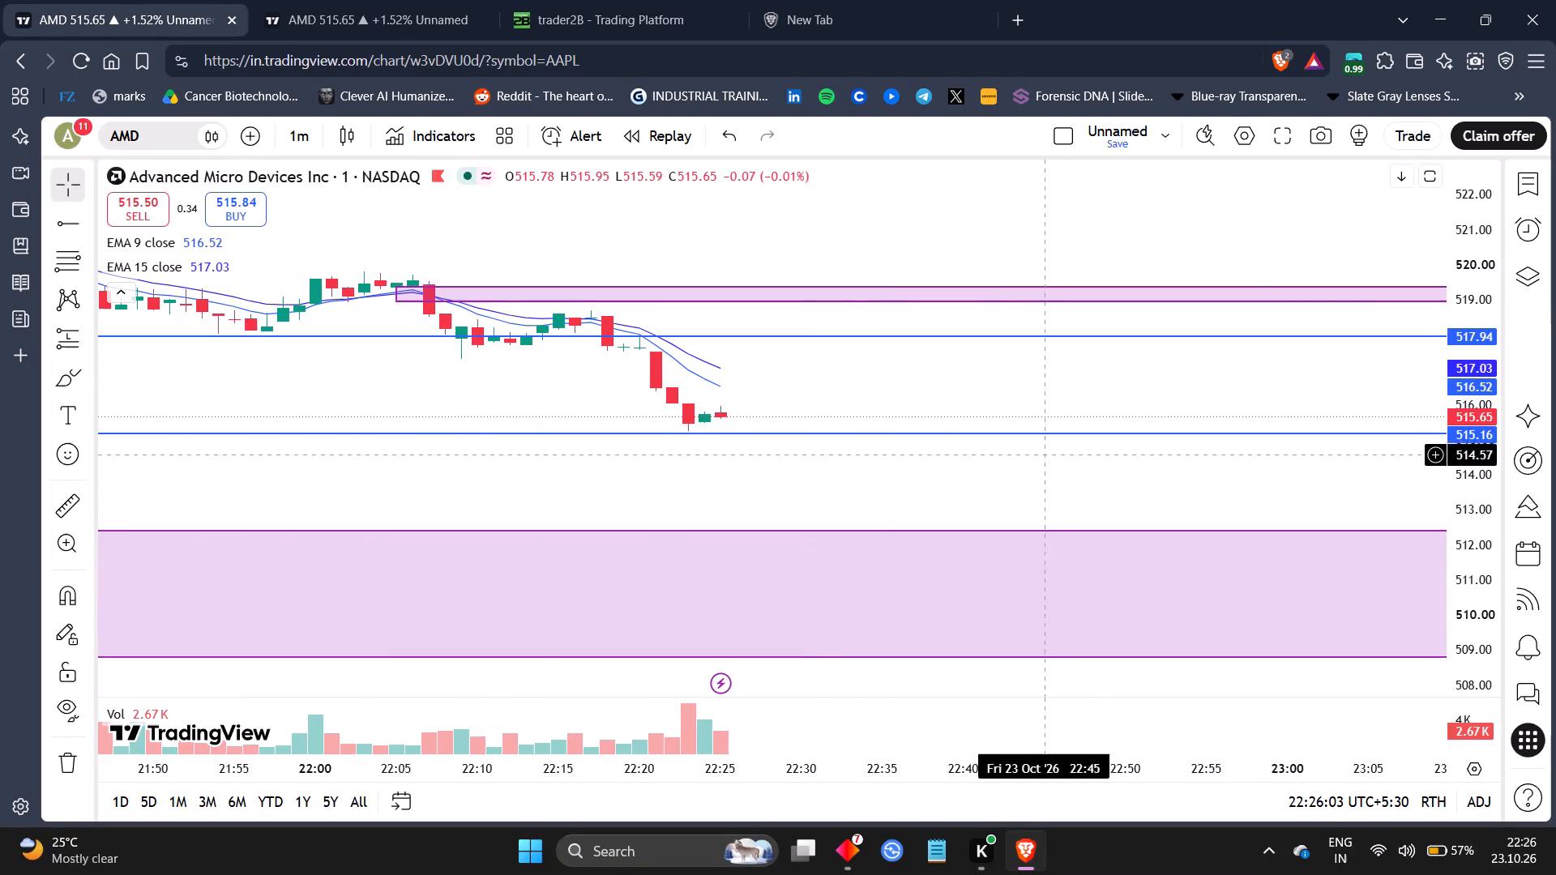
Resize the purple zone above the 517.94 line to span about 517.55 to 516.57, from 22:21 to 22:32.
{"action": "left_click_drag", "start_coordinate": [1464, 591], "coordinate": [1399, 284]}
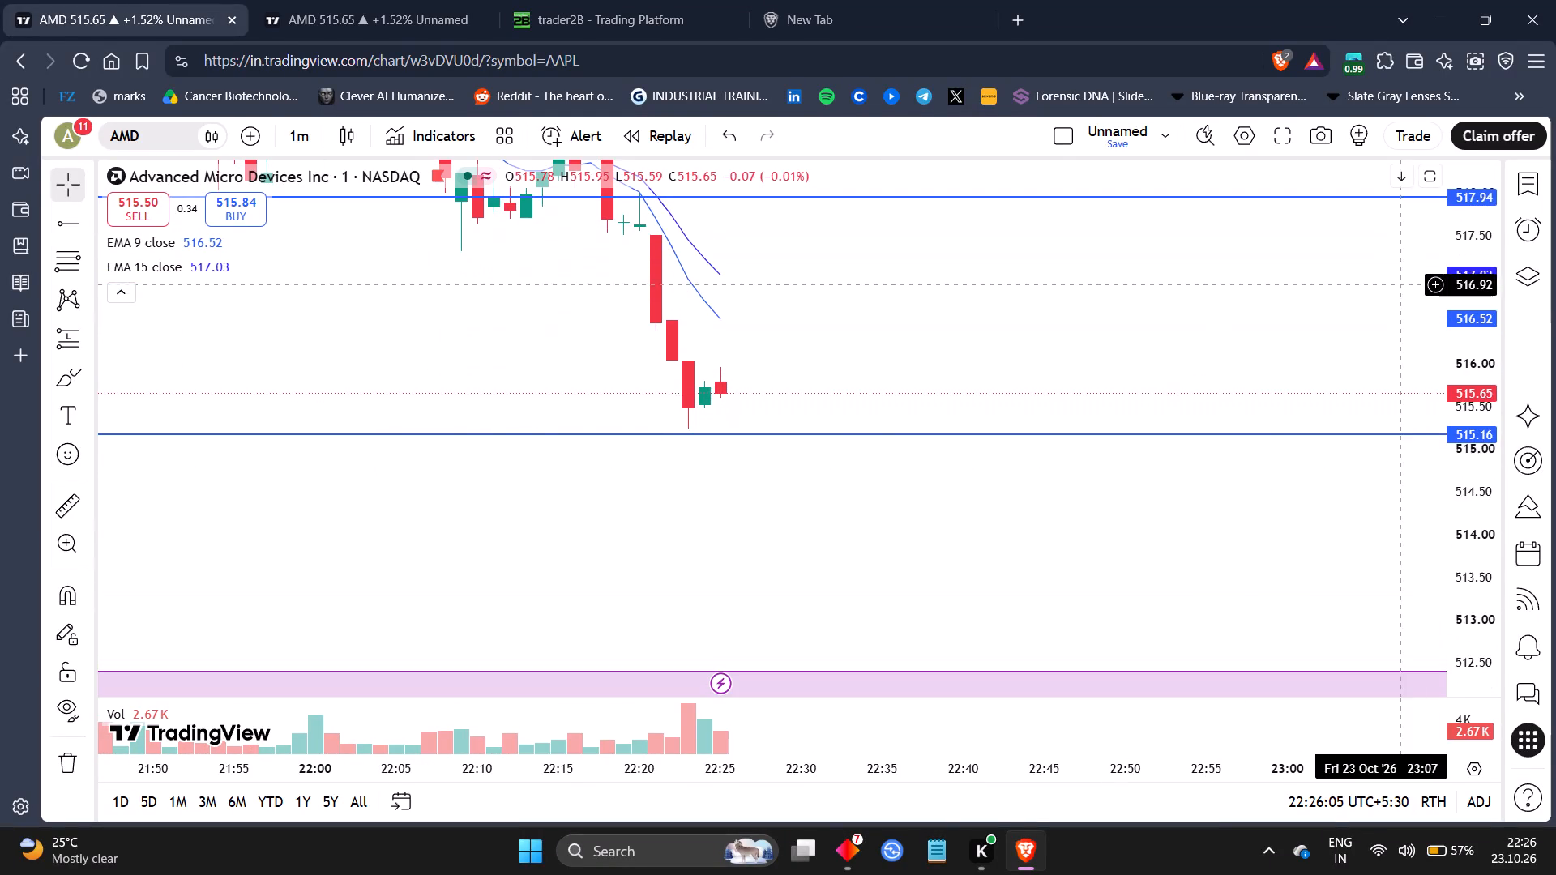
{"action": "left_click_drag", "start_coordinate": [1096, 280], "coordinate": [1178, 344]}
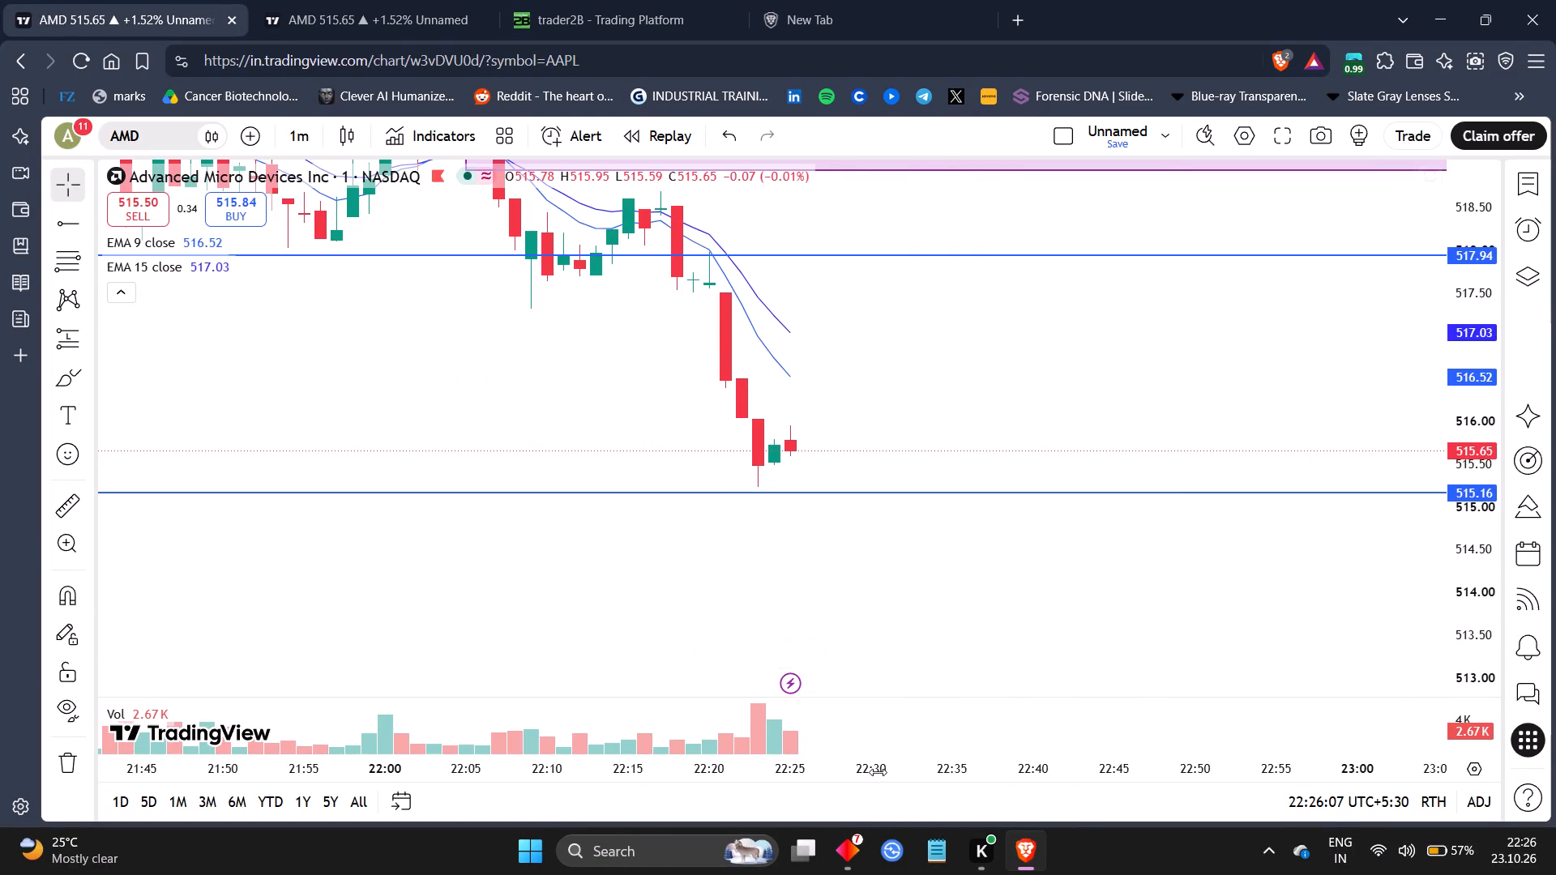
{"action": "left_click_drag", "start_coordinate": [878, 772], "coordinate": [1085, 780]}
{"action": "left_click_drag", "start_coordinate": [1155, 570], "coordinate": [887, 574]}
{"action": "left_click_drag", "start_coordinate": [1468, 278], "coordinate": [1480, 386]}
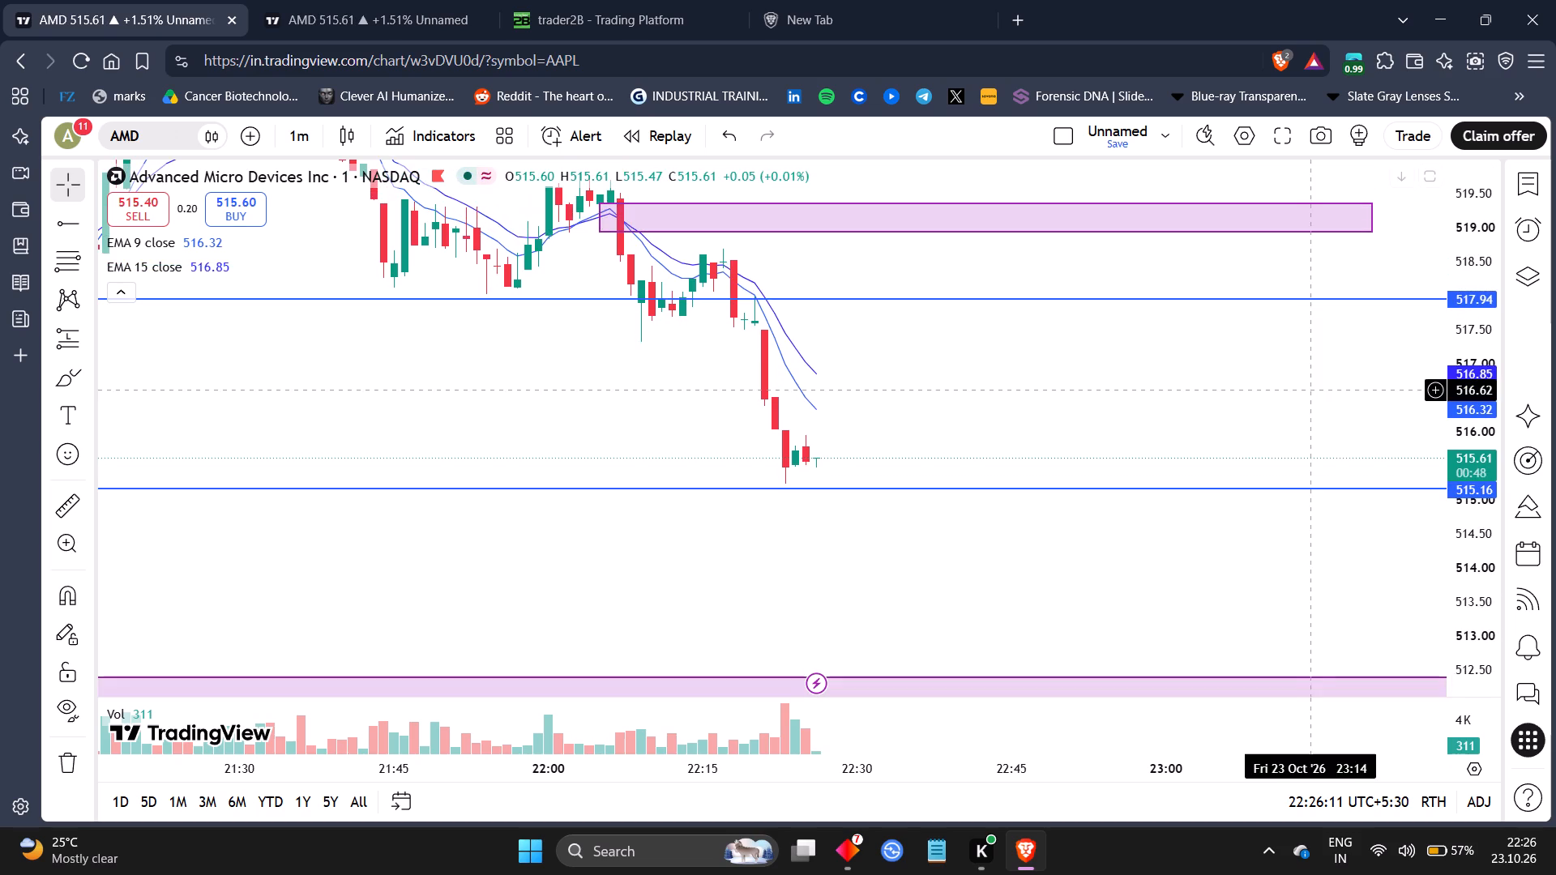
{"action": "left_click_drag", "start_coordinate": [1315, 390], "coordinate": [1135, 504]}
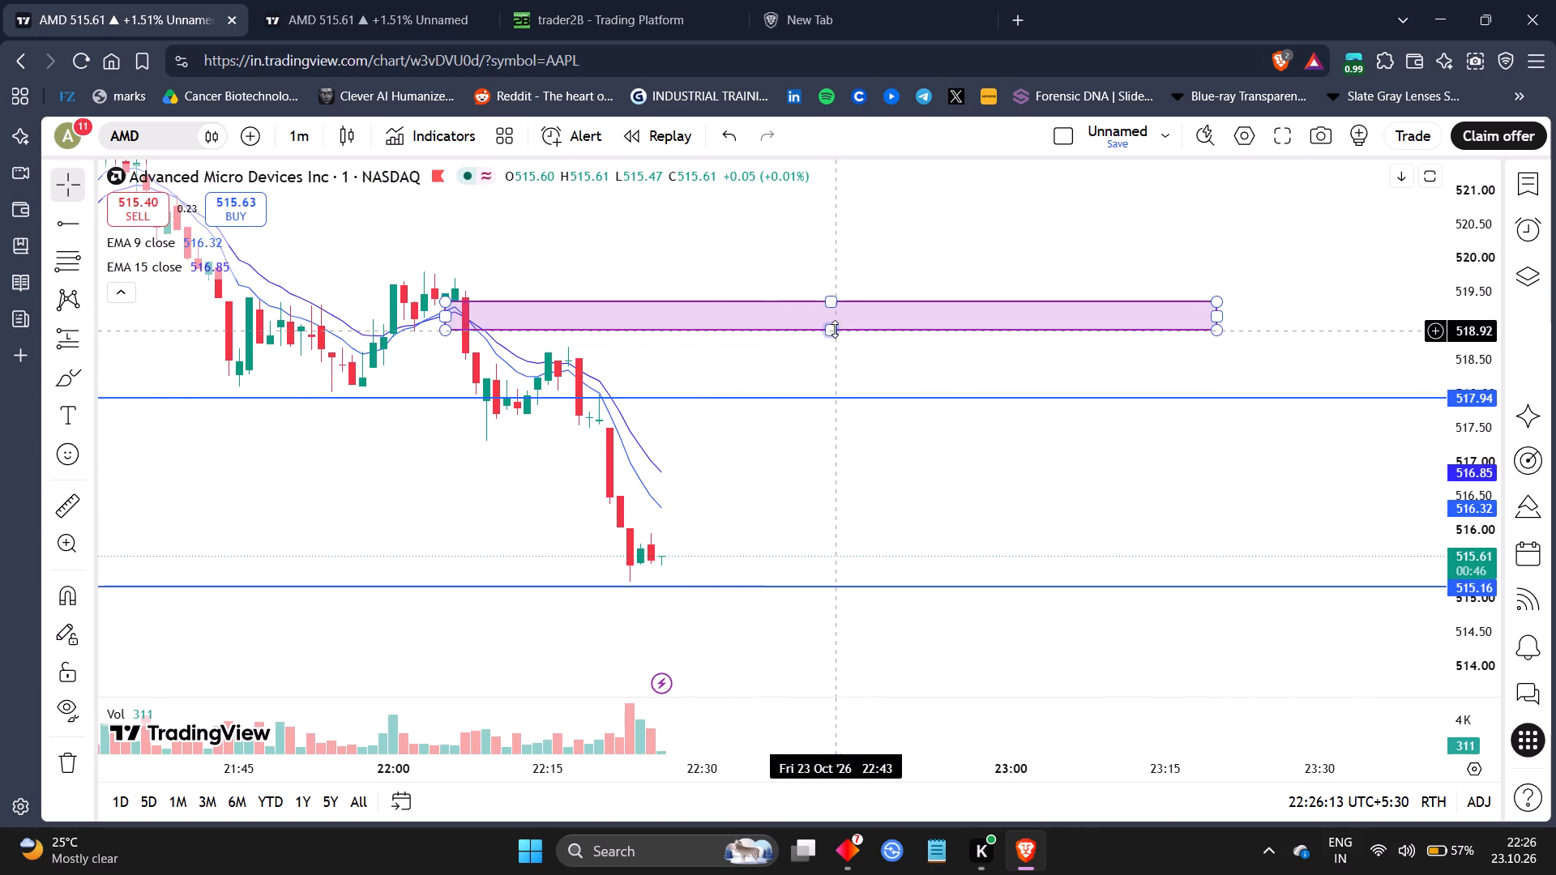
{"action": "left_click_drag", "start_coordinate": [834, 330], "coordinate": [873, 490]}
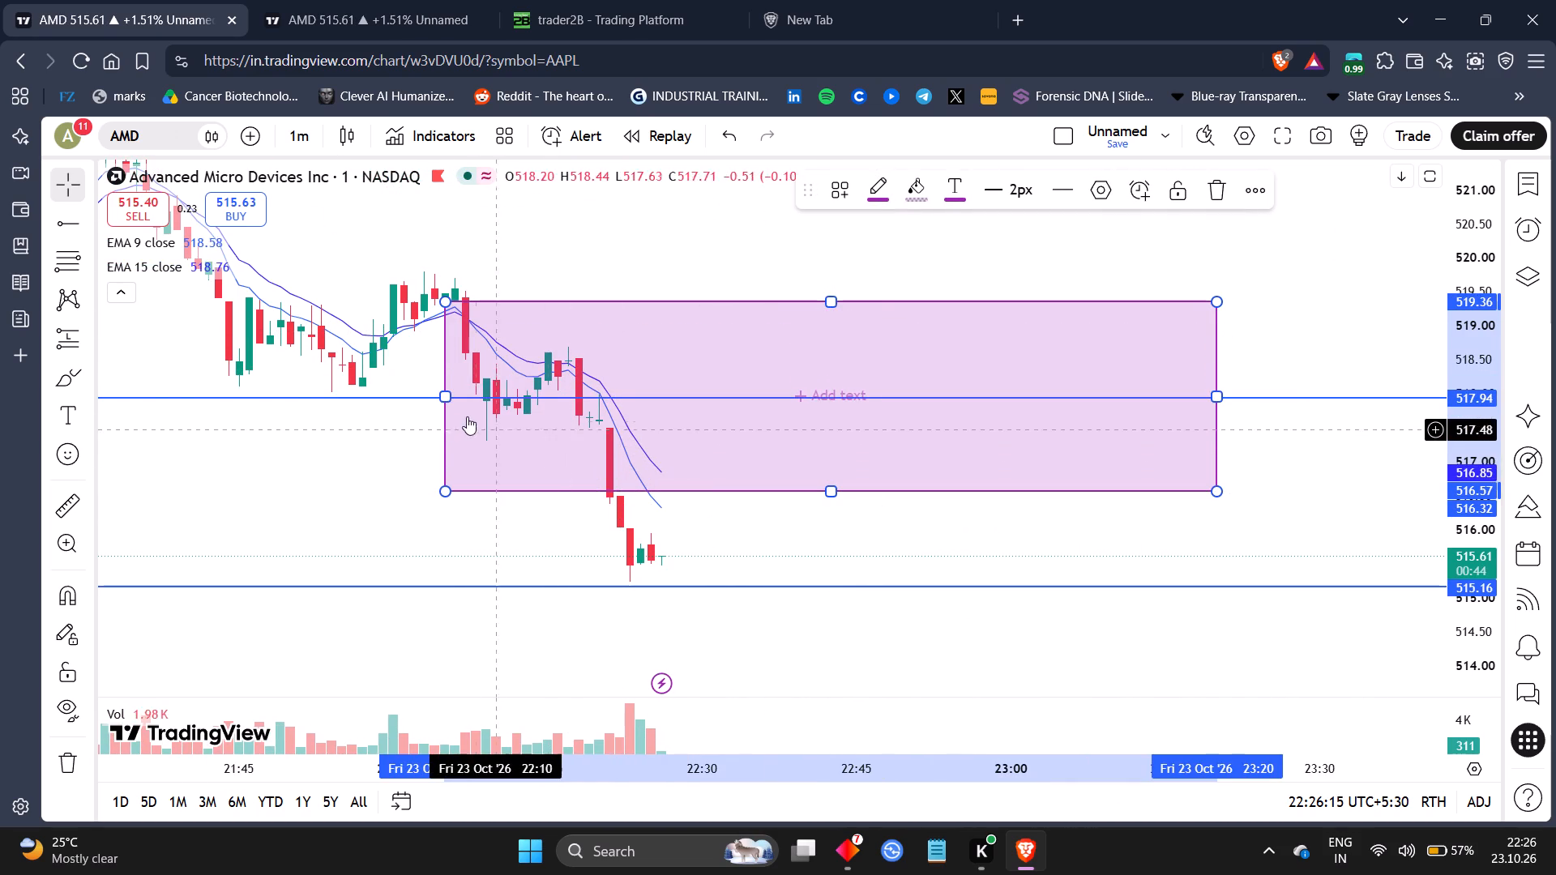
{"action": "left_click_drag", "start_coordinate": [449, 391], "coordinate": [610, 443]}
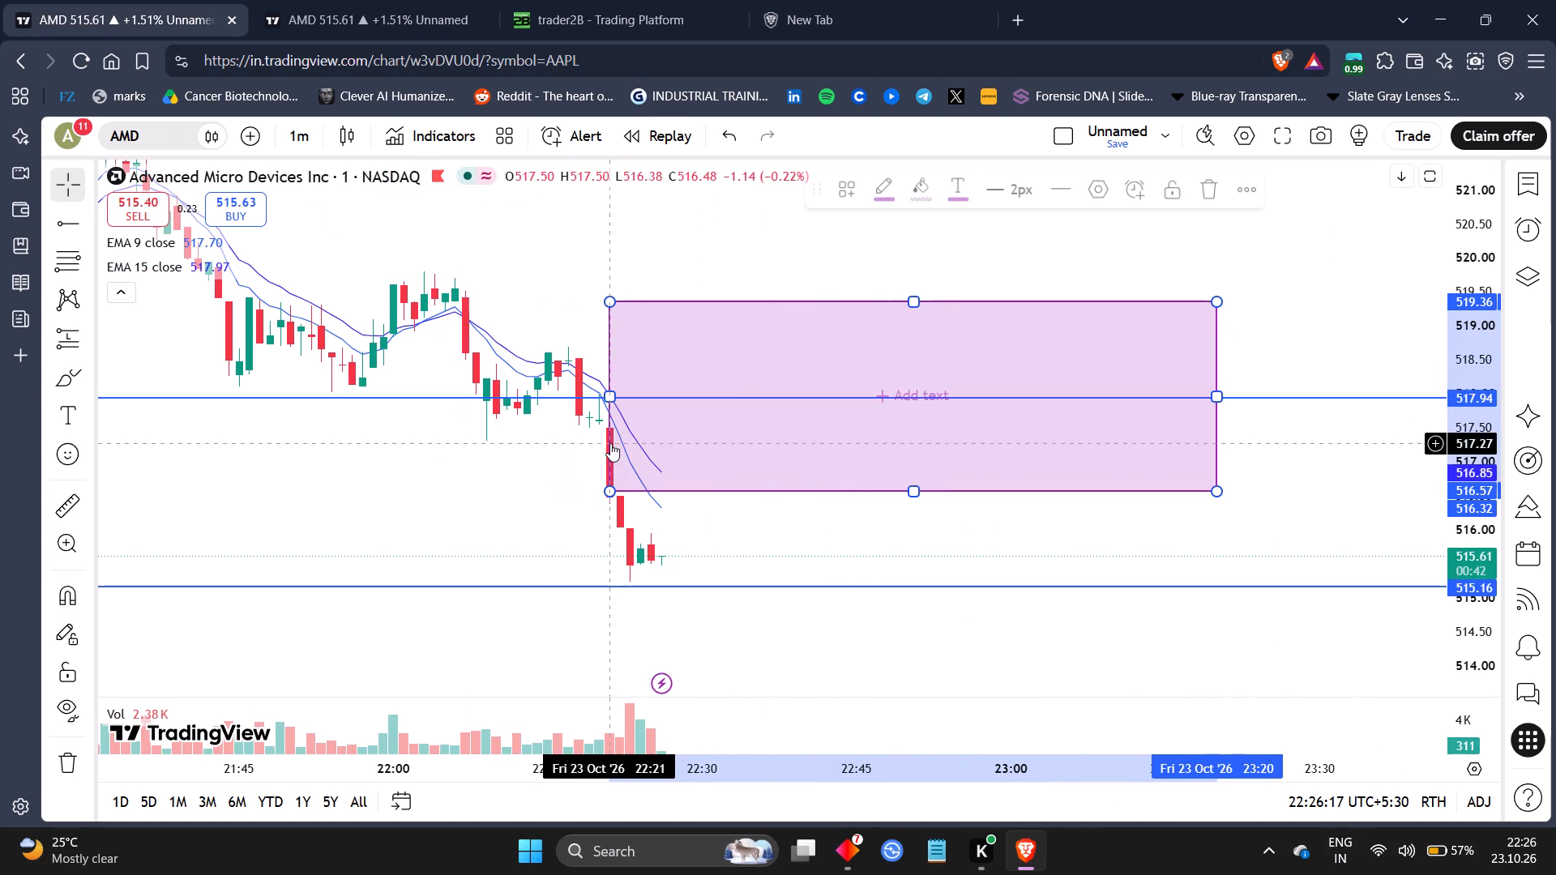
{"action": "left_click_drag", "start_coordinate": [908, 305], "coordinate": [891, 415]}
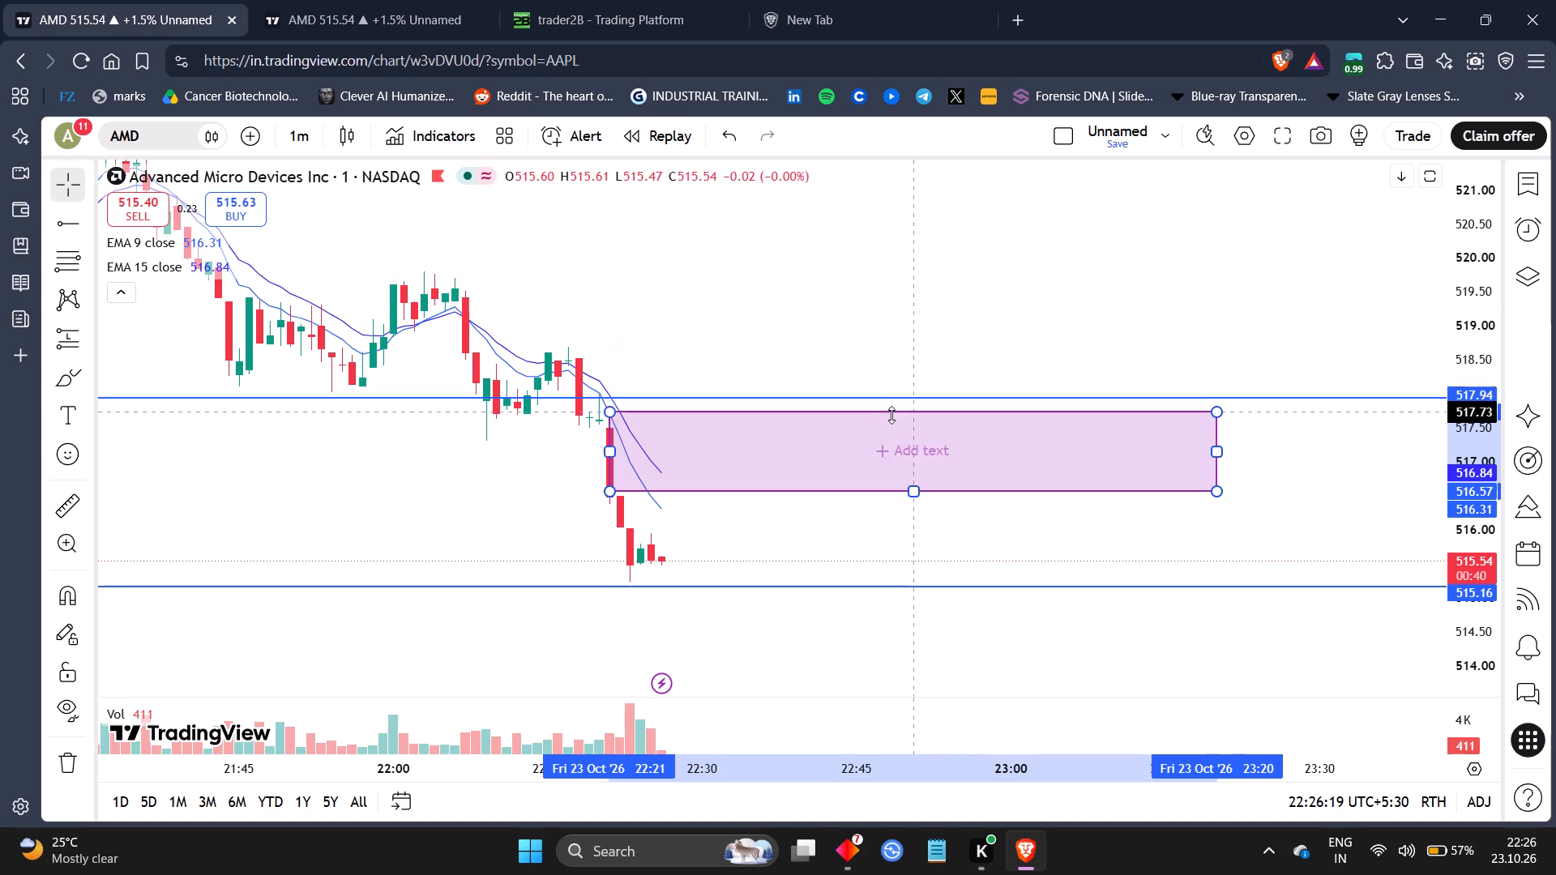
{"action": "left_click_drag", "start_coordinate": [891, 415], "coordinate": [891, 424]}
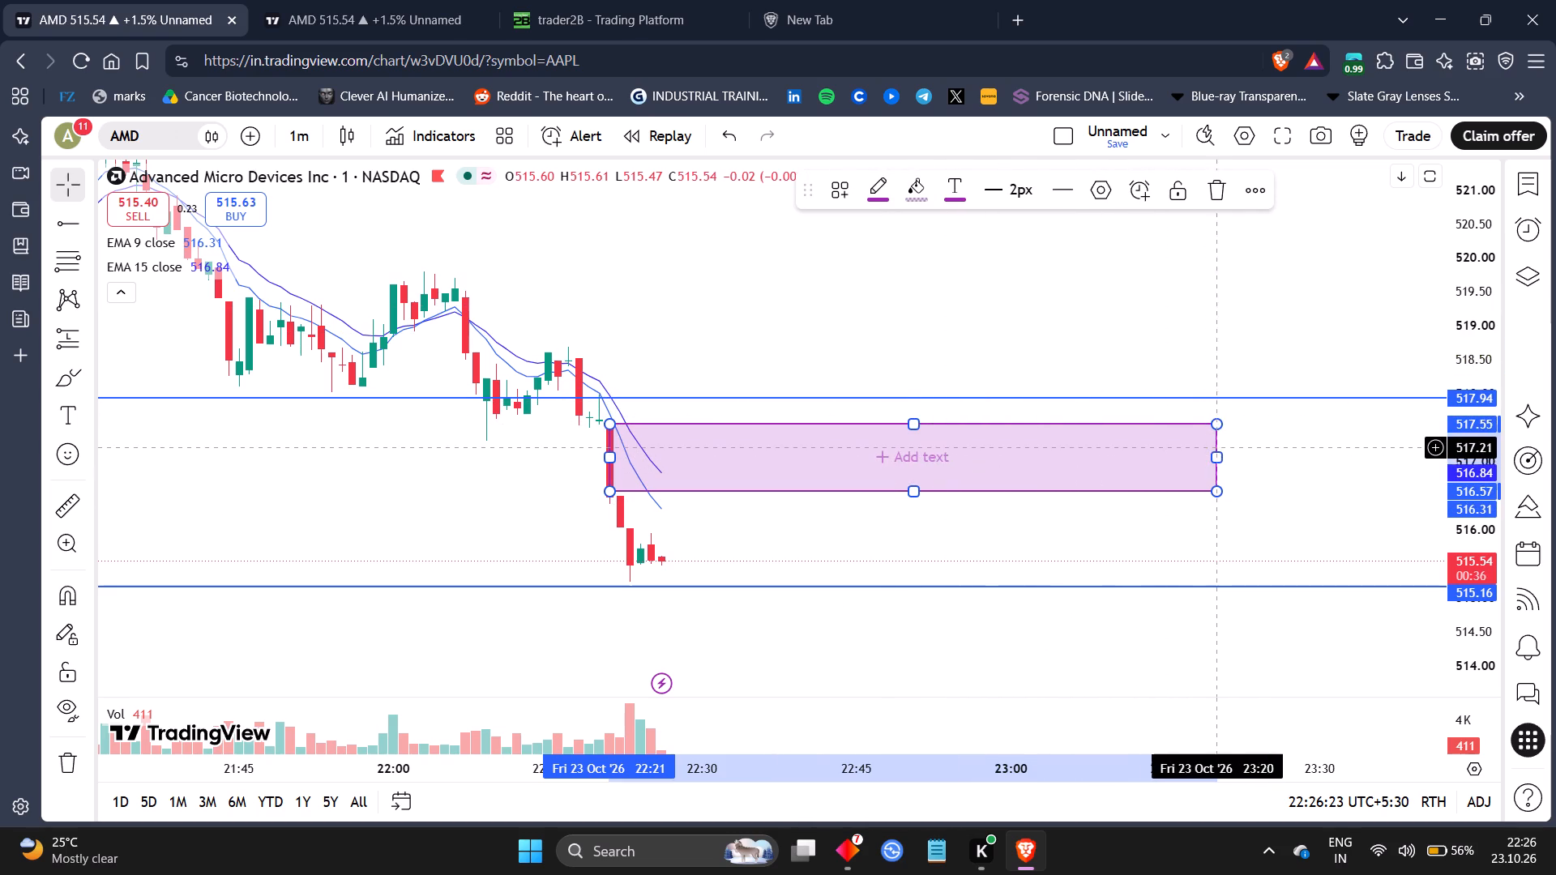
{"action": "left_click_drag", "start_coordinate": [1220, 455], "coordinate": [721, 467]}
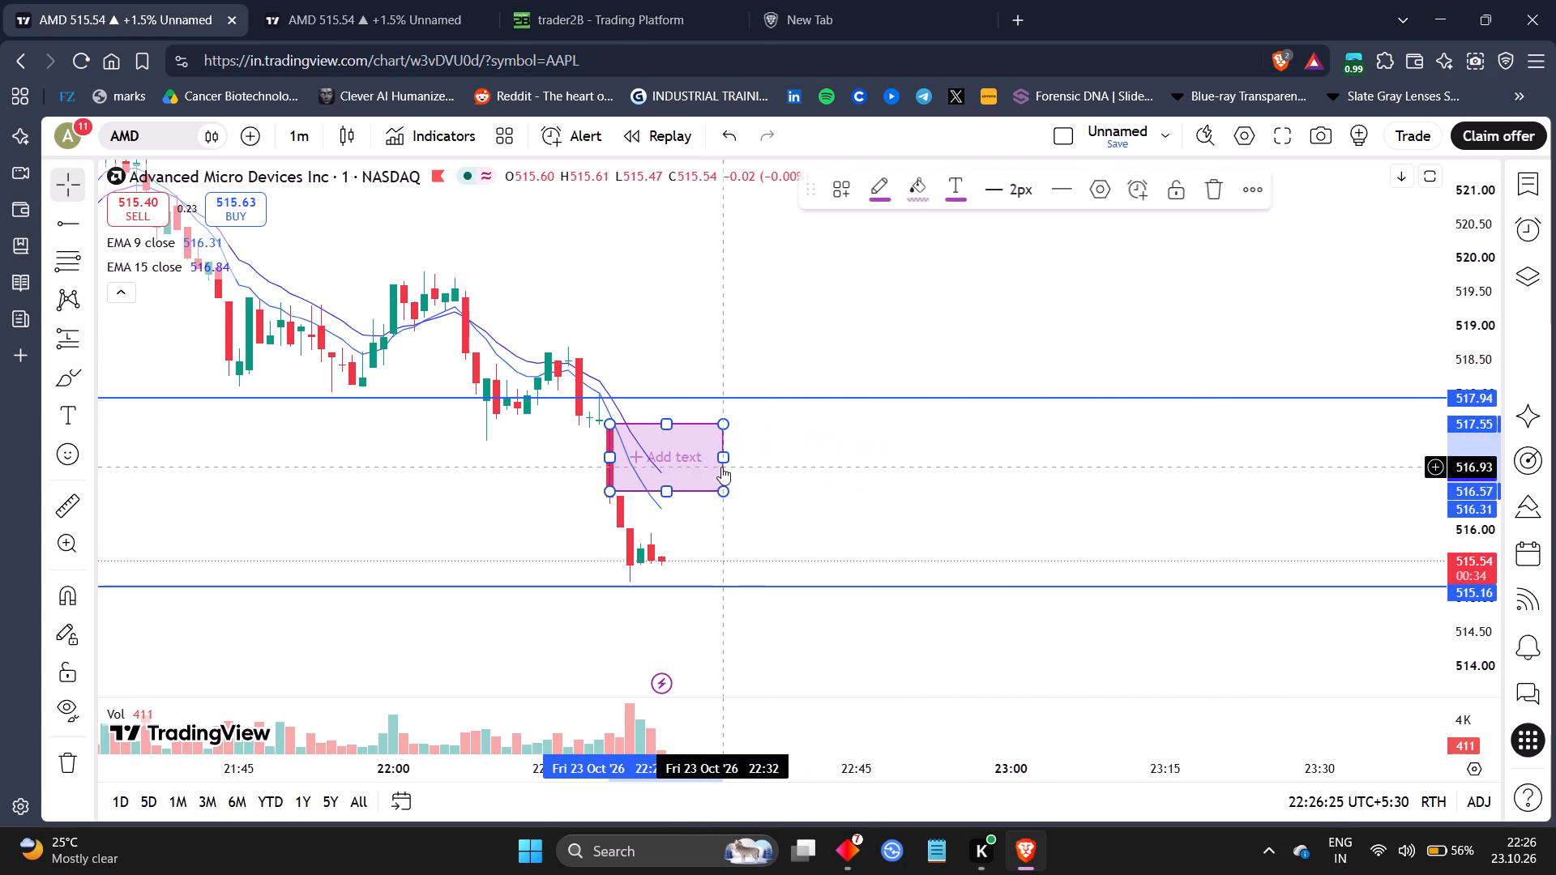
Move the resized zone just beneath the 517.94 line and adjust it to about 517.91 to 517.09, from 22:22 to 22:39.
{"action": "left_click", "coordinate": [644, 463]}
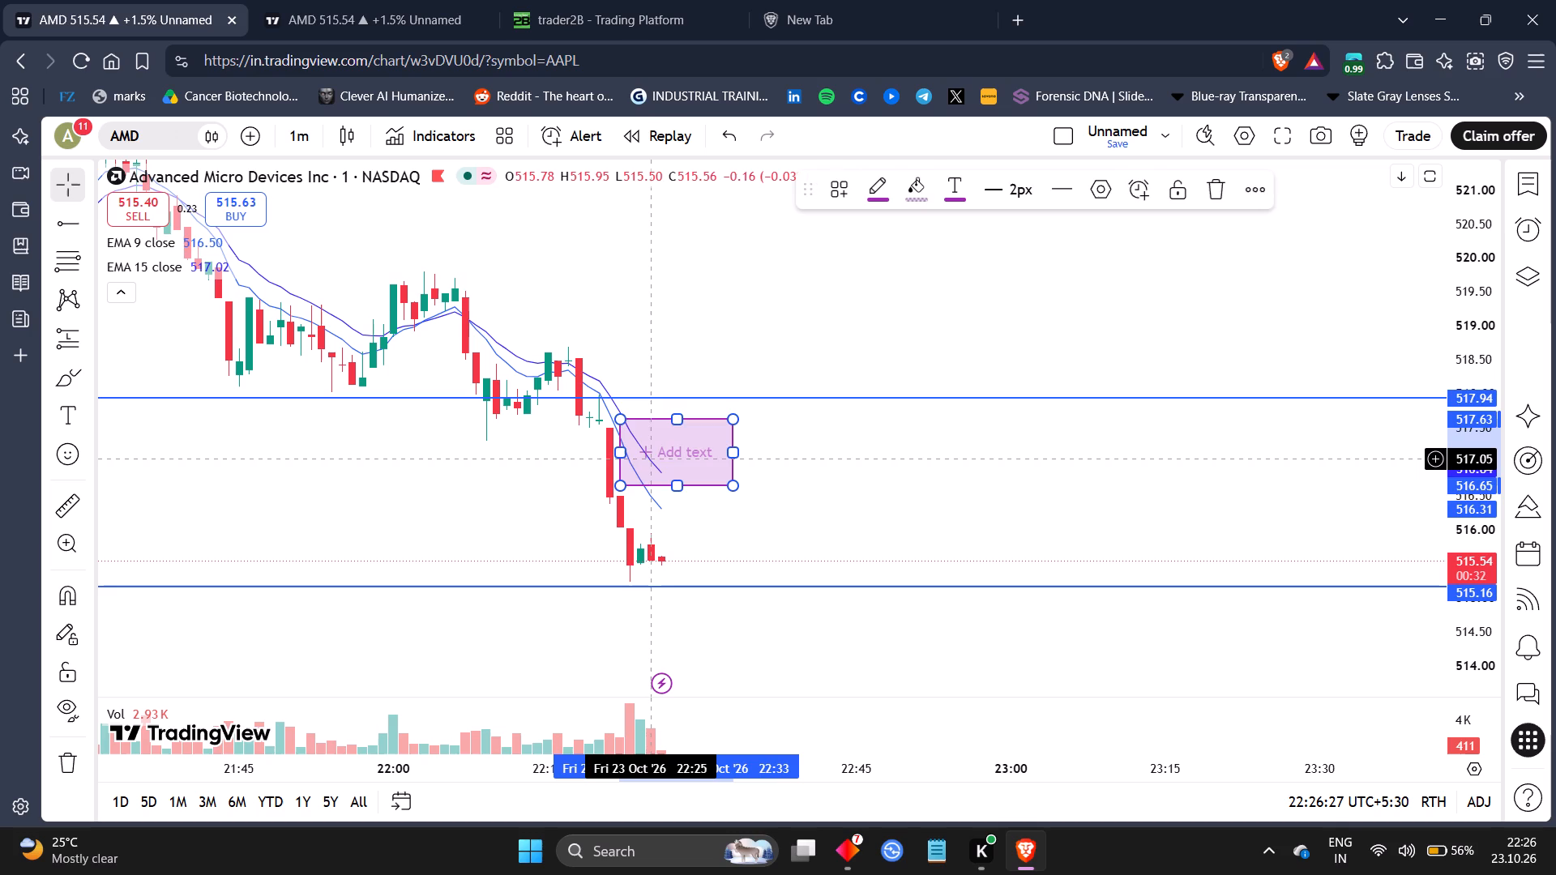
{"action": "left_click_drag", "start_coordinate": [650, 455], "coordinate": [649, 436]}
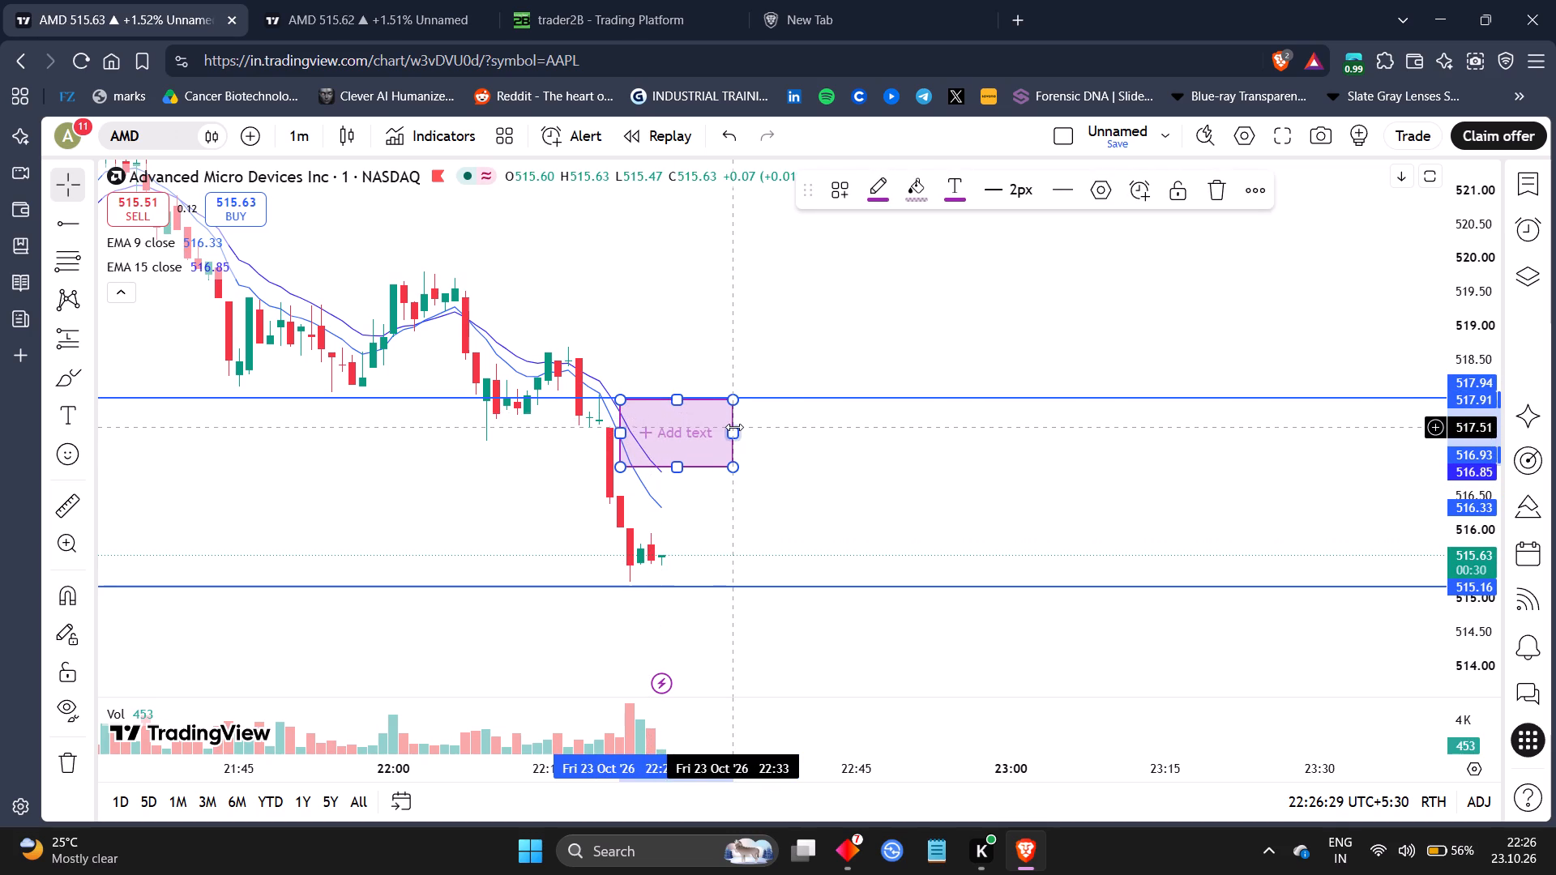
{"action": "left_click_drag", "start_coordinate": [734, 427], "coordinate": [797, 428]}
{"action": "left_click_drag", "start_coordinate": [713, 466], "coordinate": [712, 455]}
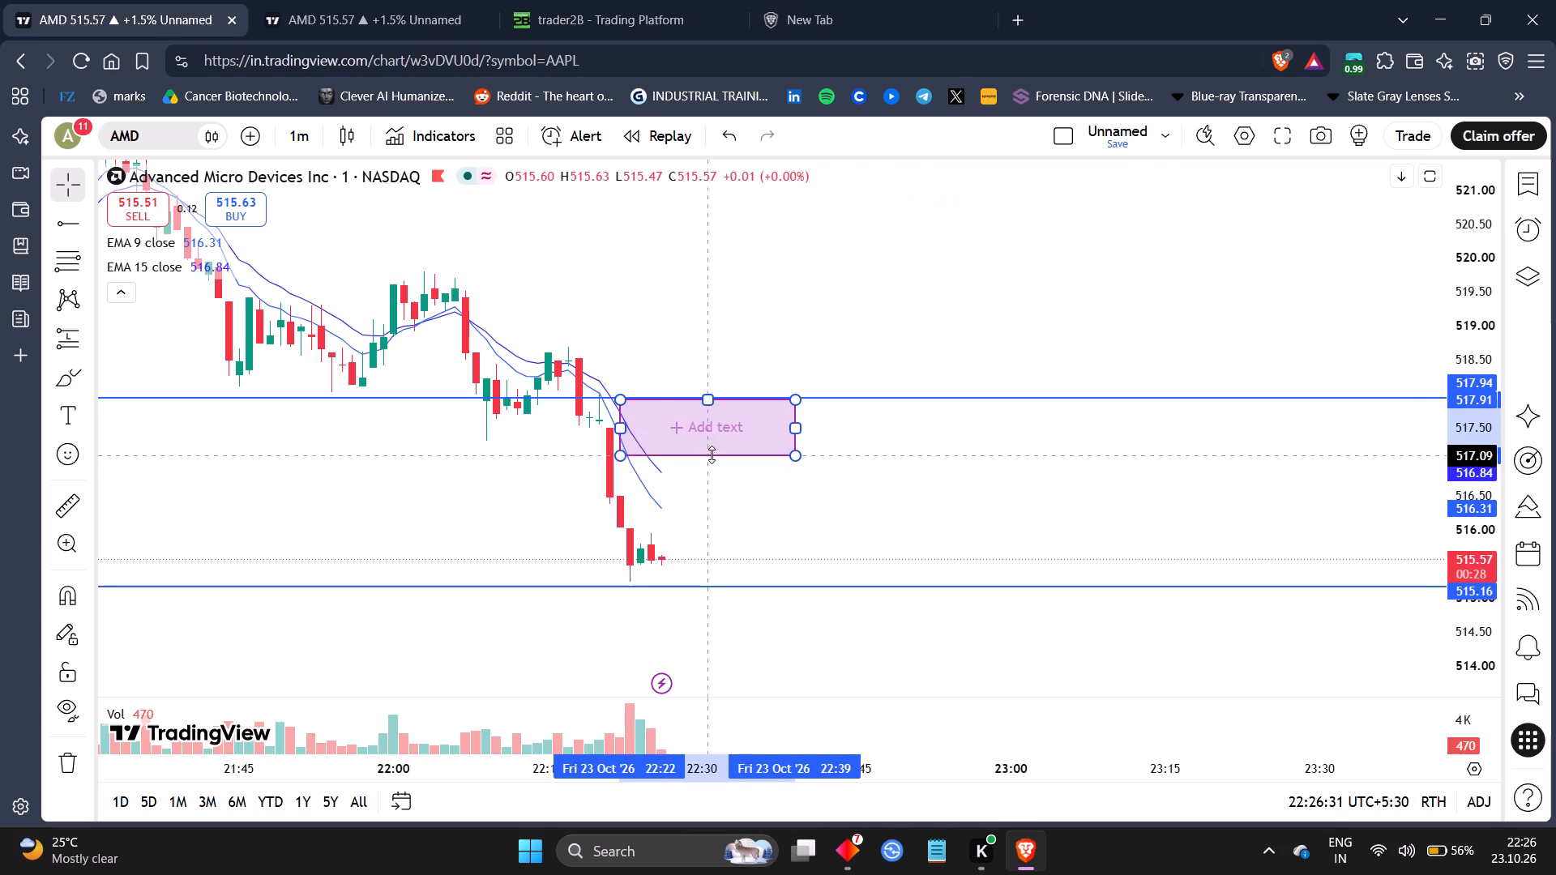
{"action": "left_click_drag", "start_coordinate": [712, 455], "coordinate": [711, 454]}
{"action": "left_click_drag", "start_coordinate": [740, 504], "coordinate": [907, 391]}
{"action": "left_click_drag", "start_coordinate": [907, 391], "coordinate": [916, 395]}
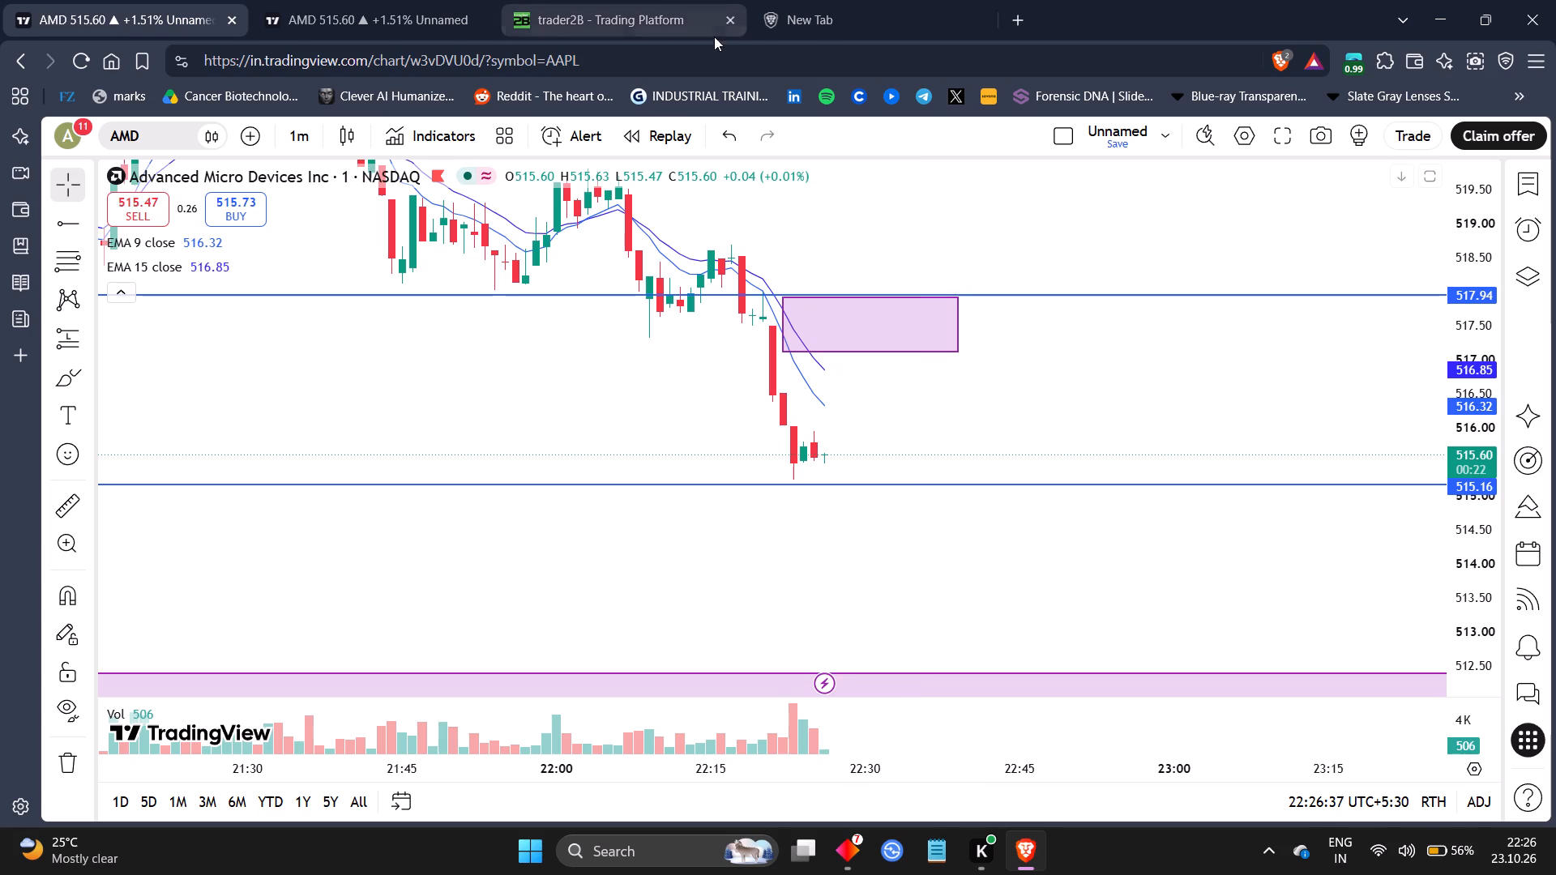
Change the symbol of the first TradingView chart to AAPL (Apple Inc. stock).
{"action": "left_click", "coordinate": [665, 0]}
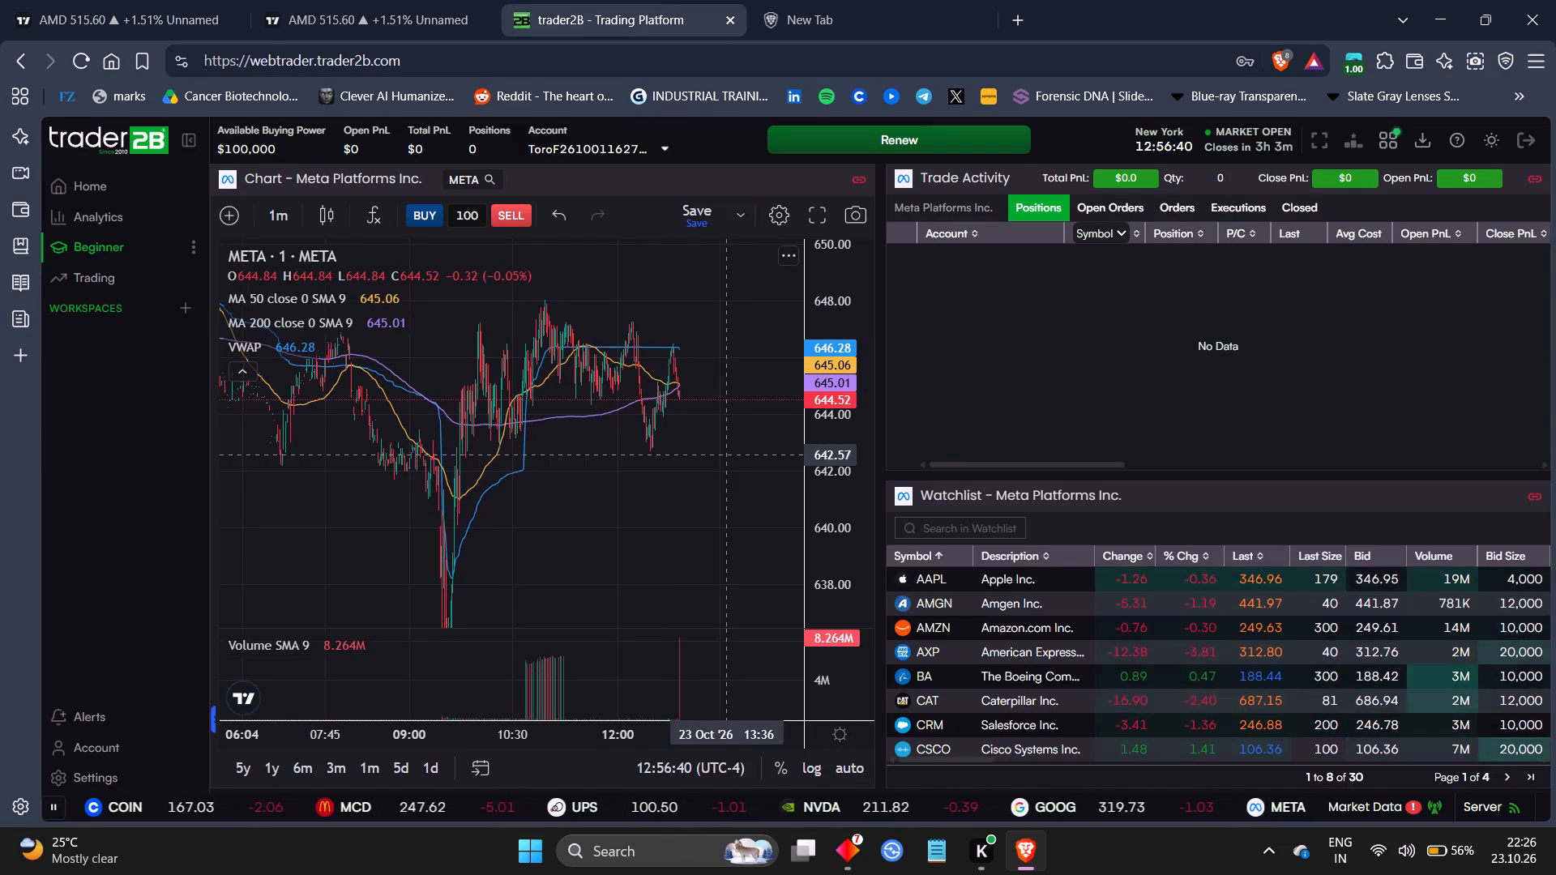
{"action": "left_click", "coordinate": [430, 0]}
{"action": "left_click", "coordinate": [88, 0]}
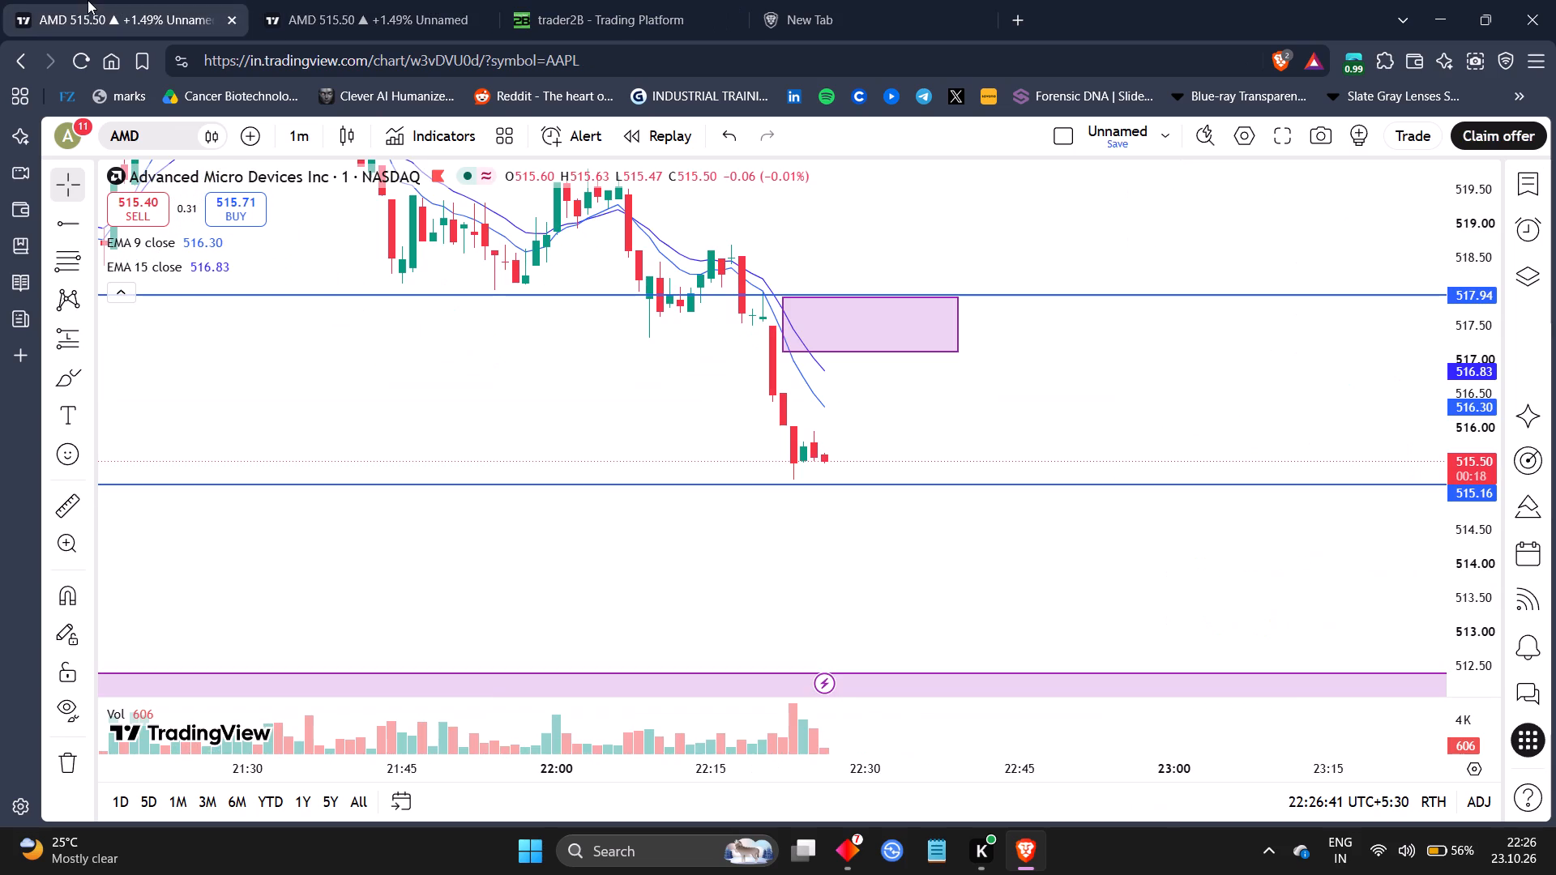
{"action": "left_click", "coordinate": [177, 134]}
{"action": "key", "text": "BackSpace"}
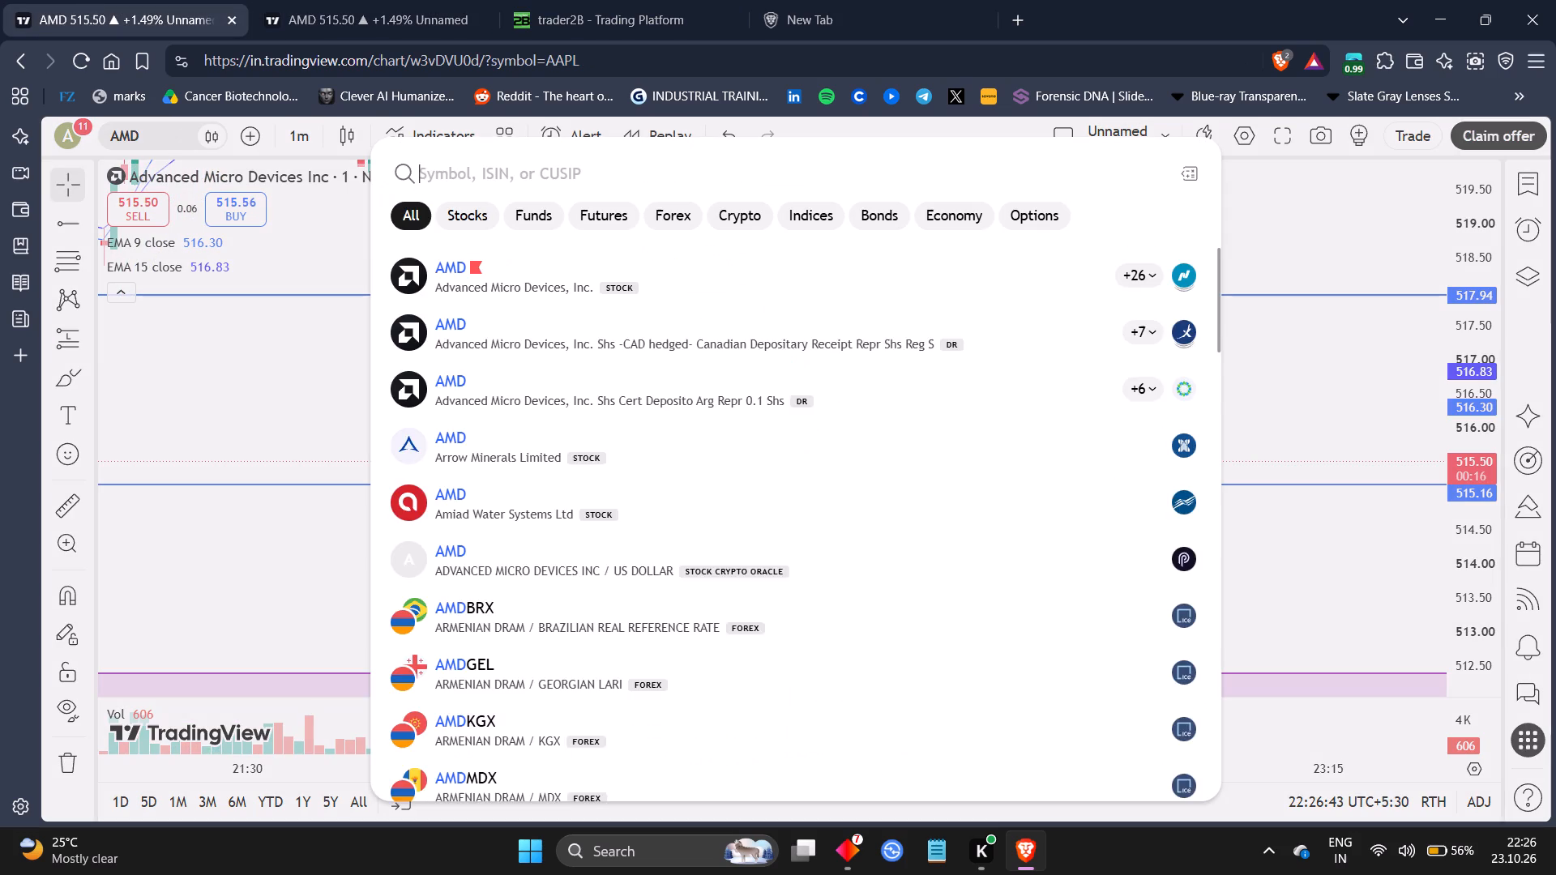
{"action": "type", "text": "aapl"}
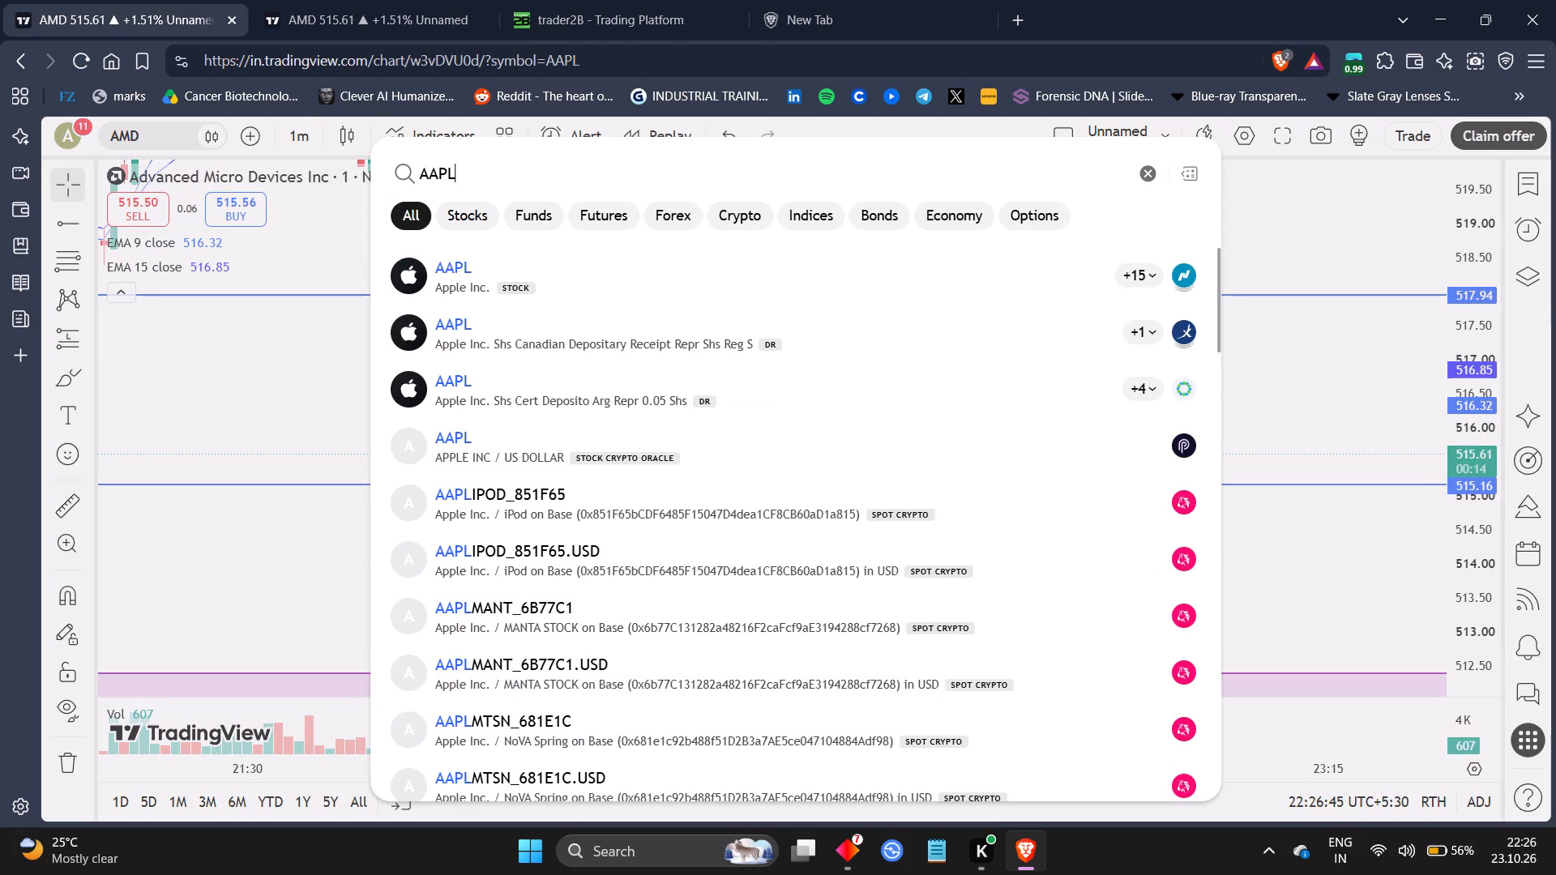
{"action": "left_click", "coordinate": [438, 271]}
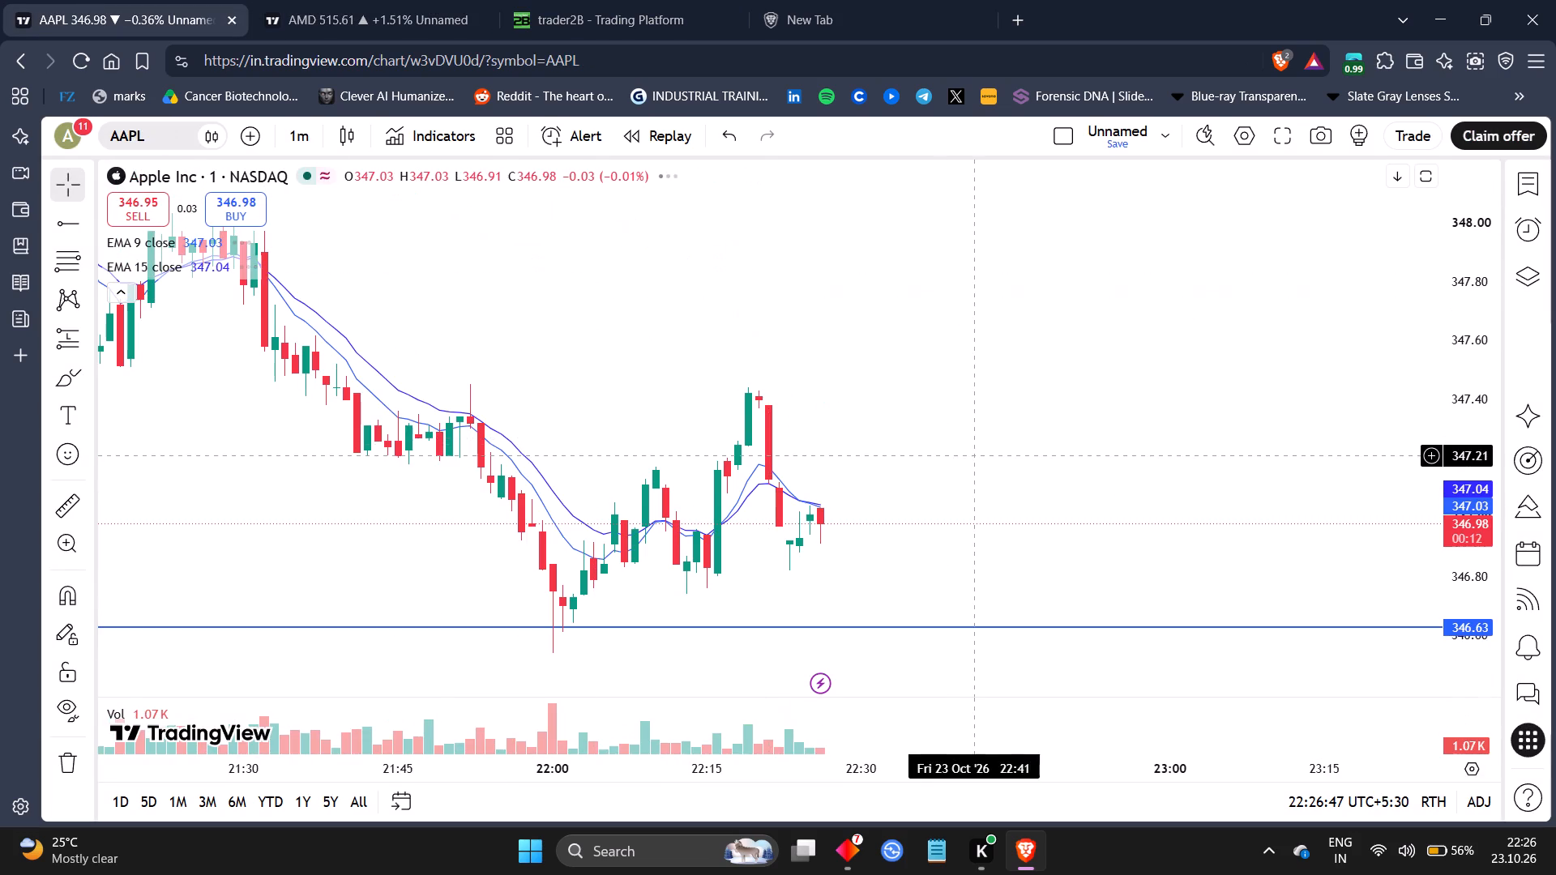
Examine AAPL's 1-minute price action against the 346.63 line and the purple zone above it.
{"action": "left_click_drag", "start_coordinate": [972, 455], "coordinate": [1156, 339]}
{"action": "left_click_drag", "start_coordinate": [870, 775], "coordinate": [1195, 778]}
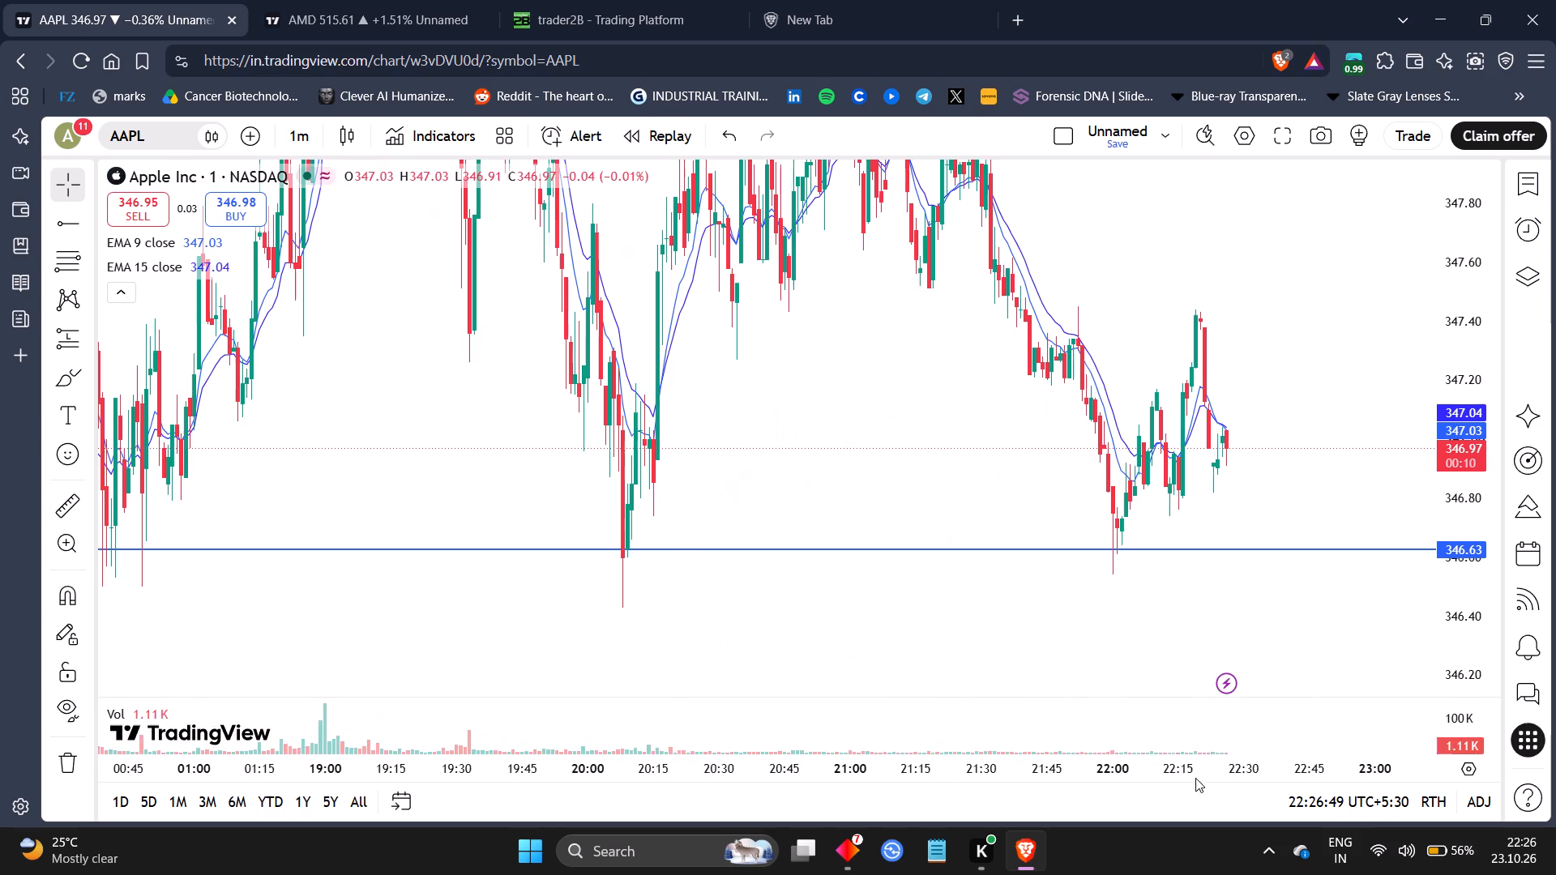
{"action": "left_click_drag", "start_coordinate": [1473, 256], "coordinate": [1443, 543]}
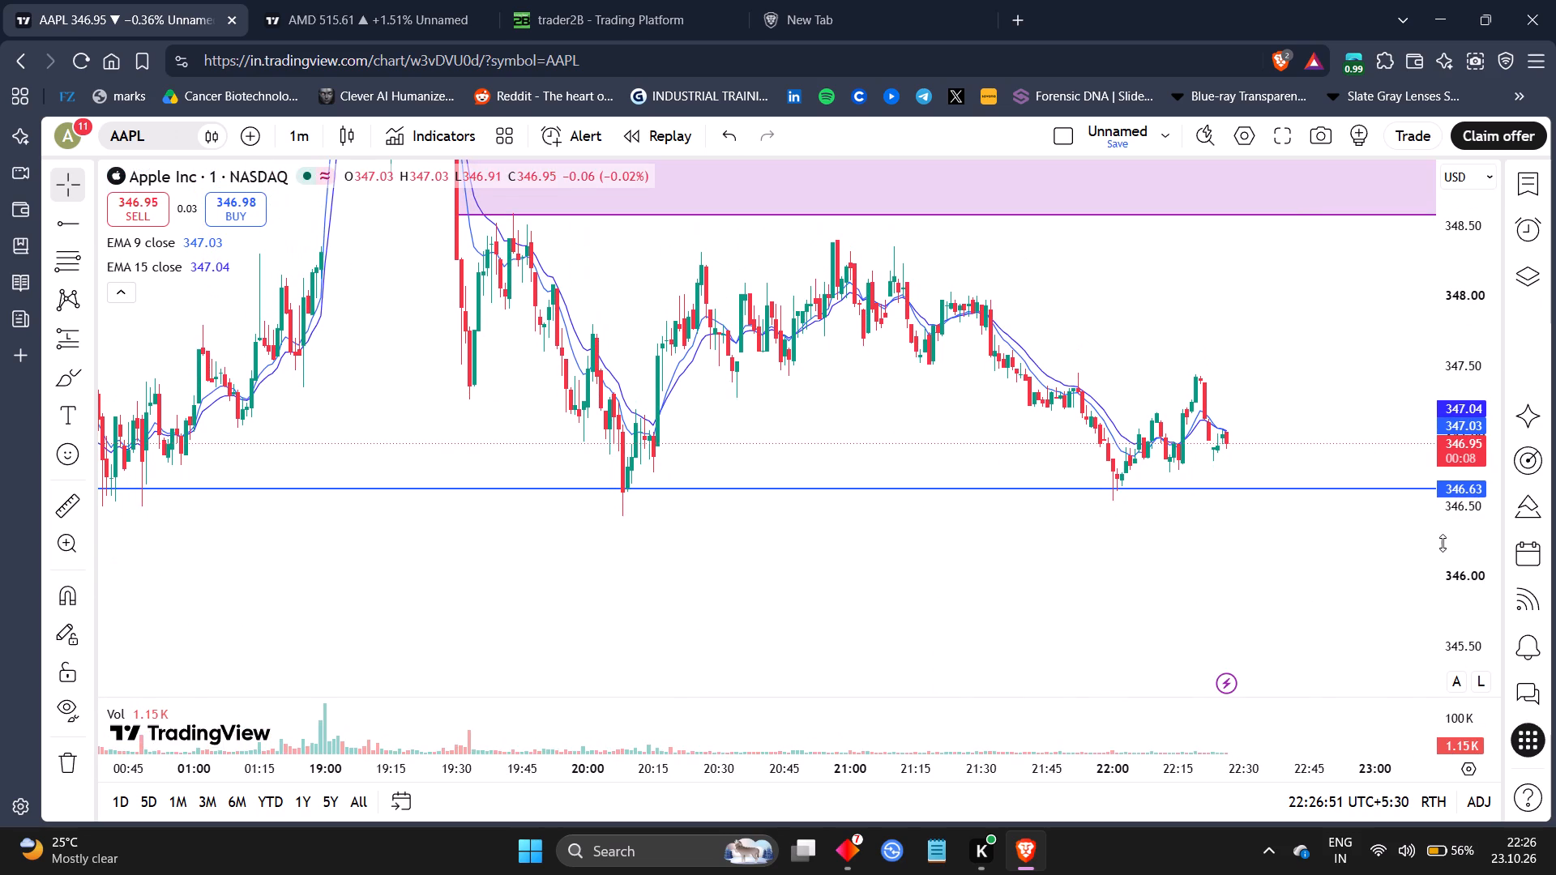
{"action": "left_click_drag", "start_coordinate": [1295, 395], "coordinate": [1199, 518]}
{"action": "left_click_drag", "start_coordinate": [1199, 518], "coordinate": [1195, 606]}
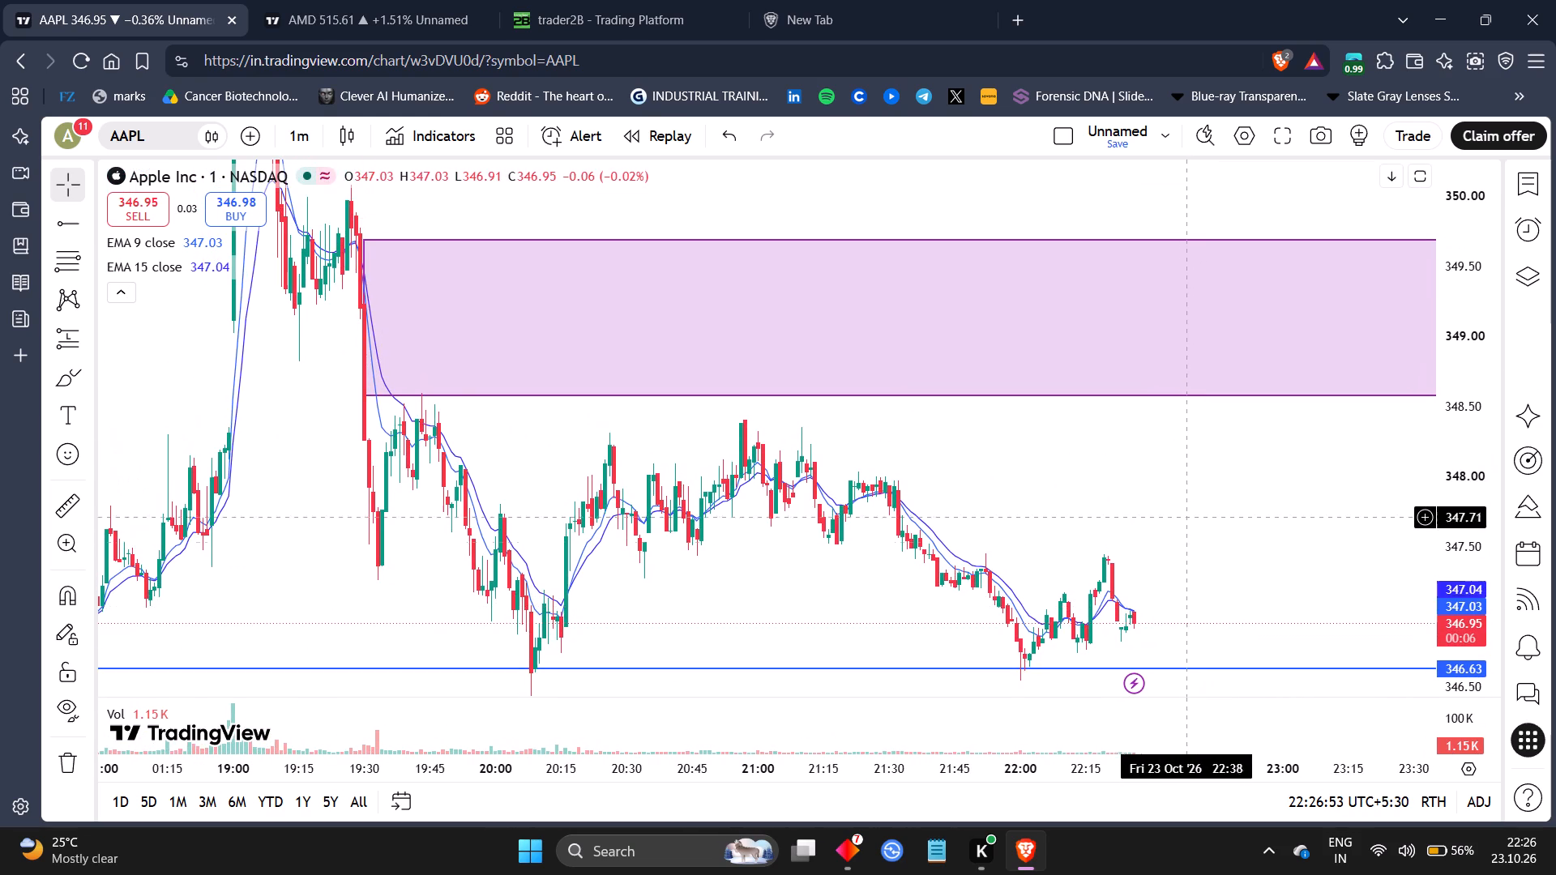
{"action": "left_click_drag", "start_coordinate": [1182, 511], "coordinate": [1208, 504]}
{"action": "left_click_drag", "start_coordinate": [1208, 504], "coordinate": [1152, 400]}
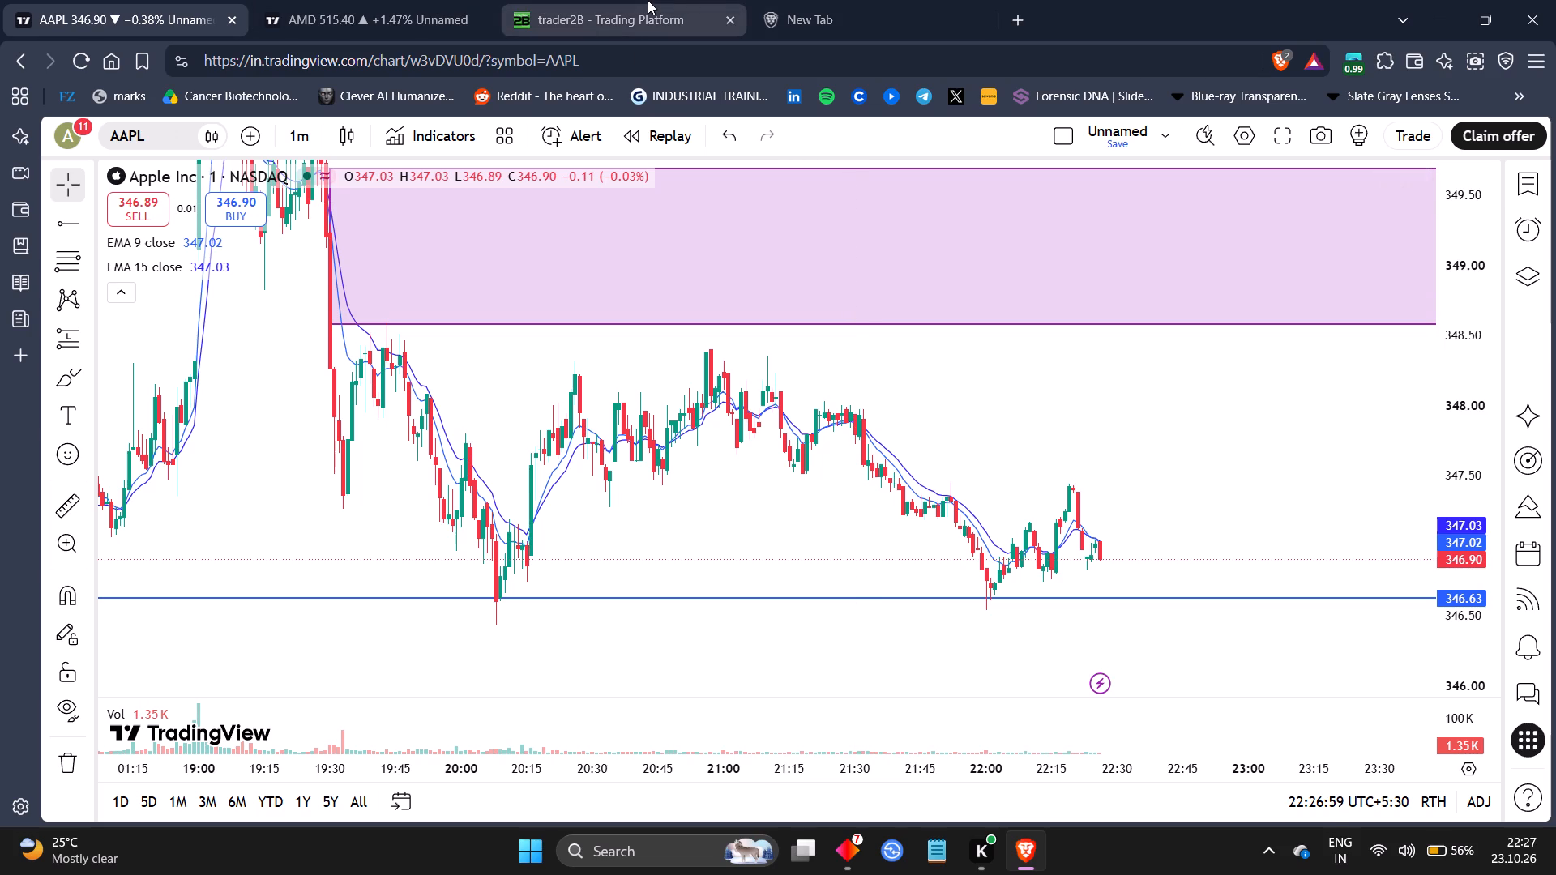
Examine the second TradingView chart for AMD's 1-minute price between the 515.16 line and the small purple zone.
{"action": "left_click", "coordinate": [310, 0]}
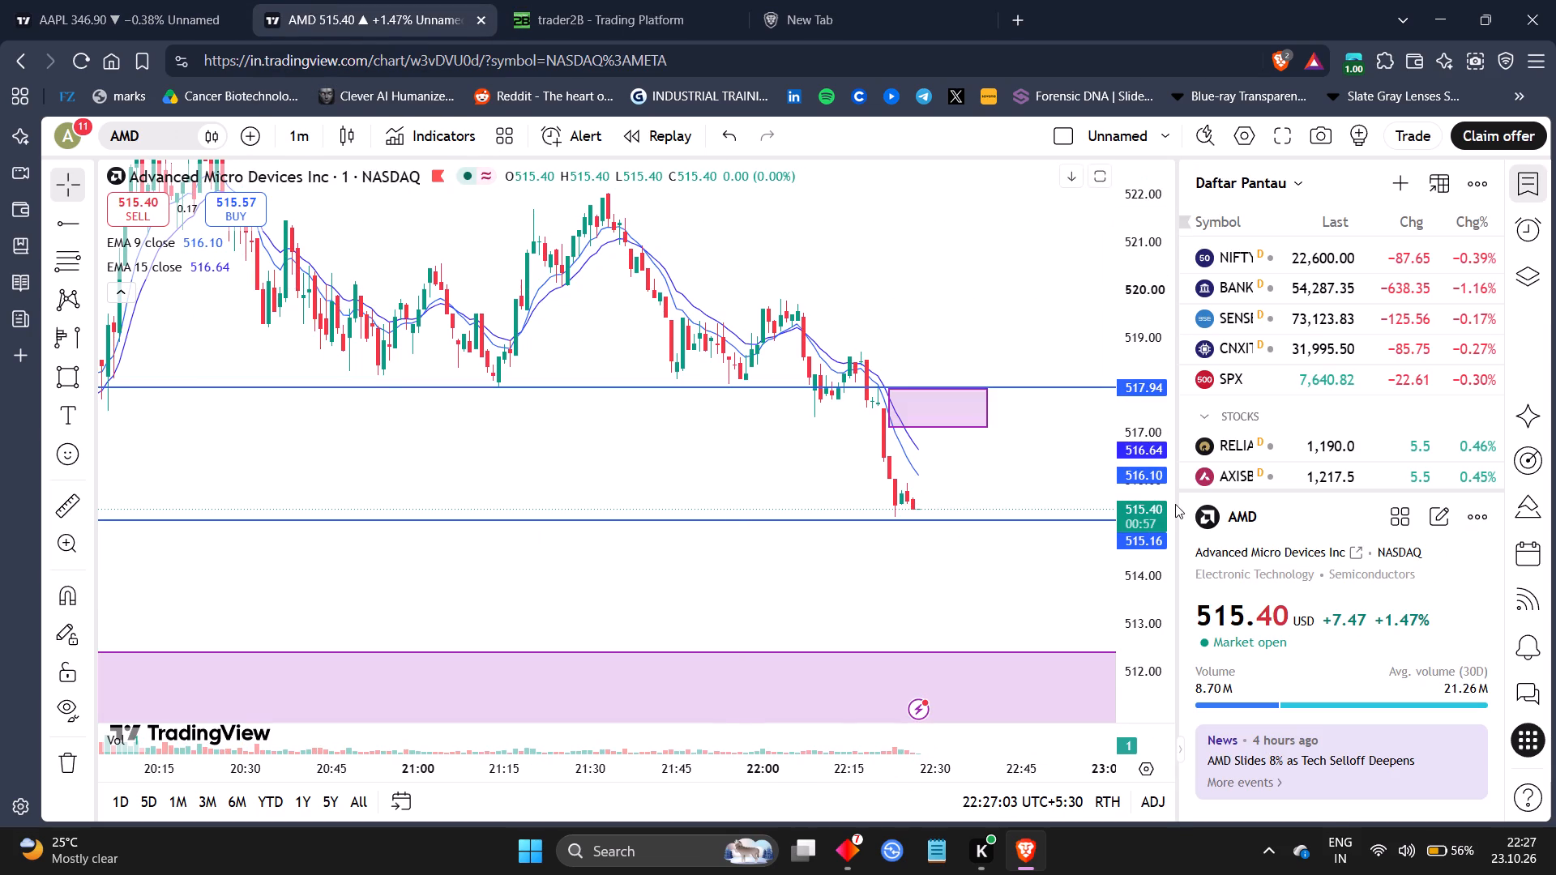
{"action": "left_click_drag", "start_coordinate": [1150, 614], "coordinate": [1103, 420]}
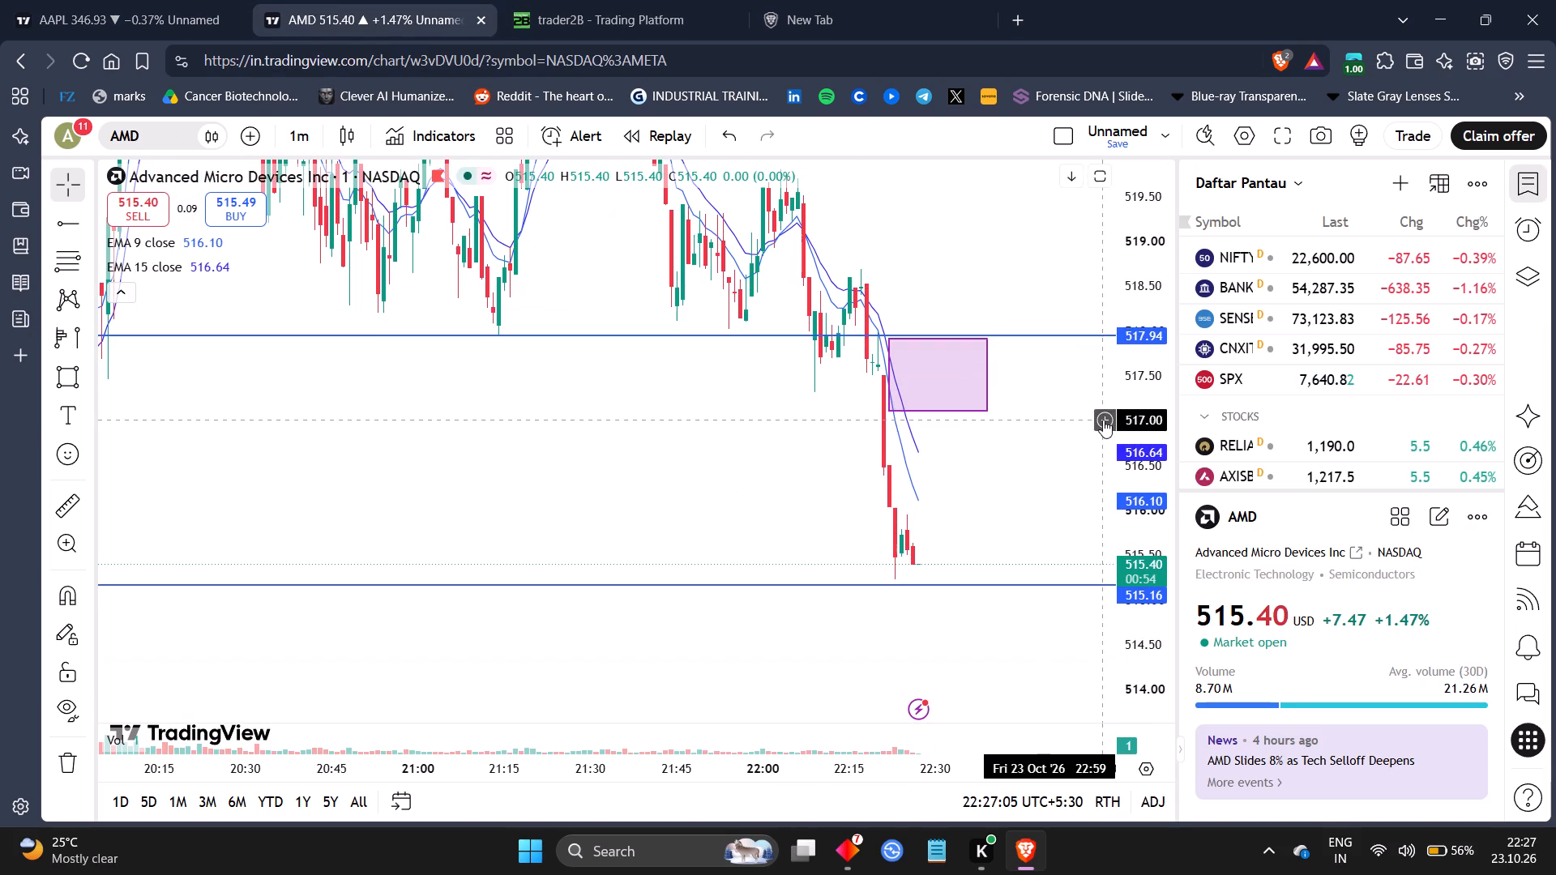
{"action": "left_click_drag", "start_coordinate": [1054, 486], "coordinate": [971, 425]}
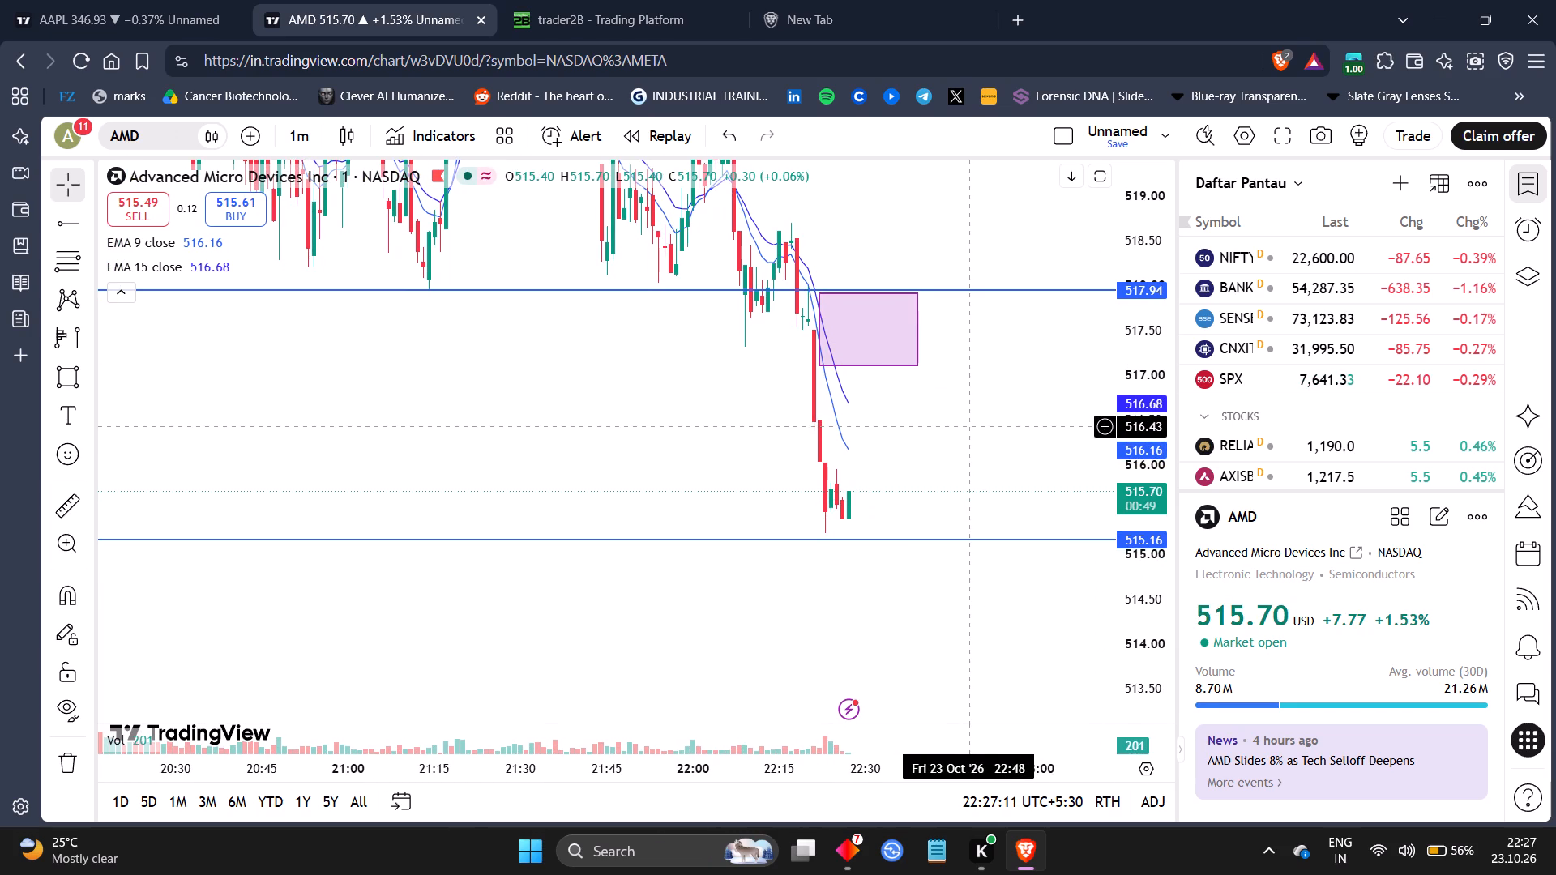
{"action": "left_click_drag", "start_coordinate": [993, 512], "coordinate": [933, 472]}
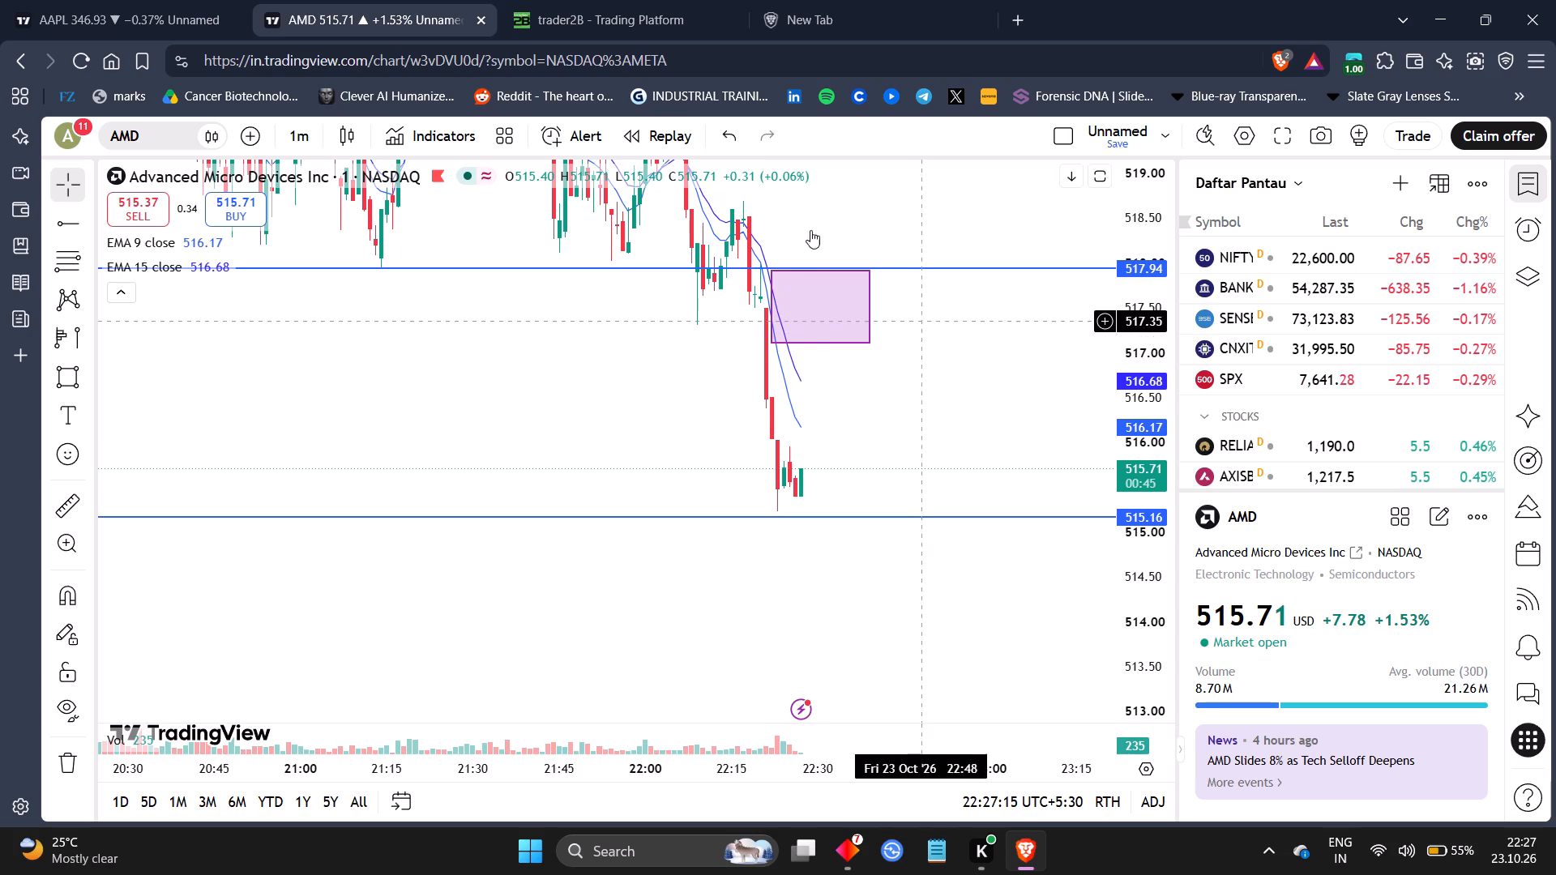
Switch to trader2B and change the chart symbol from META to AMD.
{"action": "left_click", "coordinate": [631, 0]}
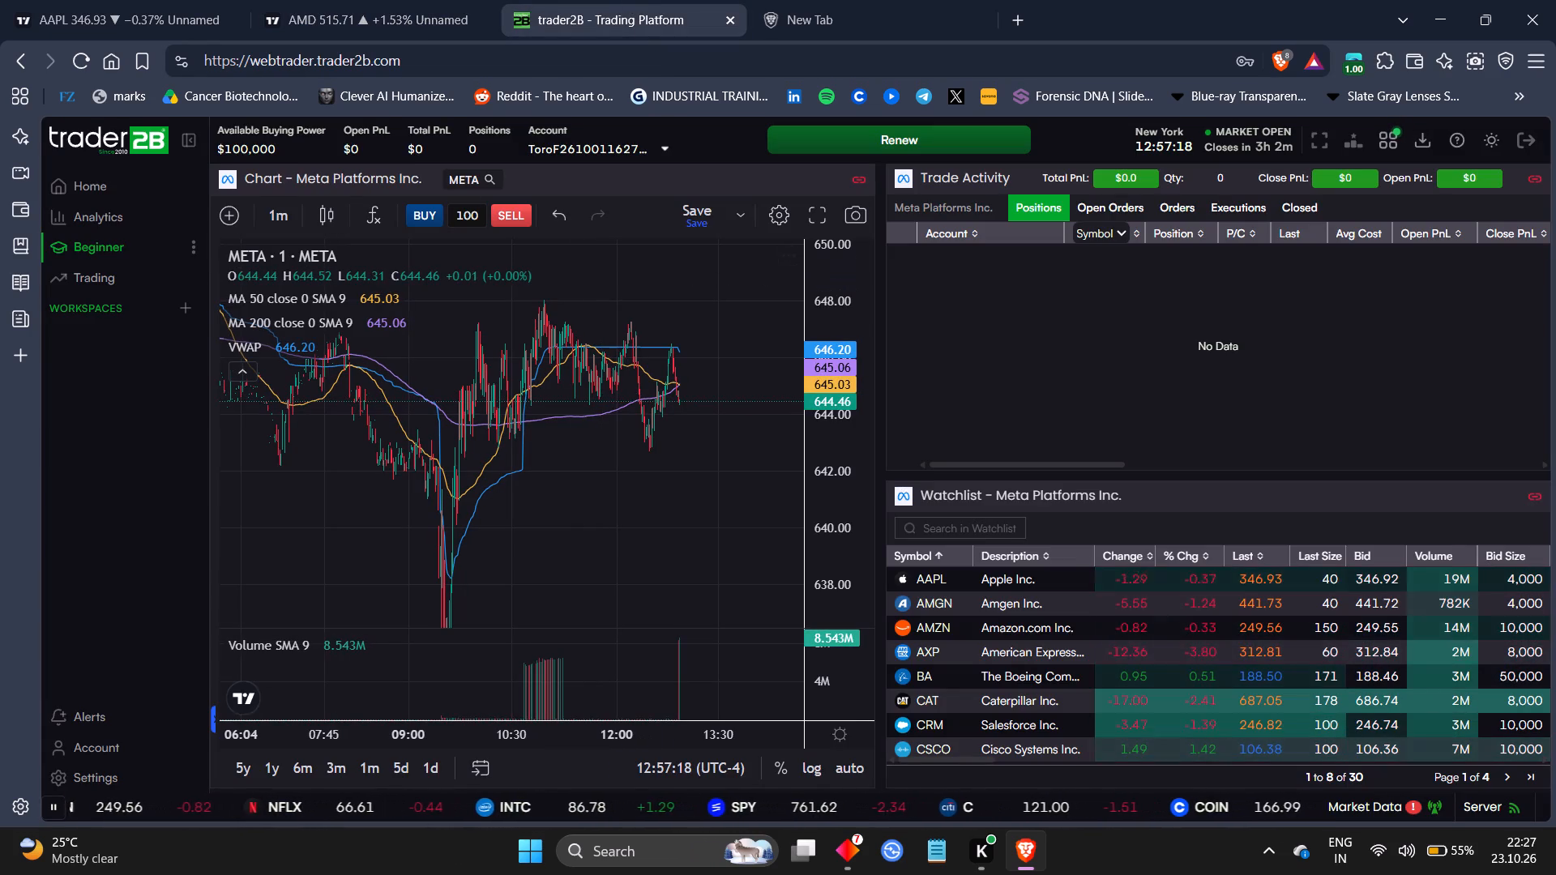
{"action": "left_click", "coordinate": [481, 179]}
{"action": "key", "text": "BackSpace"}
{"action": "type", "text": "amd"}
{"action": "left_click", "coordinate": [428, 400]}
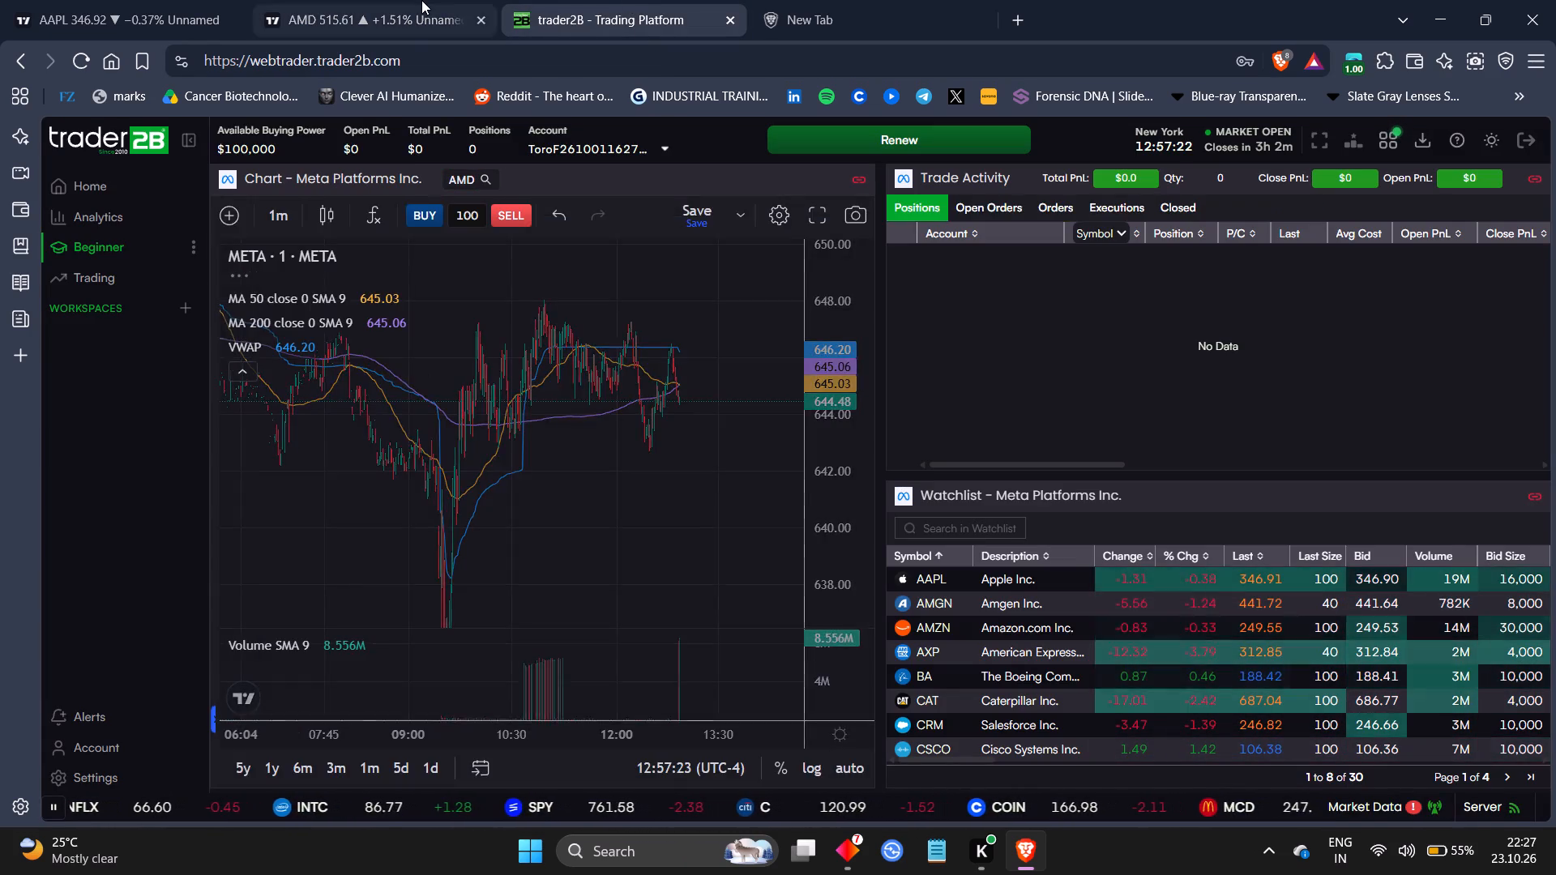
{"action": "left_click", "coordinate": [421, 0]}
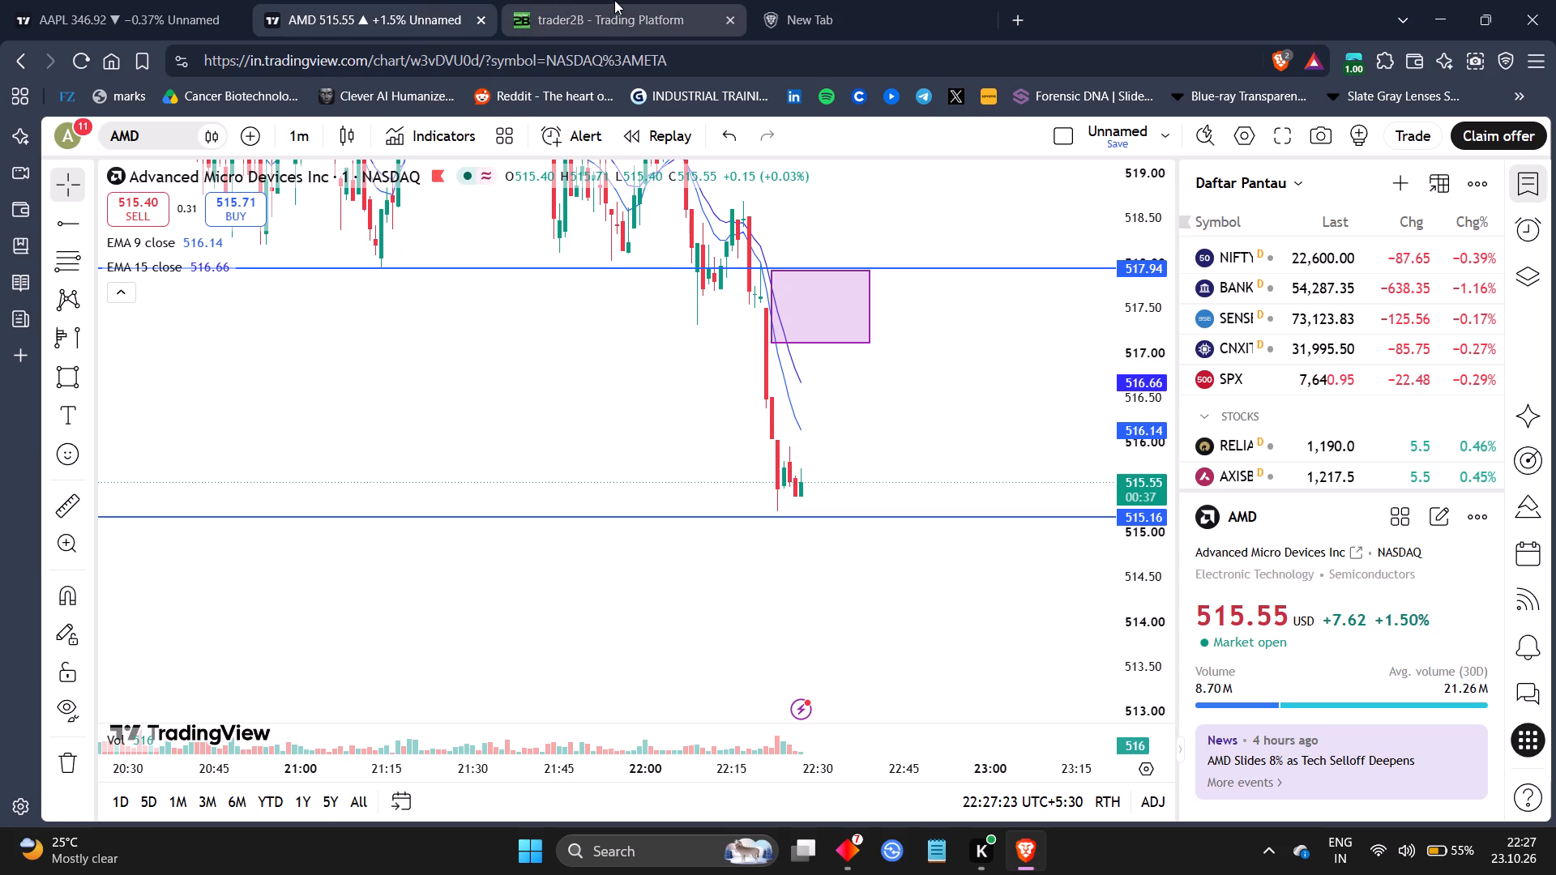
{"action": "left_click", "coordinate": [614, 0]}
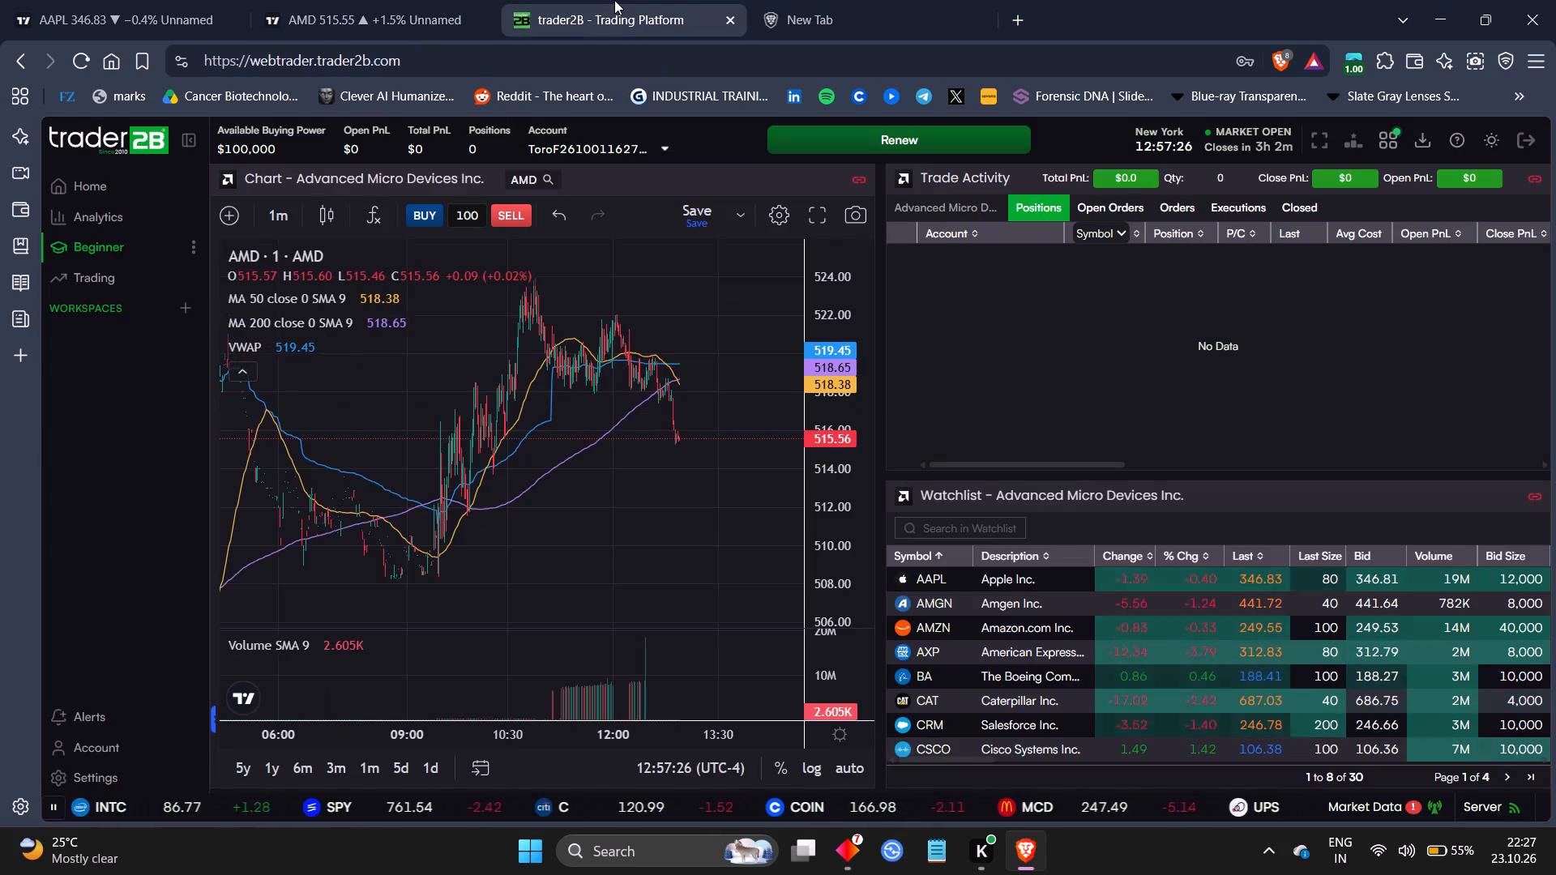
{"action": "key", "text": "f"}
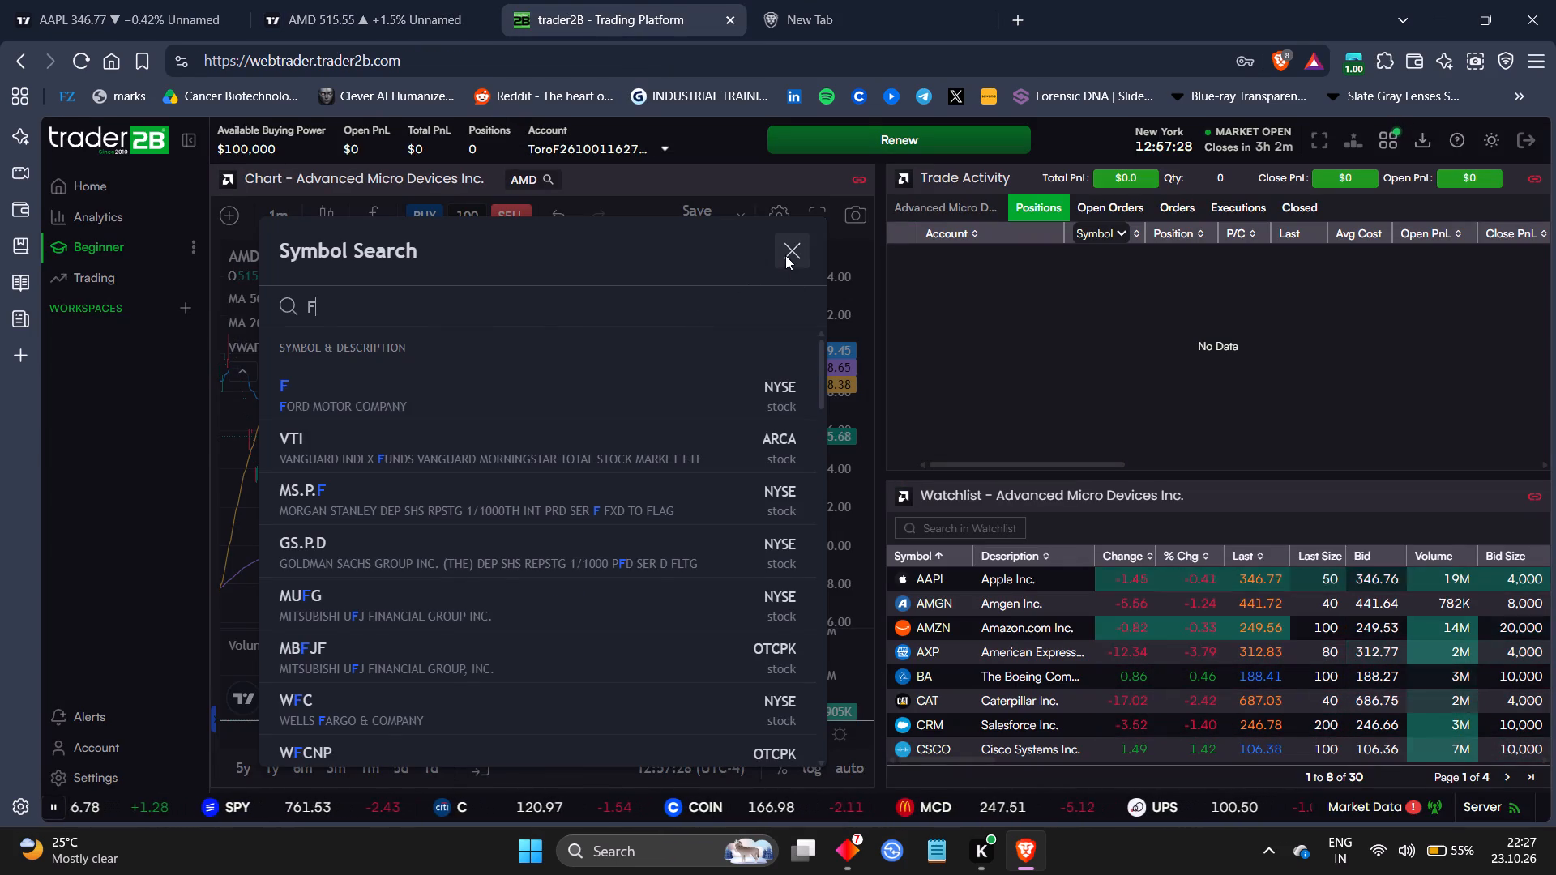
{"action": "left_click", "coordinate": [785, 255]}
Examine AMD's 1-minute price action in trader2B against the 50 and 200 moving averages and VWAP.
{"action": "left_click_drag", "start_coordinate": [668, 515], "coordinate": [706, 555]}
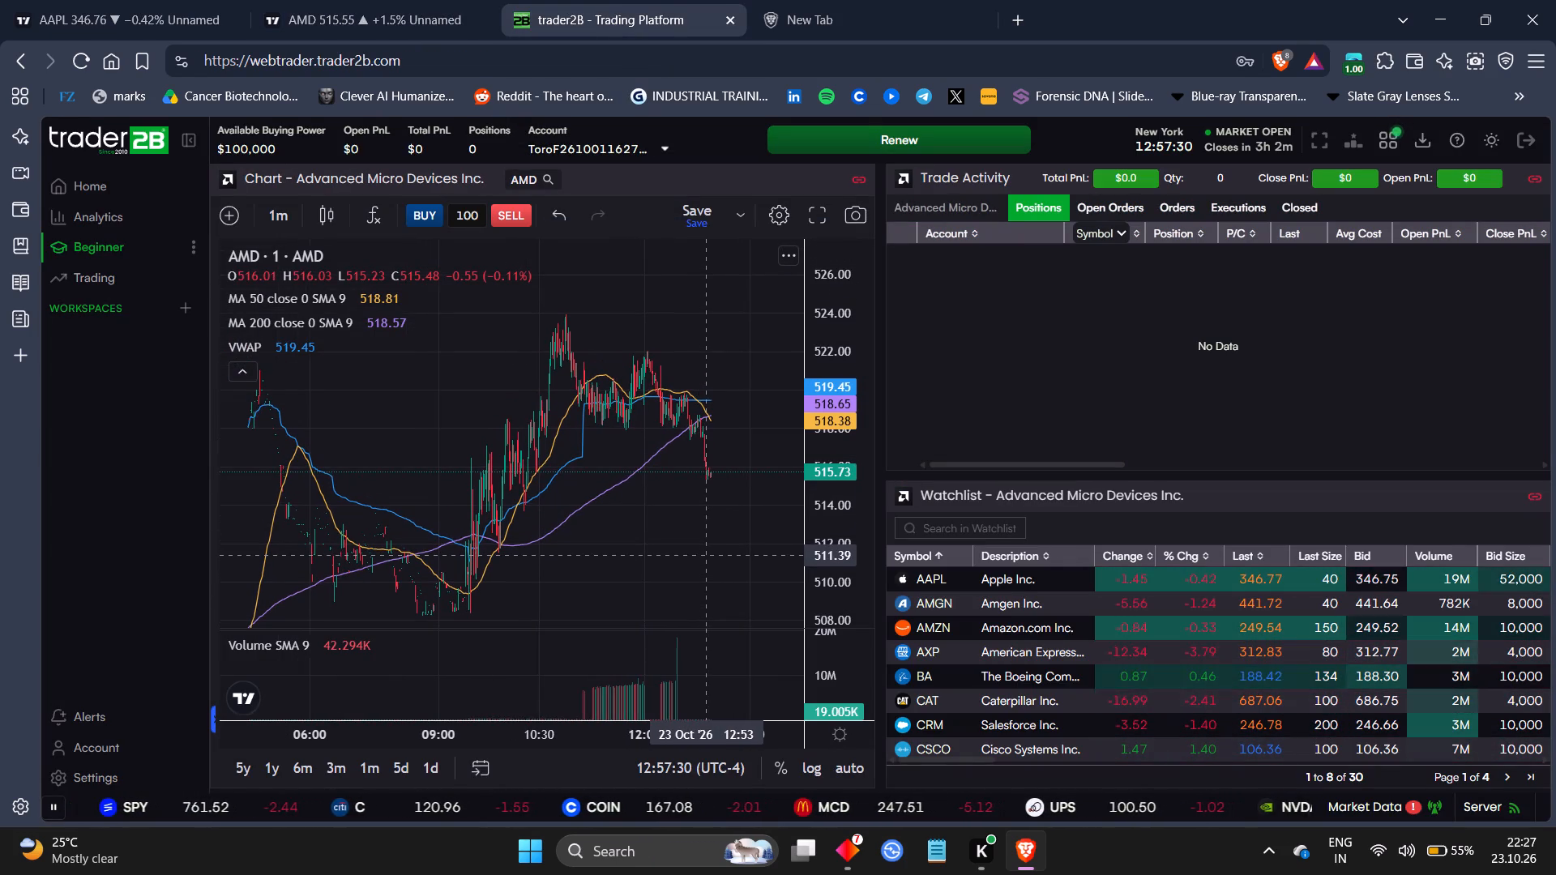
{"action": "left_click_drag", "start_coordinate": [706, 555], "coordinate": [678, 521]}
{"action": "left_click_drag", "start_coordinate": [626, 737], "coordinate": [505, 731]}
{"action": "left_click_drag", "start_coordinate": [510, 459], "coordinate": [765, 424]}
{"action": "left_click_drag", "start_coordinate": [823, 498], "coordinate": [795, 324]}
{"action": "left_click_drag", "start_coordinate": [720, 431], "coordinate": [474, 503]}
{"action": "left_click_drag", "start_coordinate": [623, 445], "coordinate": [698, 418]}
{"action": "left_click_drag", "start_coordinate": [823, 305], "coordinate": [824, 391]}
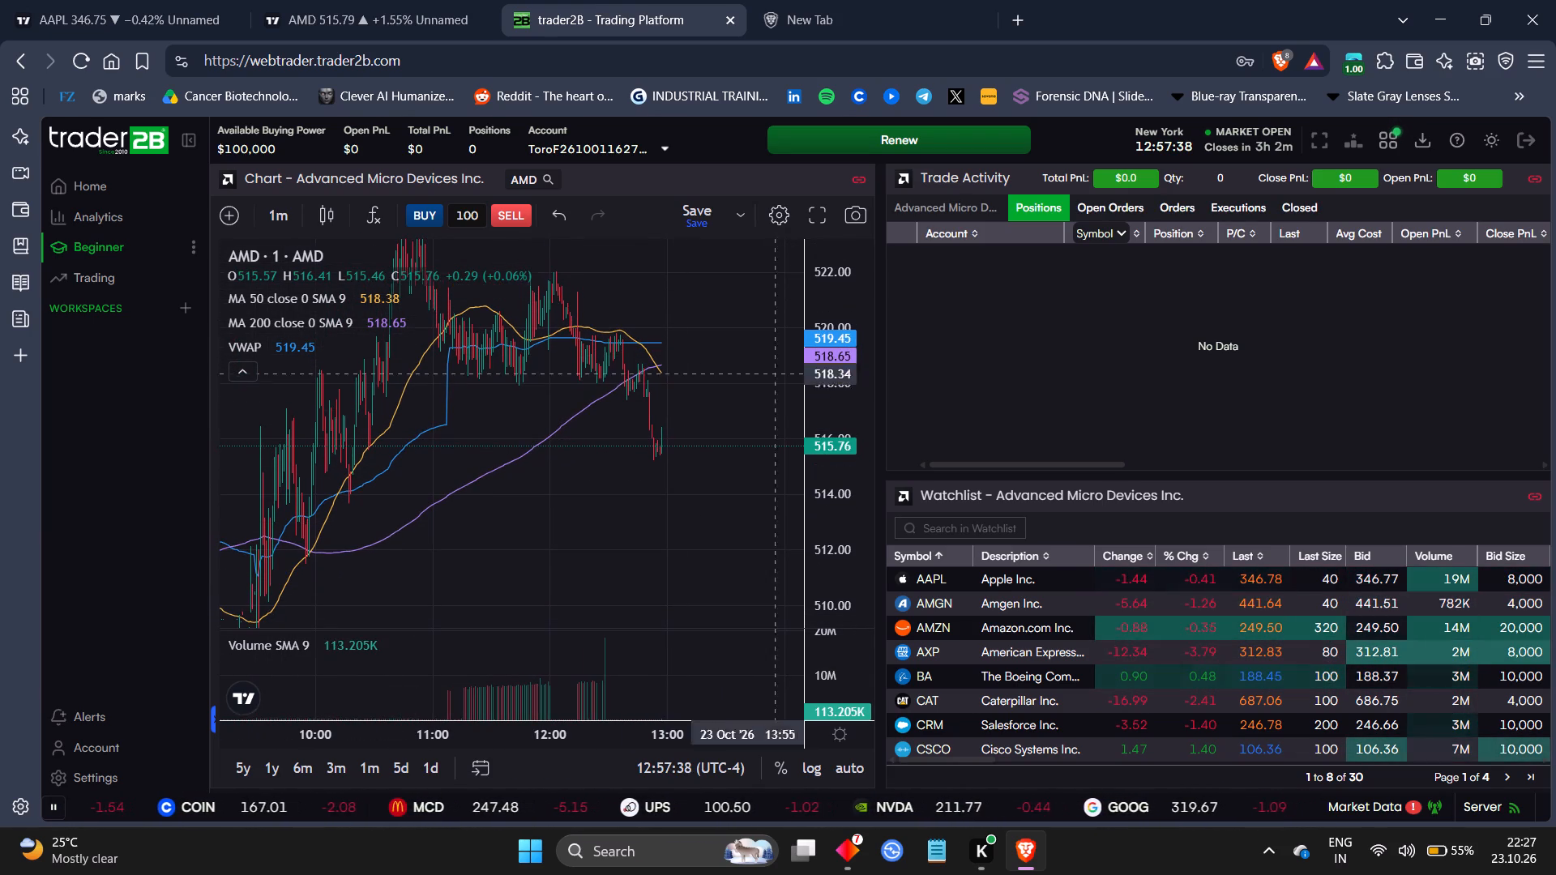
{"action": "left_click_drag", "start_coordinate": [652, 389], "coordinate": [682, 378]}
Check the trader2B account home overview and return to the Beginner workspace.
{"action": "left_click", "coordinate": [113, 187]}
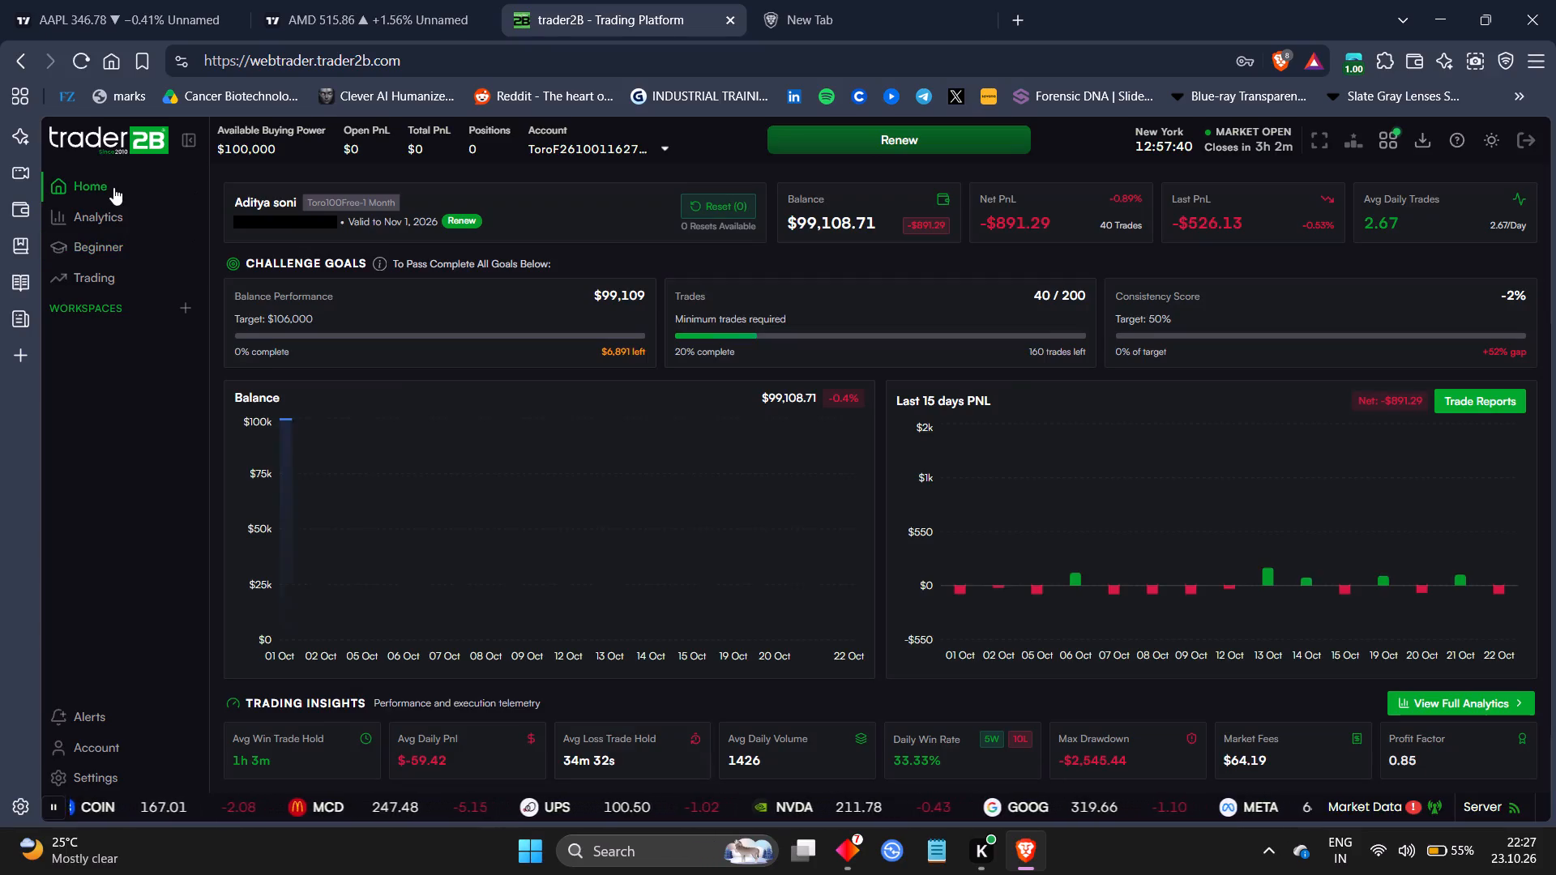
{"action": "left_click", "coordinate": [130, 248]}
{"action": "key", "text": "space"}
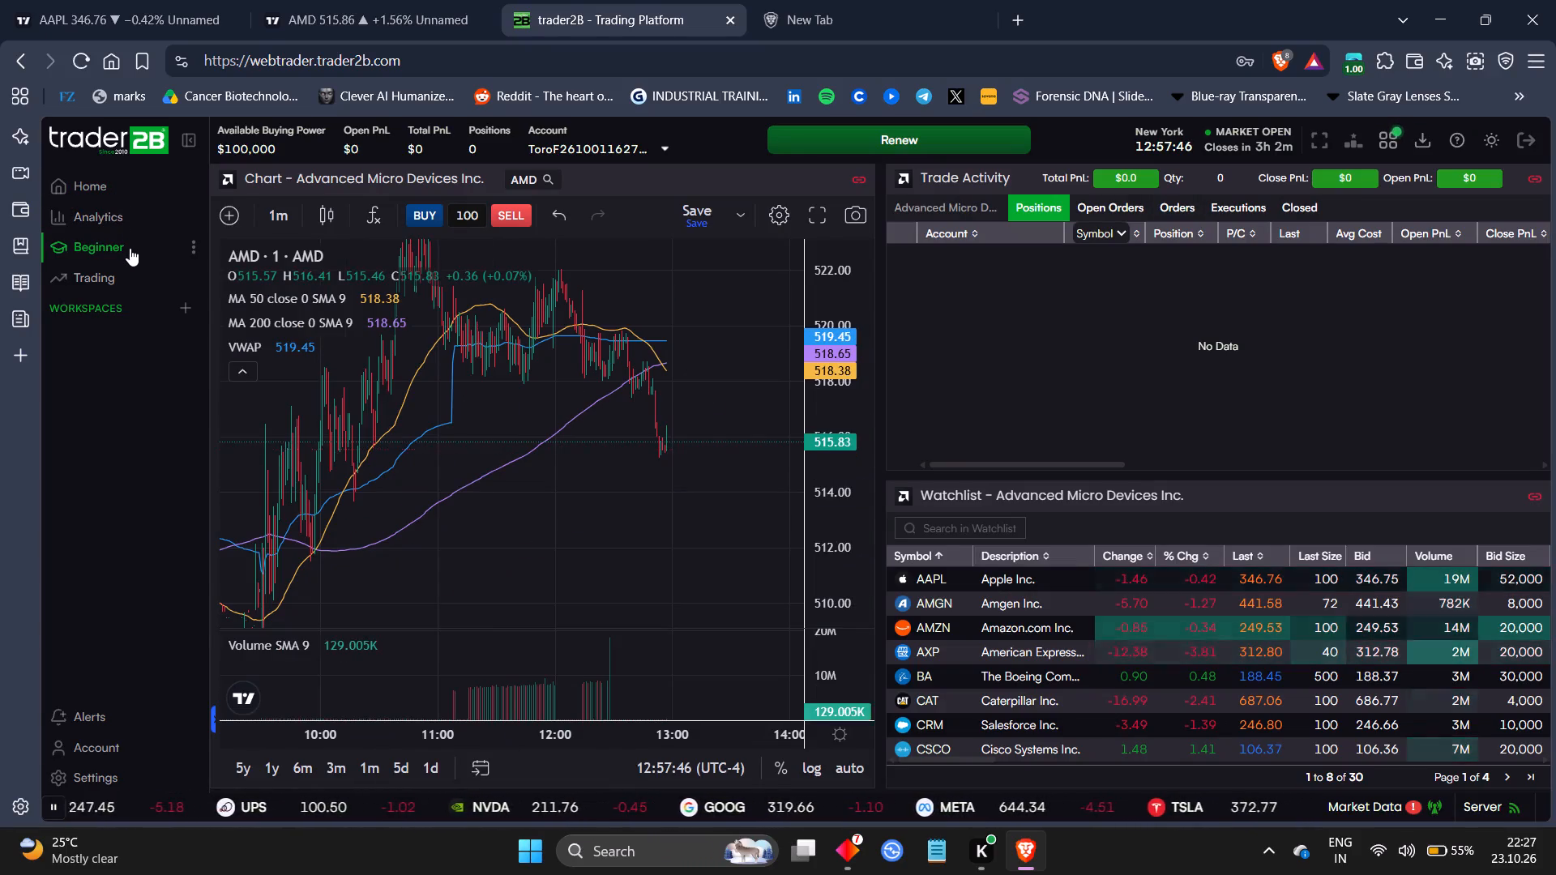
Check AMD on the second TradingView chart, and in trader2B send a market buy order for 190 AMD shares.
{"action": "left_click", "coordinate": [347, 0]}
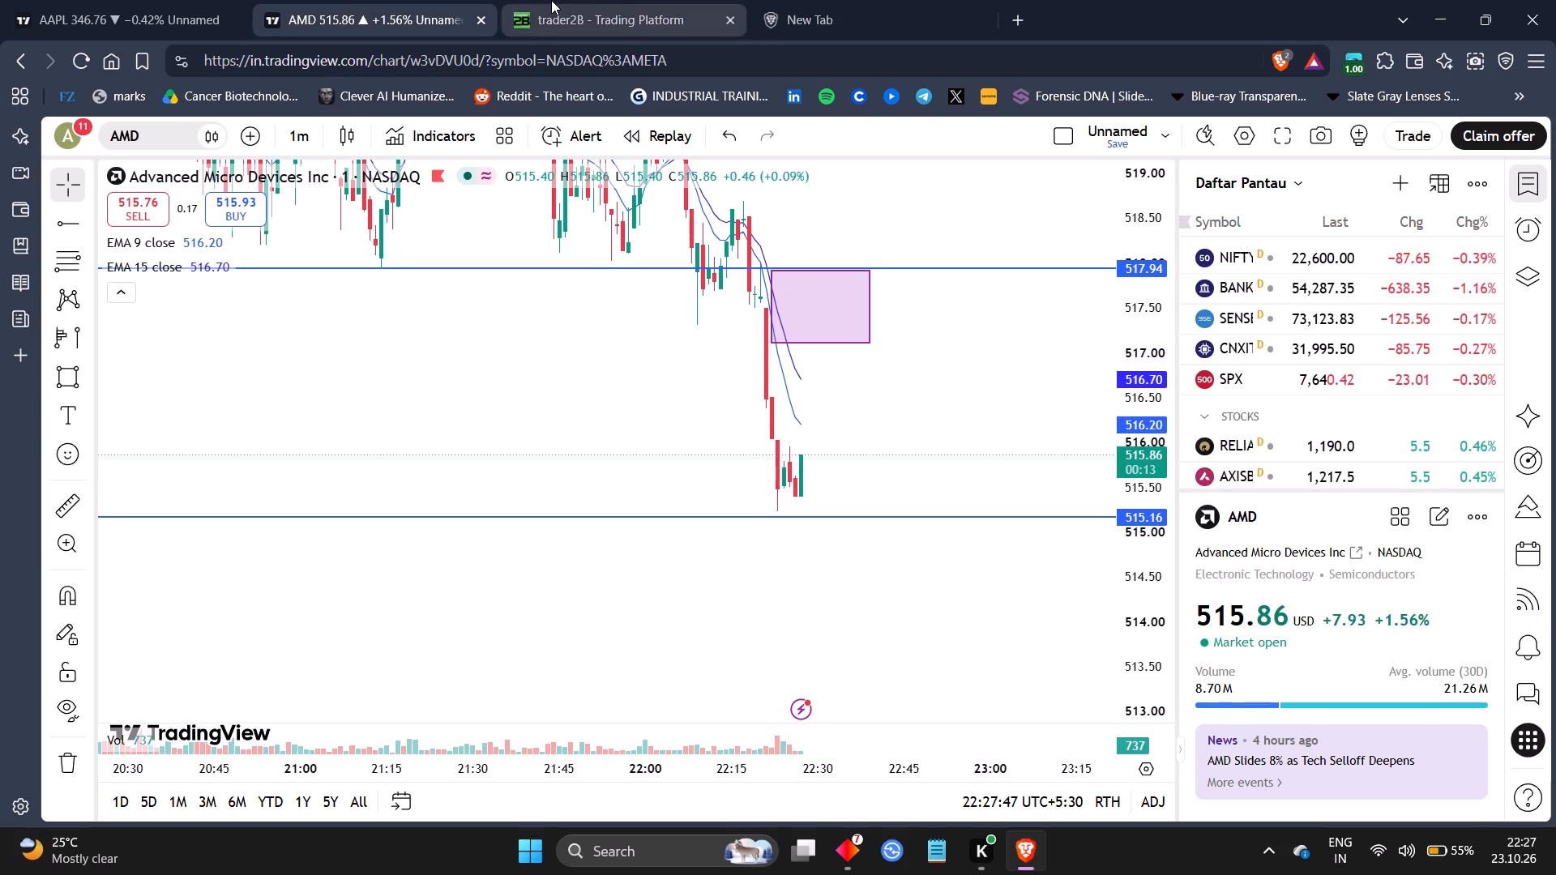
{"action": "left_click", "coordinate": [612, 0]}
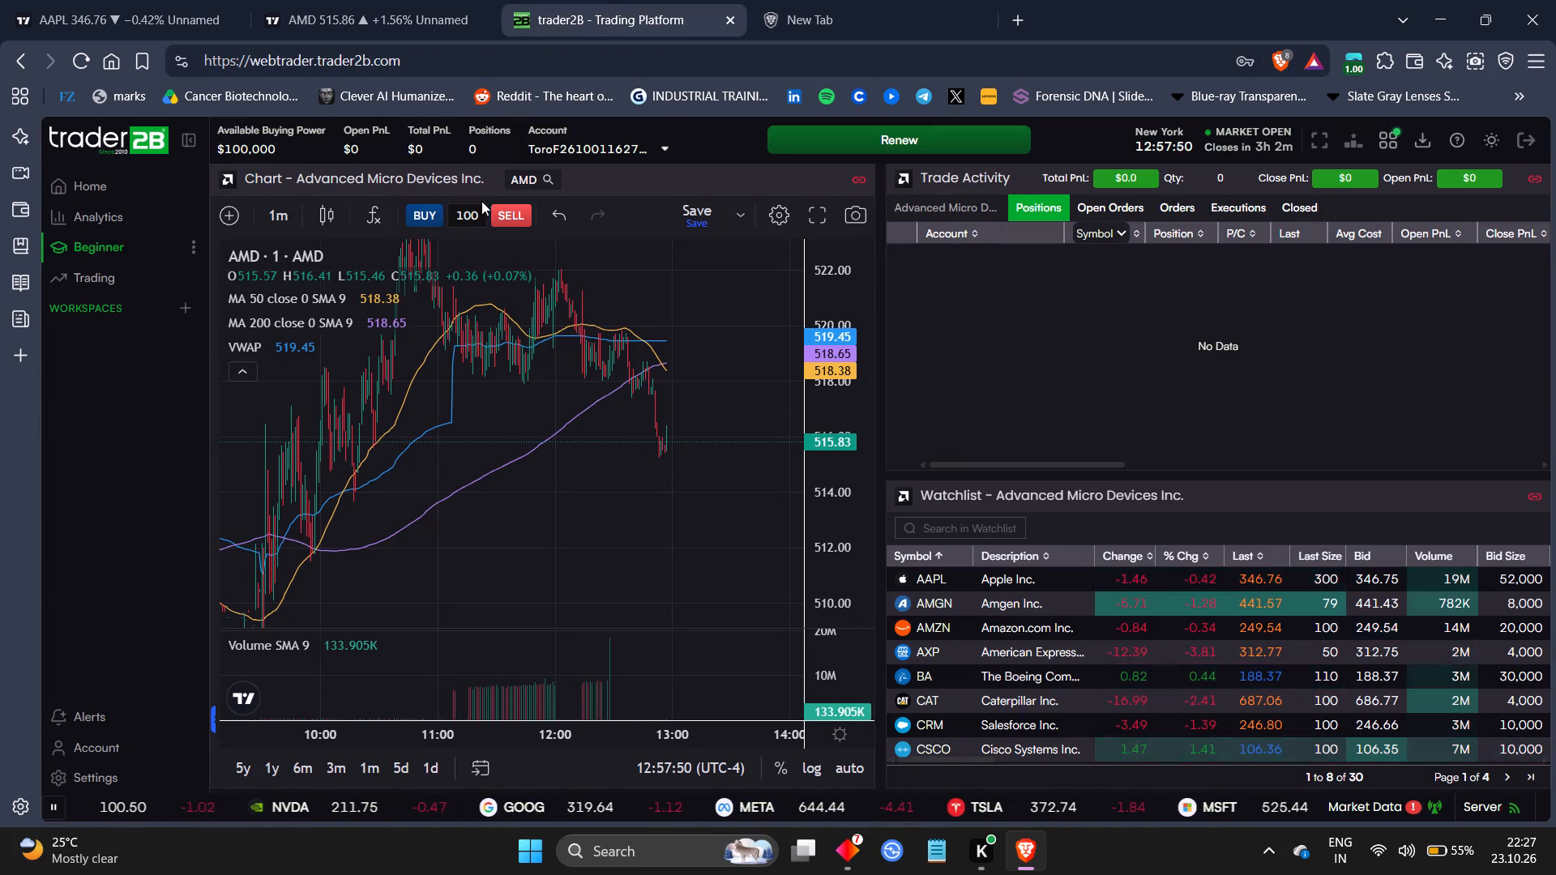
{"action": "left_click", "coordinate": [473, 203]}
{"action": "key", "text": "Right"}
{"action": "key", "text": "Right"}
{"action": "key", "text": "BackSpace"}
{"action": "key", "text": "BackSpace"}
{"action": "key", "text": "BackSpace"}
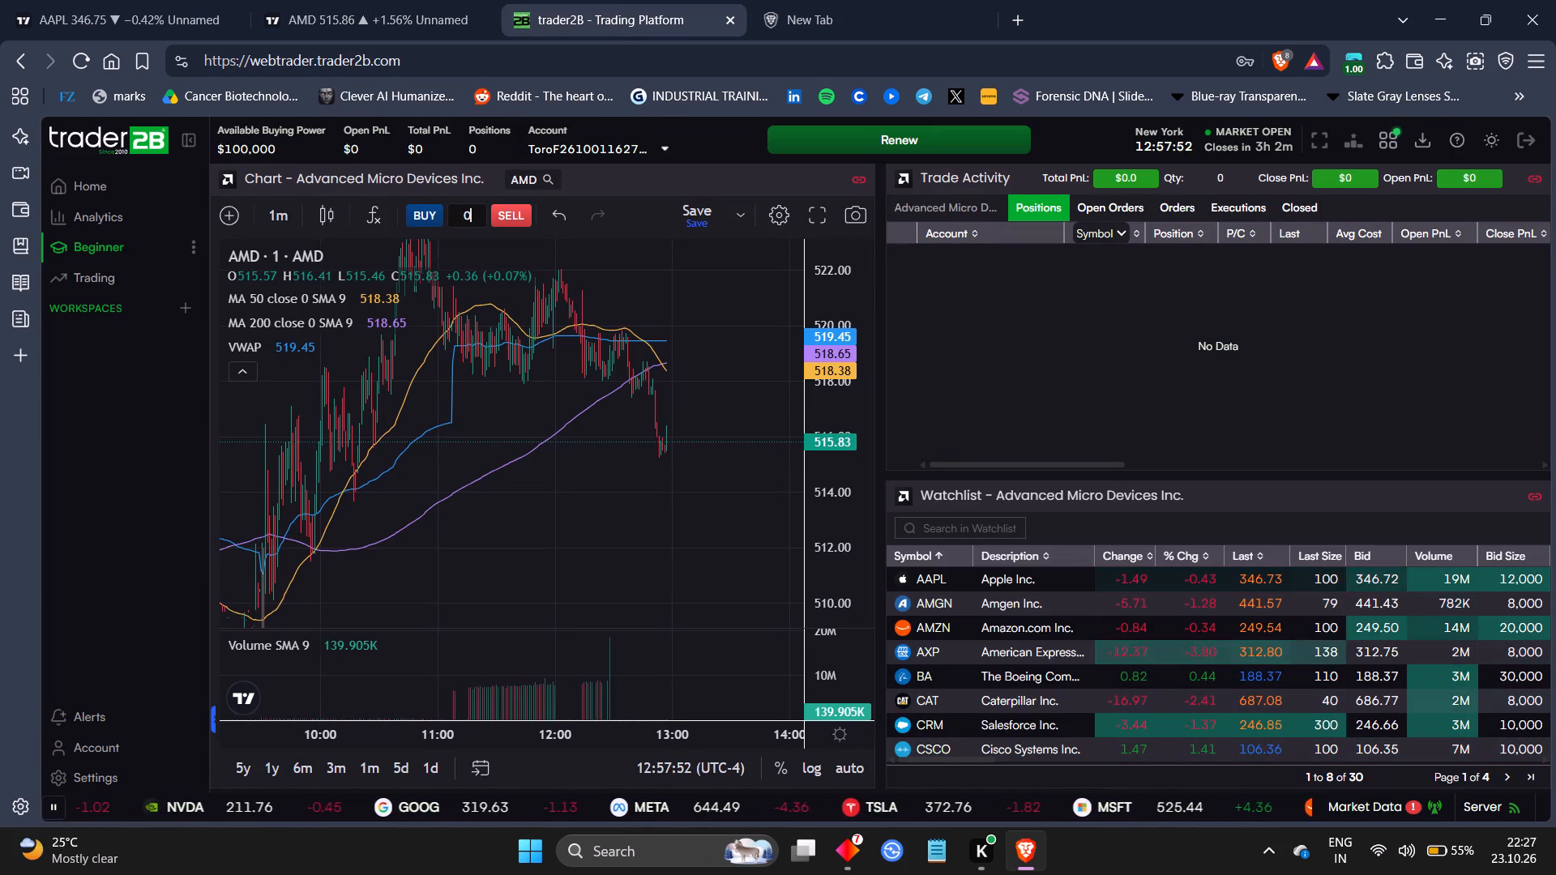
{"action": "type", "text": "190"}
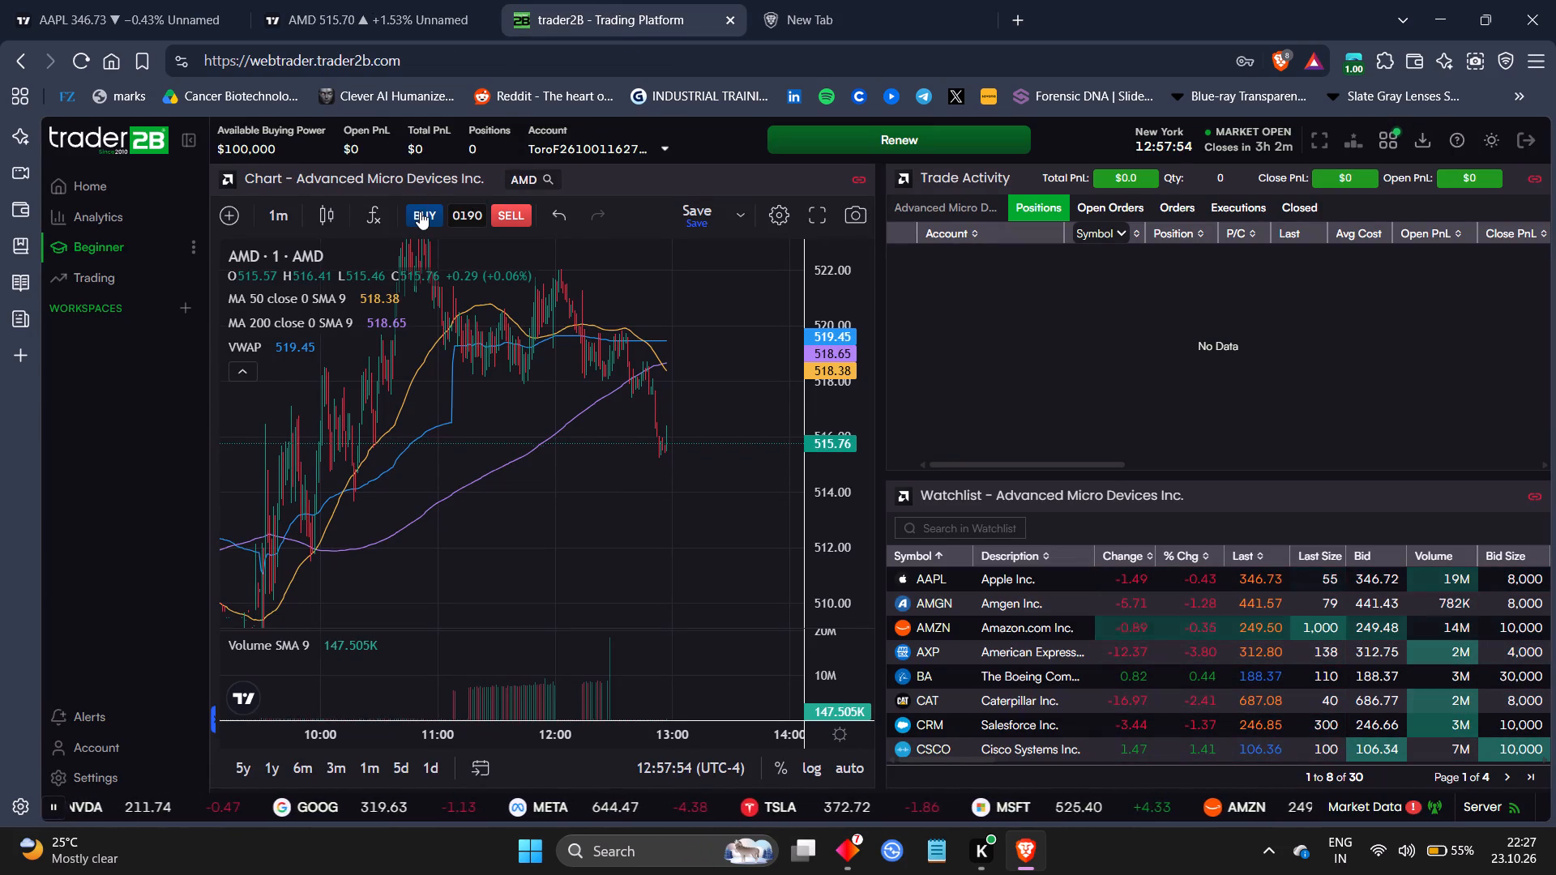
{"action": "left_click", "coordinate": [420, 211]}
{"action": "left_click", "coordinate": [288, 353]}
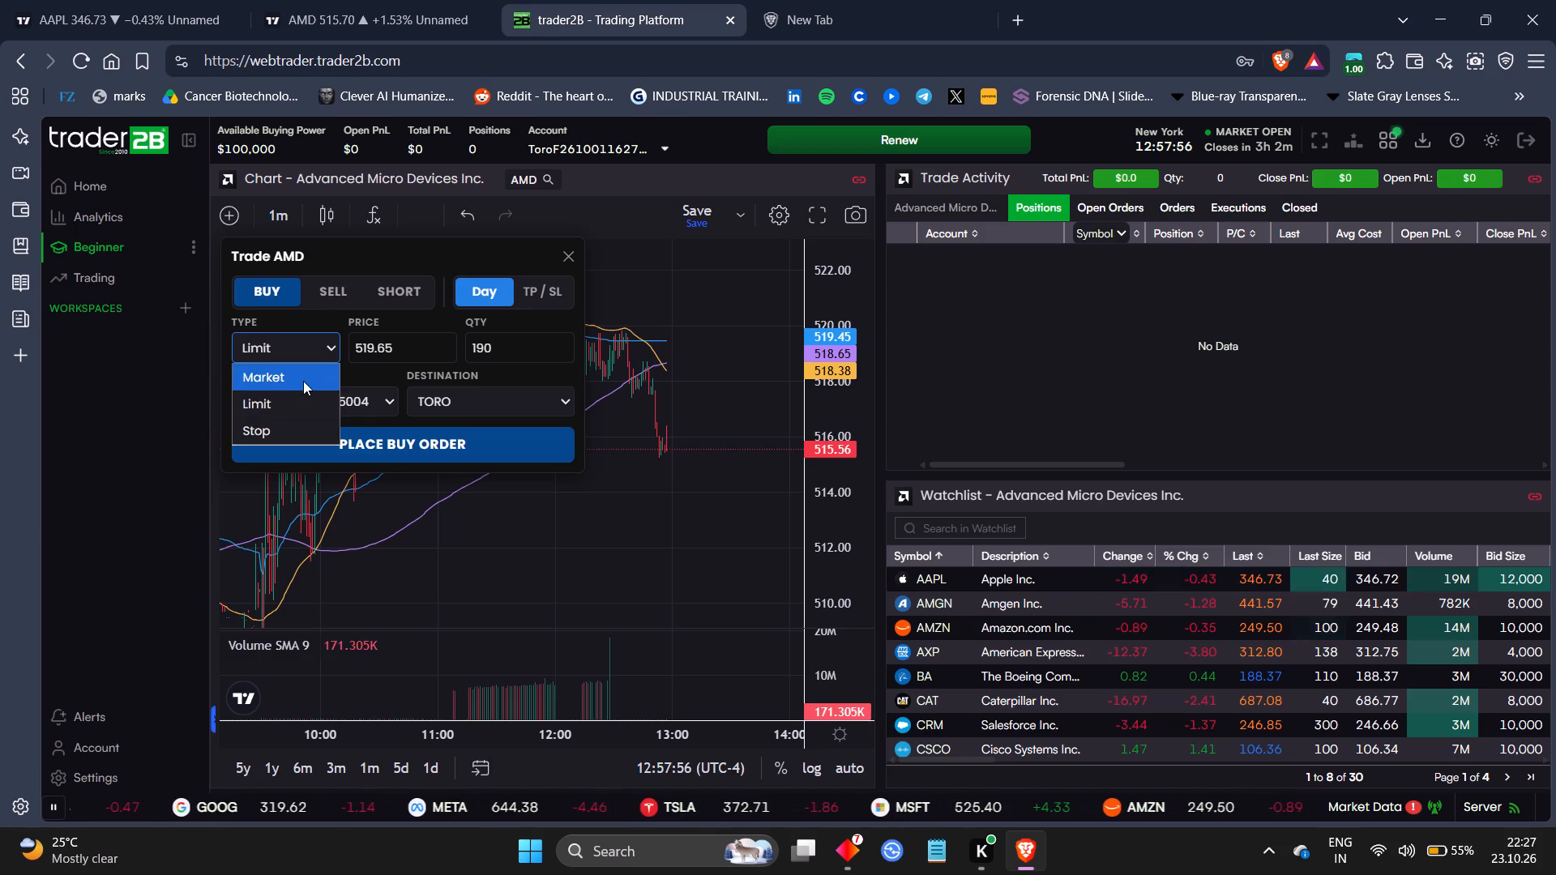
{"action": "left_click", "coordinate": [303, 381]}
{"action": "left_click", "coordinate": [403, 448]}
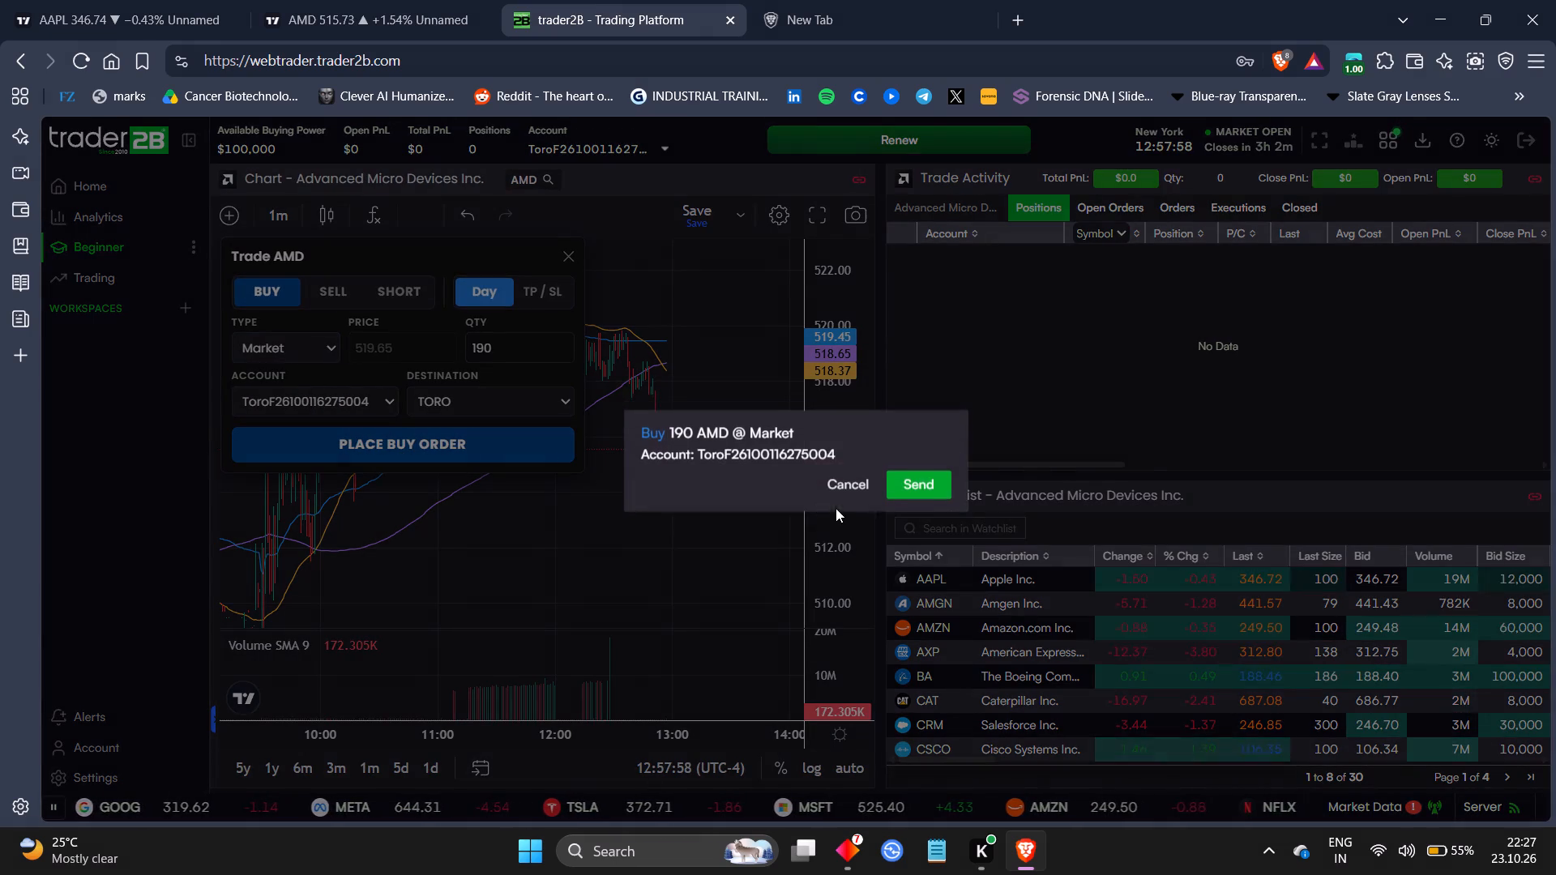
{"action": "left_click", "coordinate": [921, 472]}
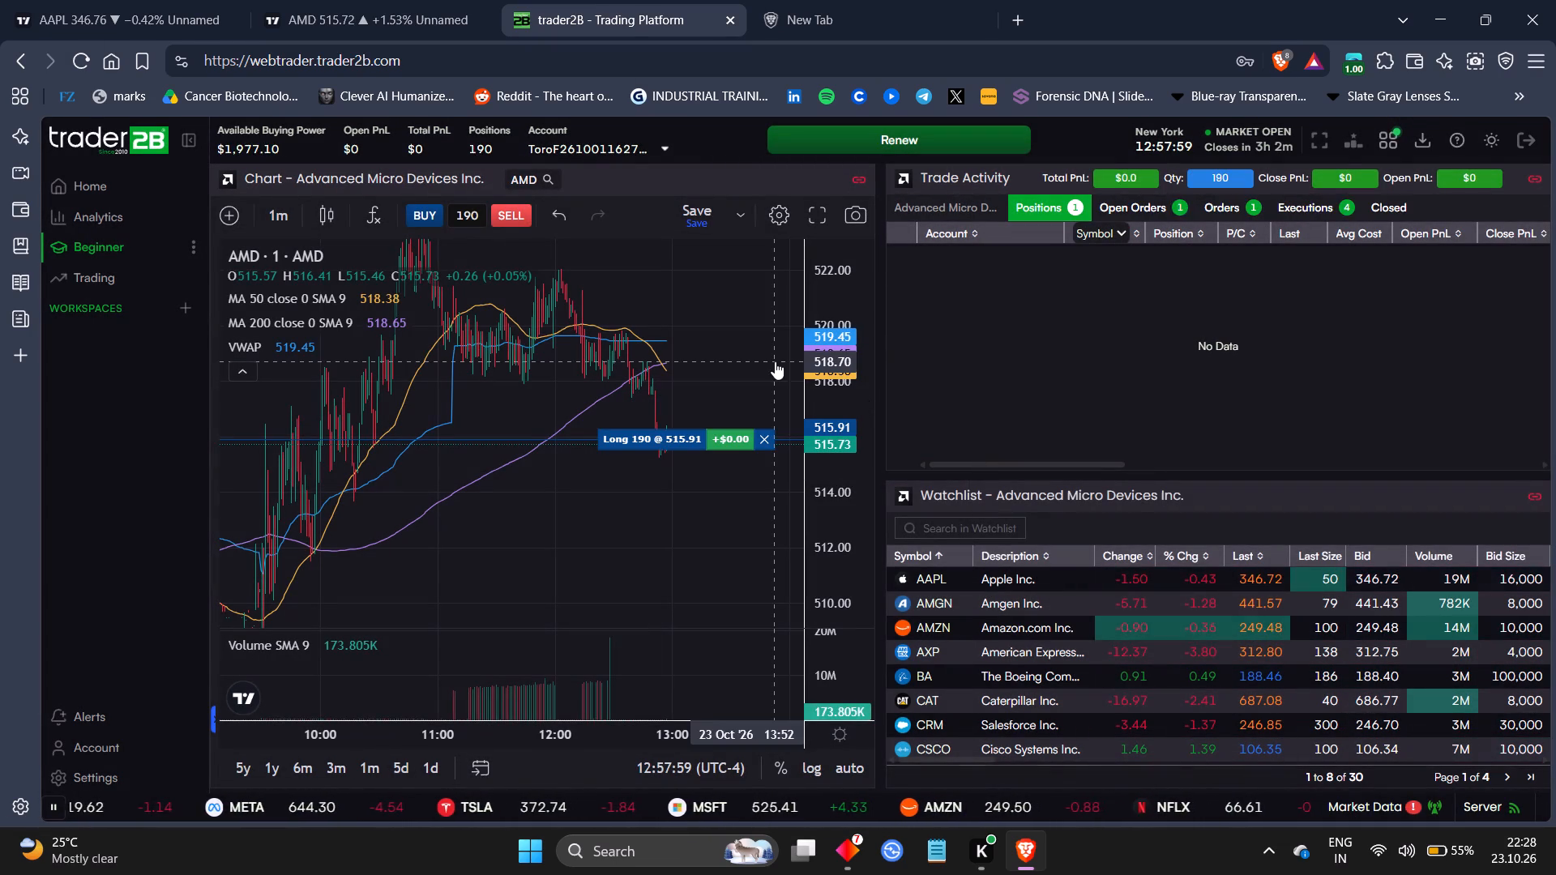
On the second TradingView chart, extend the purple zone below the 517.94 line forward in time to about 23:00.
{"action": "left_click_drag", "start_coordinate": [775, 361], "coordinate": [699, 373]}
{"action": "left_click_drag", "start_coordinate": [699, 373], "coordinate": [544, 375]}
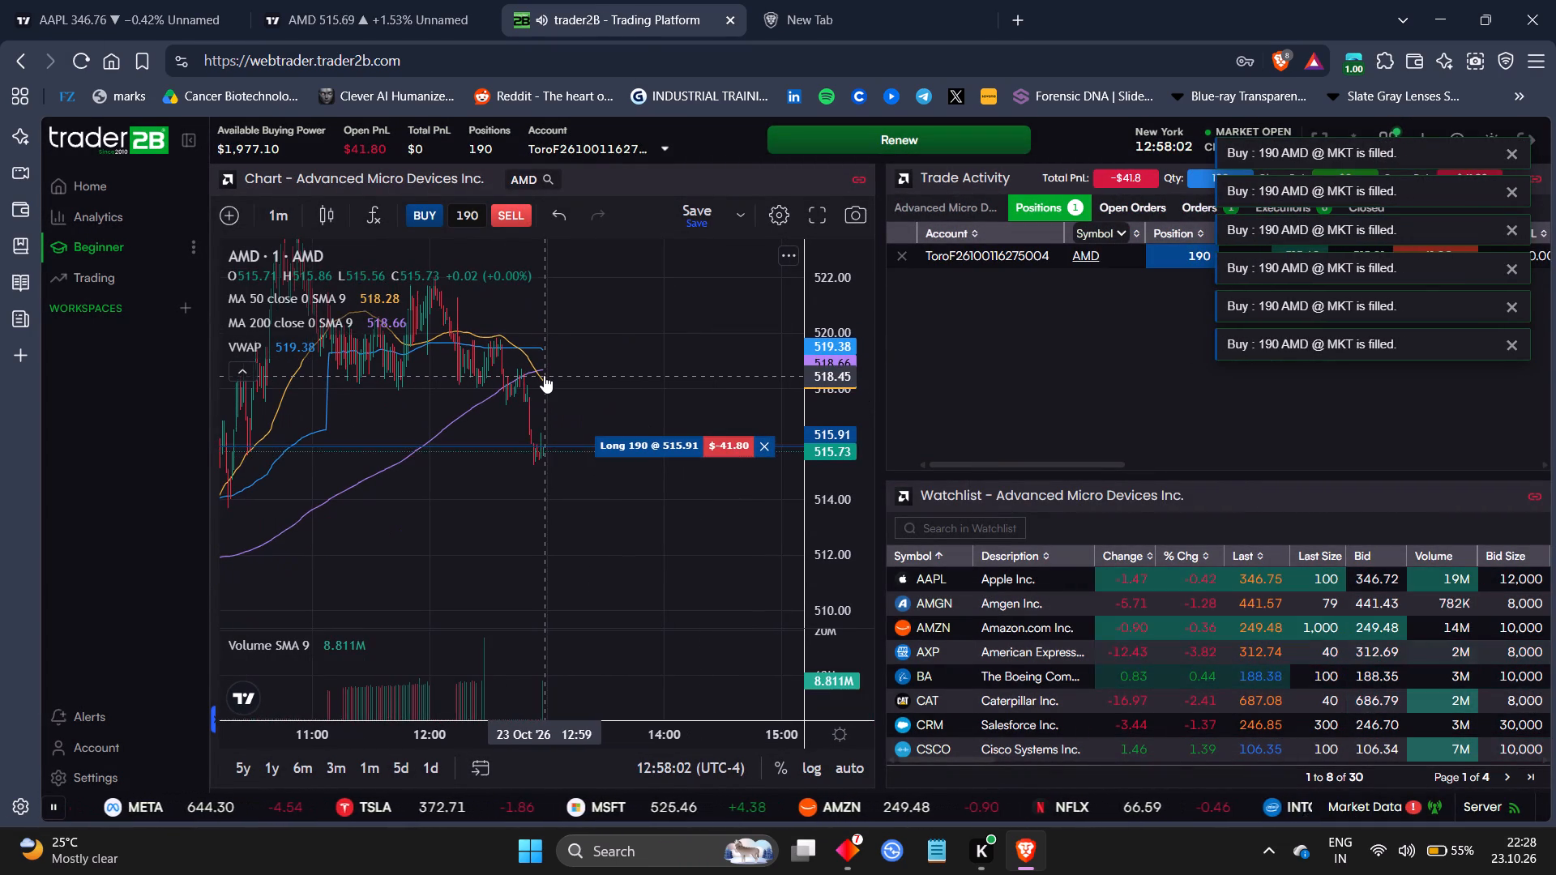
{"action": "left_click", "coordinate": [434, 0]}
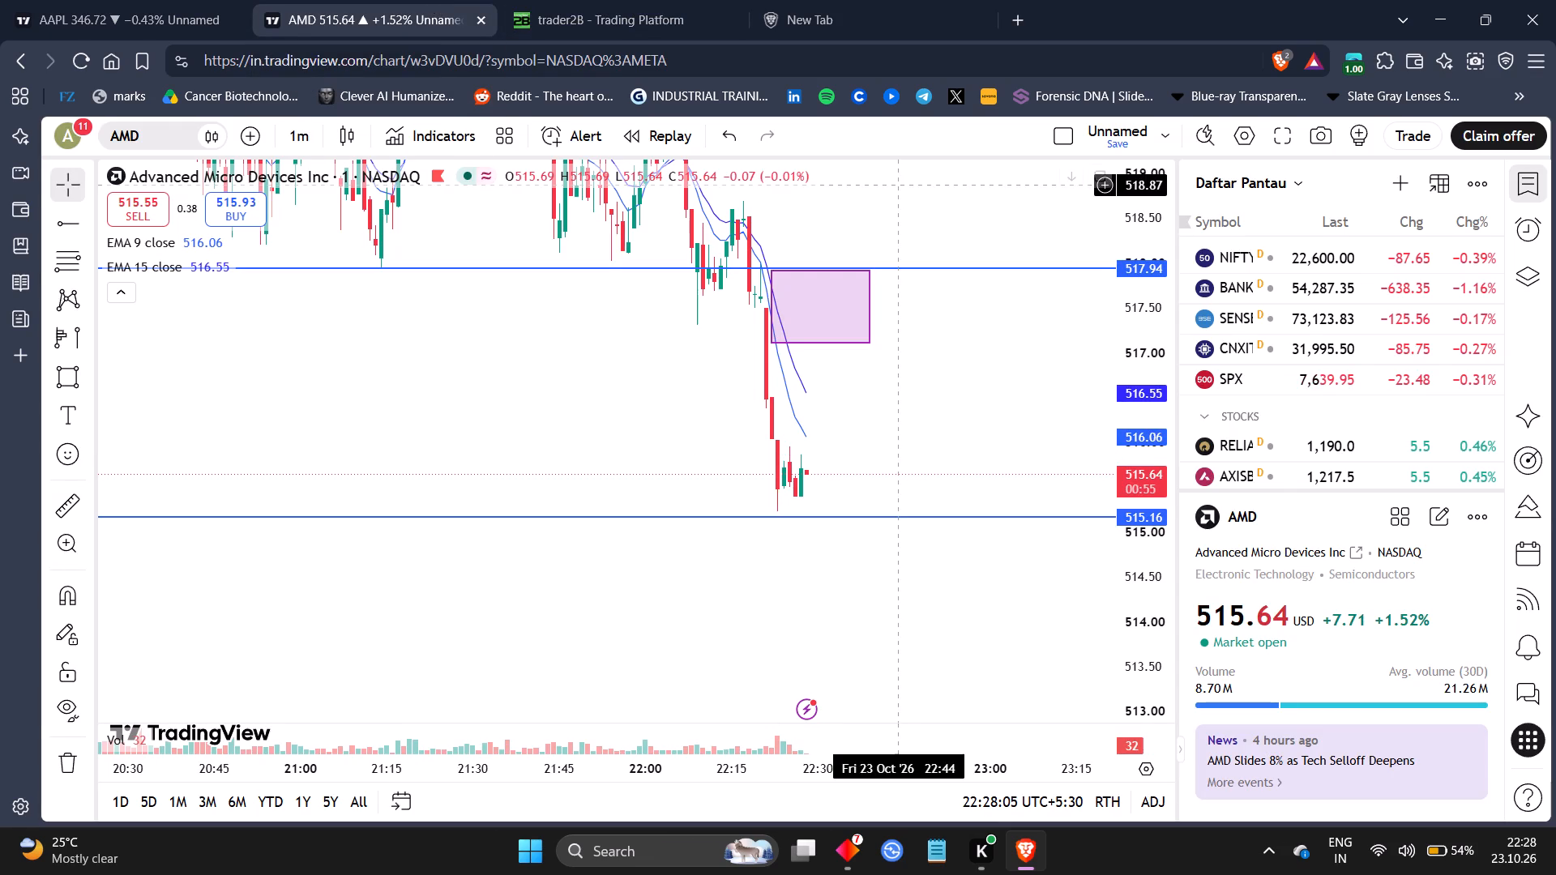
{"action": "left_click_drag", "start_coordinate": [906, 431], "coordinate": [866, 396]}
{"action": "left_click_drag", "start_coordinate": [866, 396], "coordinate": [801, 396]}
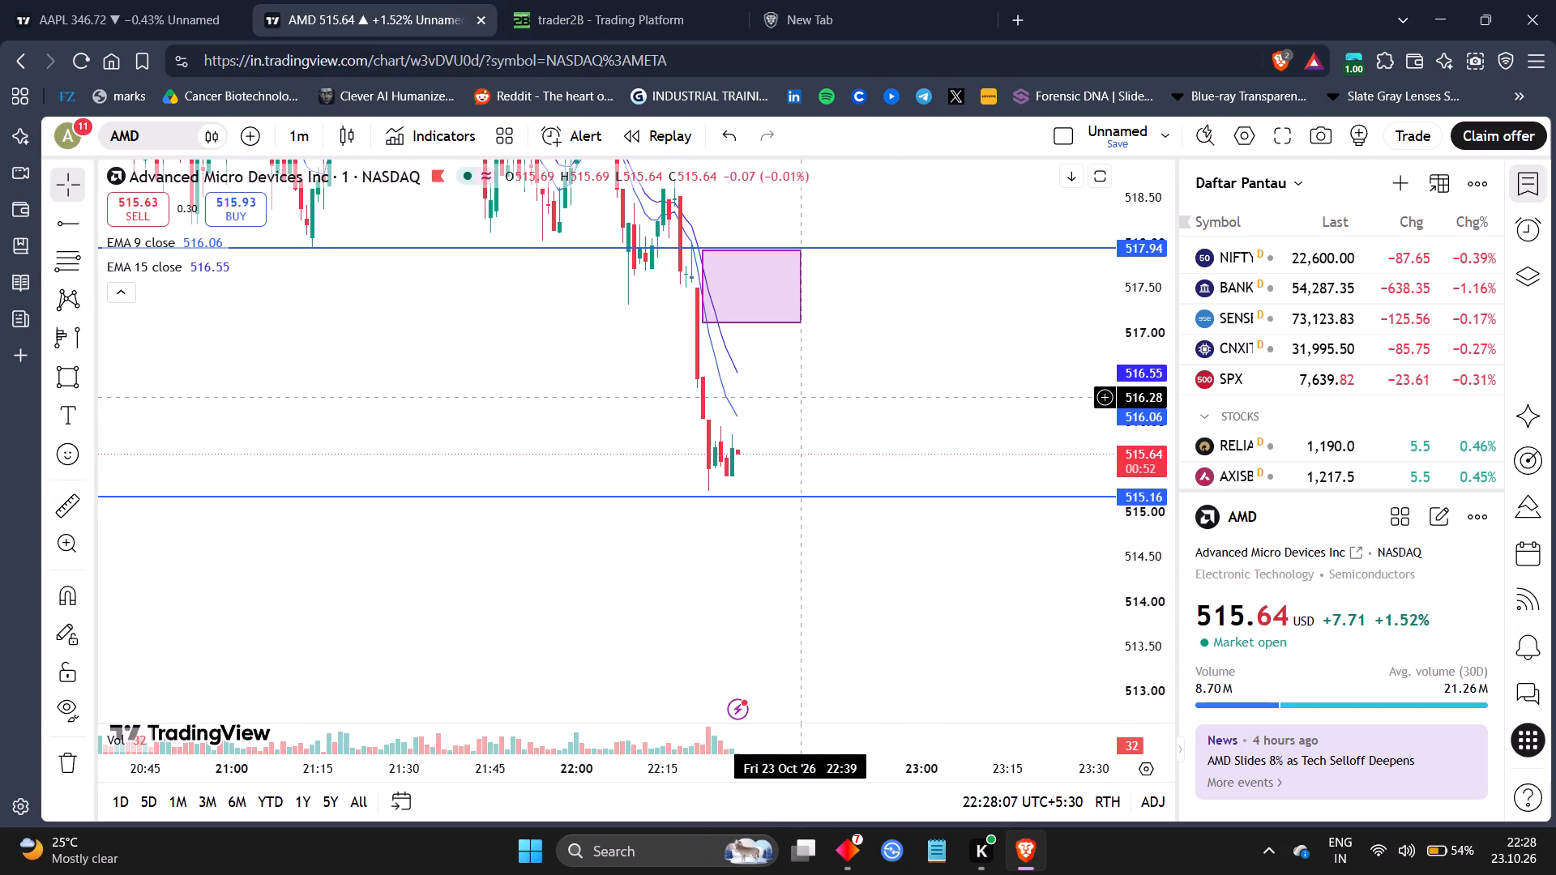
{"action": "left_click_drag", "start_coordinate": [798, 285], "coordinate": [924, 285]}
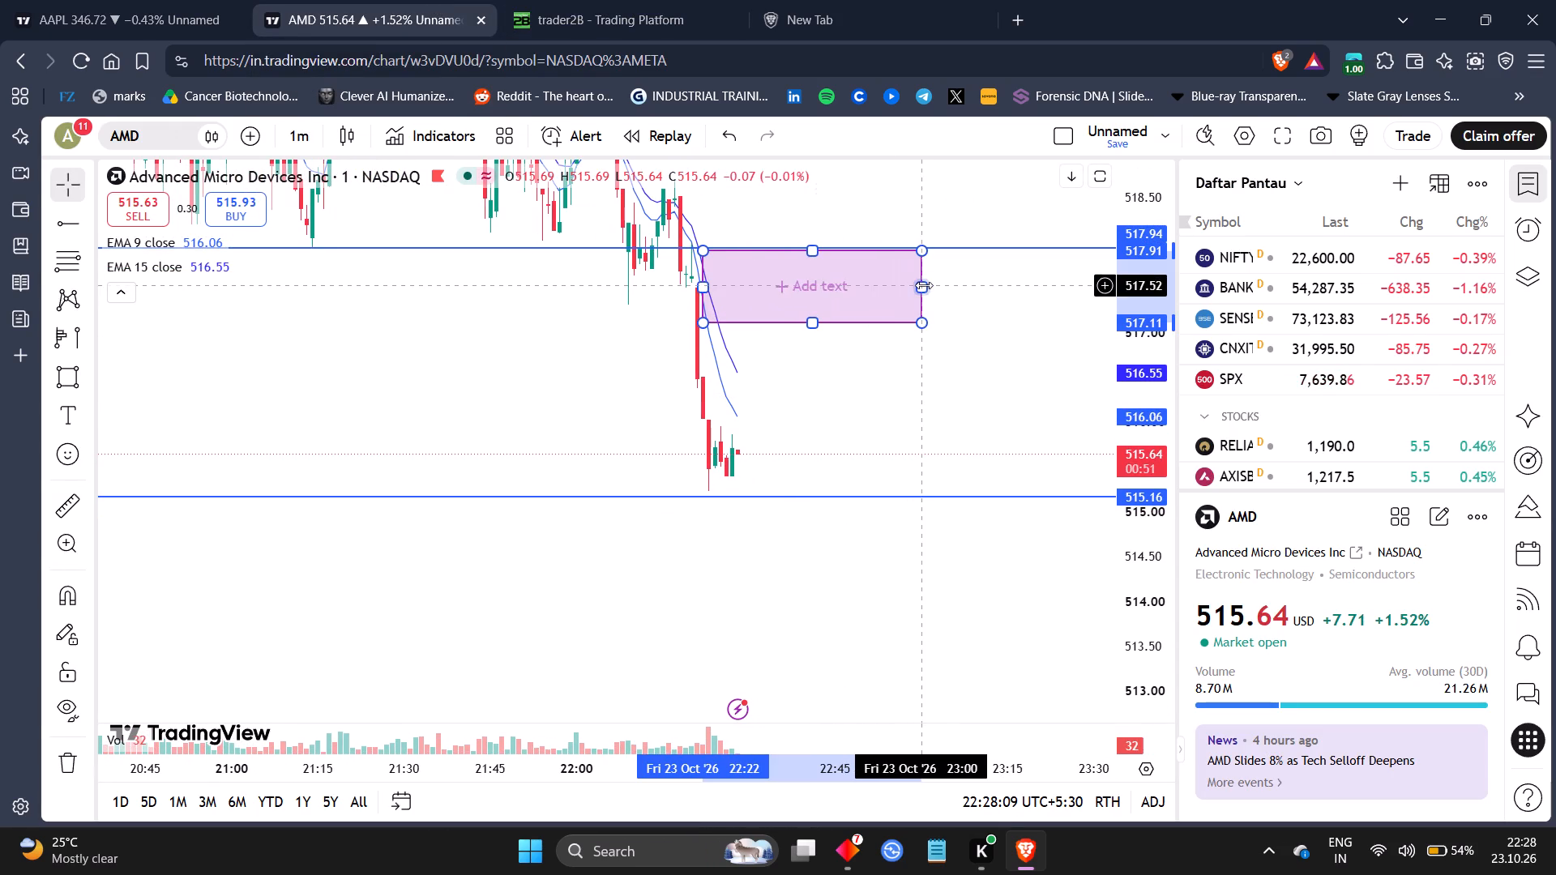
Examine AMD's 1-minute price against the 515.16 line in TradingView and against the open long position's entry level in trader2B.
{"action": "left_click_drag", "start_coordinate": [913, 398], "coordinate": [827, 373]}
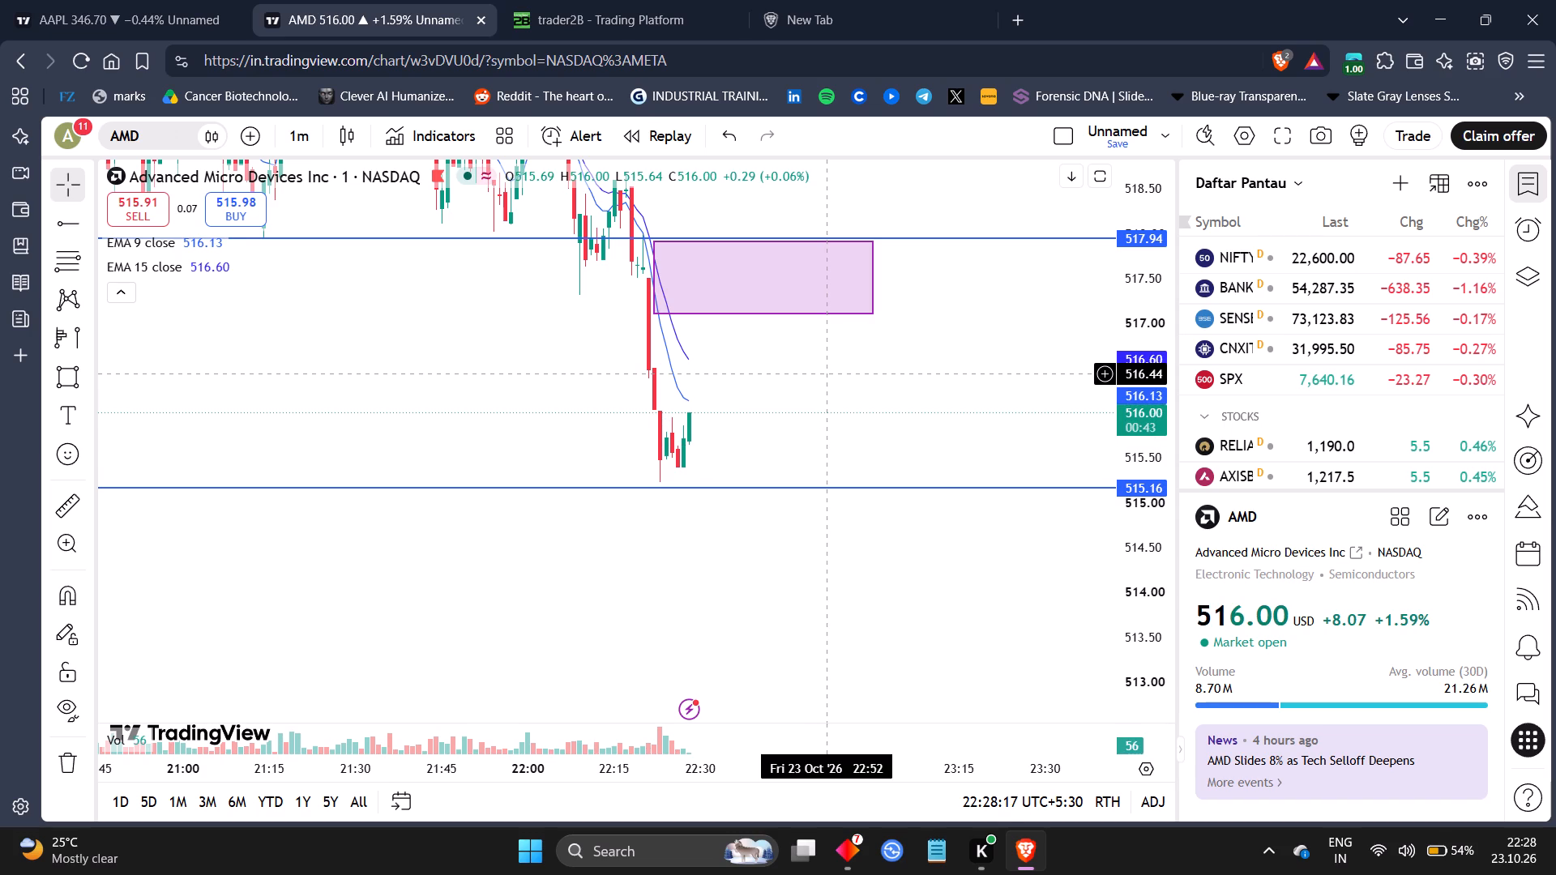
{"action": "left_click", "coordinate": [697, 0]}
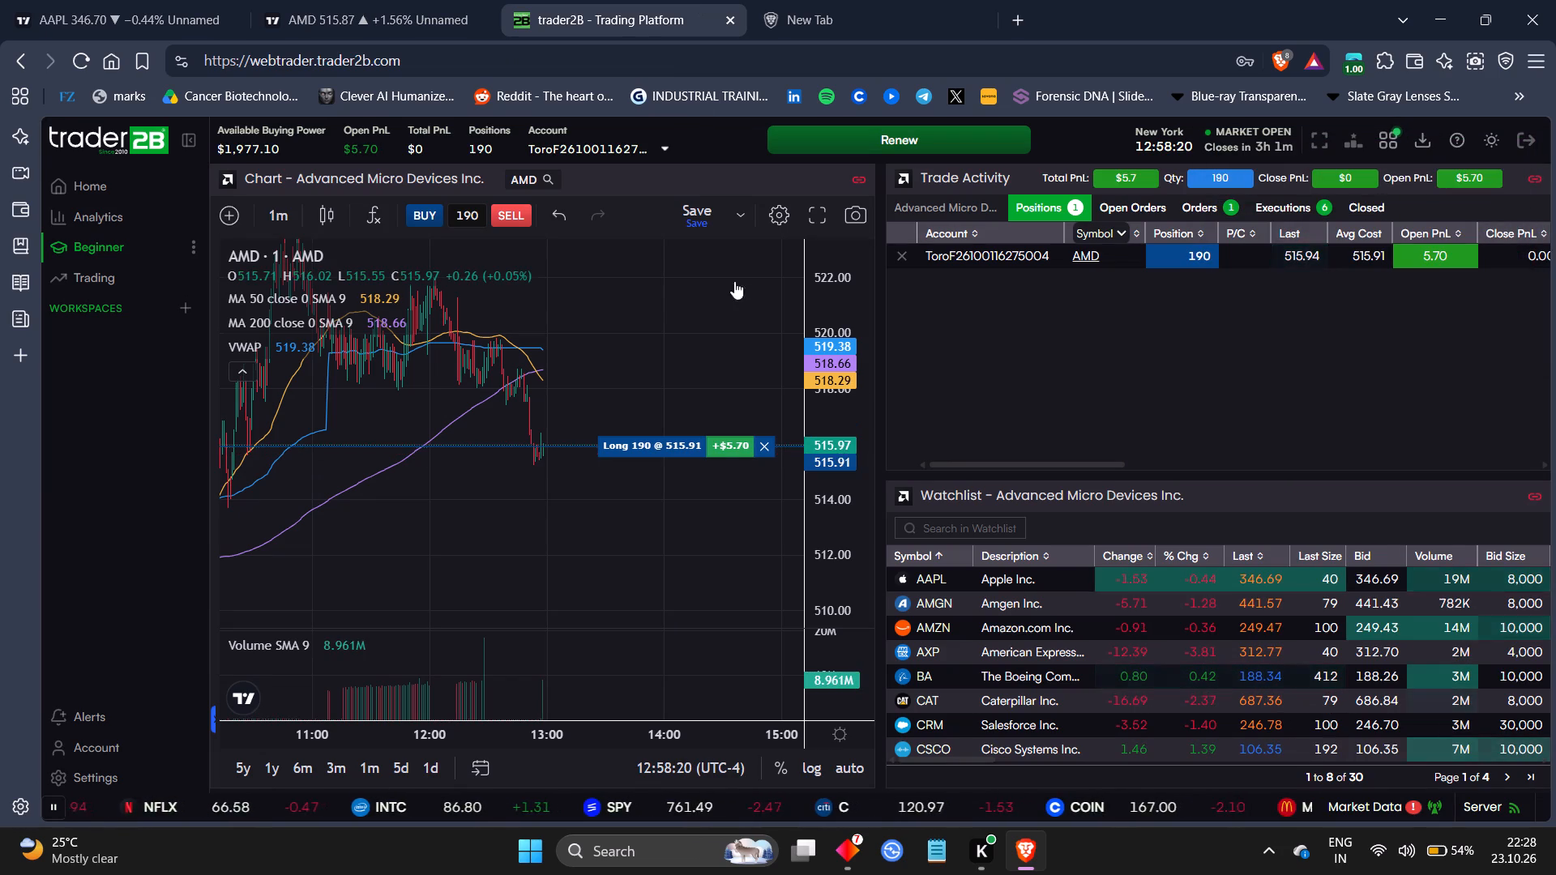
{"action": "left_click_drag", "start_coordinate": [767, 503], "coordinate": [690, 531]}
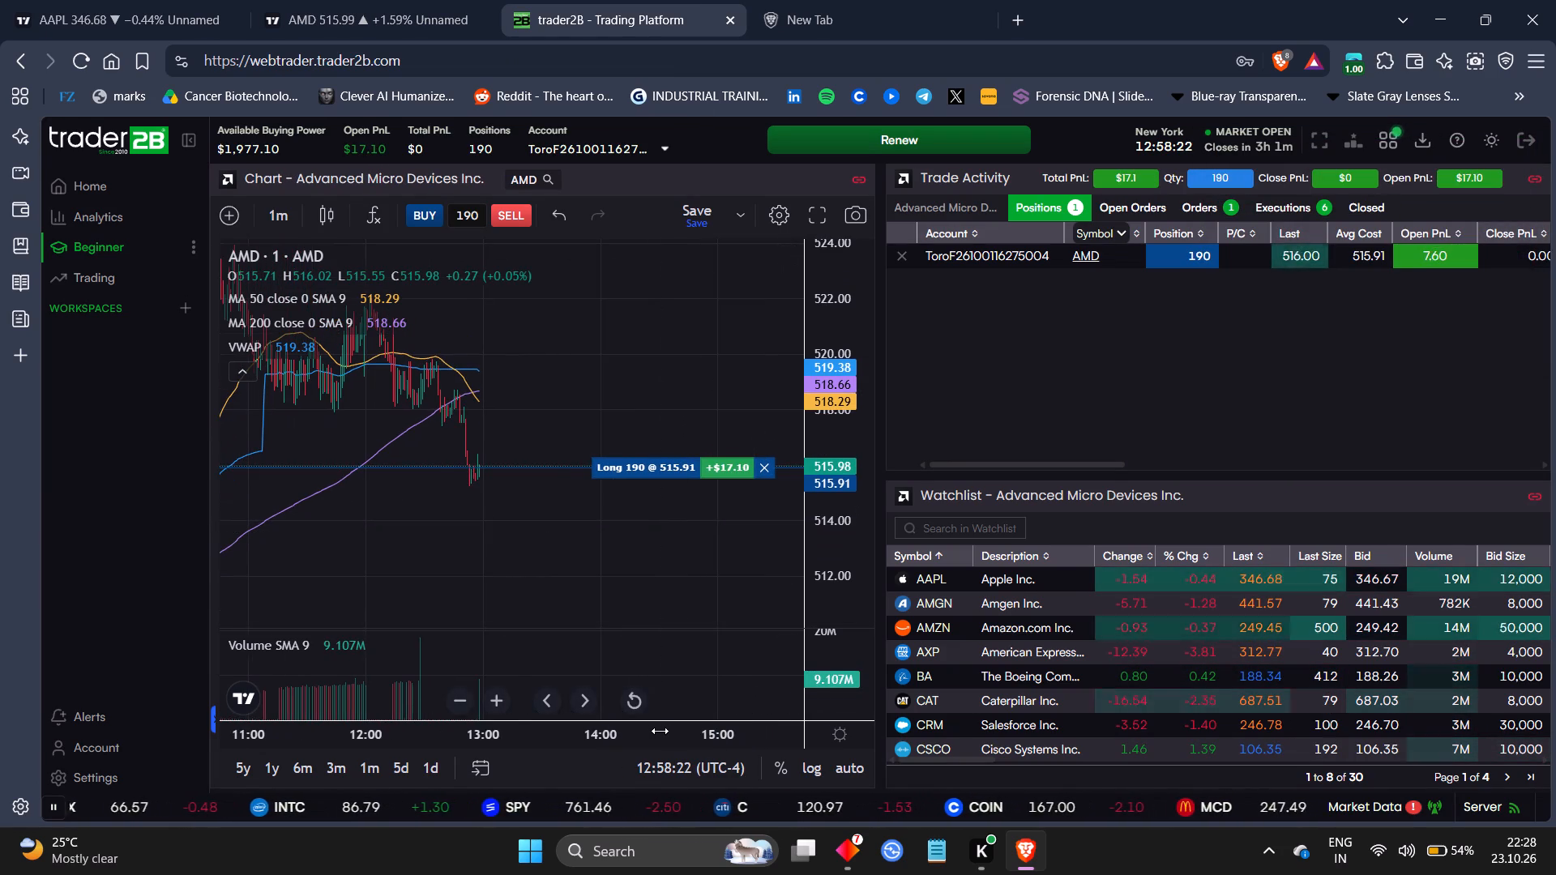
{"action": "left_click_drag", "start_coordinate": [660, 731], "coordinate": [515, 711]}
{"action": "left_click_drag", "start_coordinate": [416, 583], "coordinate": [680, 544]}
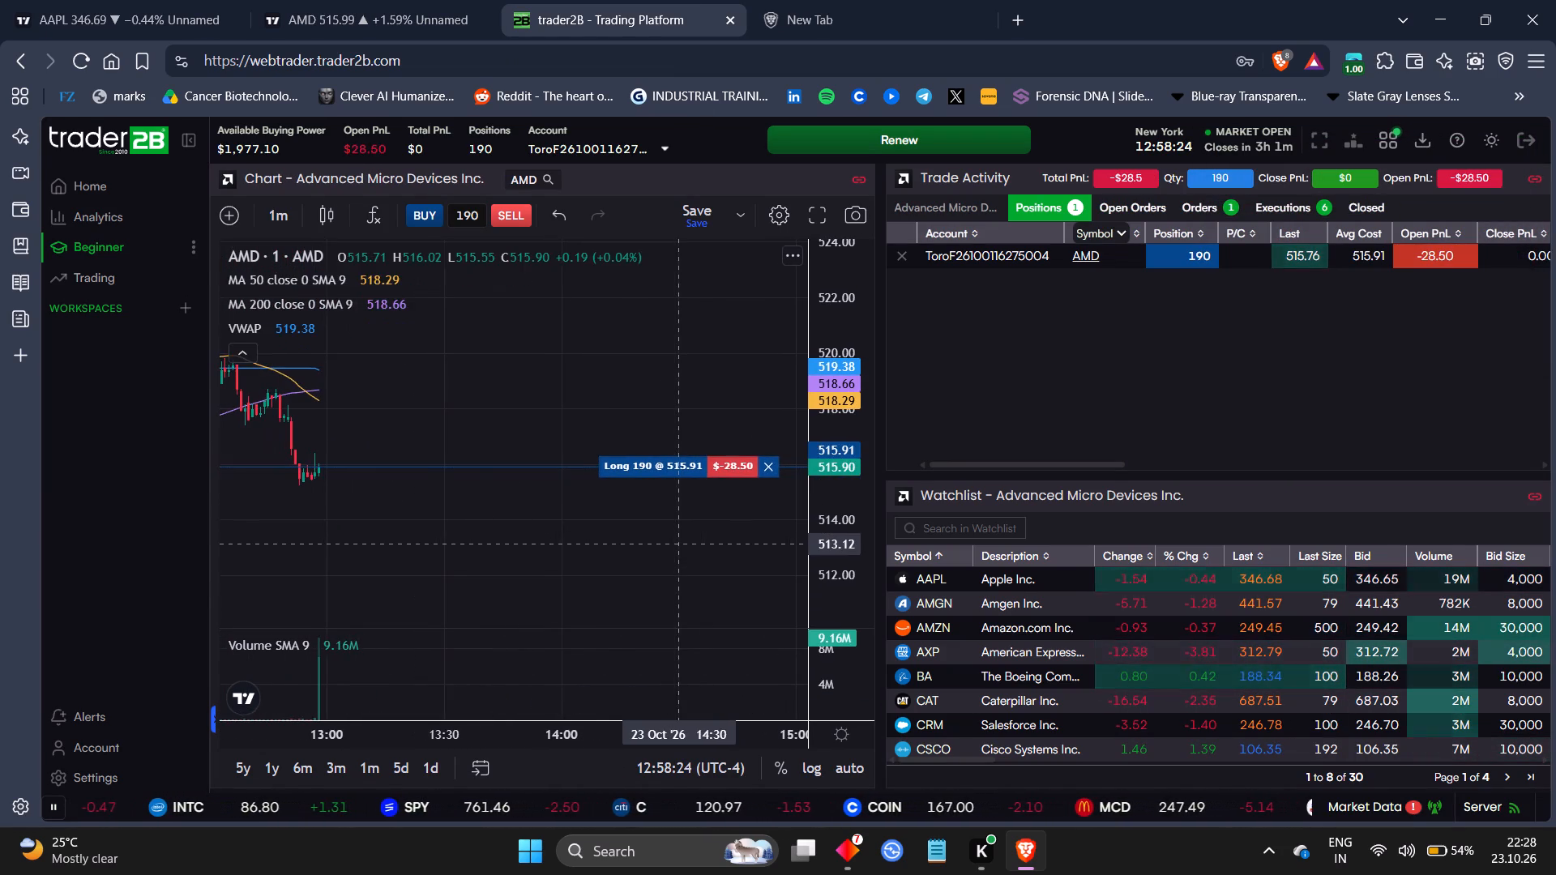
{"action": "left_click_drag", "start_coordinate": [515, 510], "coordinate": [714, 533]}
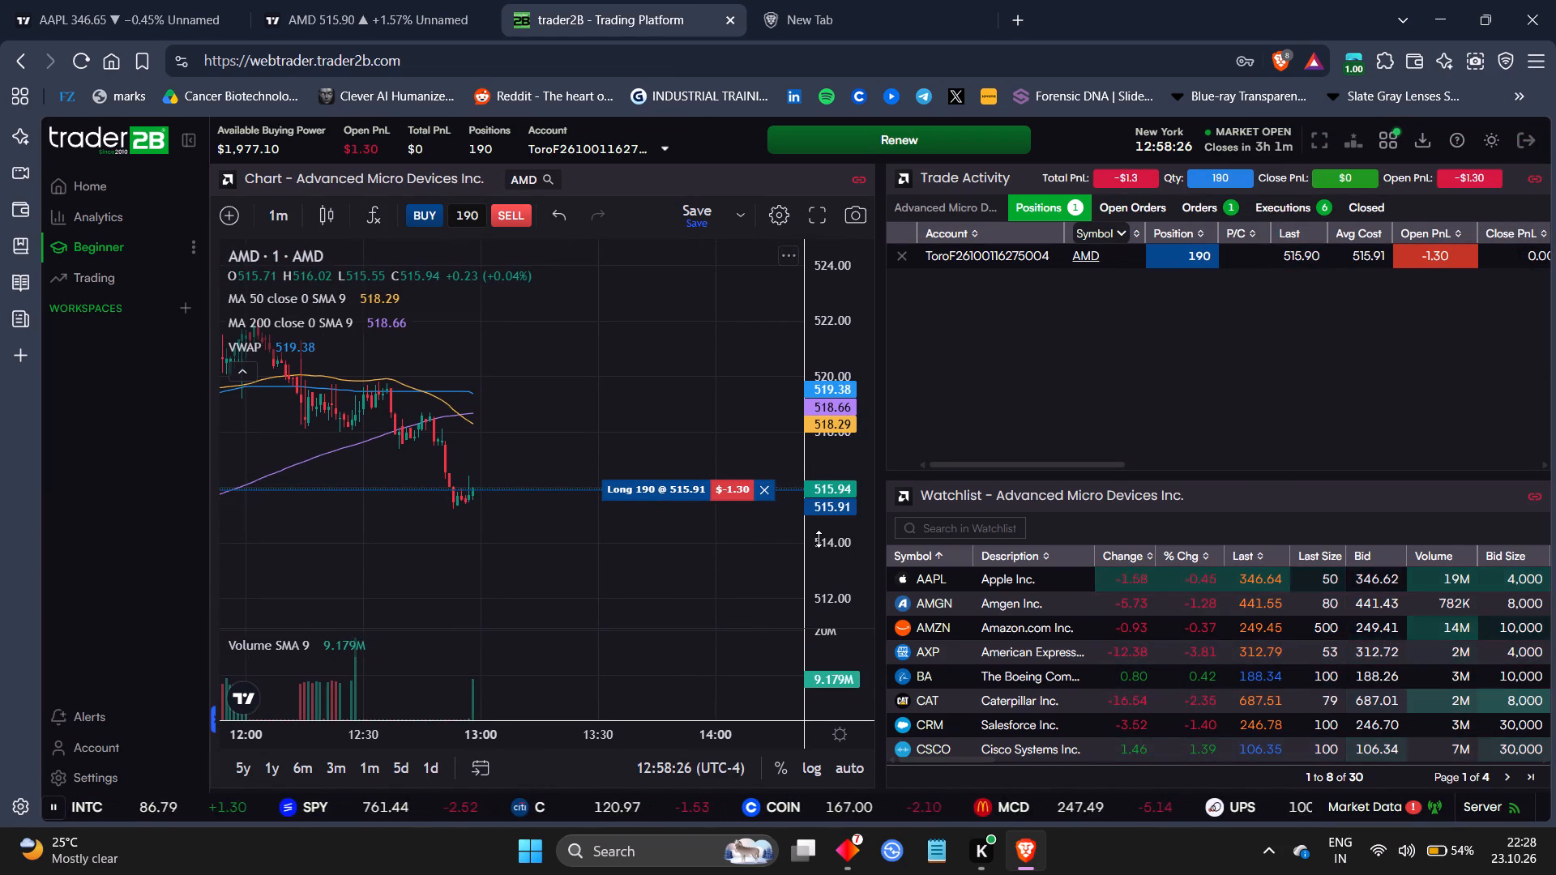
{"action": "left_click_drag", "start_coordinate": [819, 539], "coordinate": [827, 309]}
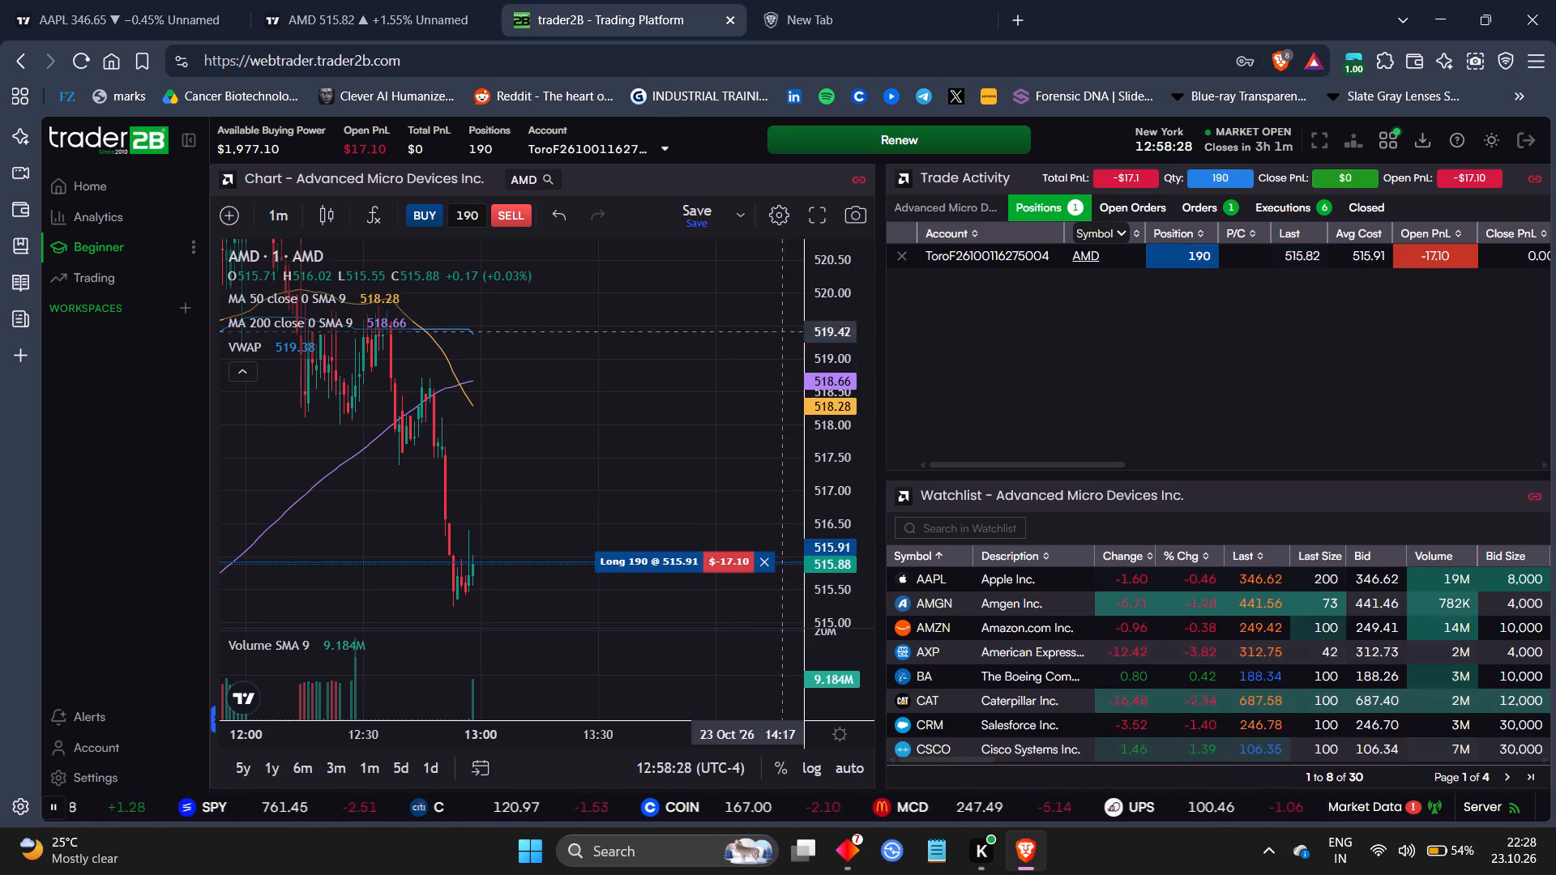
{"action": "left_click_drag", "start_coordinate": [702, 403], "coordinate": [676, 333]}
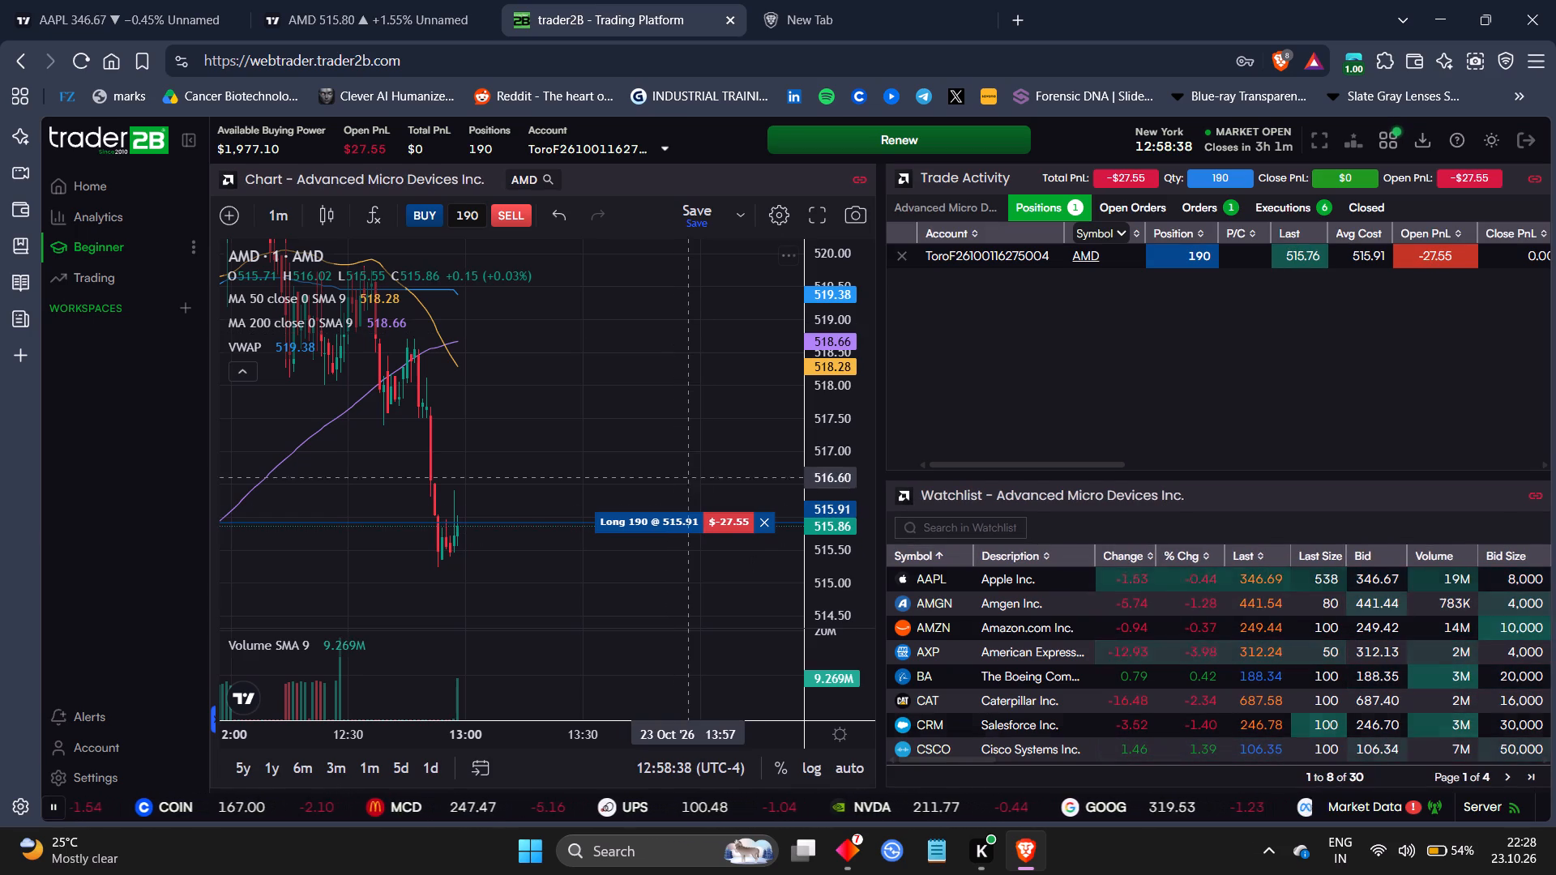
{"action": "left_click", "coordinate": [367, 0]}
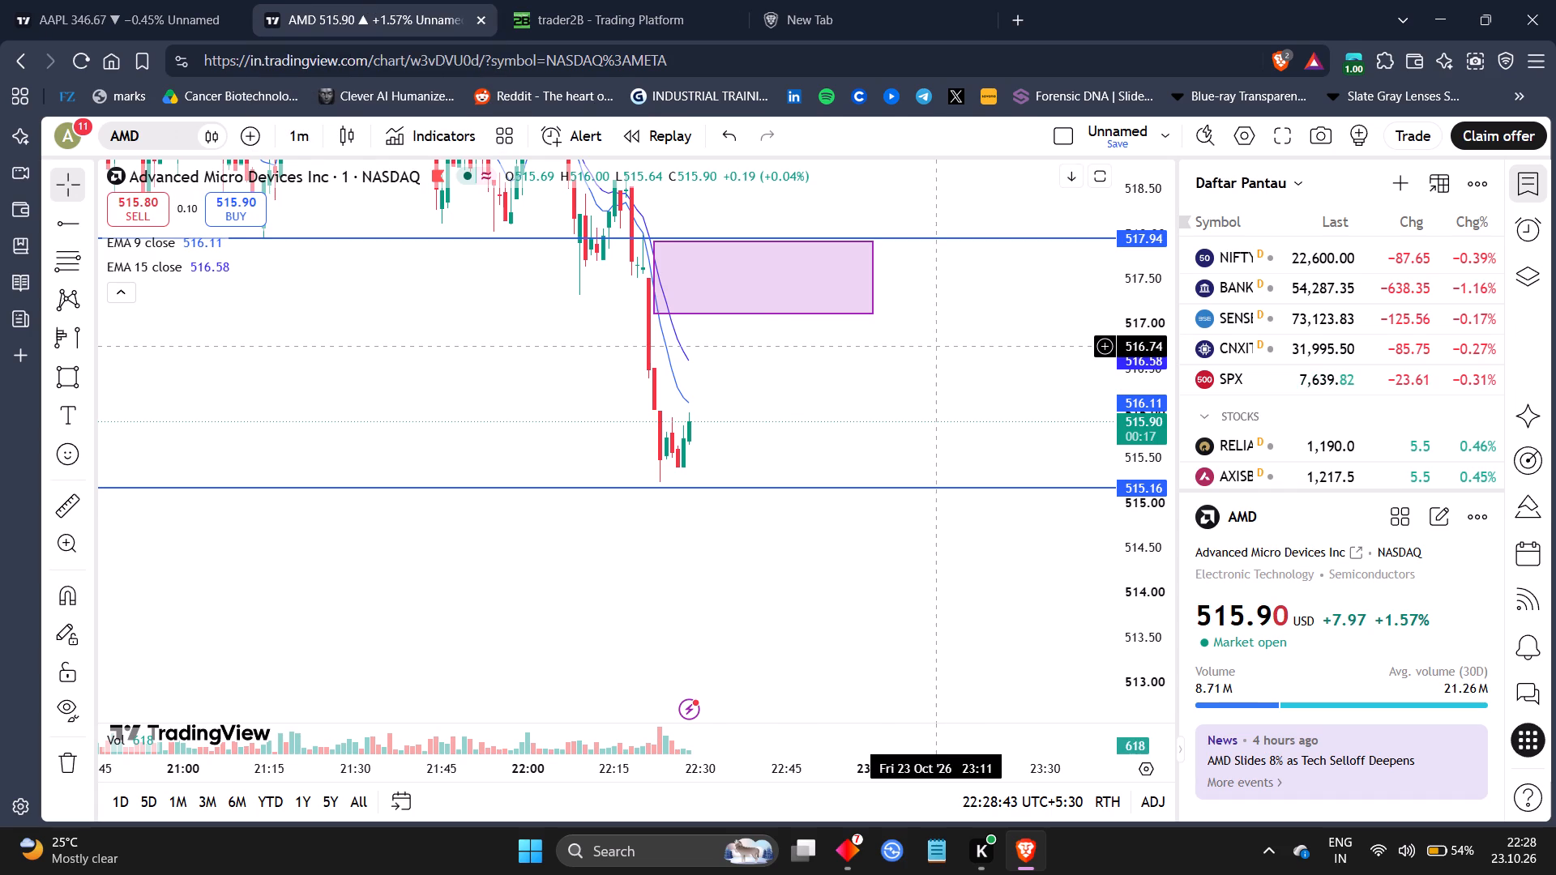
{"action": "left_click_drag", "start_coordinate": [935, 346], "coordinate": [900, 385]}
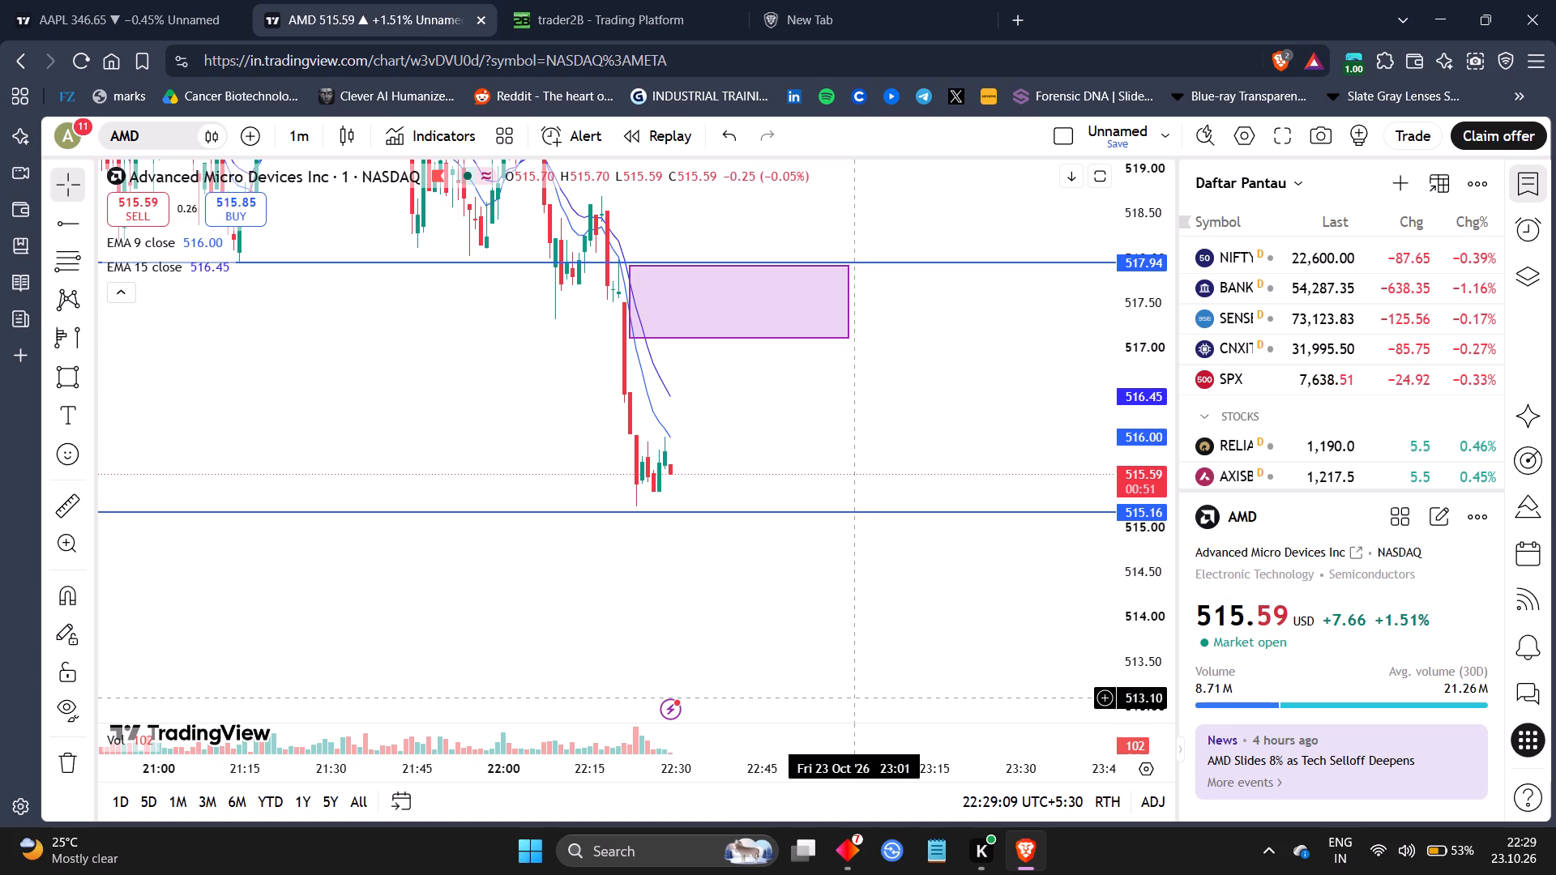
{"action": "left_click", "coordinate": [574, 0]}
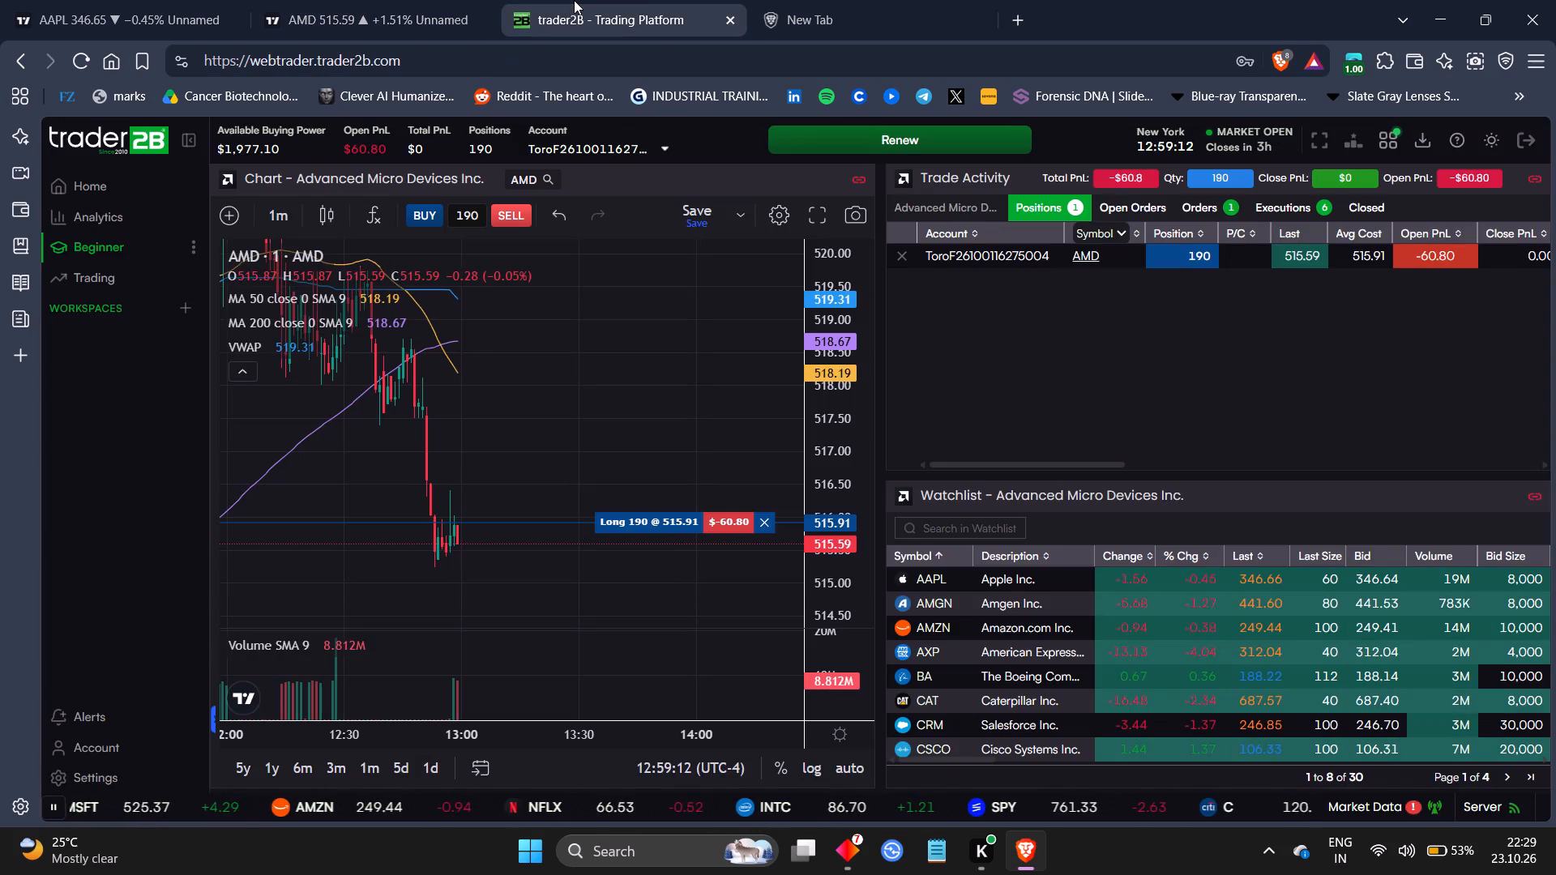
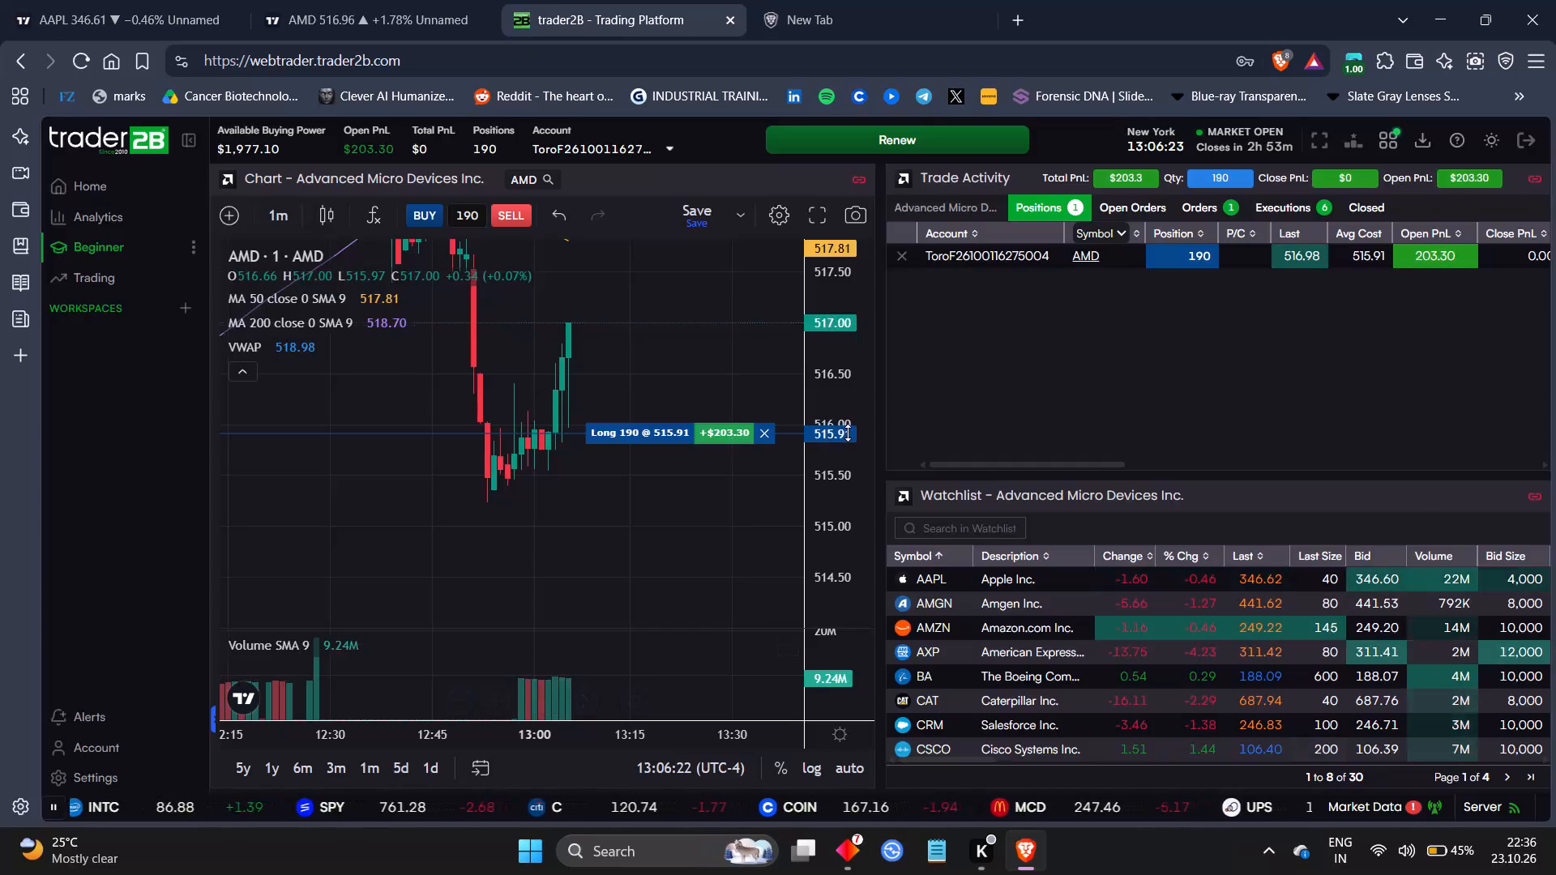
Close the open long position of 190 AMD shares at market from the trader2B chart and send the order.
{"action": "left_click_drag", "start_coordinate": [849, 432], "coordinate": [837, 504]}
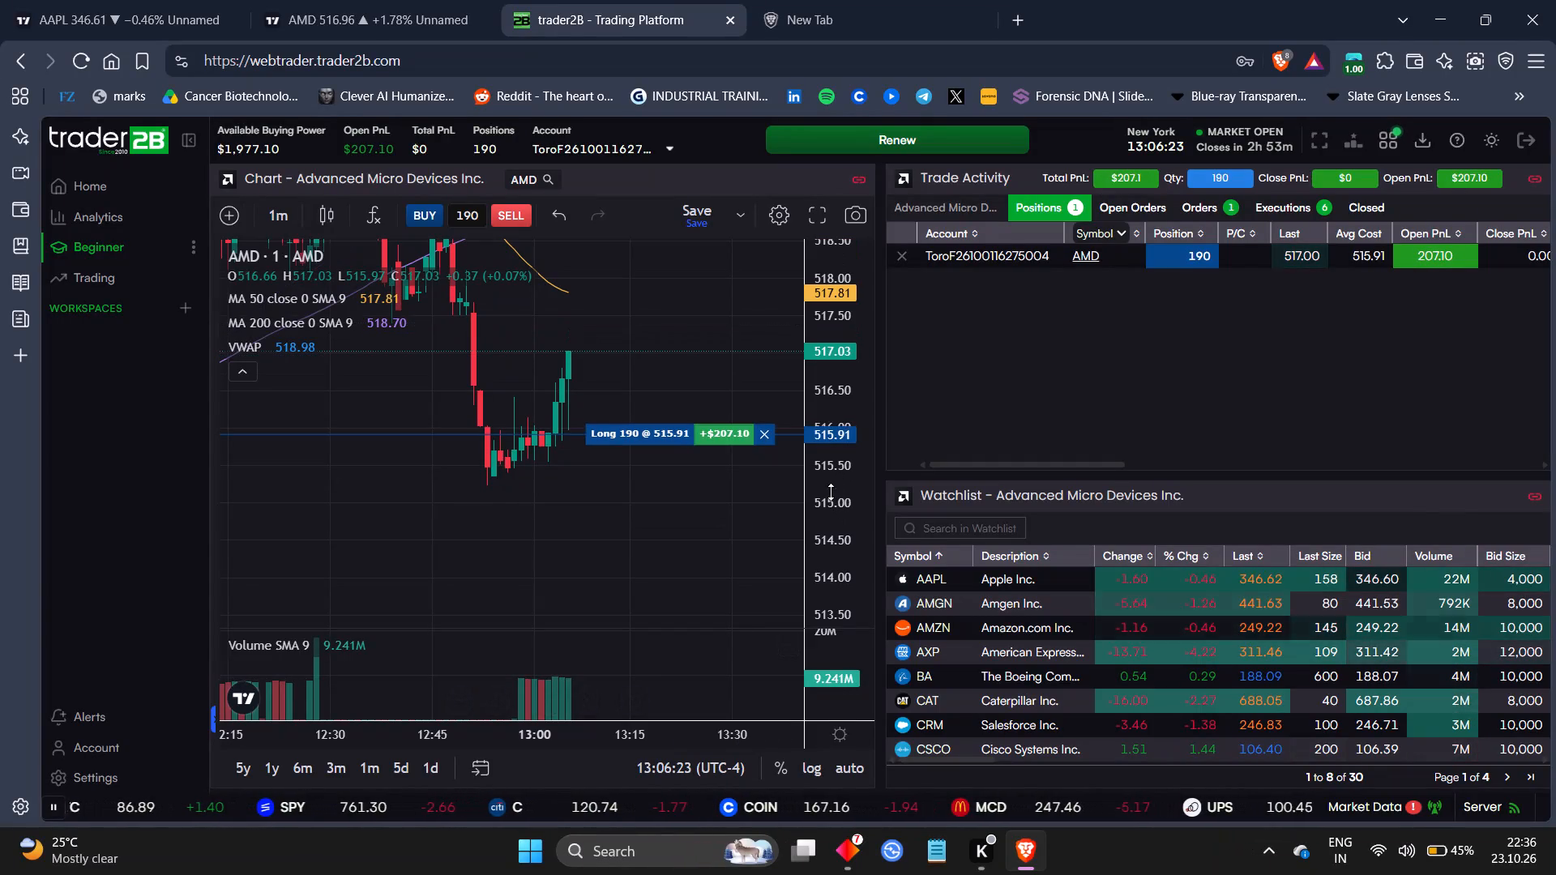
{"action": "left_click_drag", "start_coordinate": [818, 393], "coordinate": [813, 420]}
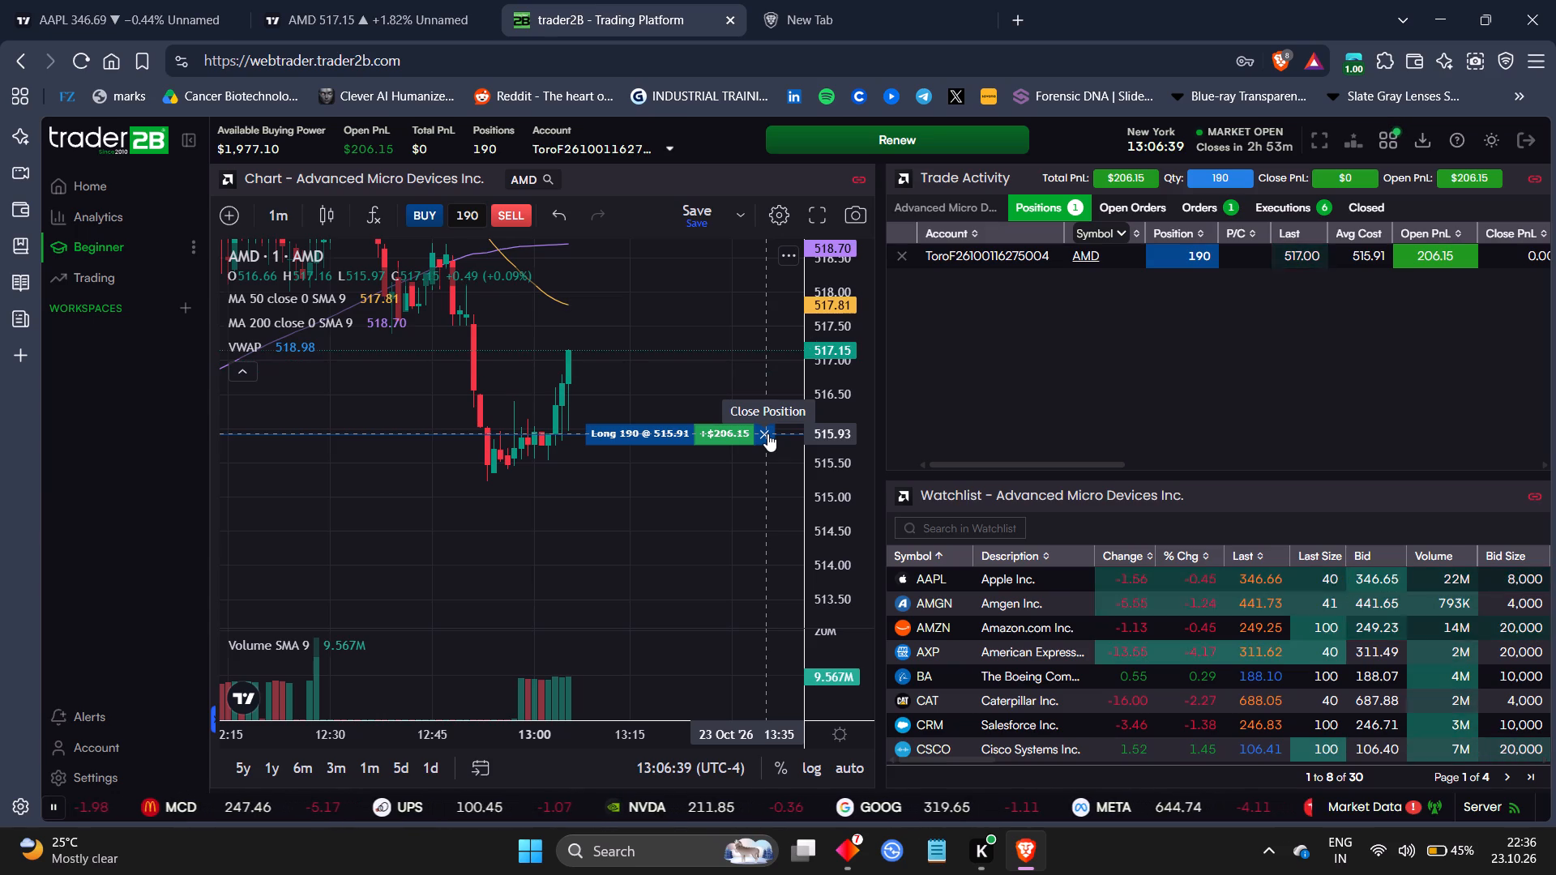
{"action": "left_click", "coordinate": [767, 433]}
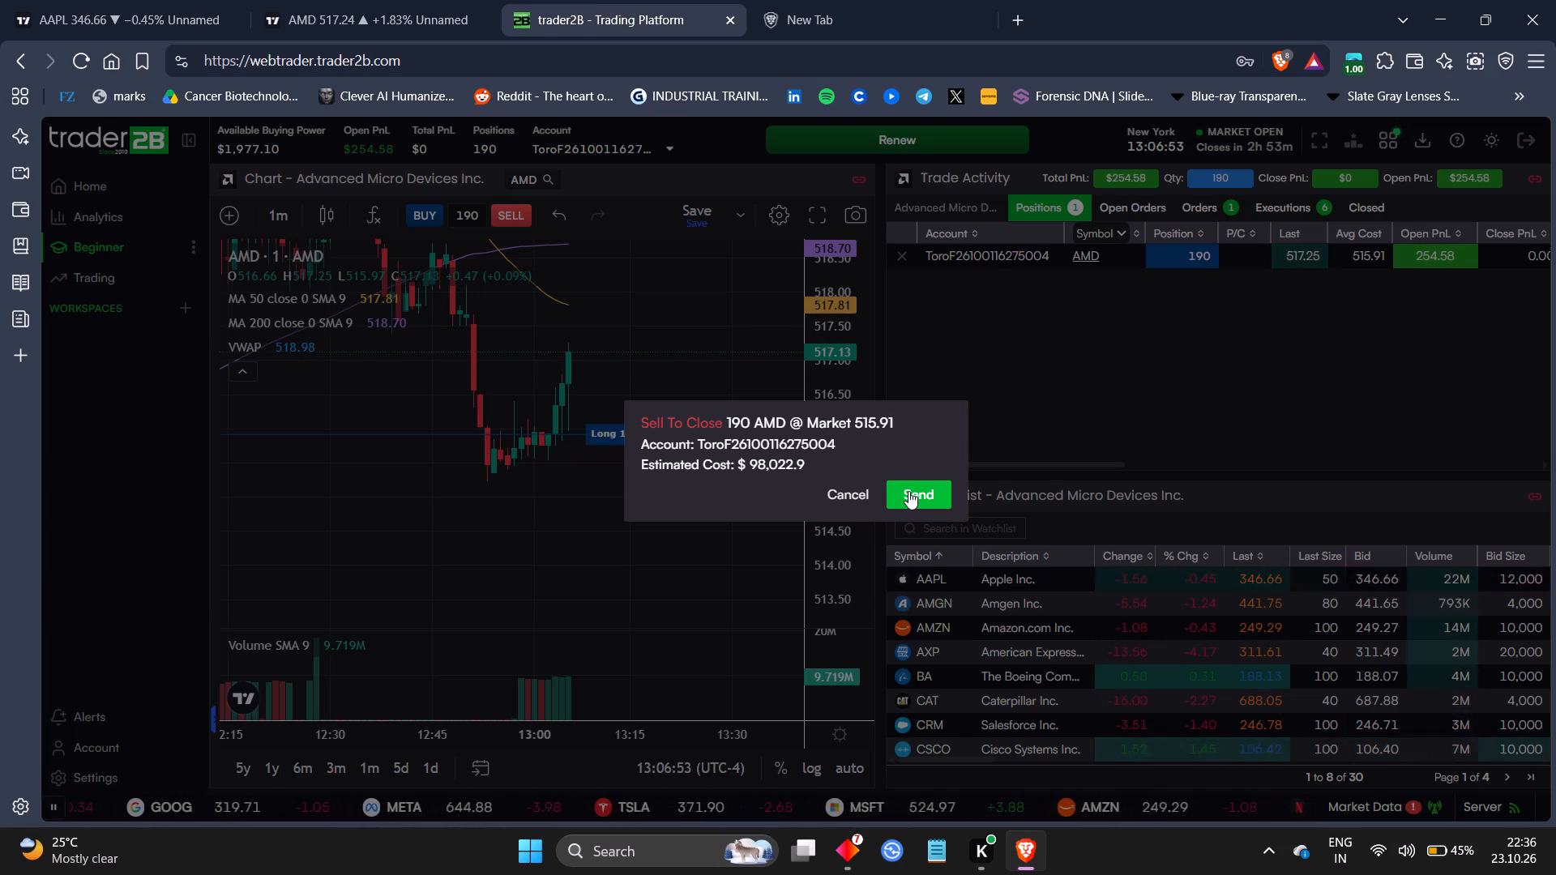
{"action": "left_click", "coordinate": [908, 491]}
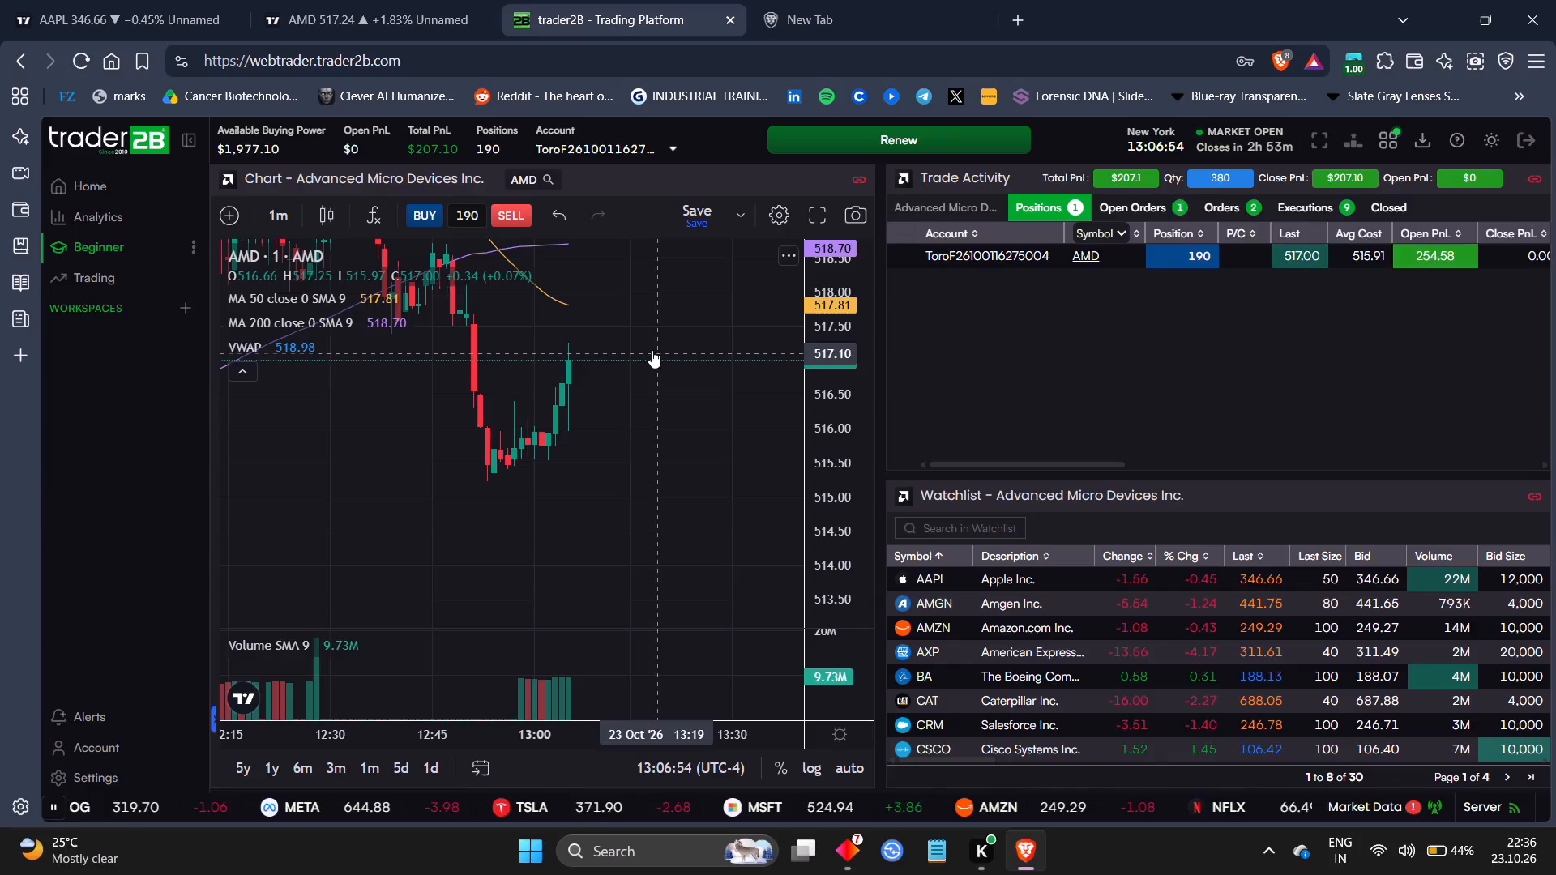
Check the account's home overview and the last trading day's analytics, and return to the Beginner workspace.
{"action": "left_click", "coordinate": [118, 182]}
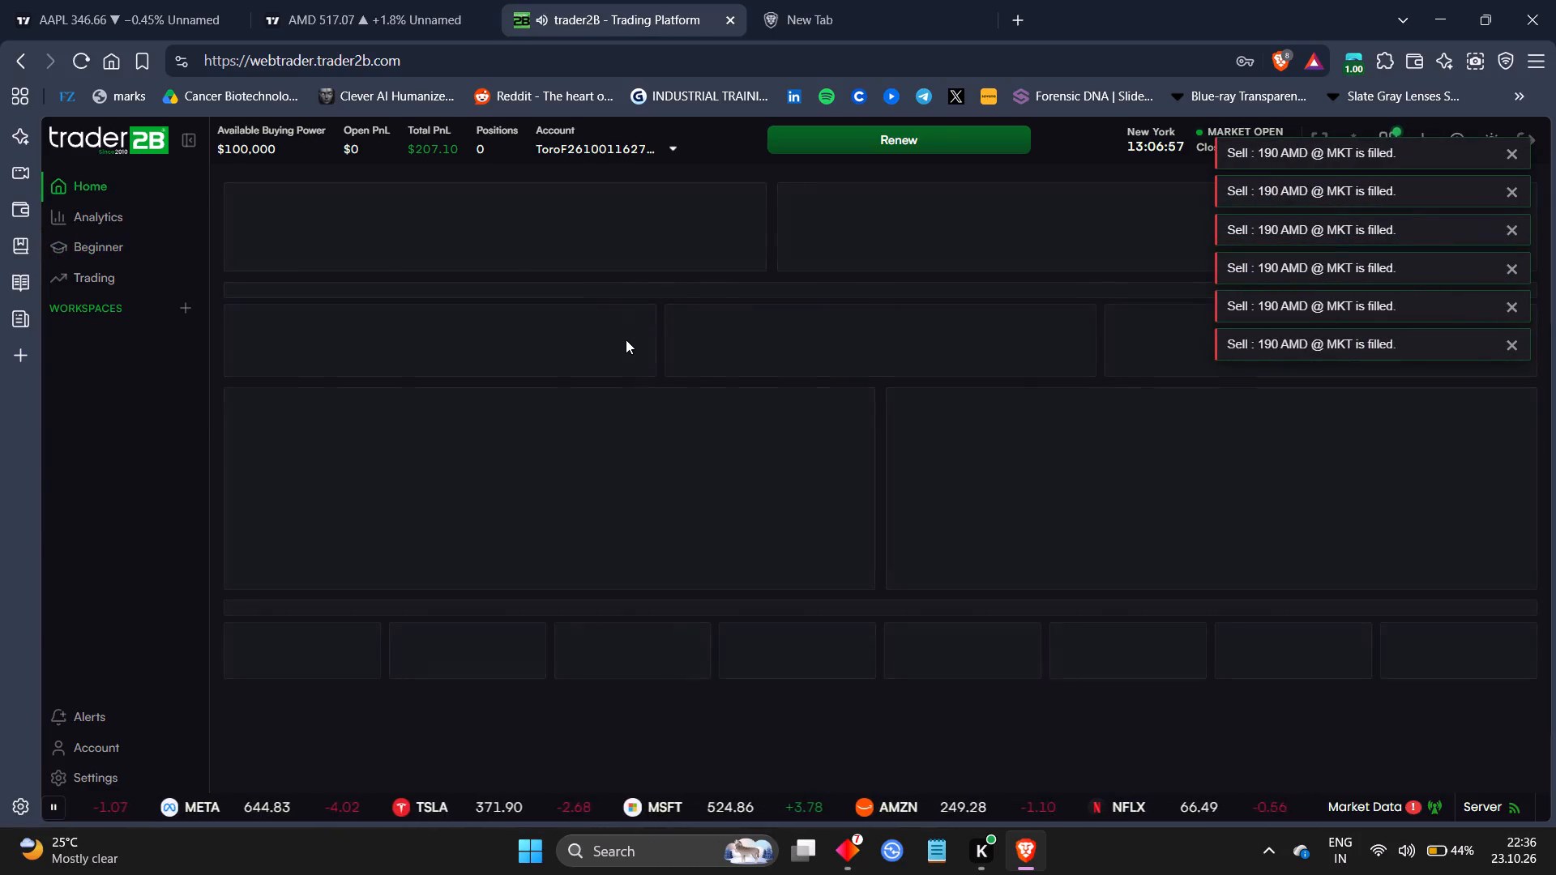
{"action": "left_click", "coordinate": [135, 205]}
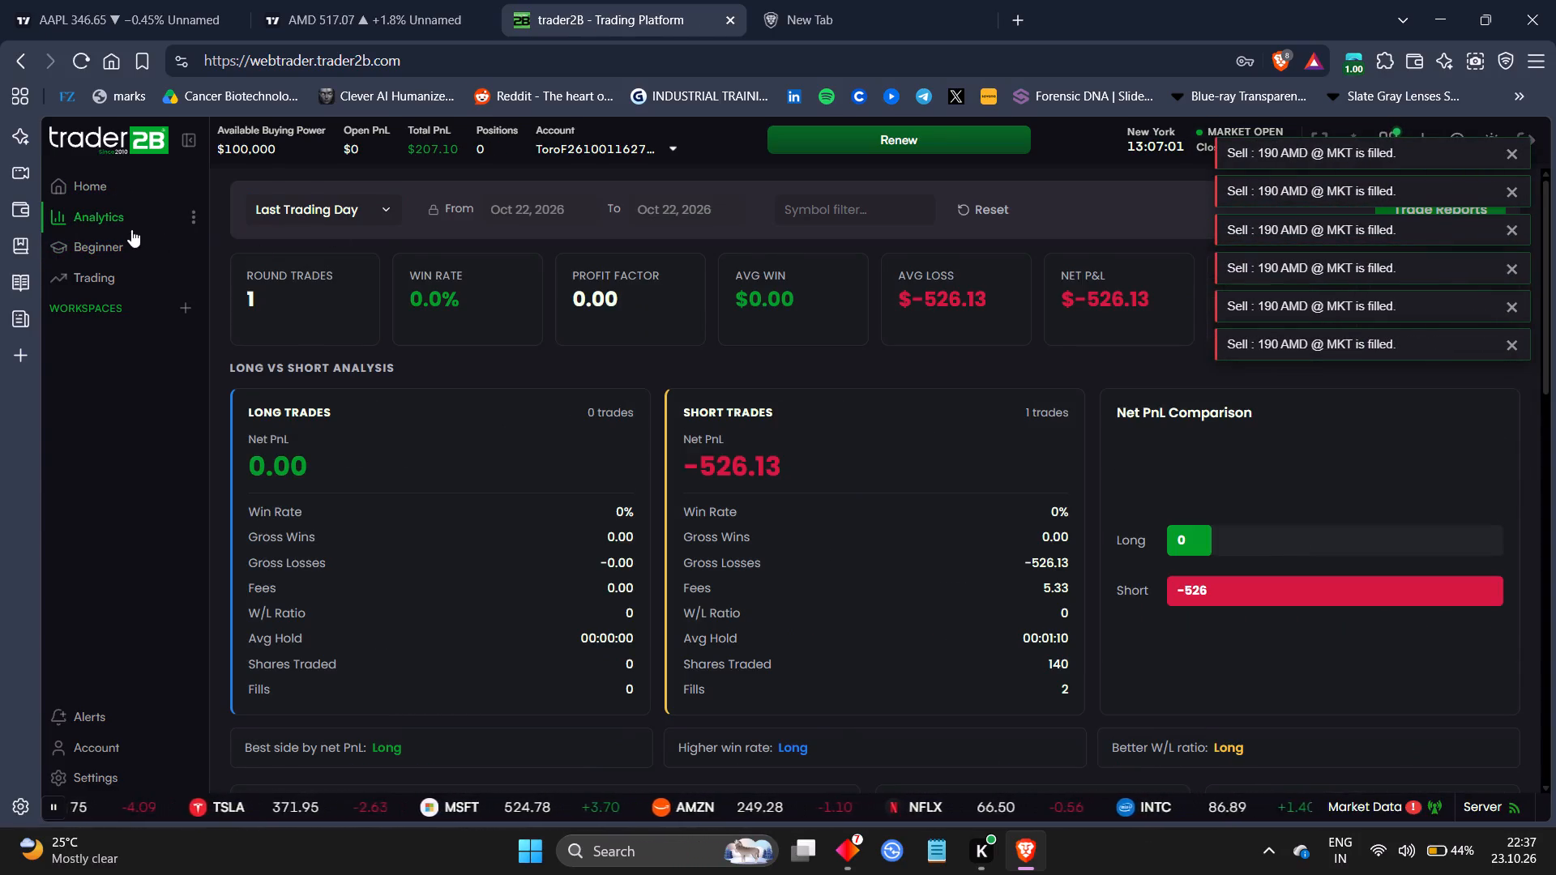
{"action": "left_click", "coordinate": [121, 241]}
Send a market sell order for 190 AMD shares with TORO as the destination.
{"action": "left_click", "coordinate": [499, 209]}
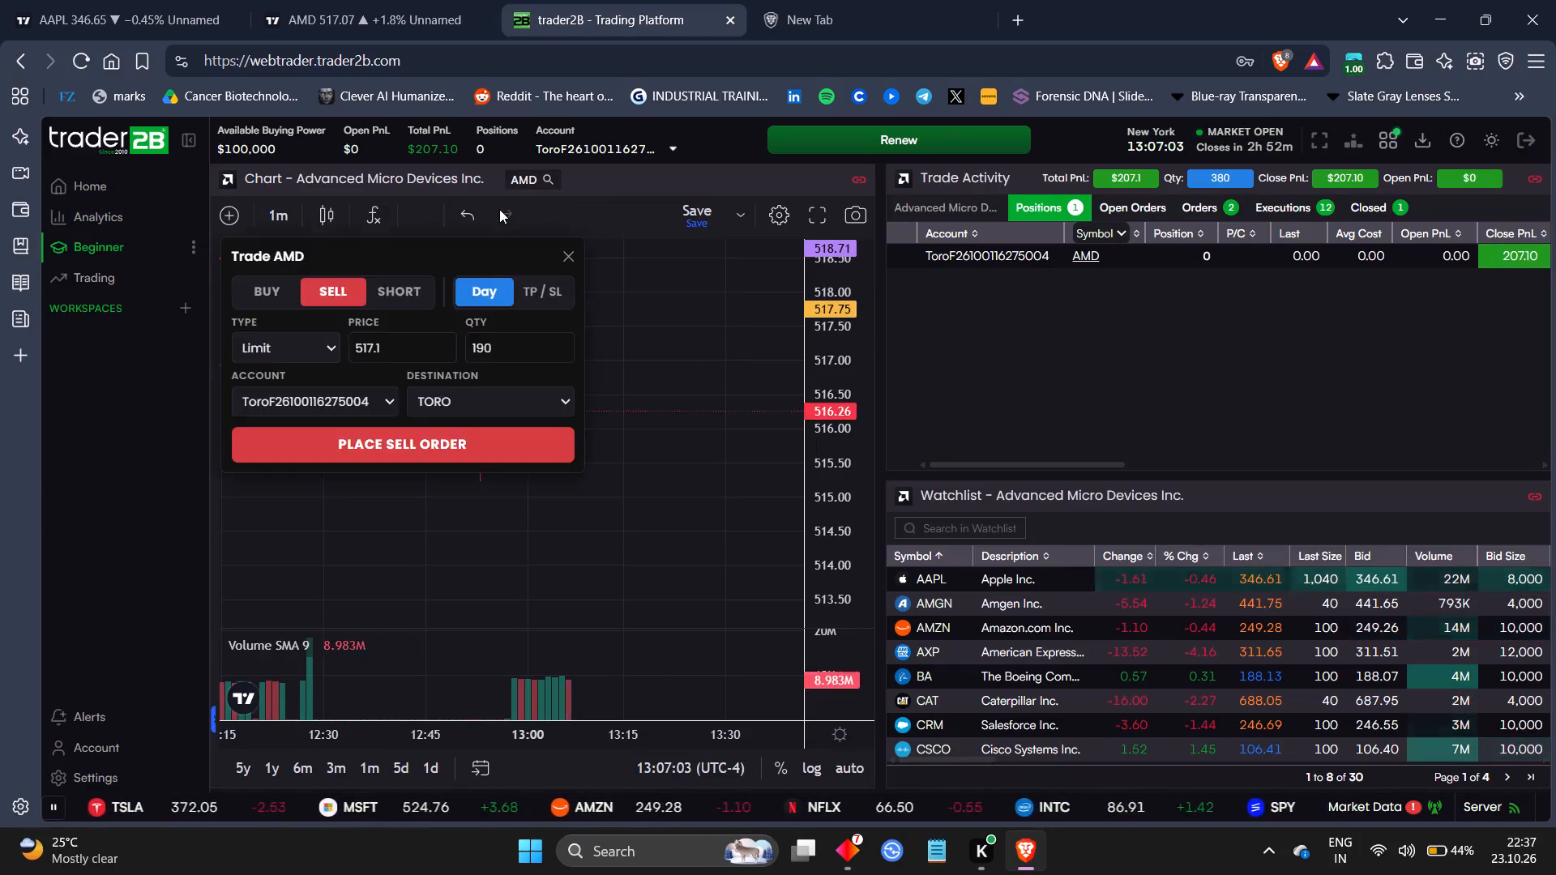
{"action": "left_click", "coordinate": [323, 343]}
{"action": "left_click", "coordinate": [301, 360]}
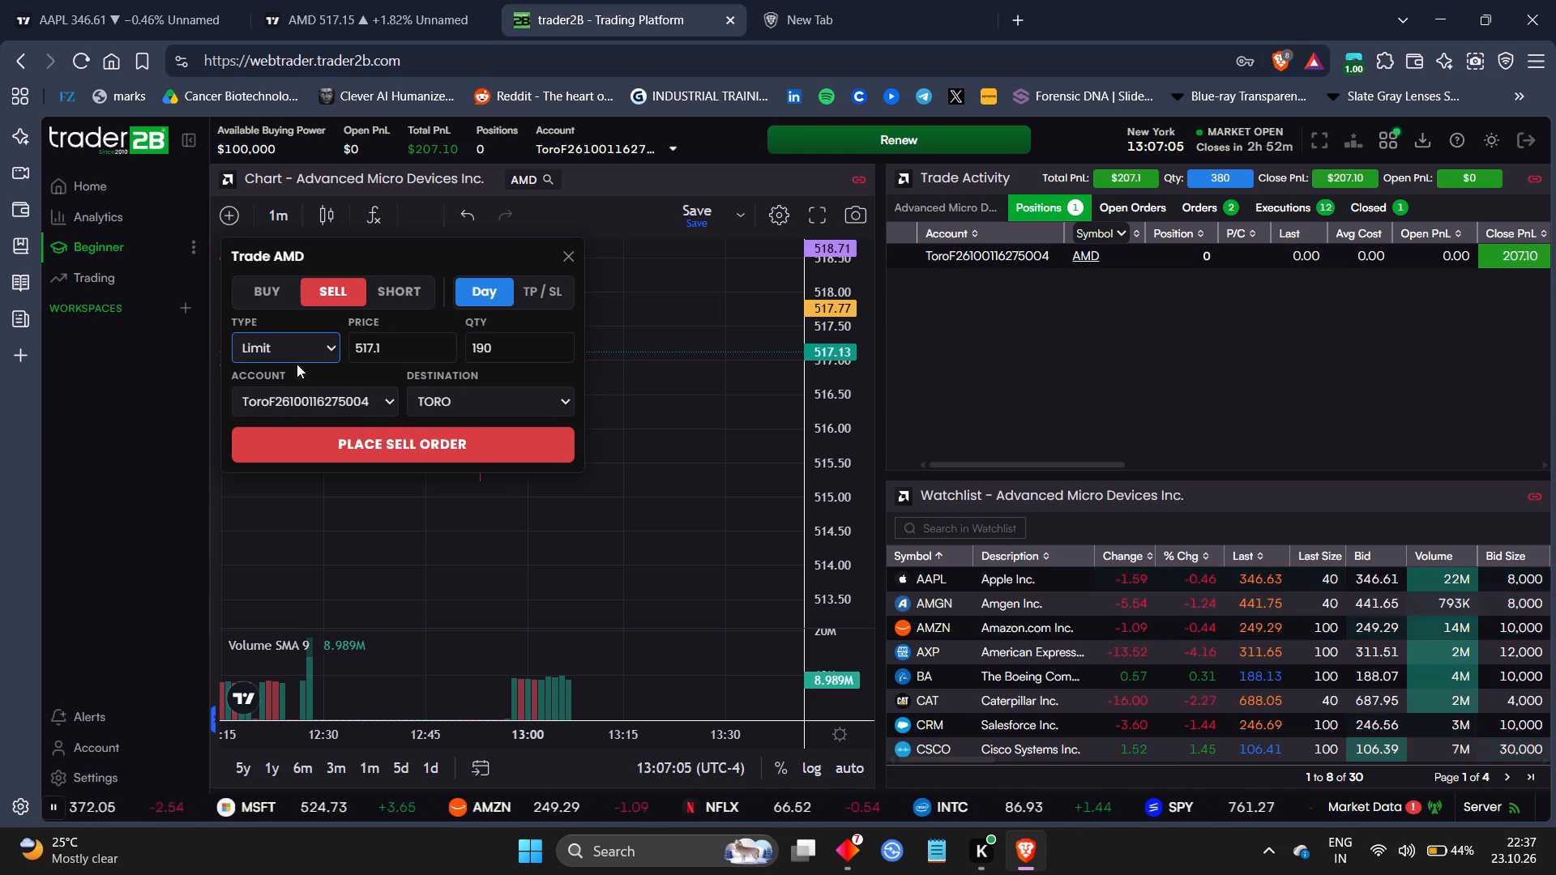
{"action": "left_click", "coordinate": [301, 355]}
{"action": "left_click", "coordinate": [297, 363]}
{"action": "left_click", "coordinate": [289, 375]}
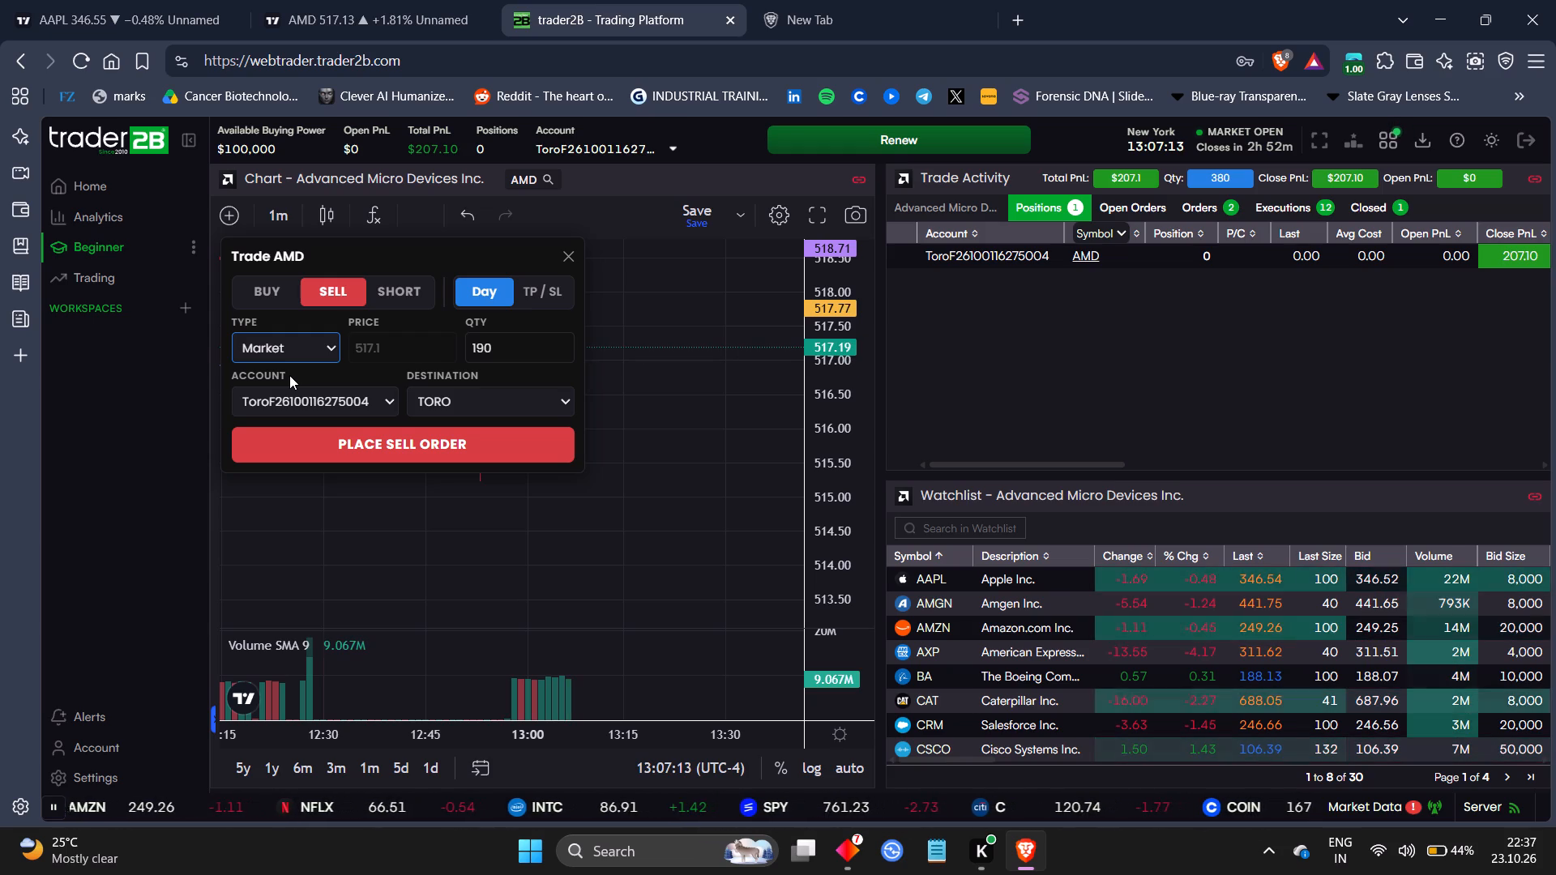
{"action": "left_click", "coordinate": [351, 436]}
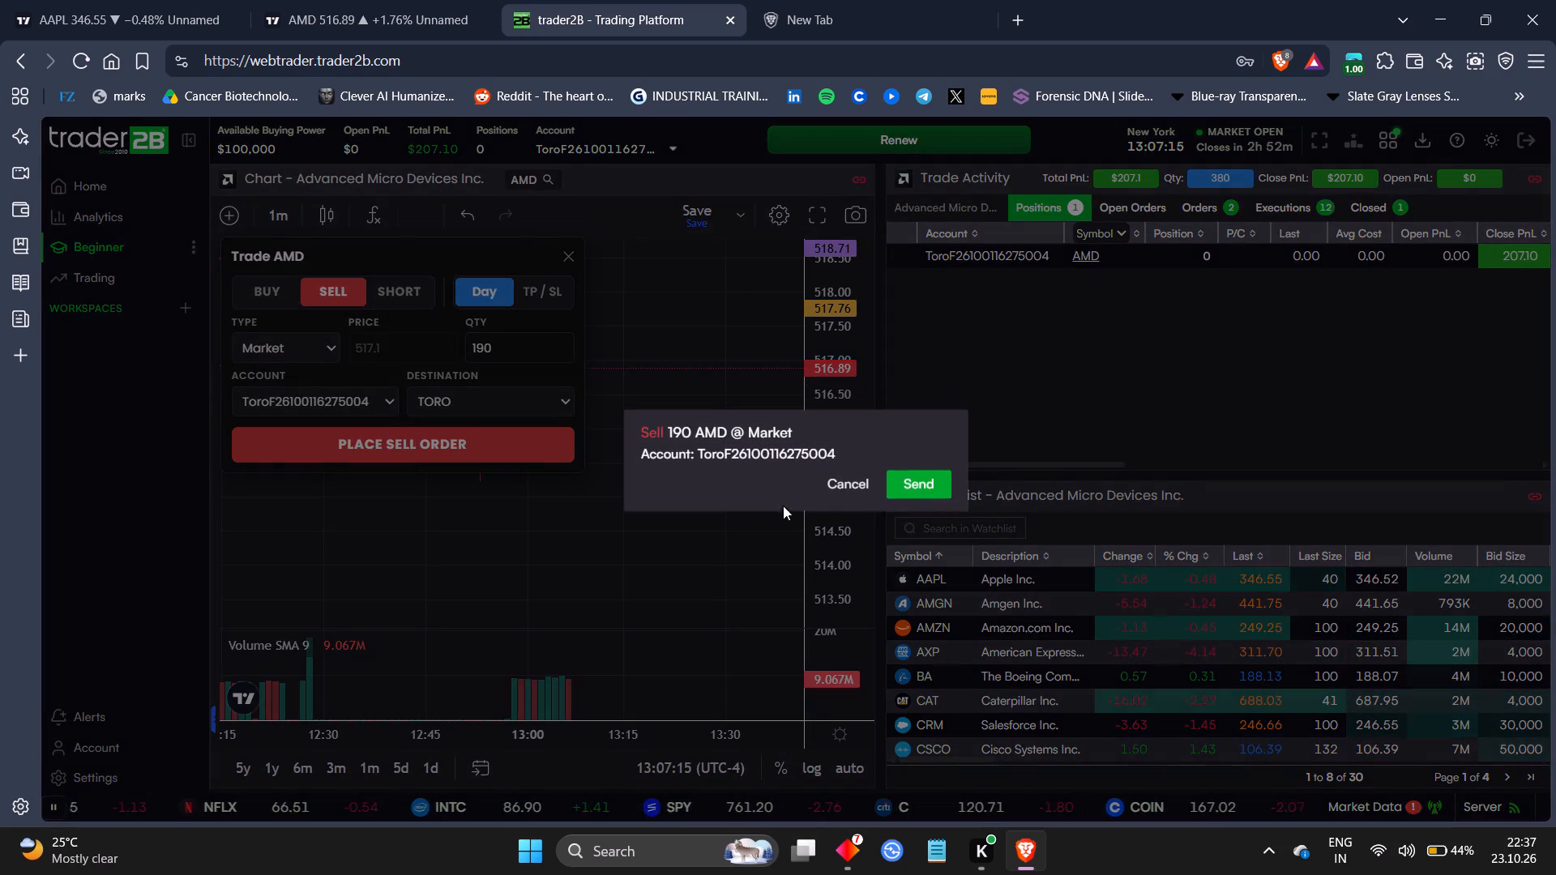
{"action": "left_click", "coordinate": [914, 478]}
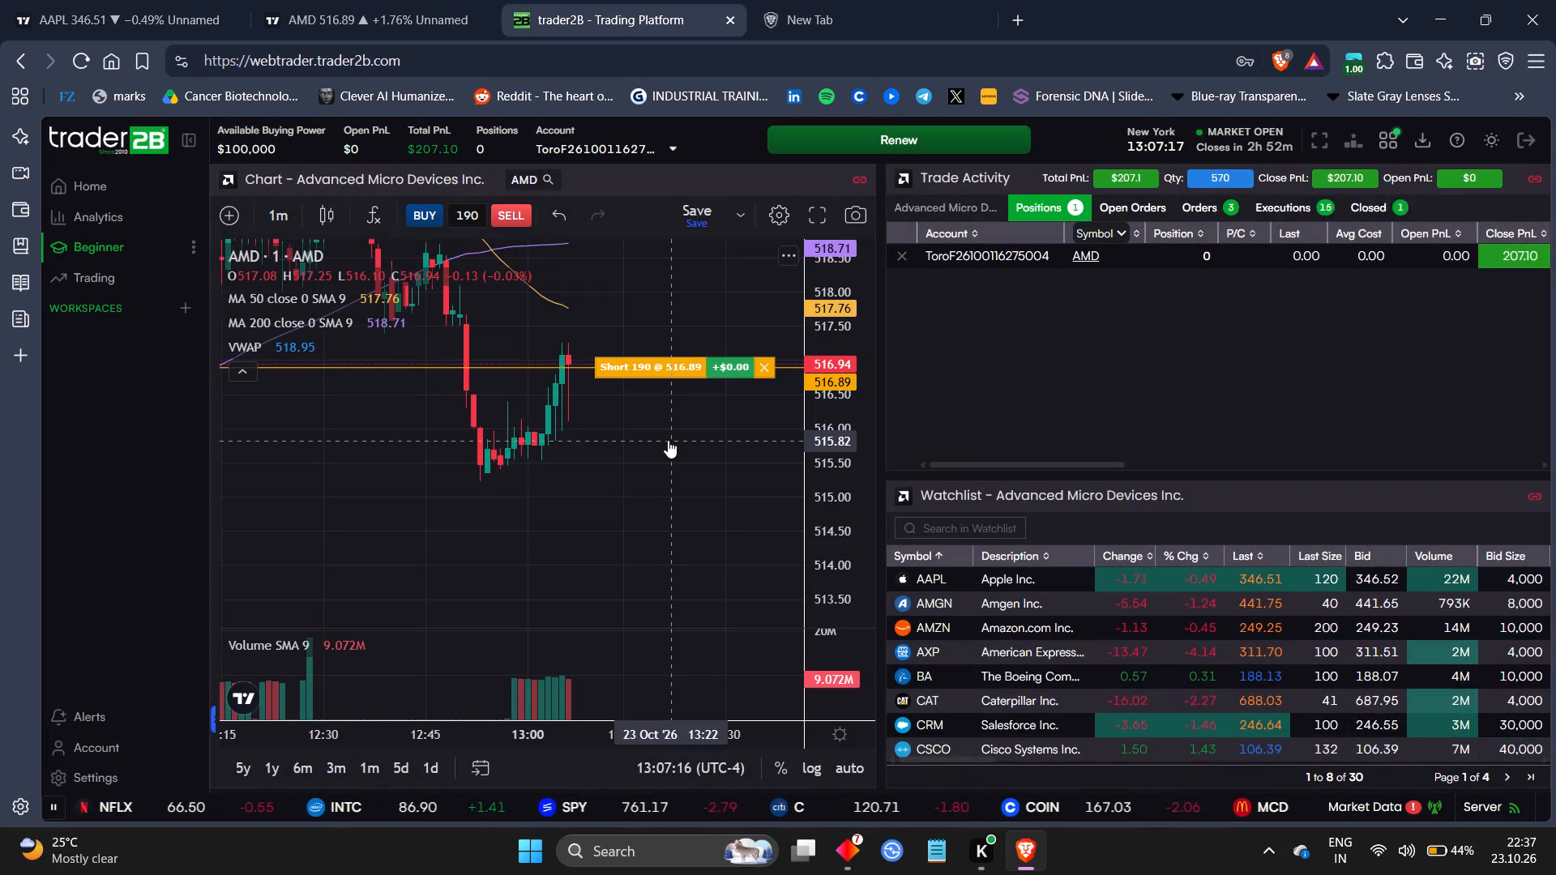
{"action": "left_click_drag", "start_coordinate": [668, 440], "coordinate": [579, 510]}
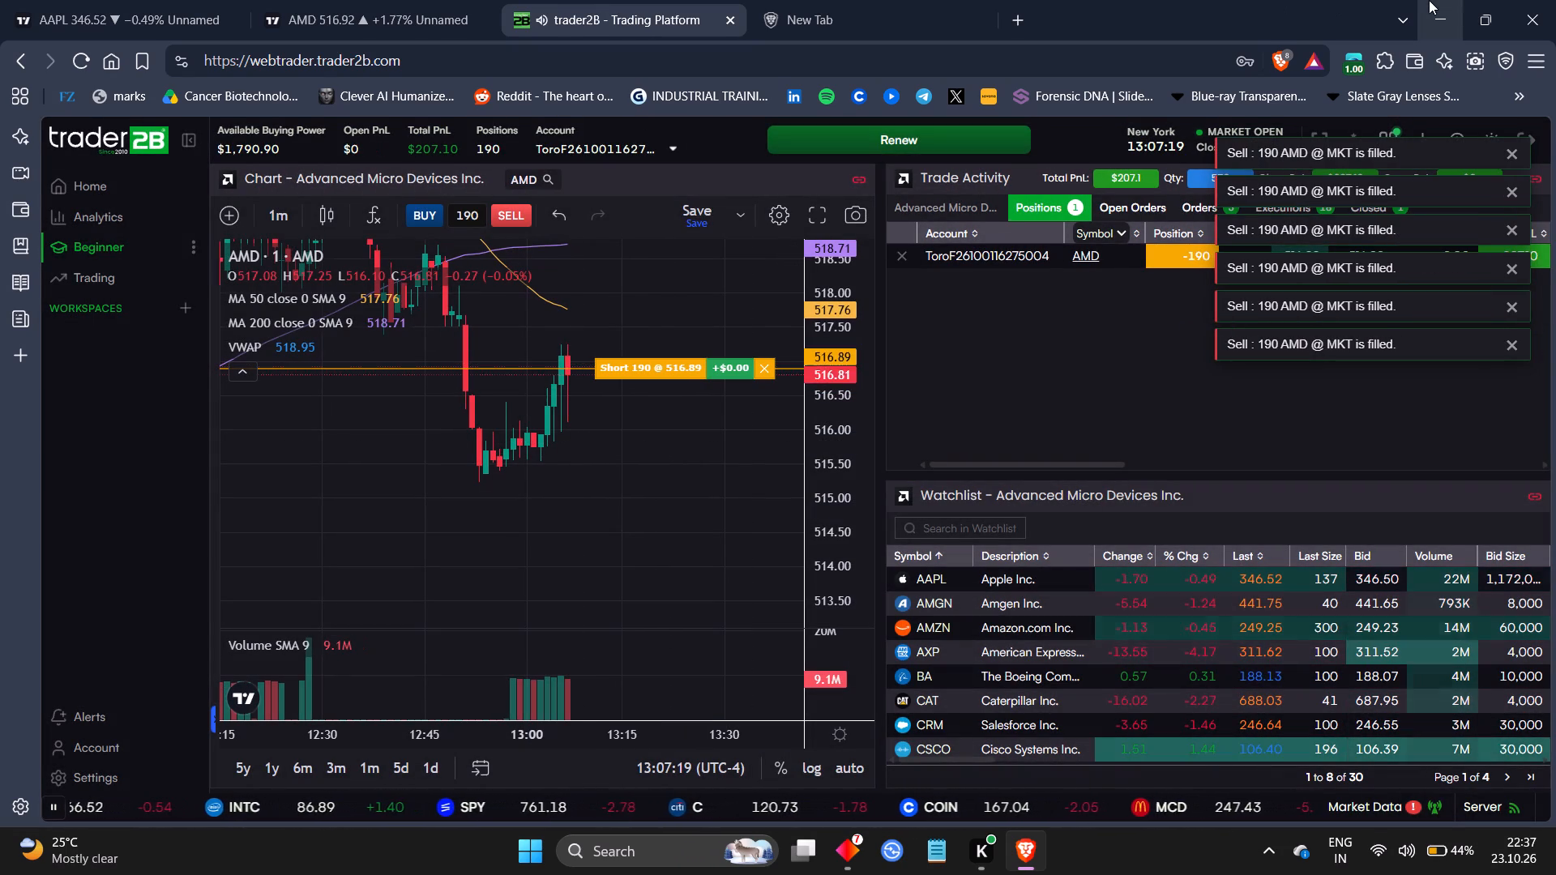
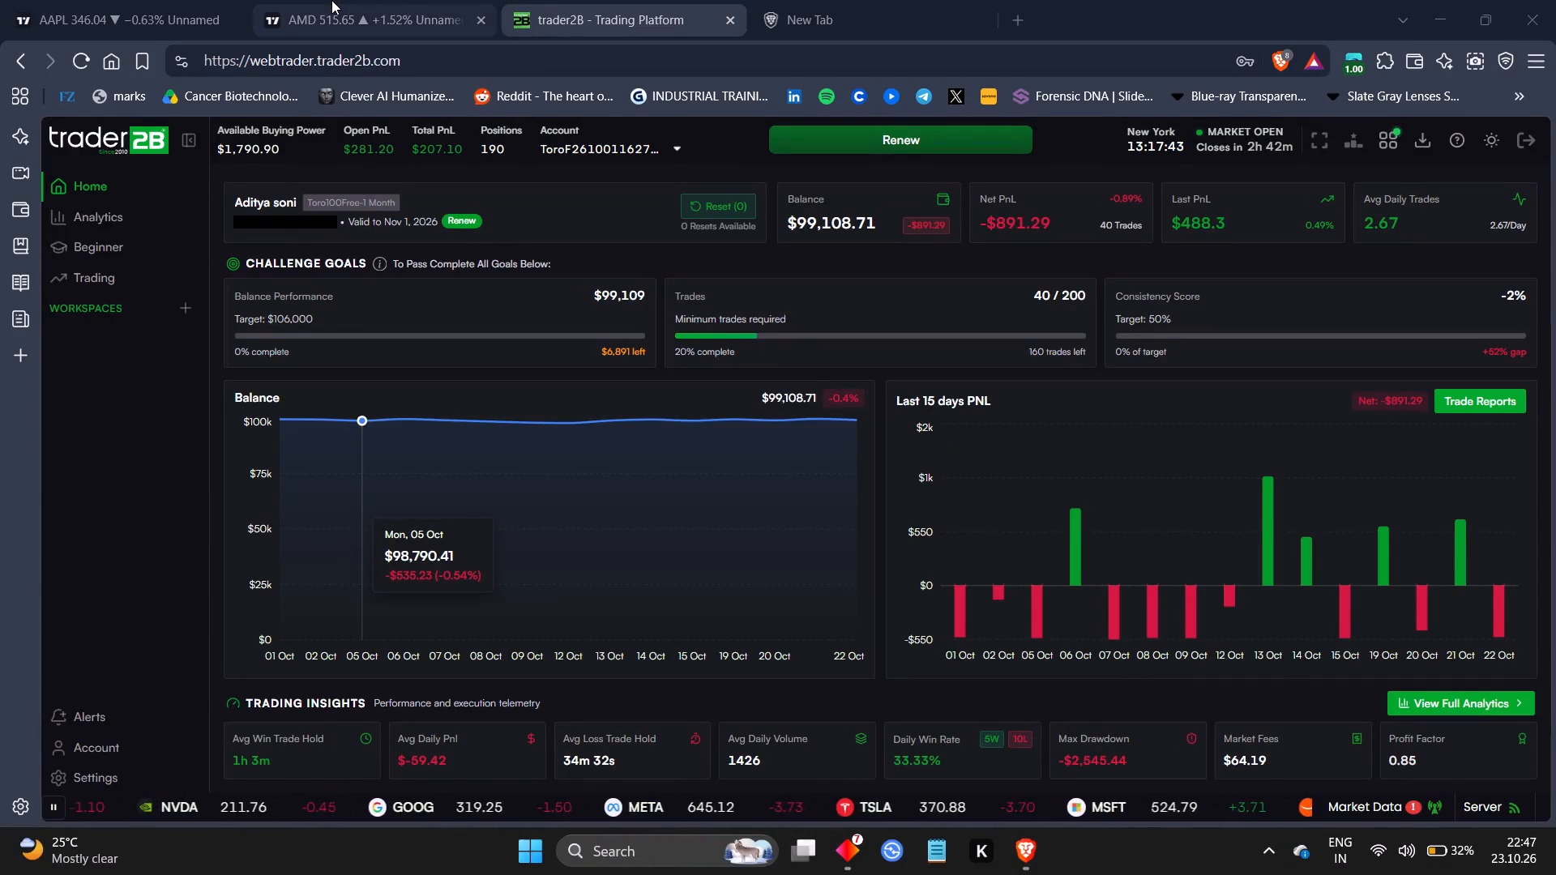
Compare the 1-minute AAPL and AMD price action on the TradingView charts and check the trader2B account overview.
{"action": "left_click", "coordinate": [152, 0]}
{"action": "left_click_drag", "start_coordinate": [152, 0], "coordinate": [389, 0]}
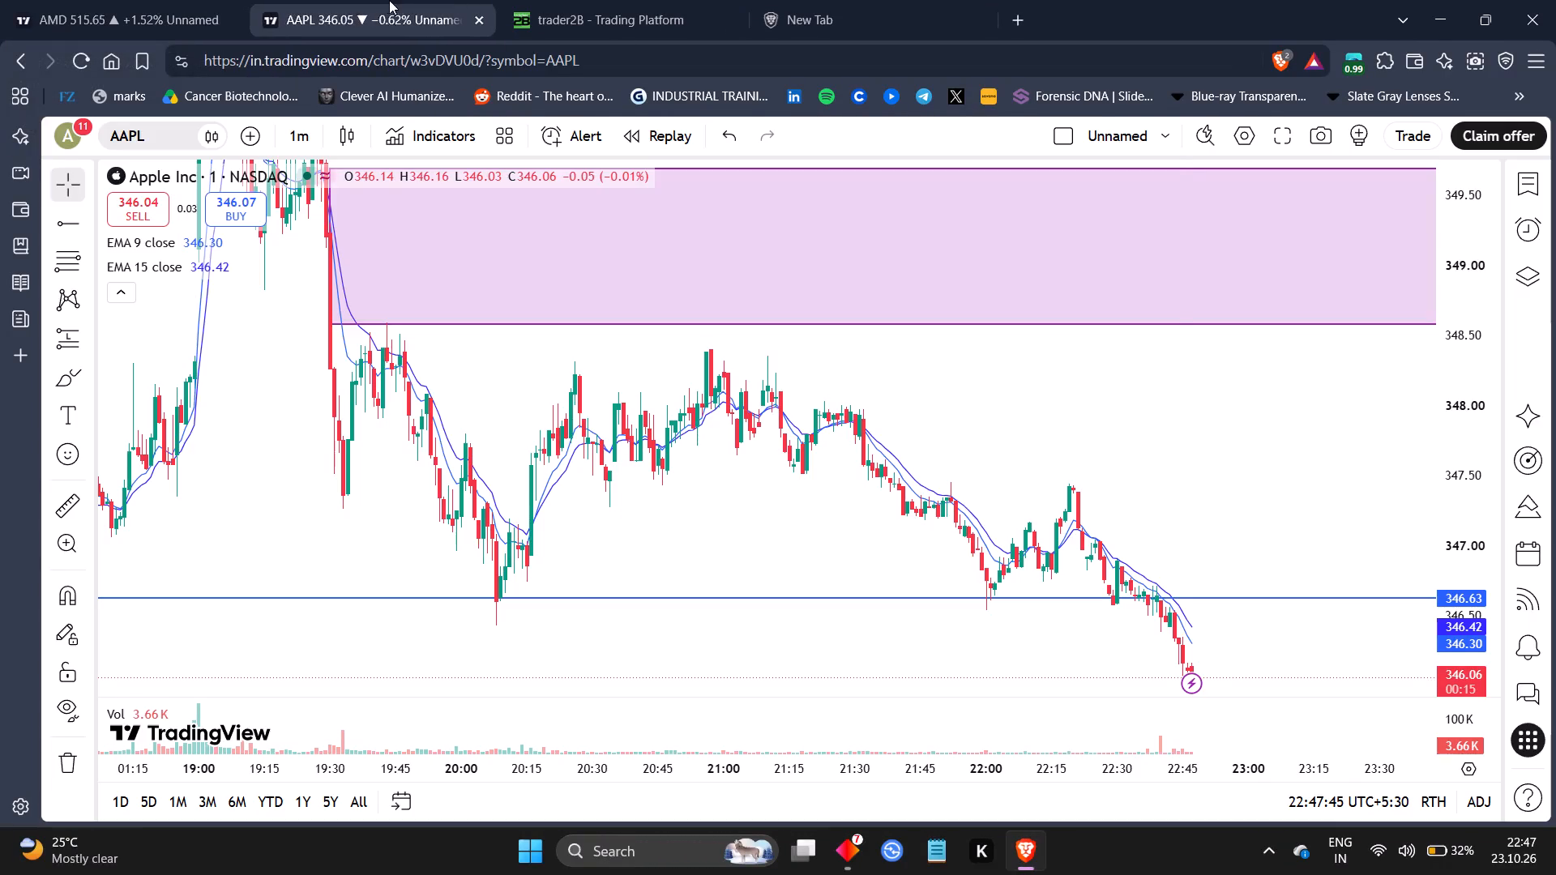
{"action": "left_click_drag", "start_coordinate": [1273, 416], "coordinate": [1198, 365]}
{"action": "left_click_drag", "start_coordinate": [1198, 365], "coordinate": [1116, 236]}
{"action": "left_click_drag", "start_coordinate": [1186, 484], "coordinate": [1120, 439]}
{"action": "left_click", "coordinate": [660, 0]}
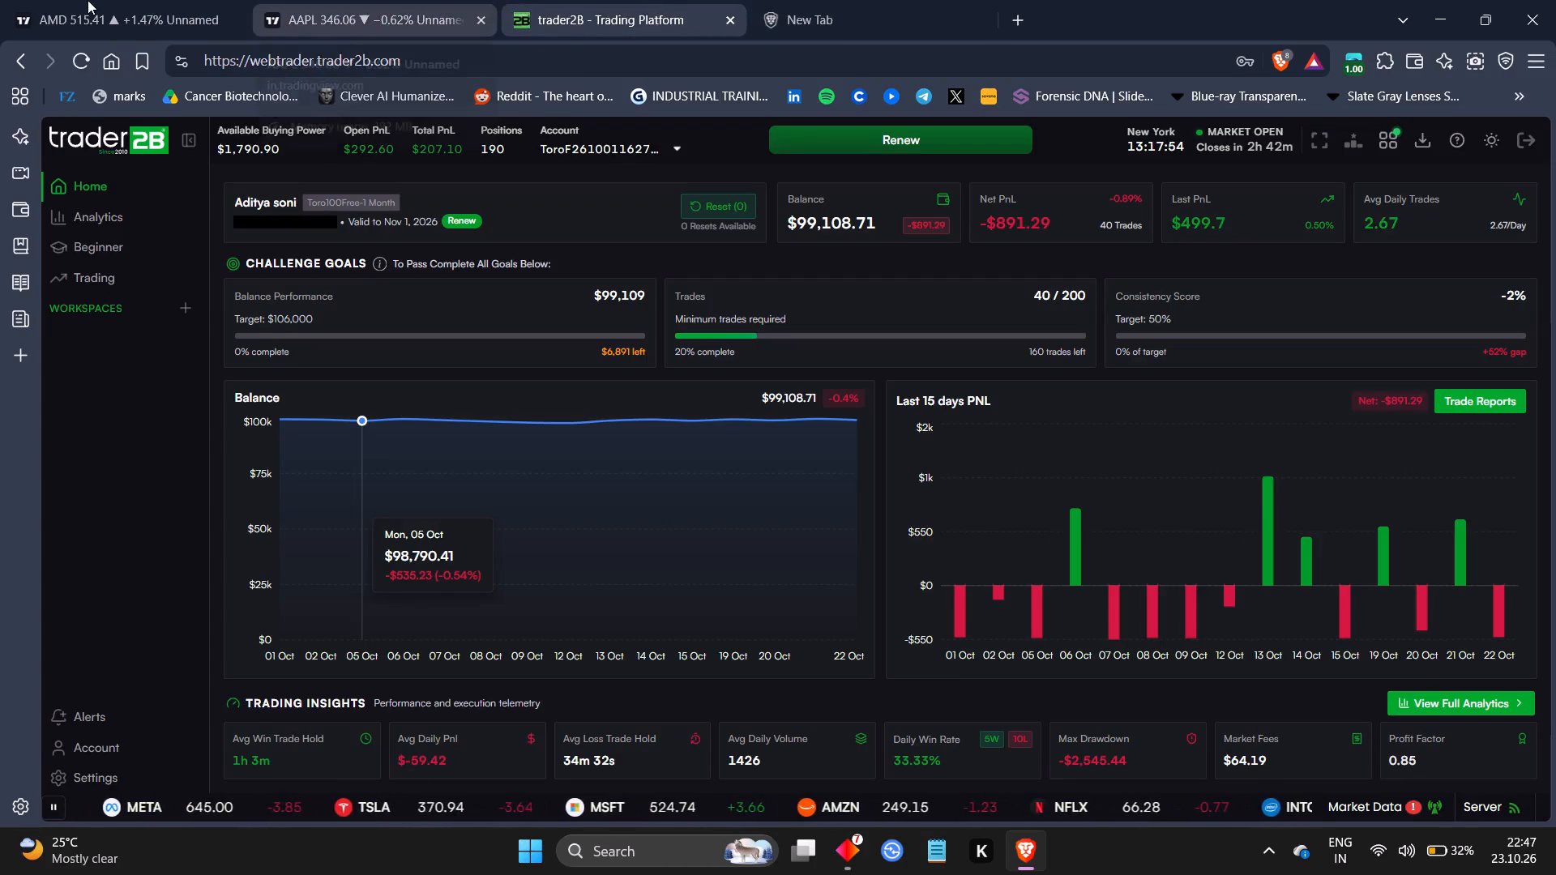
{"action": "left_click_drag", "start_coordinate": [68, 0], "coordinate": [342, 3]}
{"action": "left_click_drag", "start_coordinate": [886, 373], "coordinate": [956, 372]}
{"action": "left_click", "coordinate": [991, 463]}
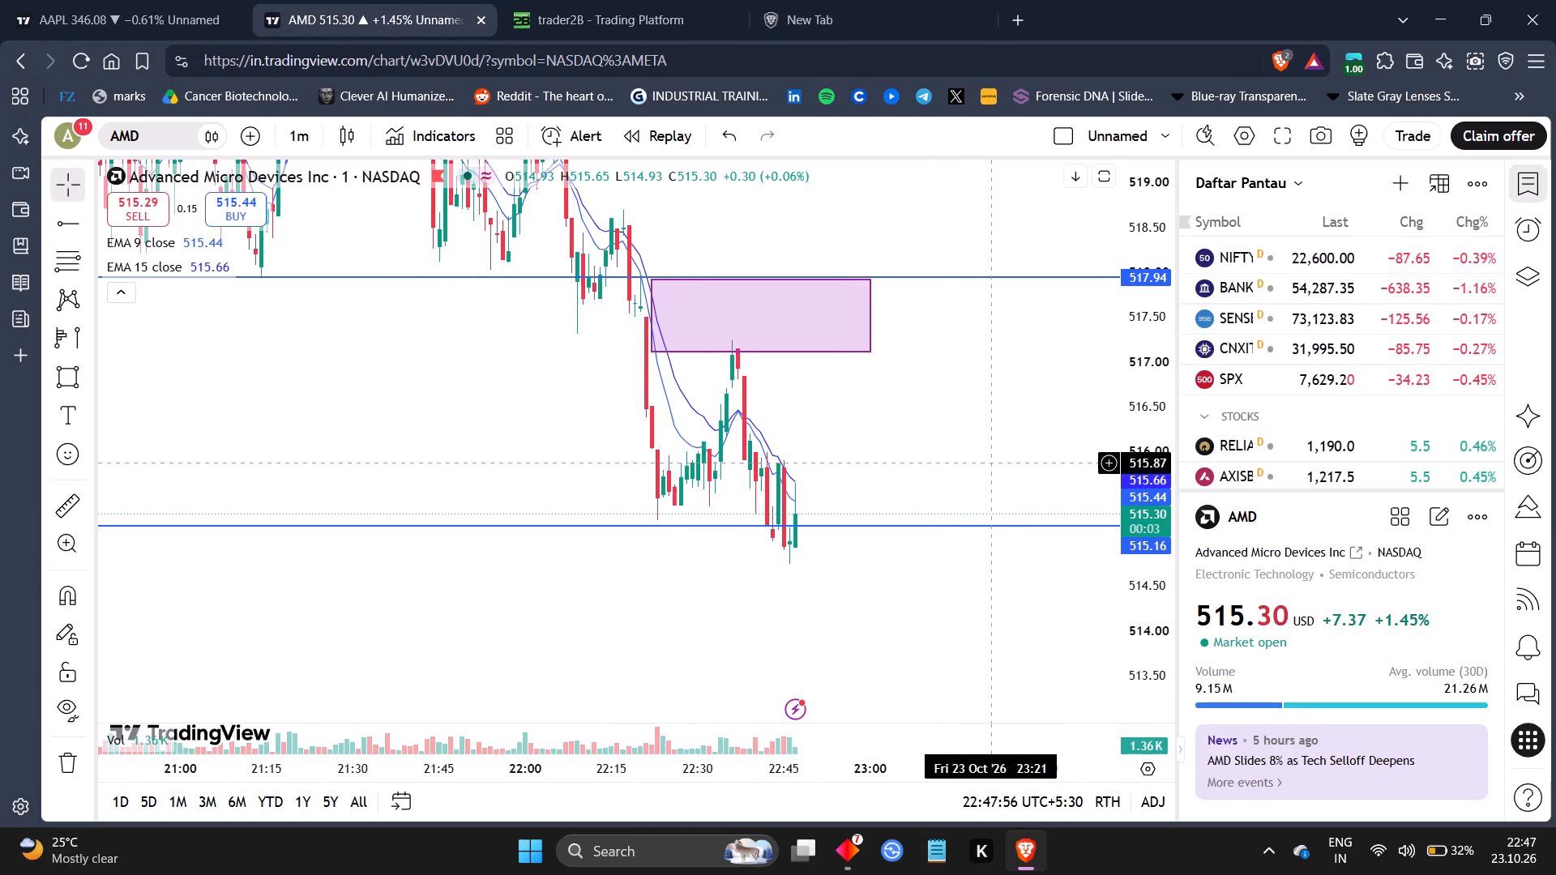
{"action": "left_click", "coordinate": [188, 0]}
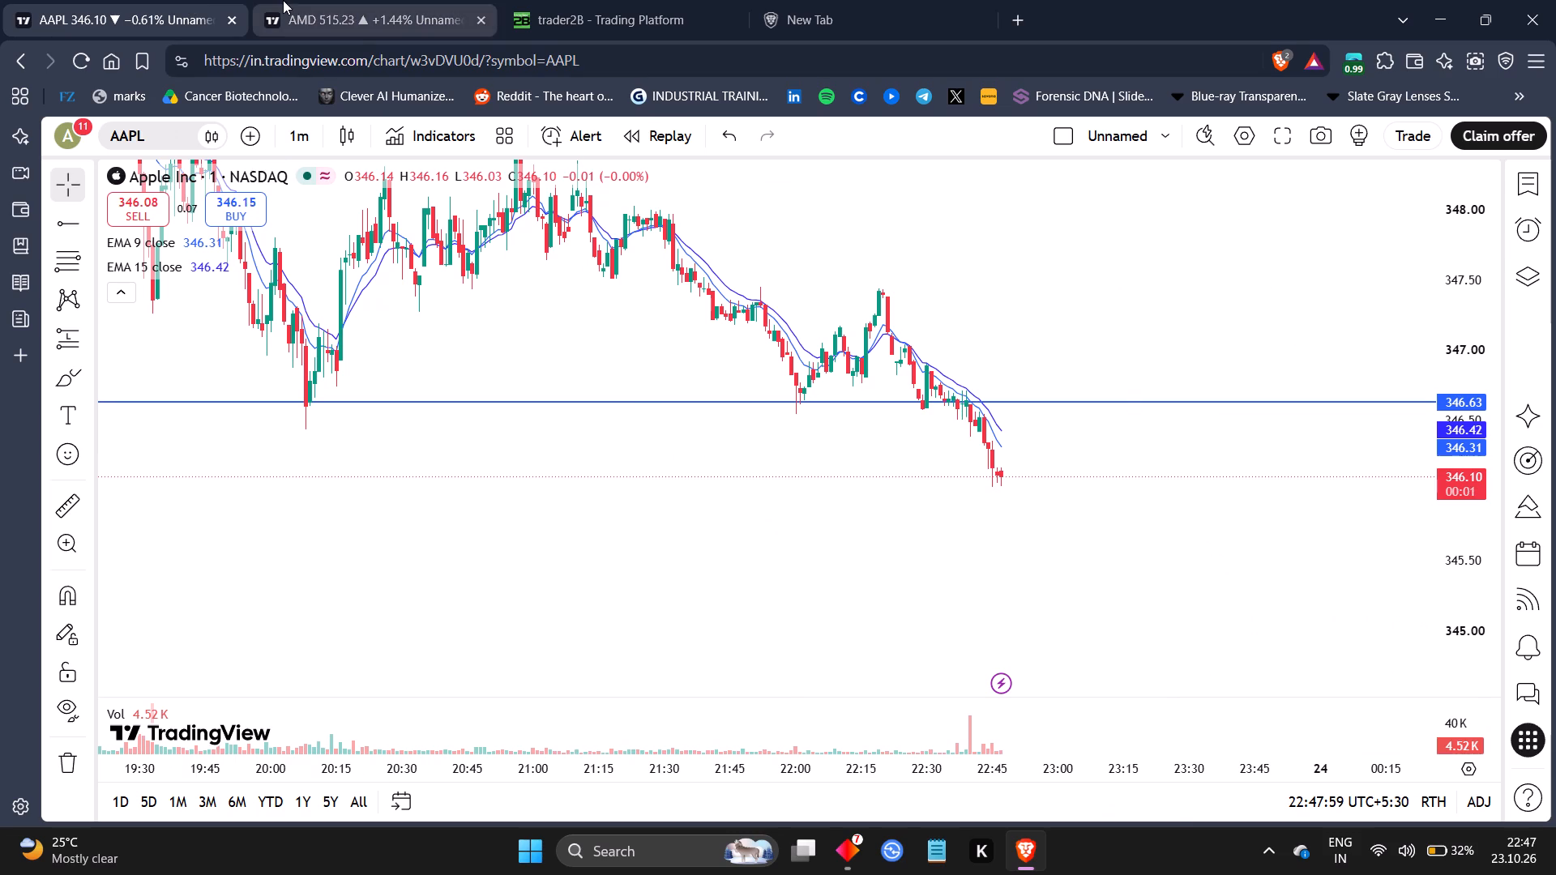
Draw a small rectangle zone on the AMD 1-minute chart from about 515.77 to 515.41, starting near the latest candles and ending at 22:54.
{"action": "left_click", "coordinate": [283, 0]}
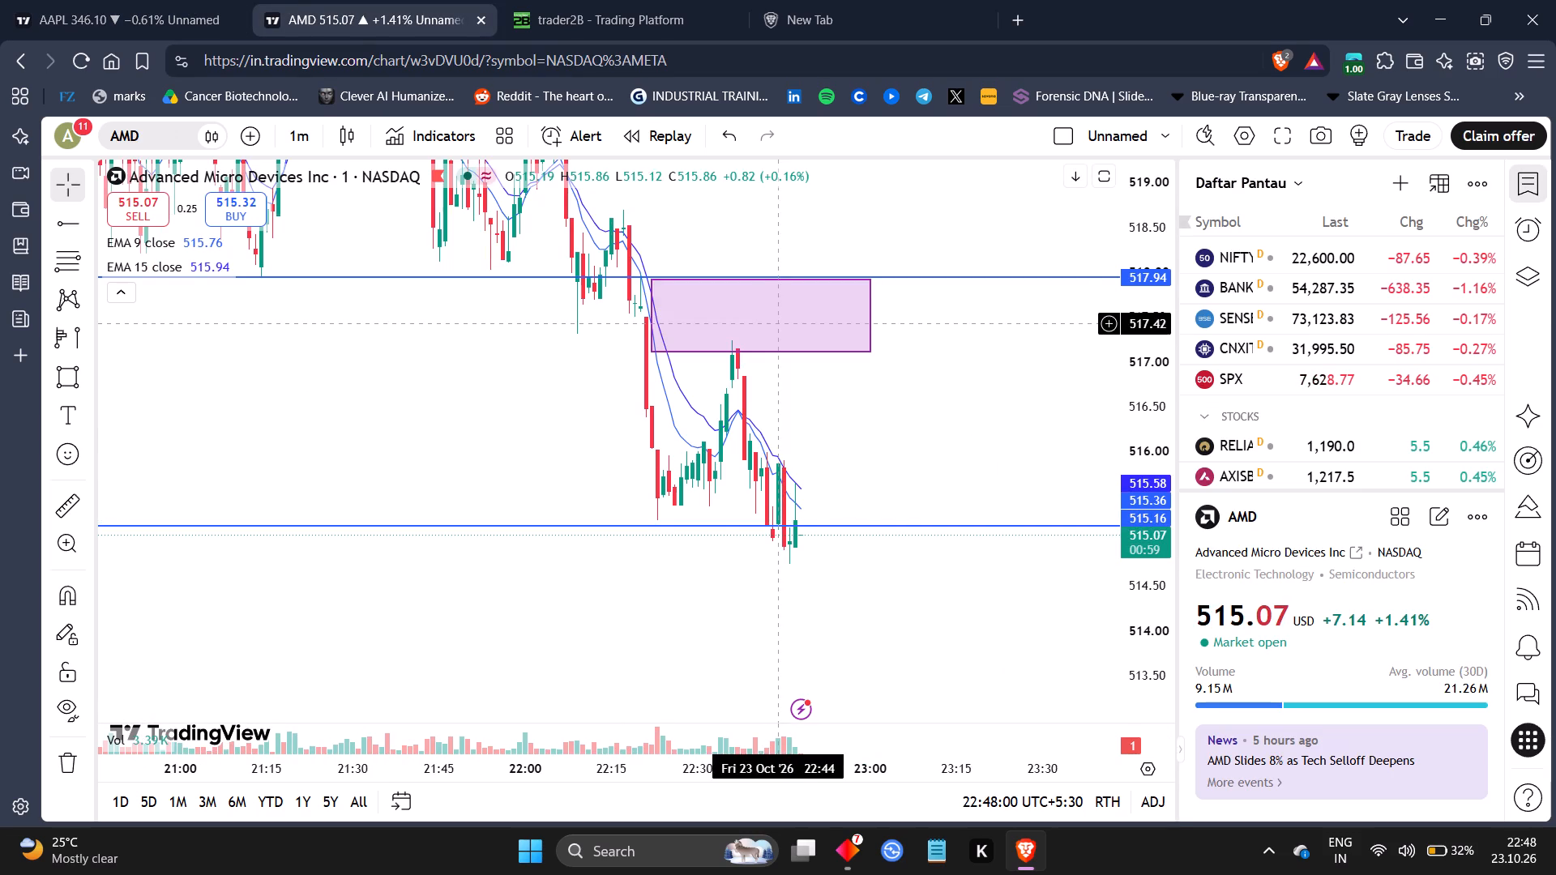
{"action": "left_click_drag", "start_coordinate": [917, 437], "coordinate": [875, 420]}
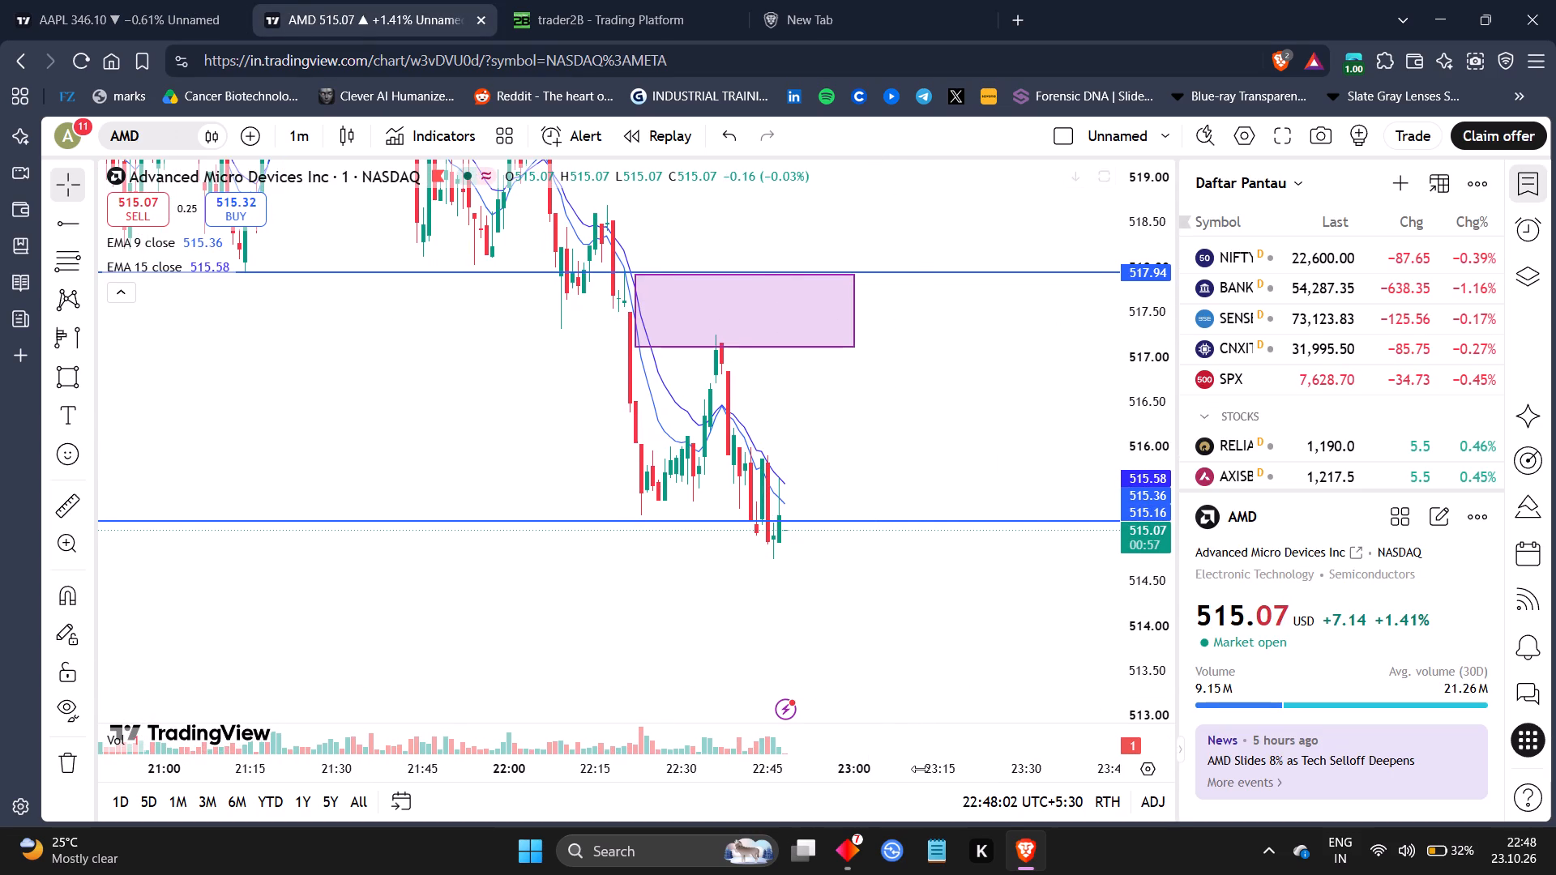
{"action": "left_click_drag", "start_coordinate": [917, 763], "coordinate": [732, 750]}
{"action": "left_click_drag", "start_coordinate": [544, 596], "coordinate": [746, 539]}
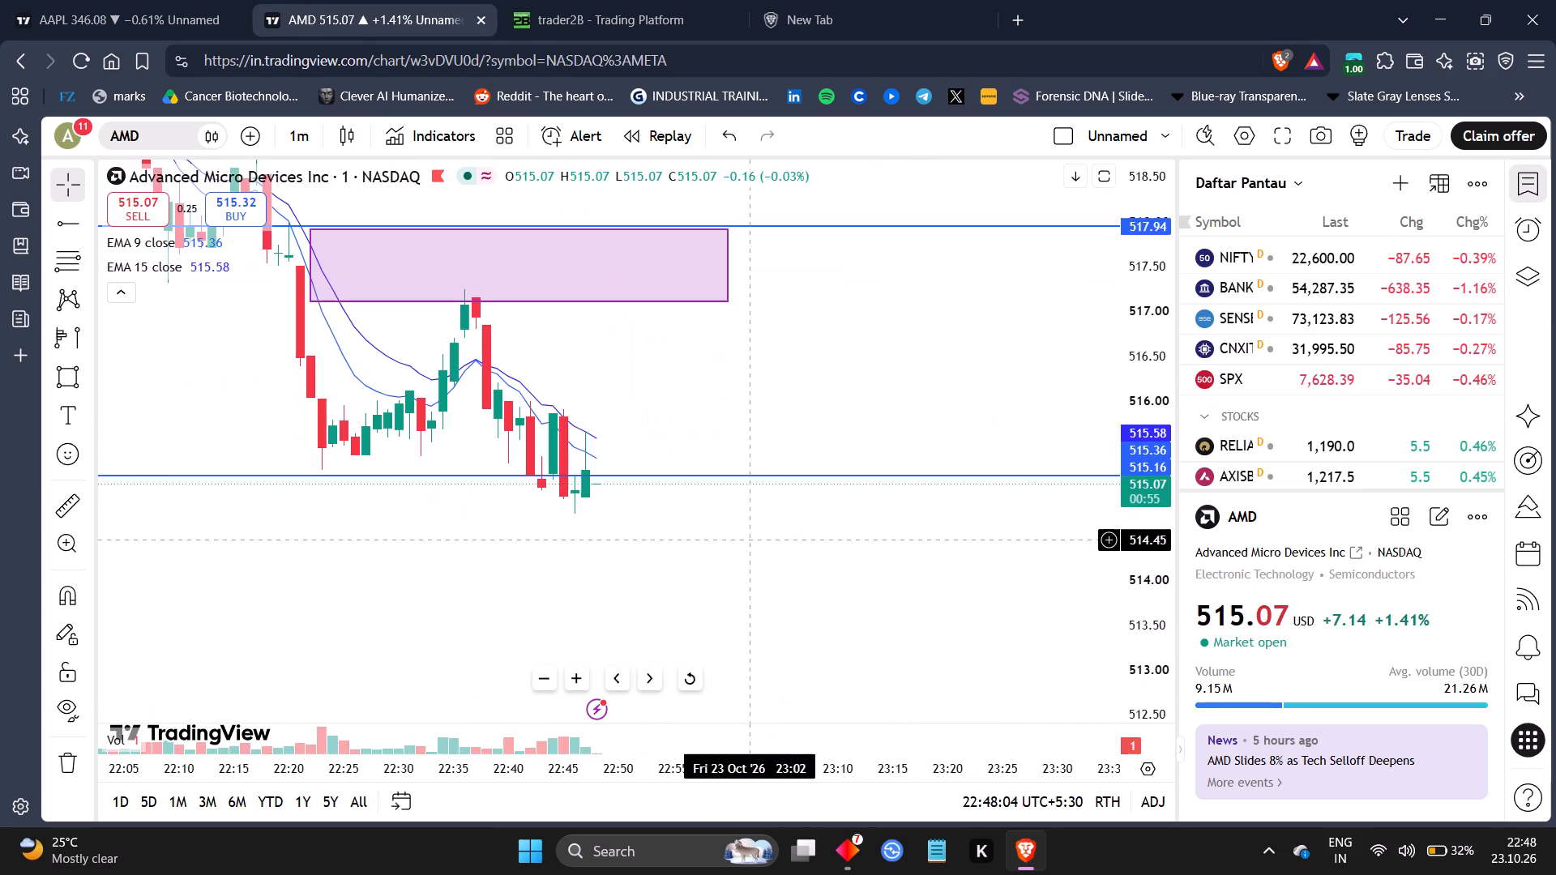
{"action": "left_click", "coordinate": [80, 379]}
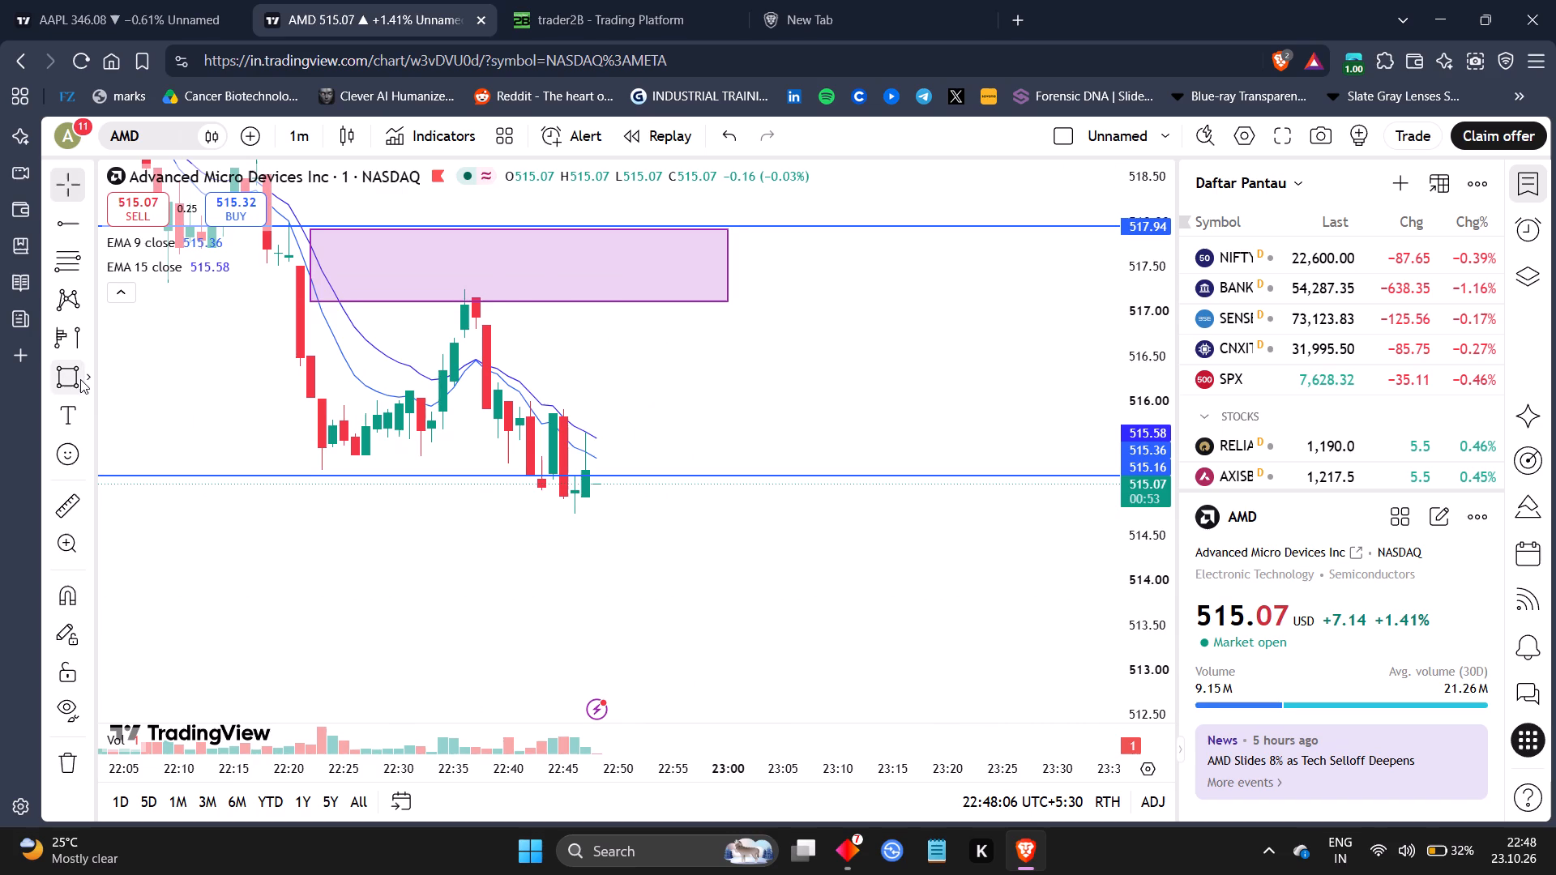
{"action": "left_click", "coordinate": [572, 420]}
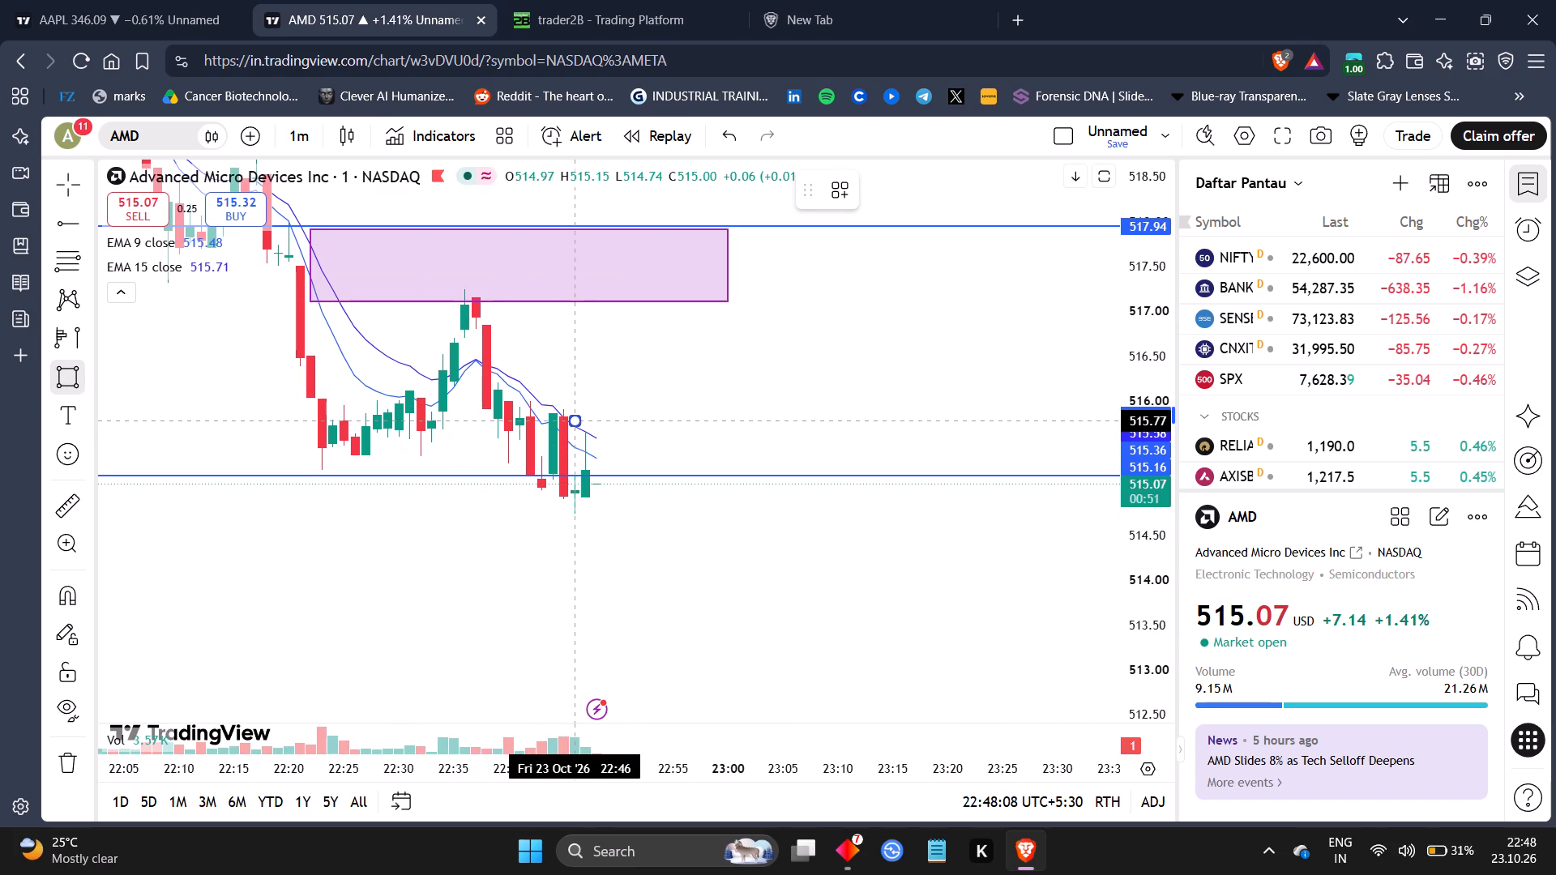
{"action": "left_click", "coordinate": [665, 453]}
{"action": "left_click", "coordinate": [720, 444]}
{"action": "left_click_drag", "start_coordinate": [720, 444], "coordinate": [793, 392]}
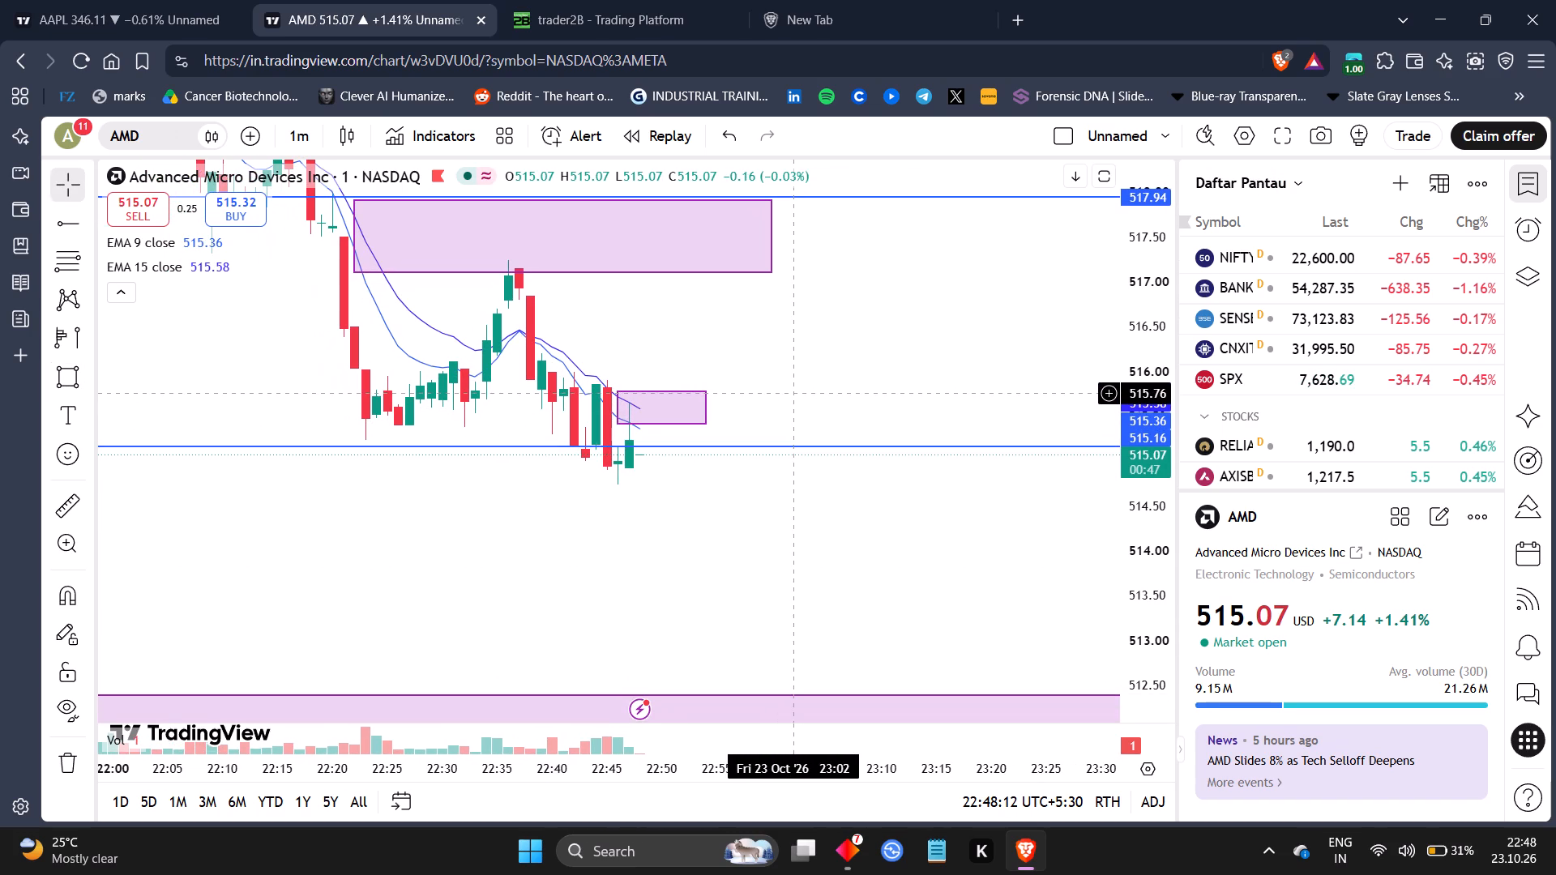
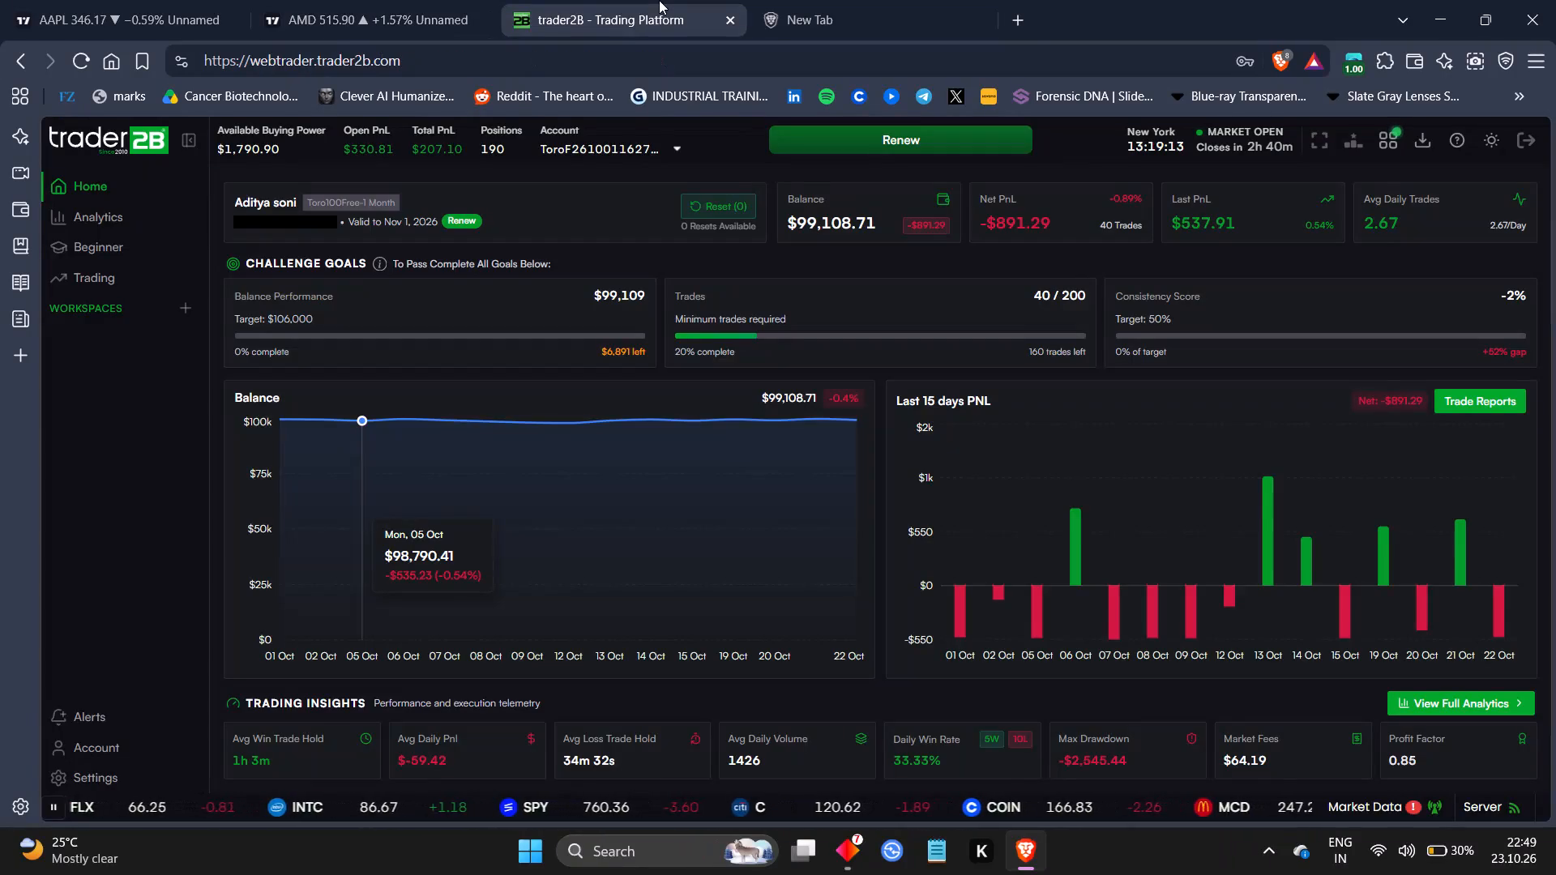
Check the open AMD short in the Beginner workspace against the AAPL and AMD 1-minute charts on TradingView.
{"action": "left_click", "coordinate": [104, 216]}
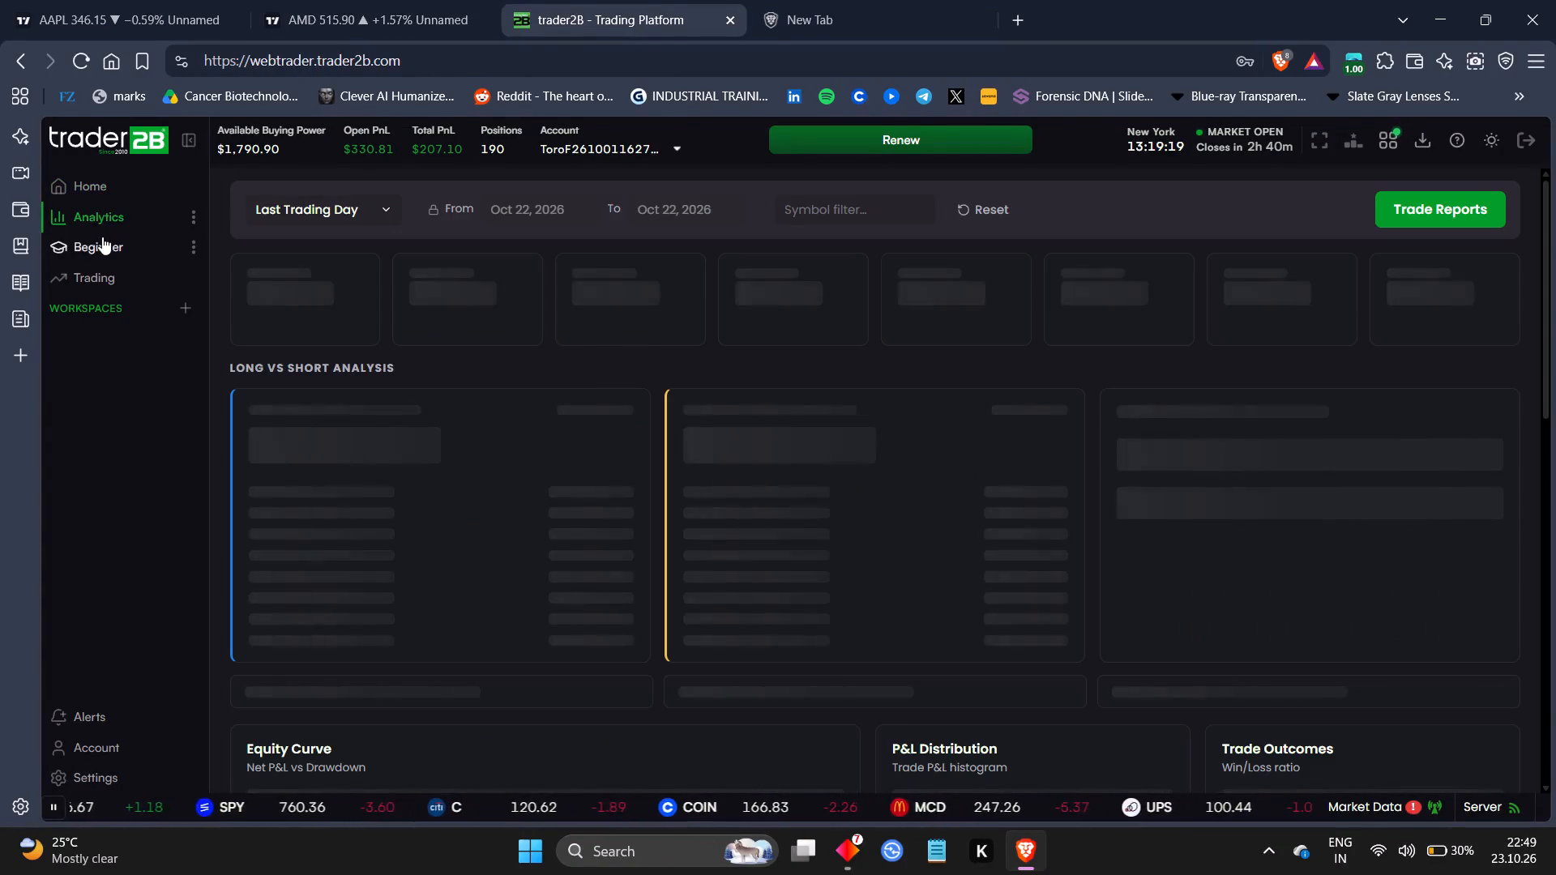
{"action": "left_click", "coordinate": [102, 237]}
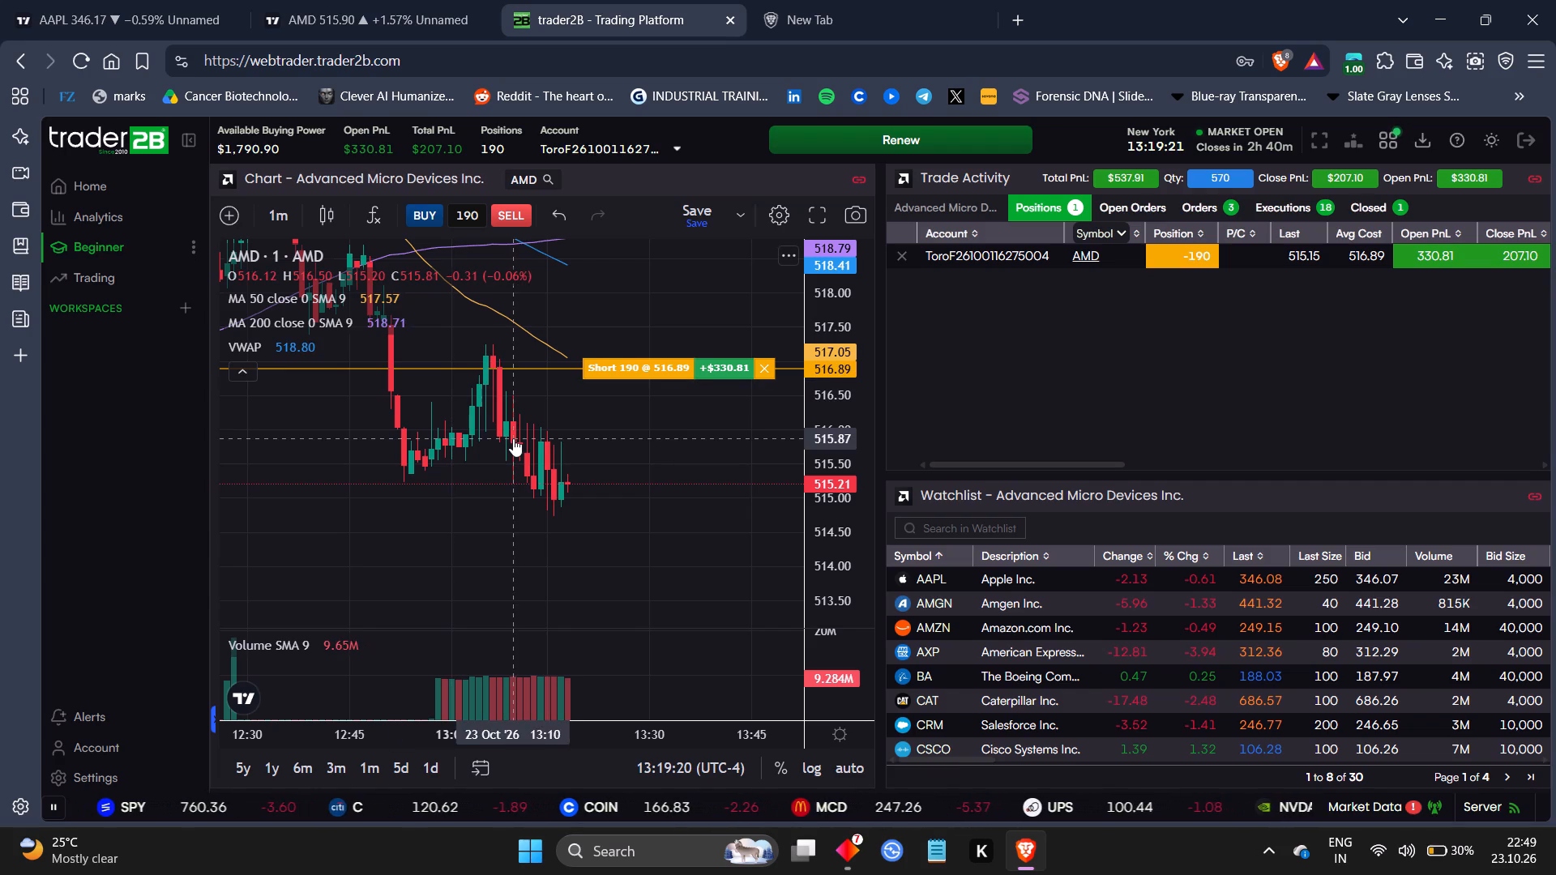
{"action": "left_click_drag", "start_coordinate": [624, 533], "coordinate": [604, 480]}
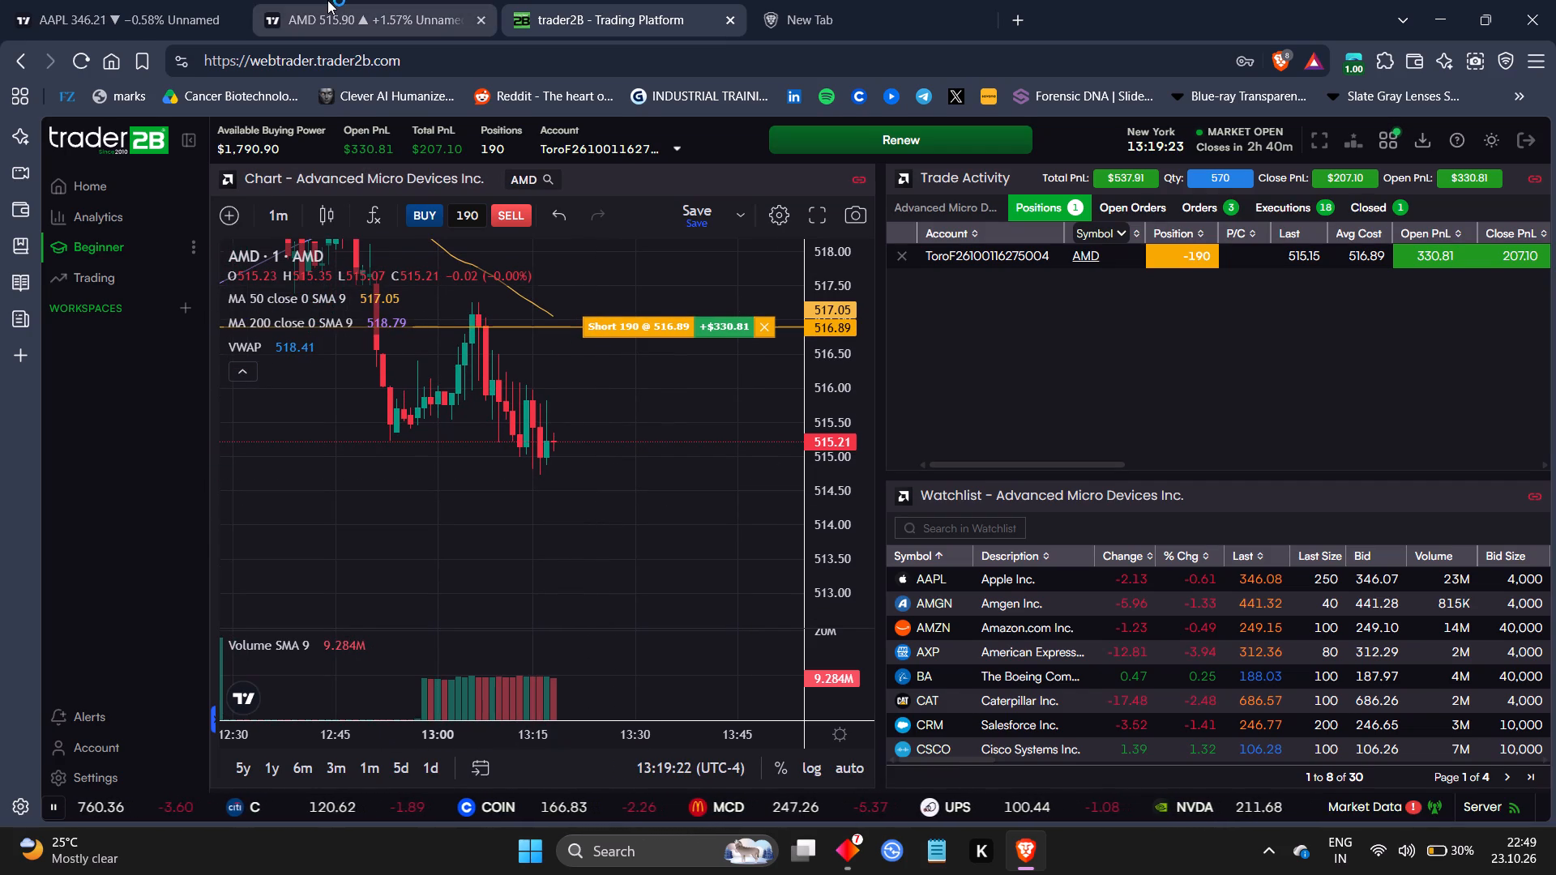
{"action": "left_click", "coordinate": [216, 0]}
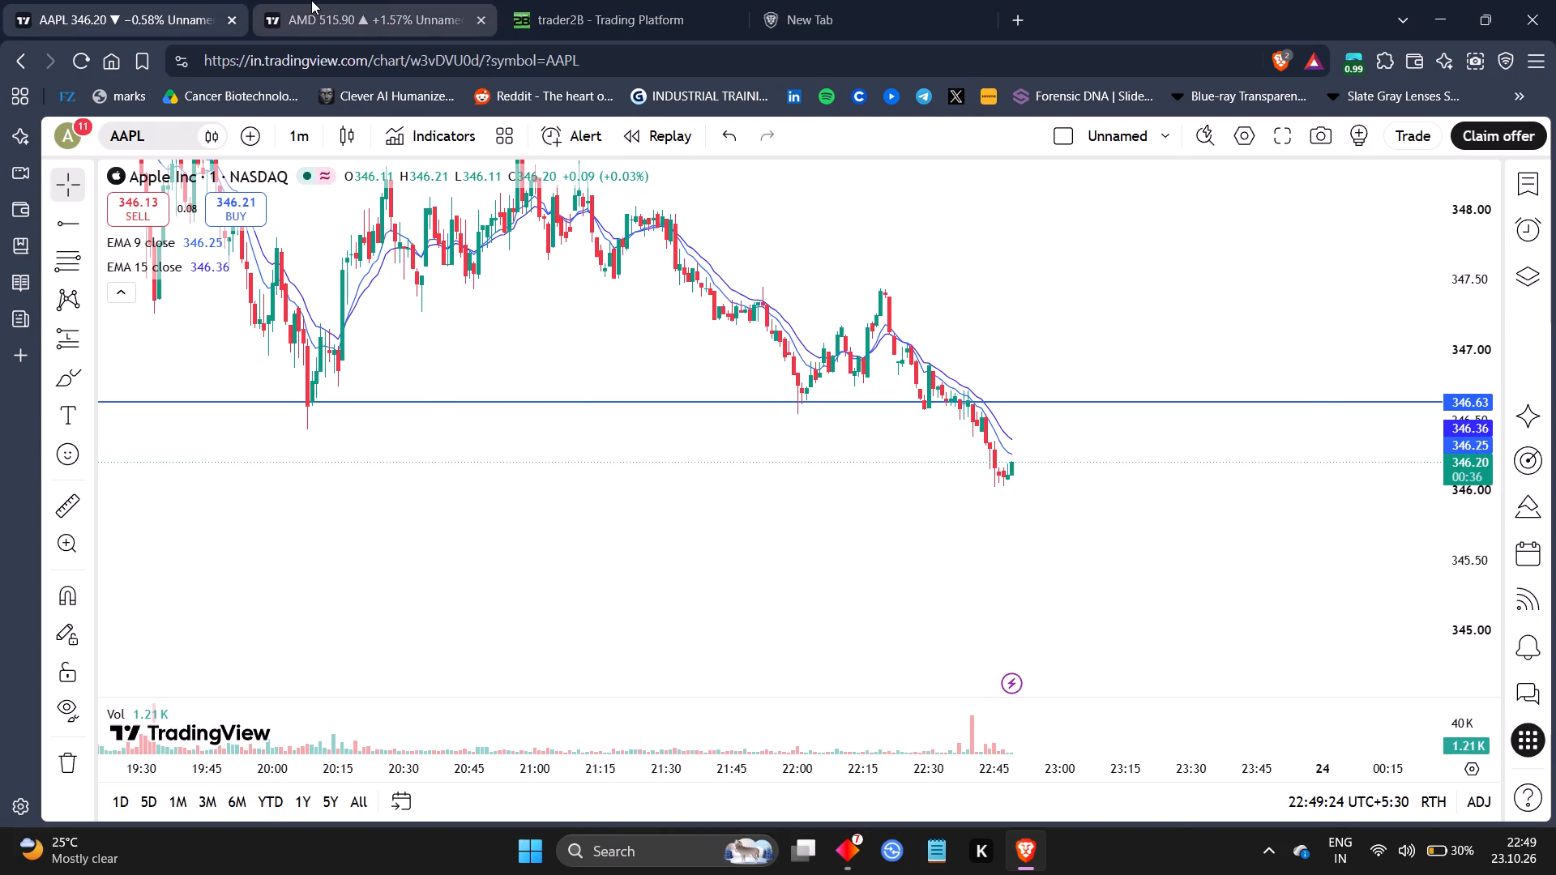
{"action": "left_click", "coordinate": [311, 0]}
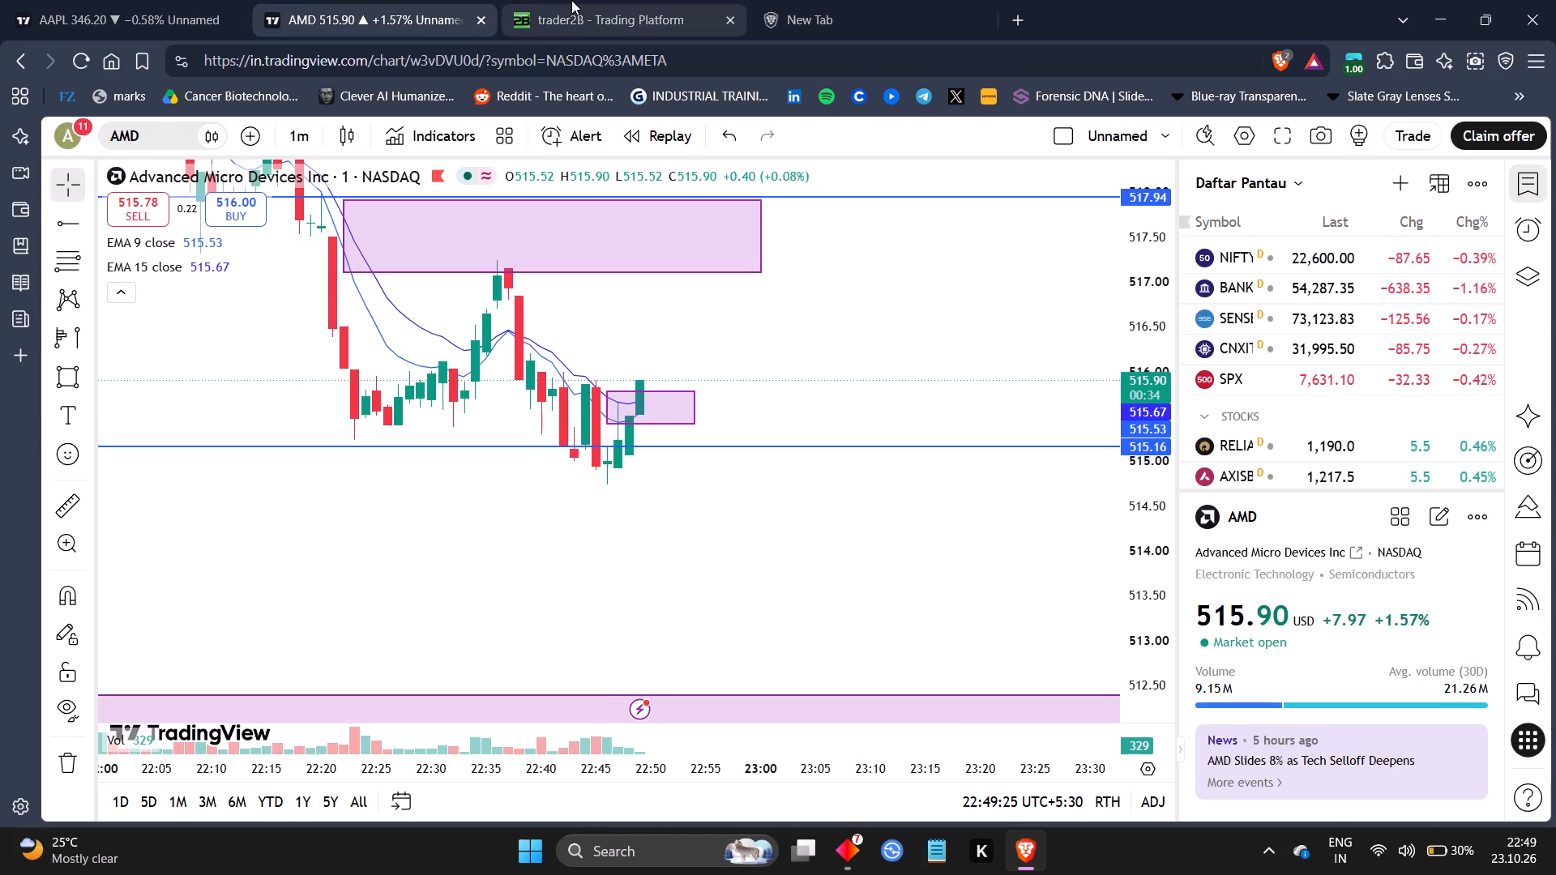
{"action": "left_click", "coordinate": [613, 0]}
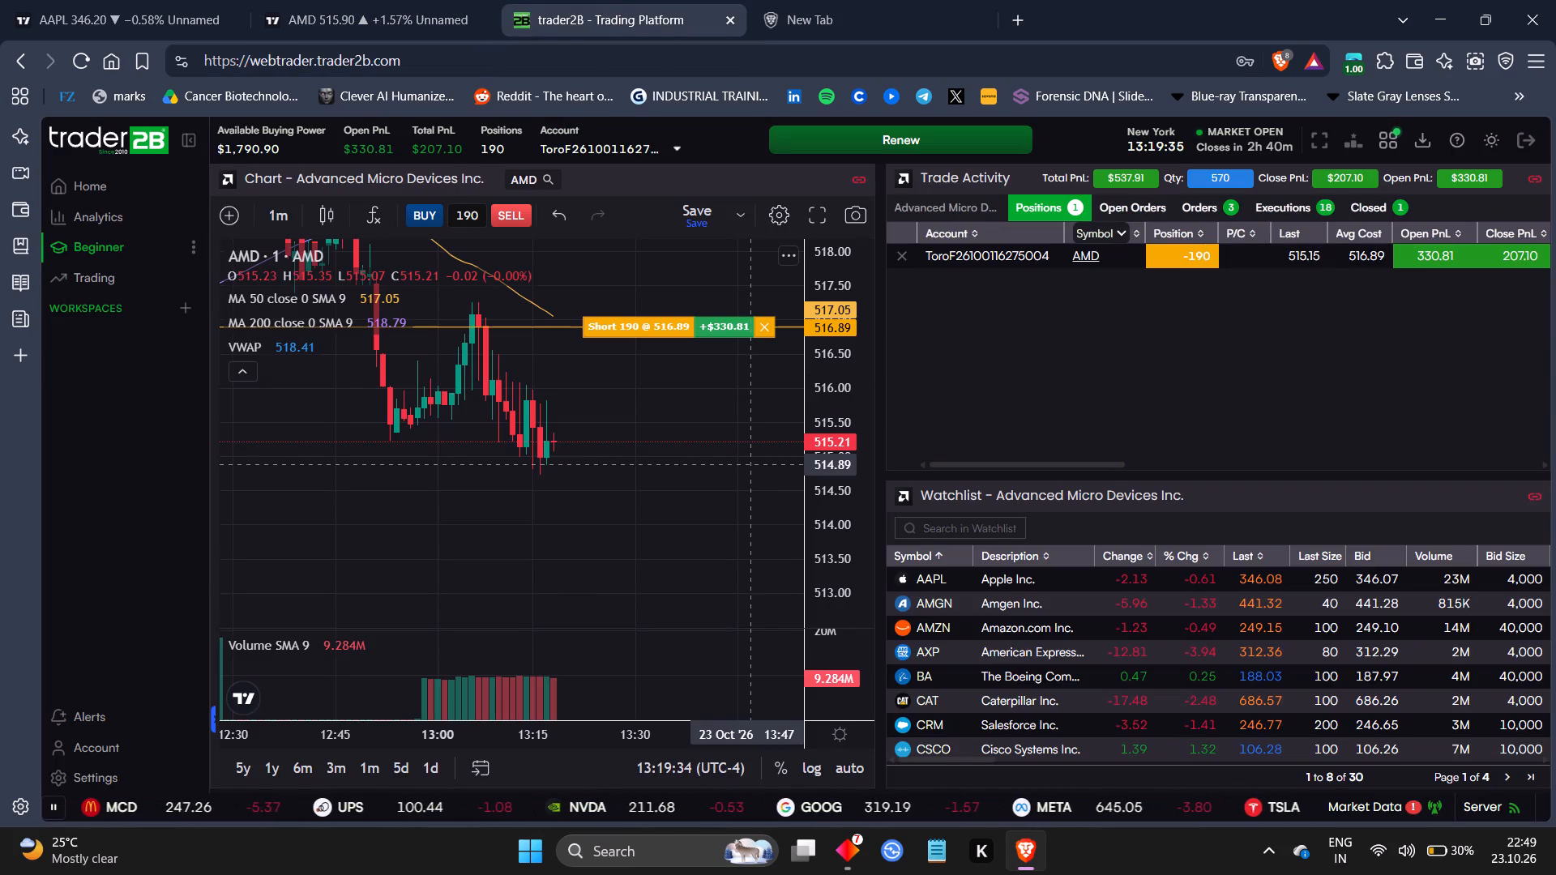
{"action": "left_click_drag", "start_coordinate": [750, 463], "coordinate": [780, 469]}
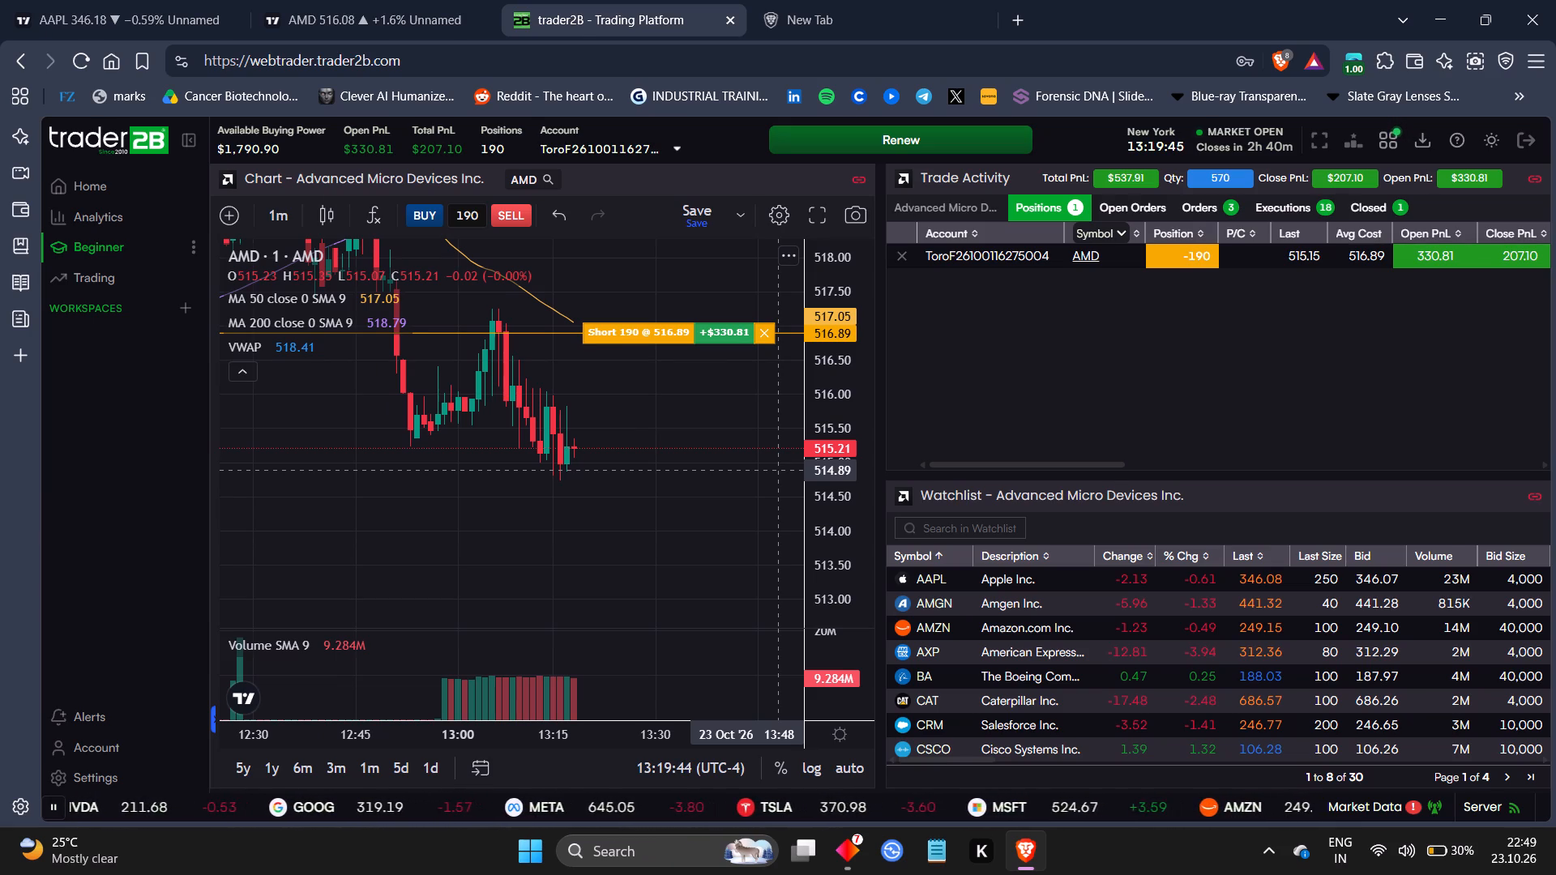
Close the 190-share AMD short position at market, rechecking the TradingView AMD chart before sending the buy-to-close order.
{"action": "left_click", "coordinate": [767, 338]}
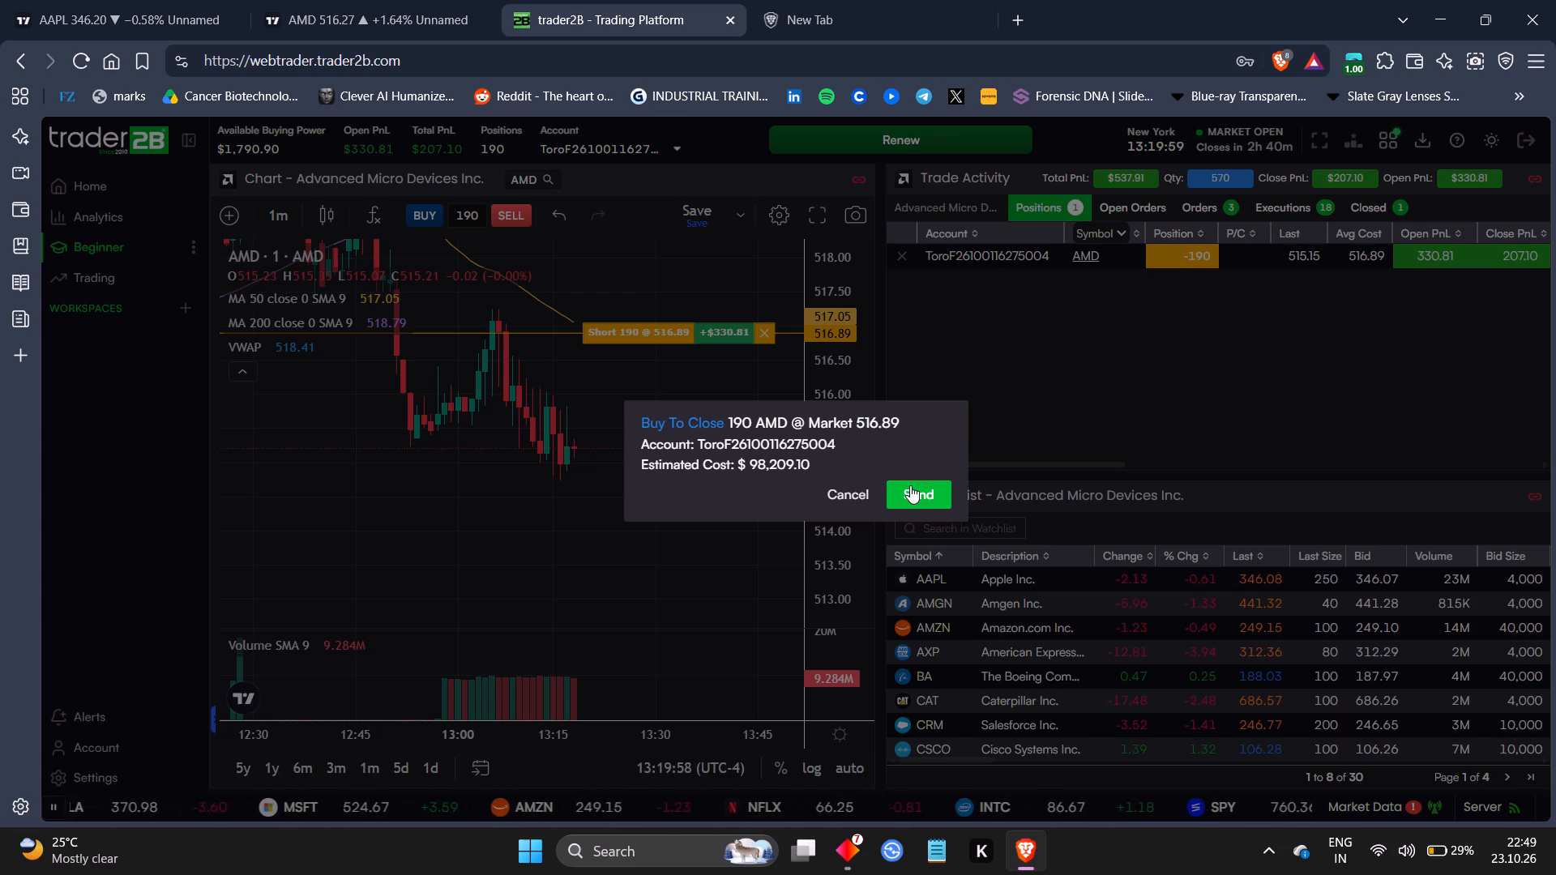
{"action": "left_click", "coordinate": [414, 0]}
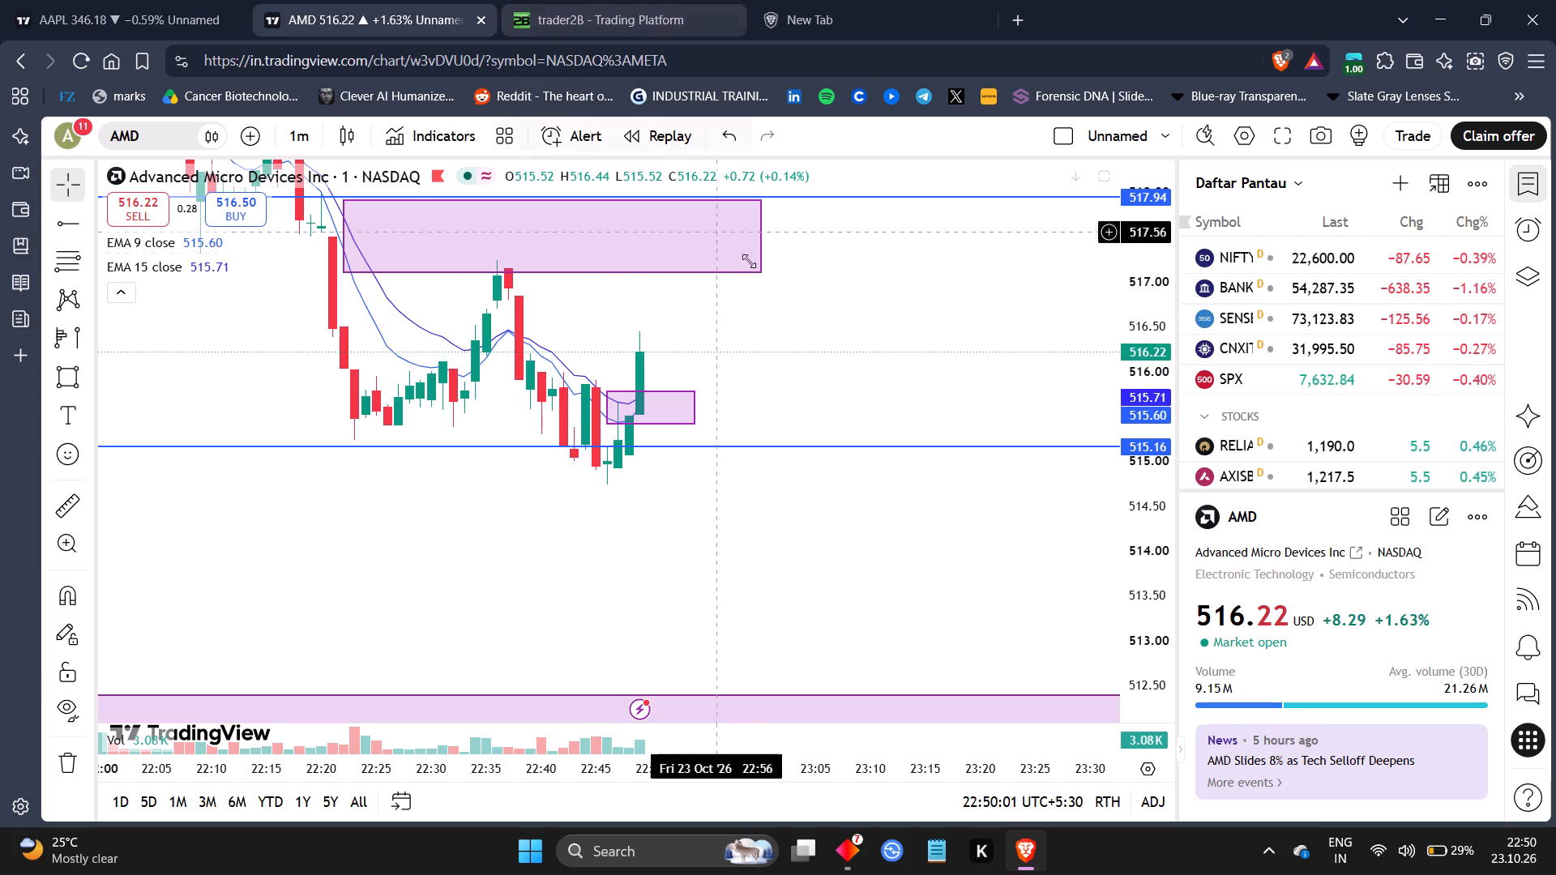
{"action": "left_click_drag", "start_coordinate": [760, 281], "coordinate": [907, 370]}
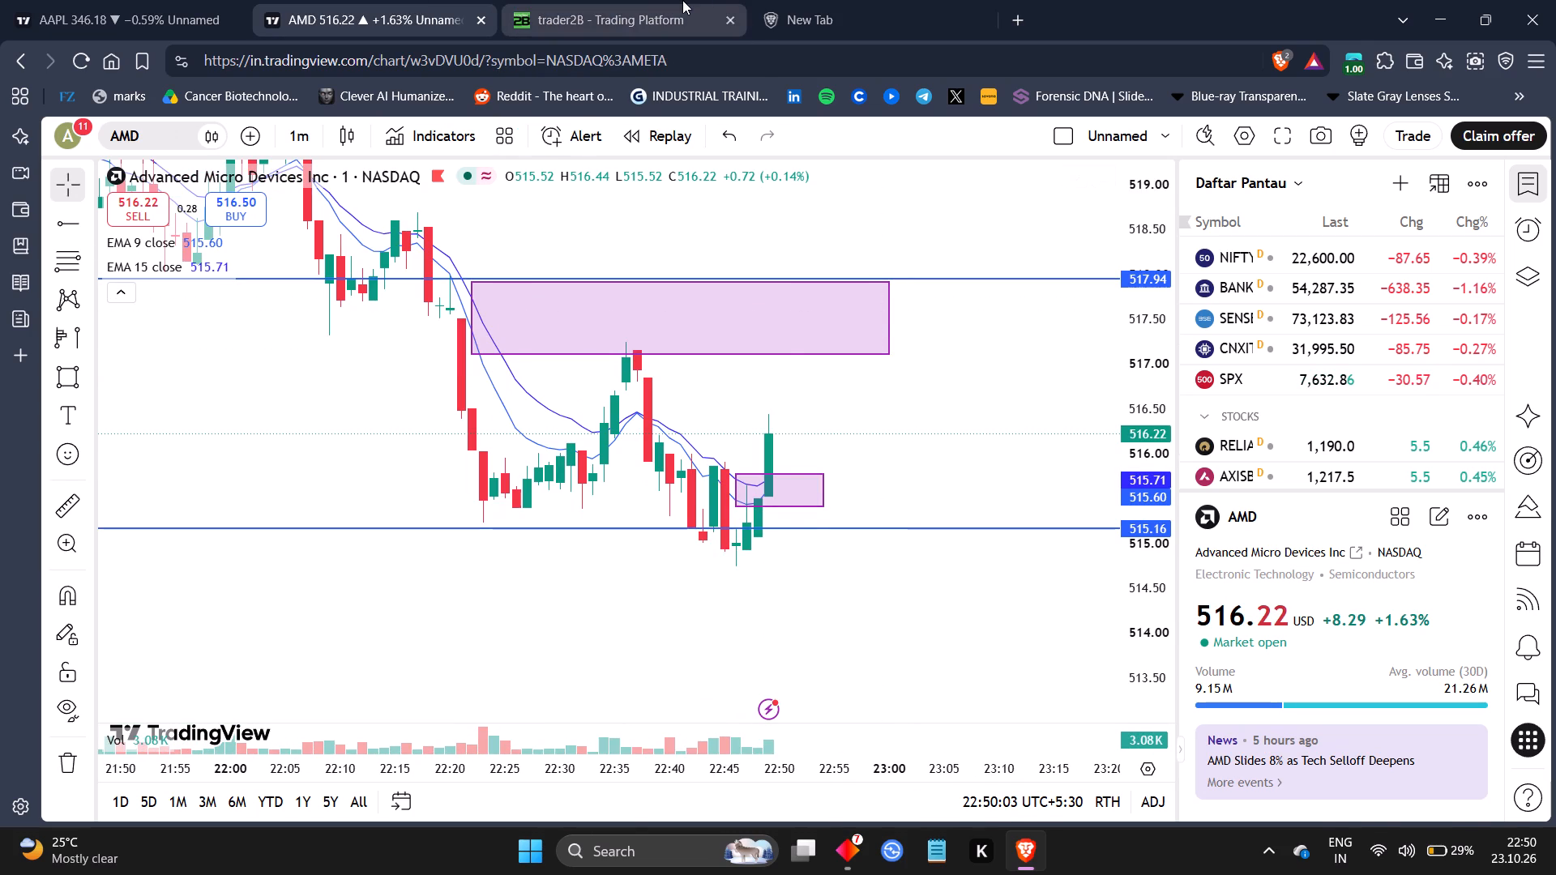
{"action": "left_click", "coordinate": [682, 0]}
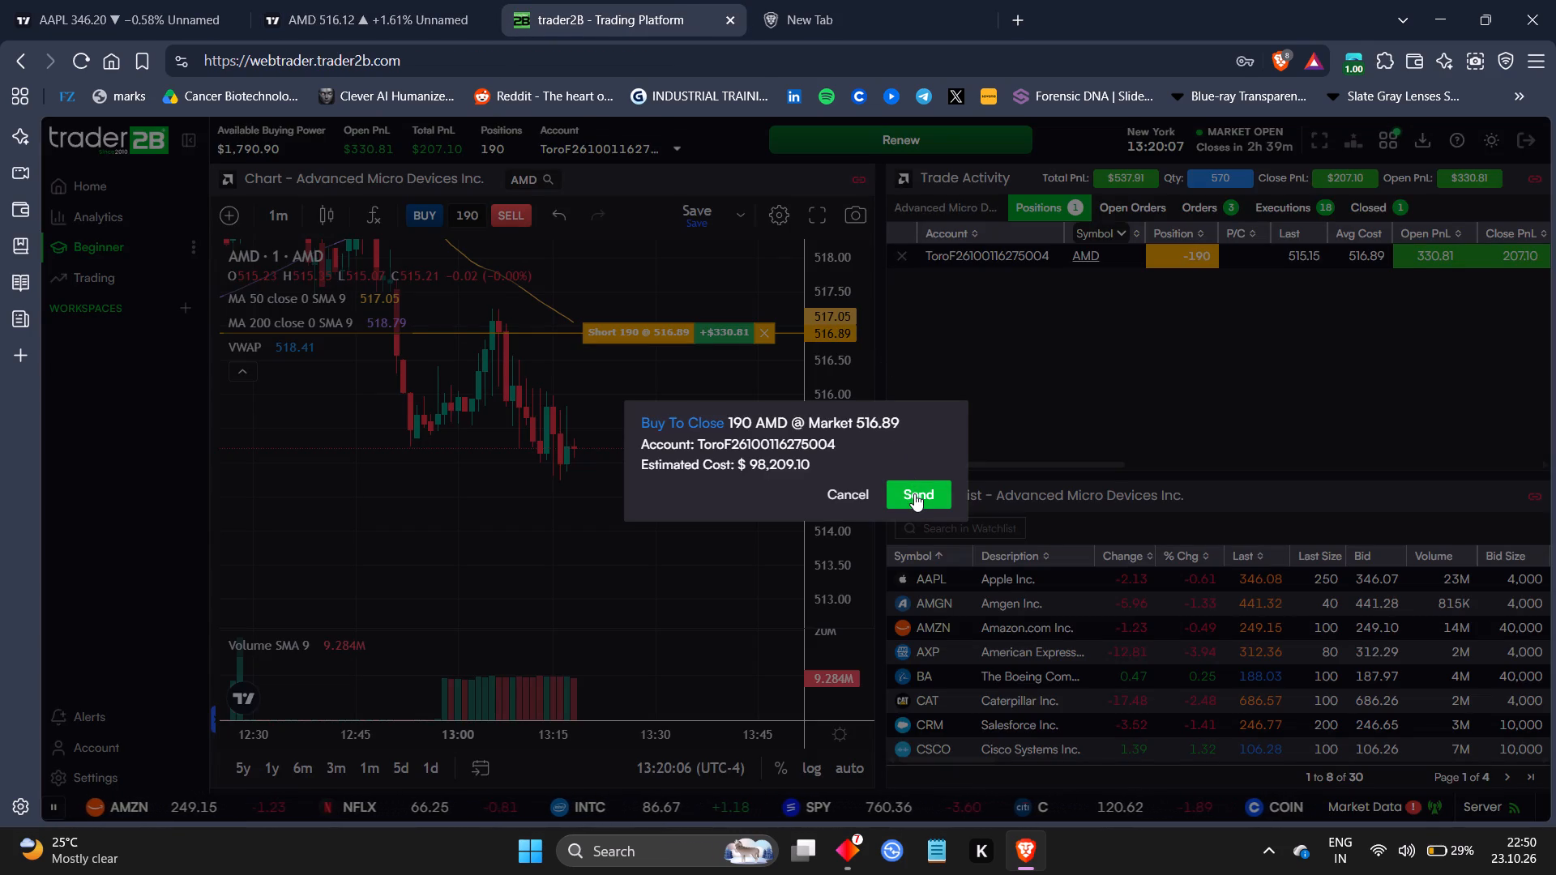
{"action": "left_click", "coordinate": [914, 493]}
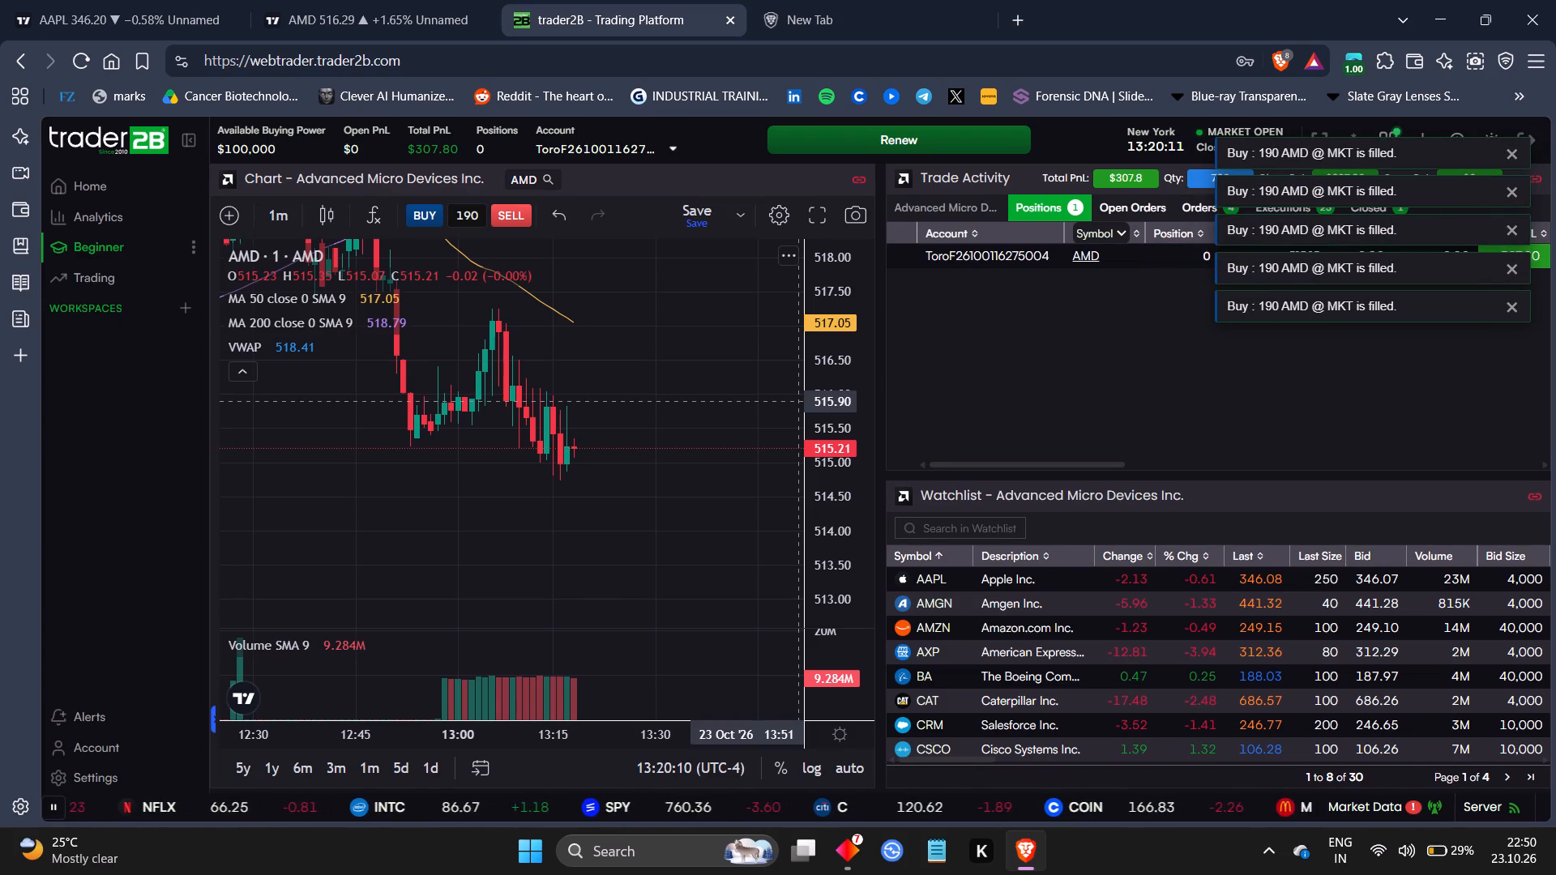
Review the closed AMD position's details, the trader2B account overview and analytics, and the TradingView AMD chart.
{"action": "scroll", "coordinate": [974, 363], "scroll_direction": "left", "scroll_amount": 5}
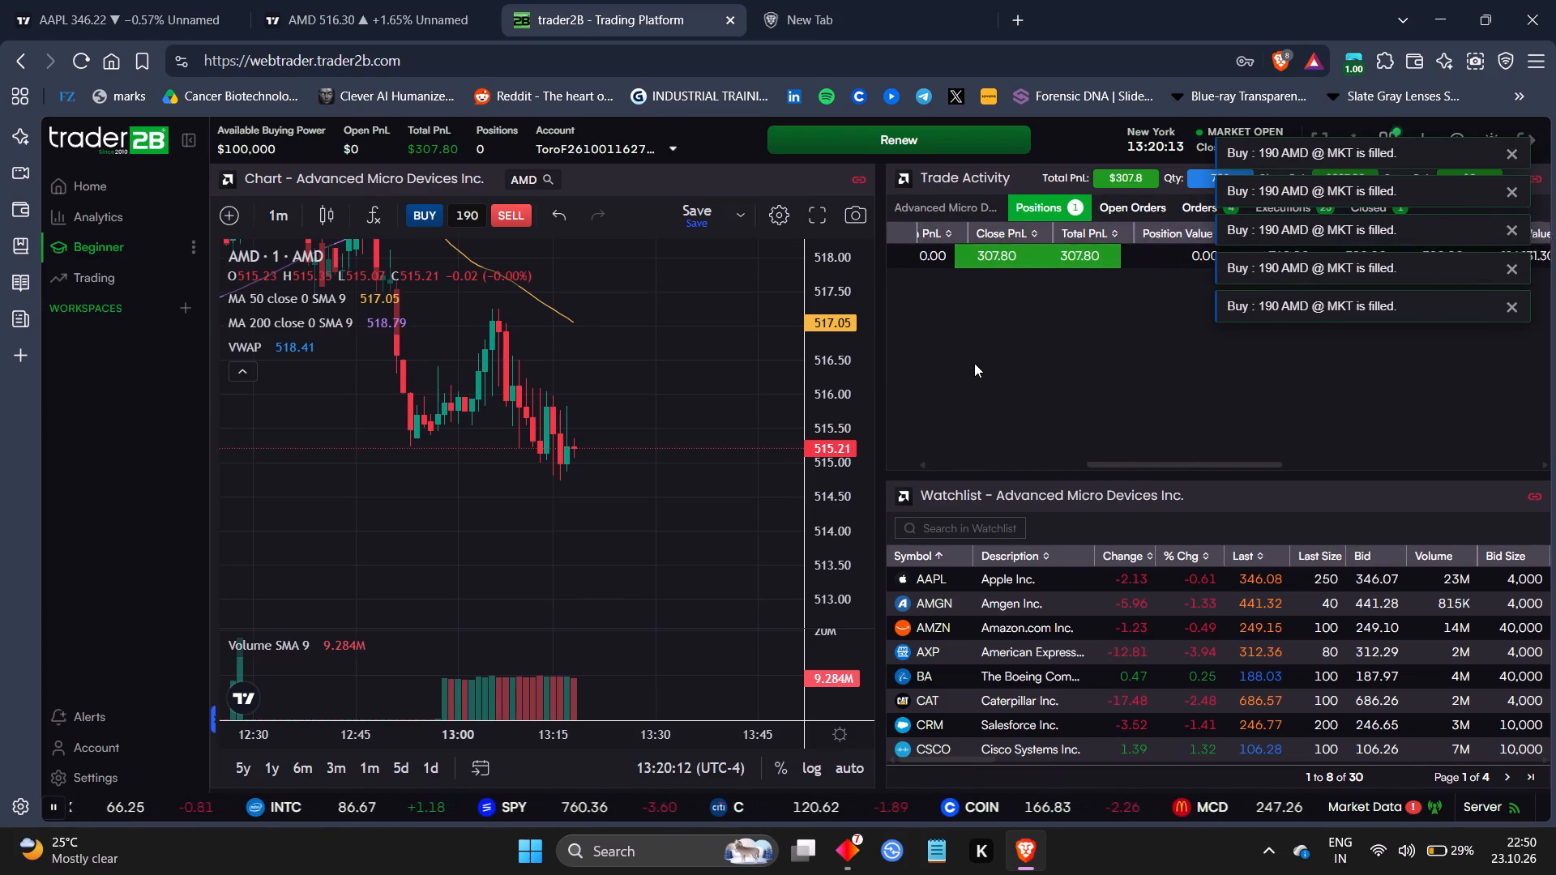
{"action": "scroll", "coordinate": [974, 363], "scroll_direction": "left", "scroll_amount": 9}
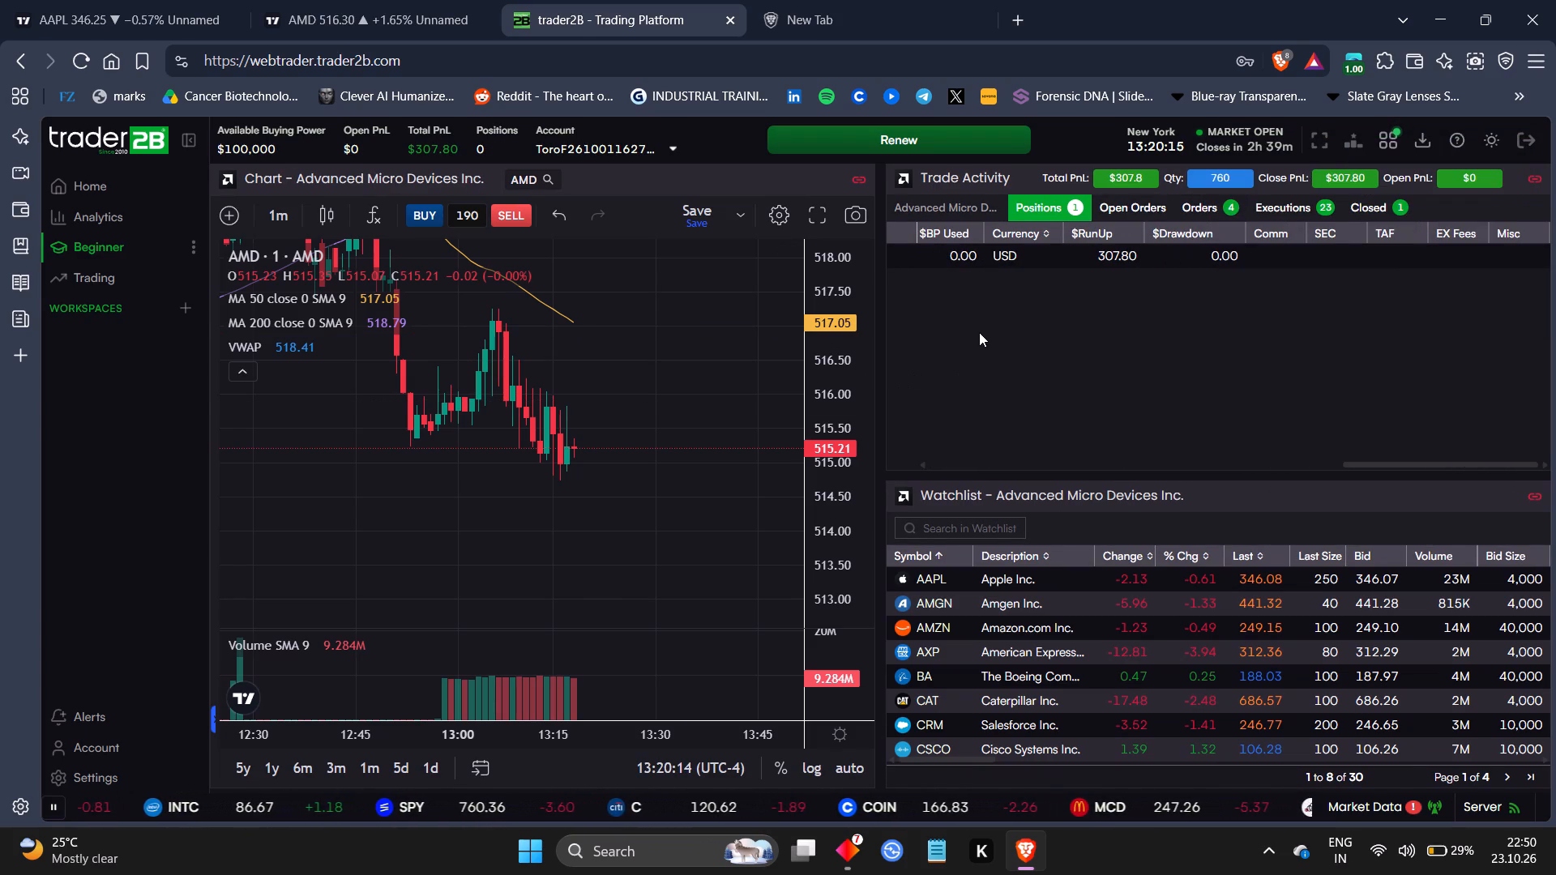
{"action": "left_click", "coordinate": [119, 187]}
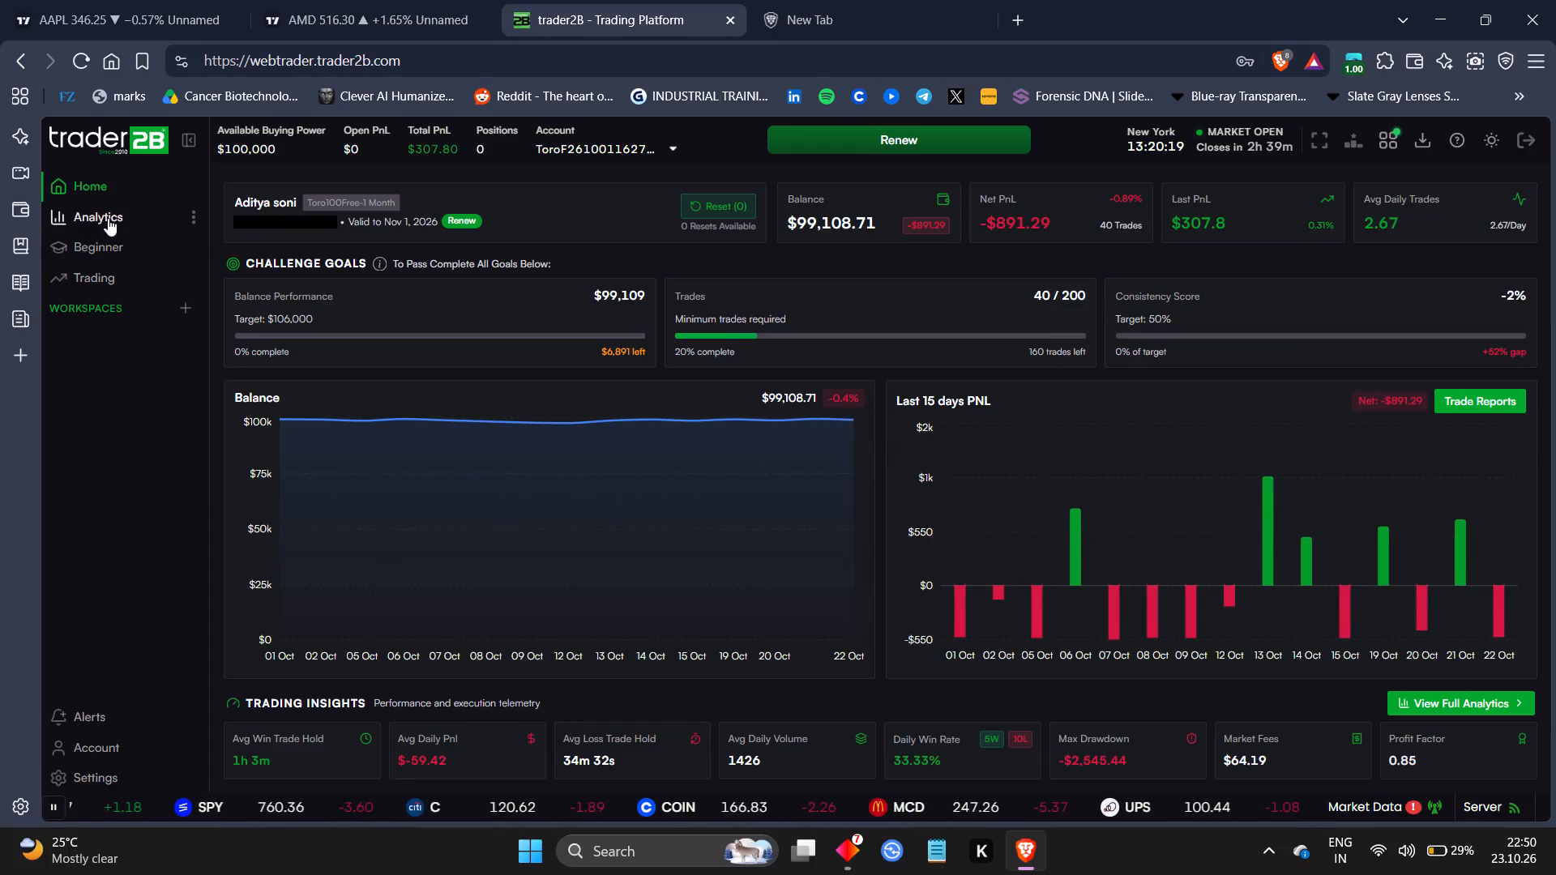
{"action": "left_click", "coordinate": [108, 218]}
{"action": "left_click", "coordinate": [399, 0]}
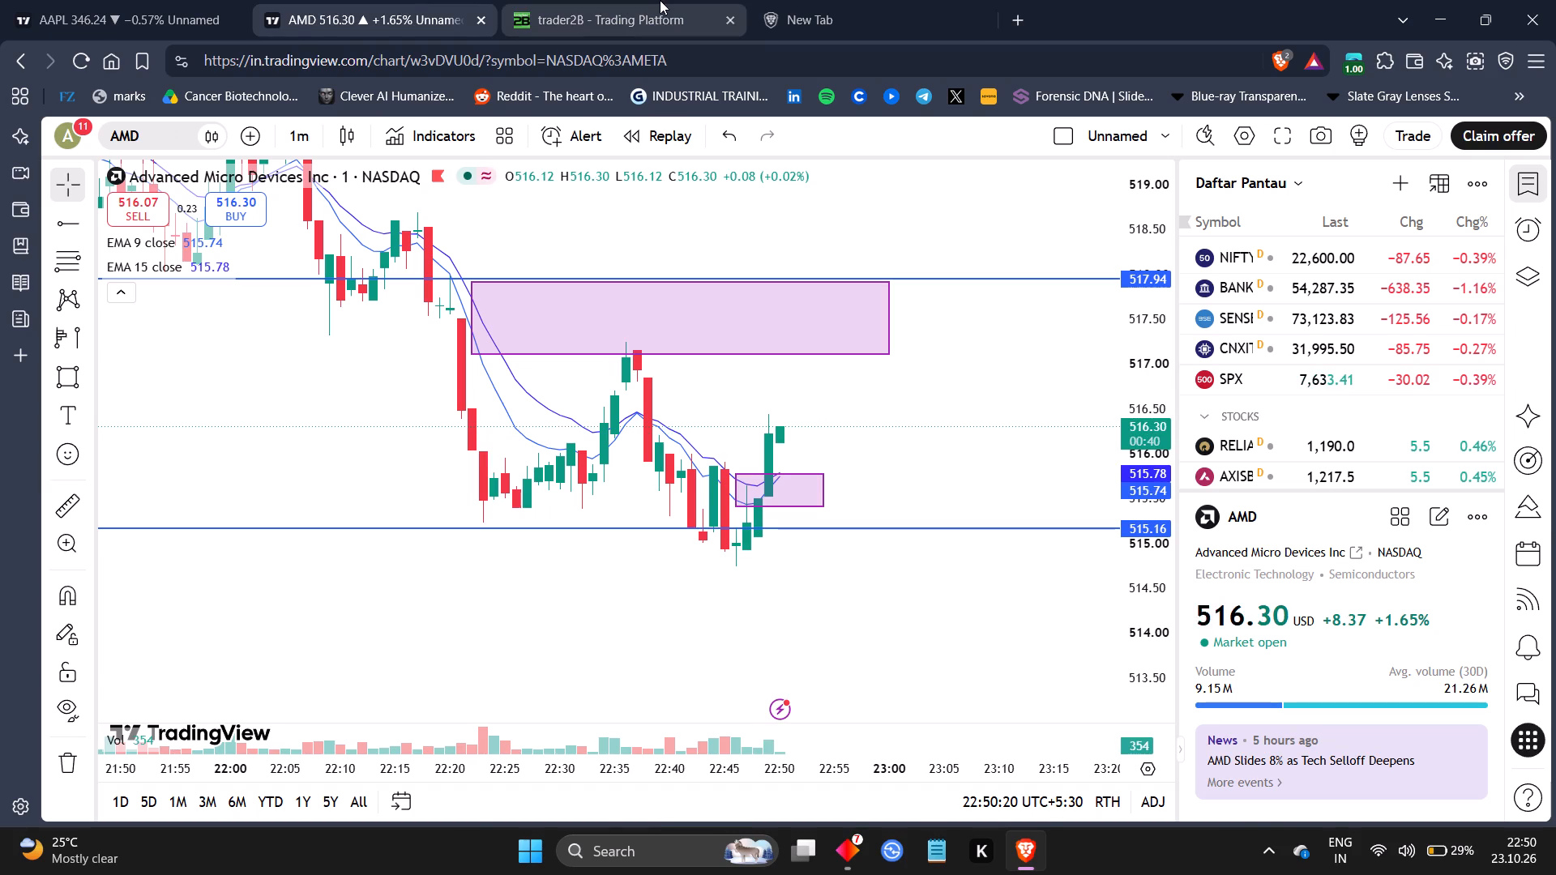
Send a Market sell order for 190 AMD from the Beginner workspace, checking the AMD chart on TradingView before placing it.
{"action": "left_click", "coordinate": [660, 0]}
{"action": "left_click", "coordinate": [135, 241]}
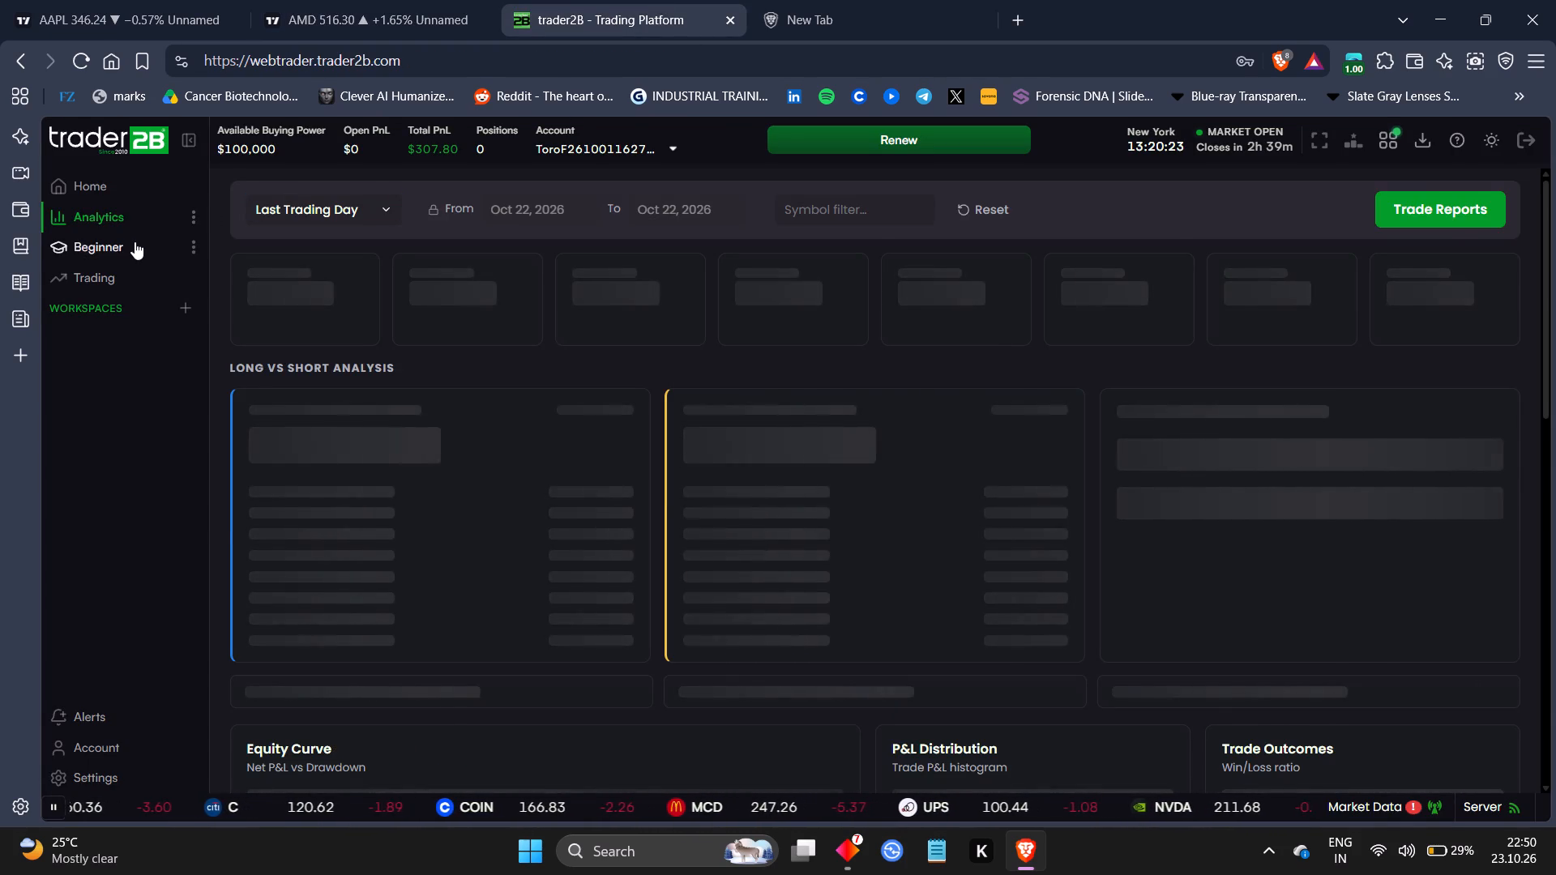
{"action": "left_click", "coordinate": [507, 219]}
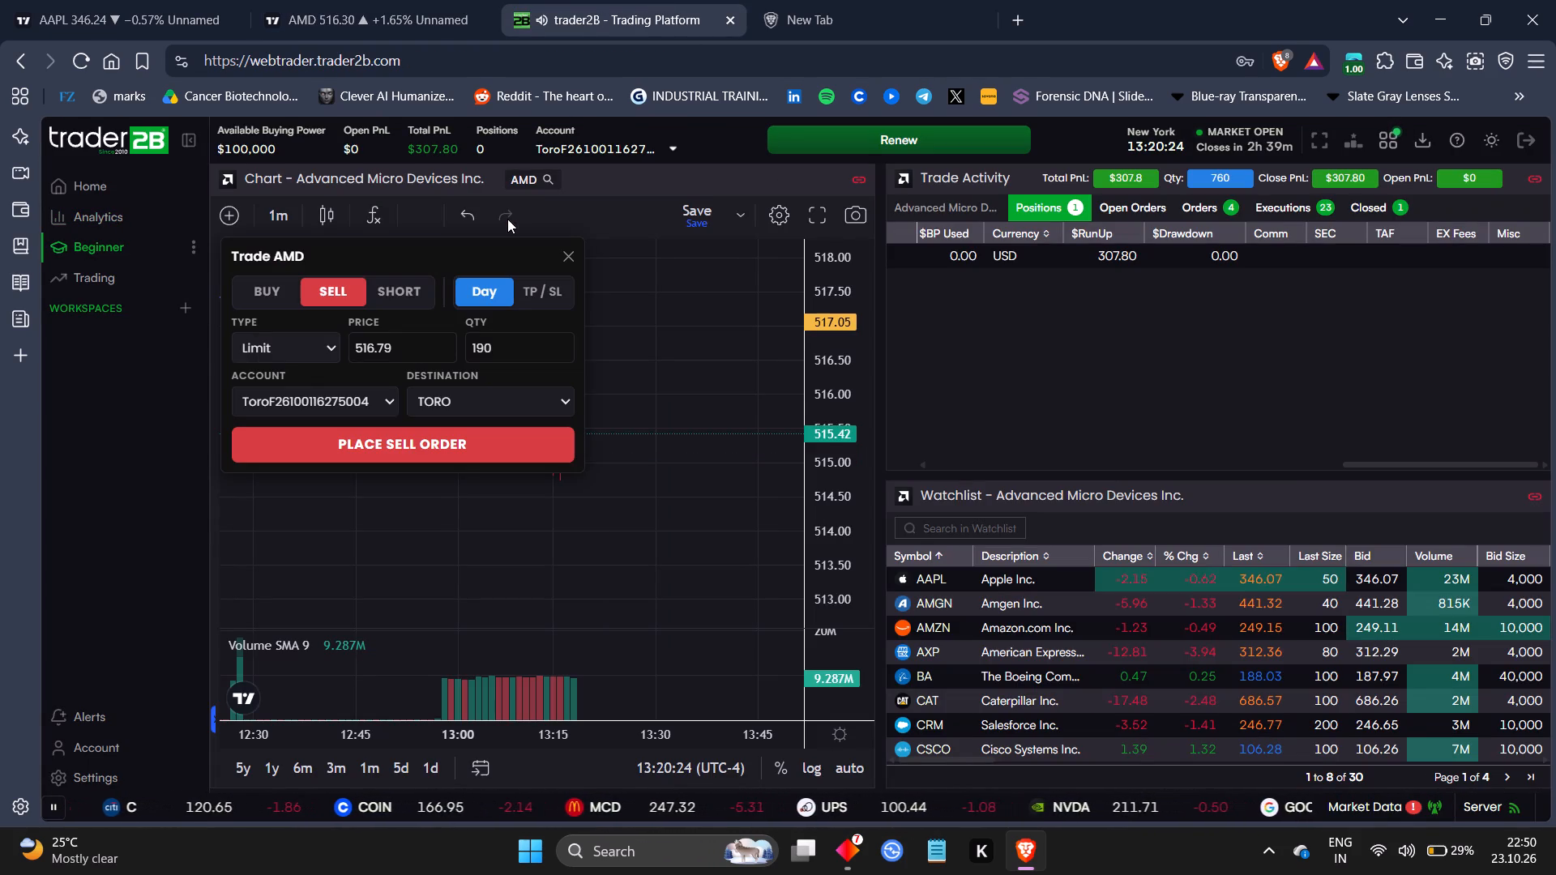
{"action": "left_click", "coordinate": [319, 342]}
{"action": "left_click", "coordinate": [295, 365]}
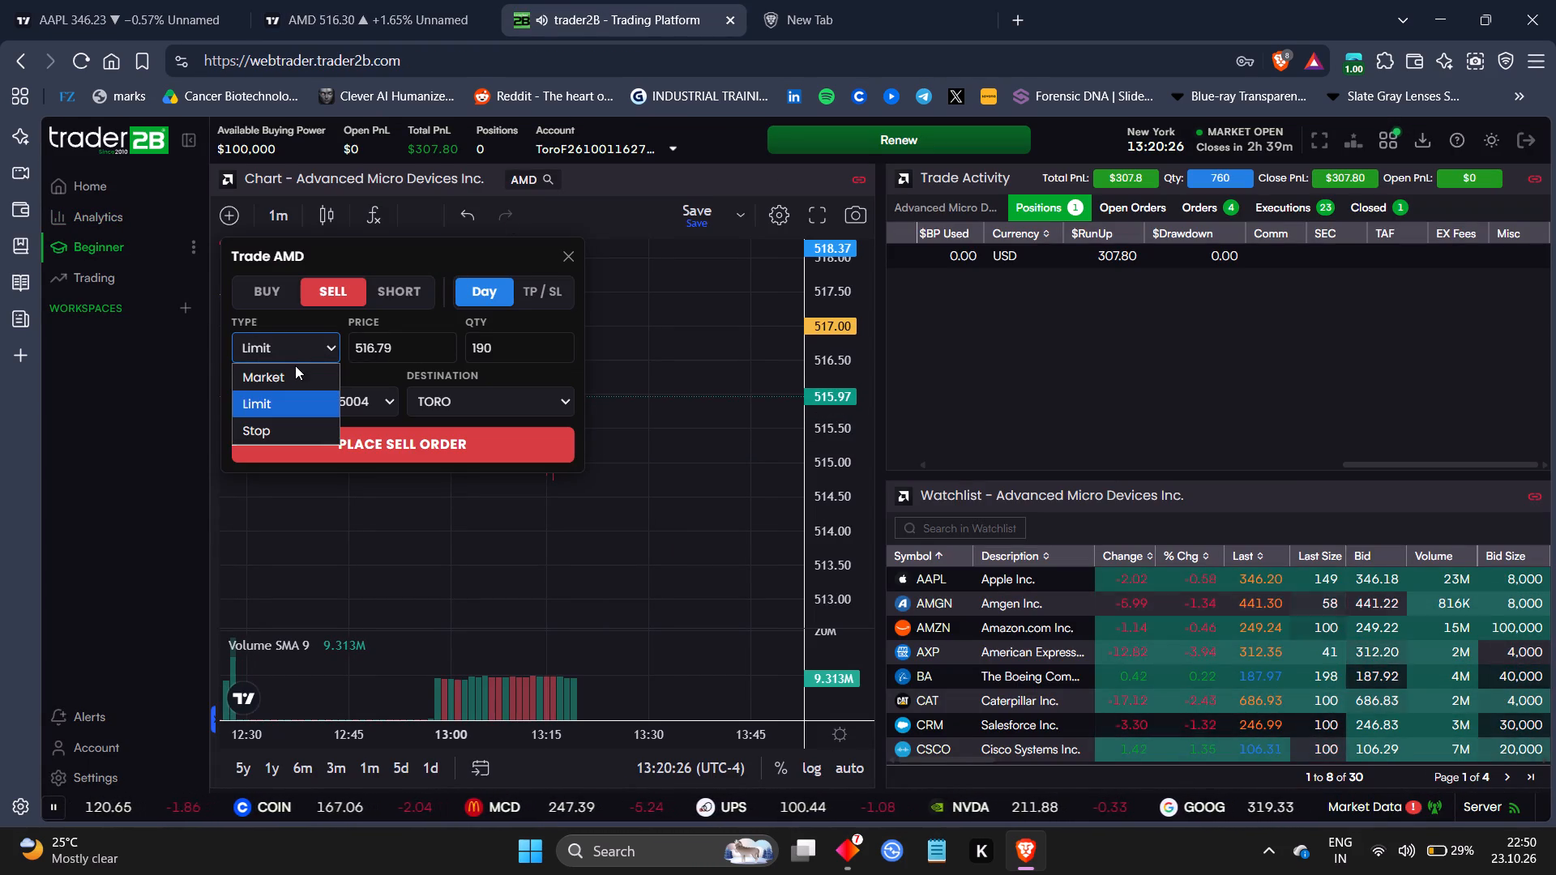
{"action": "left_click", "coordinate": [295, 368]}
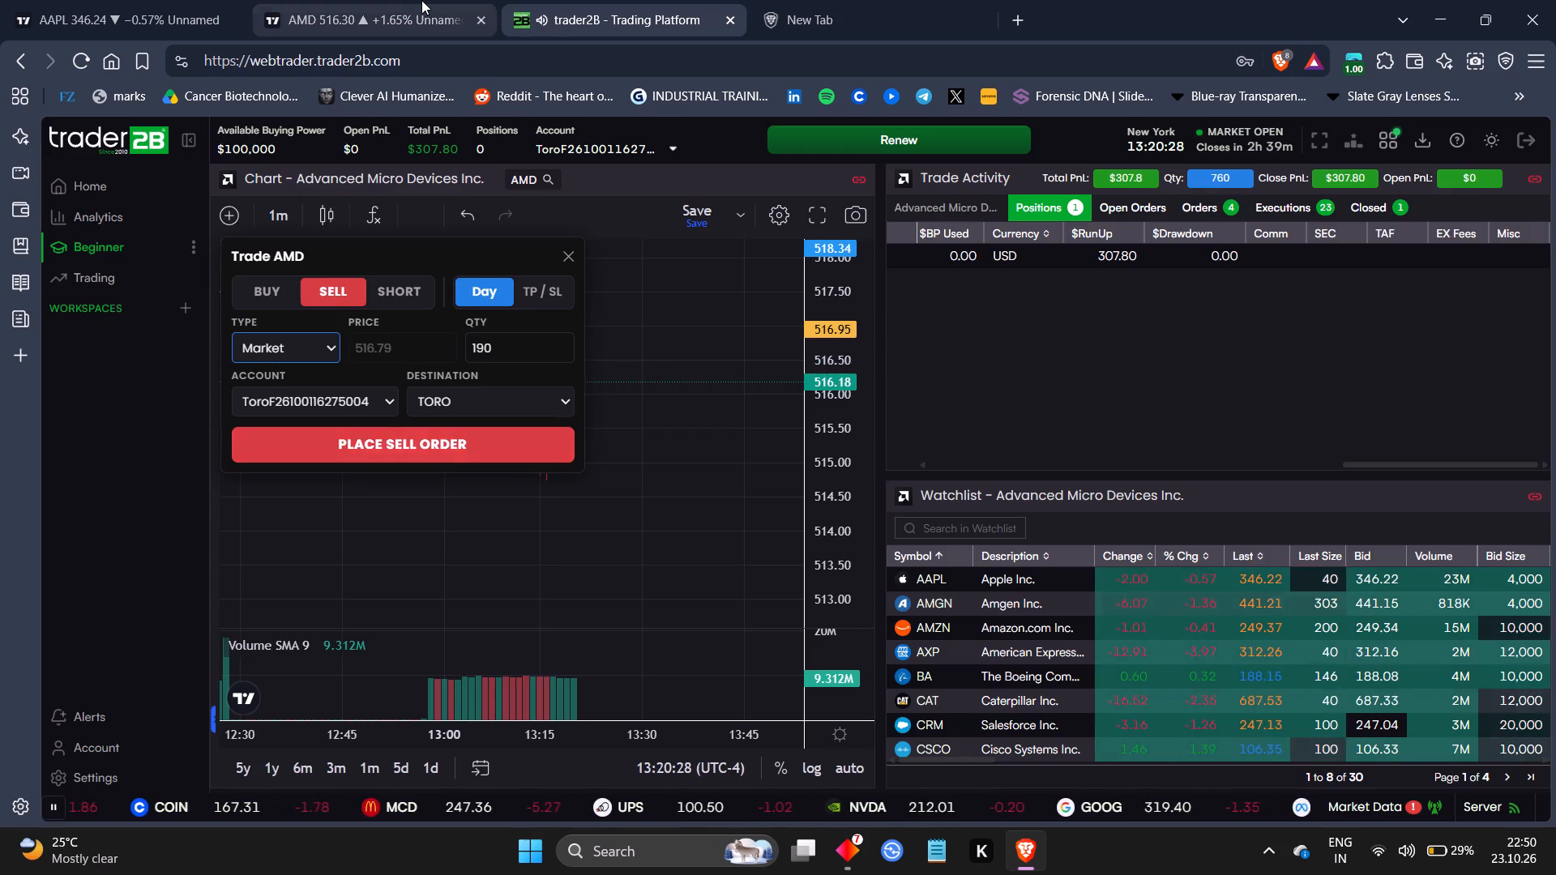
{"action": "left_click", "coordinate": [421, 0]}
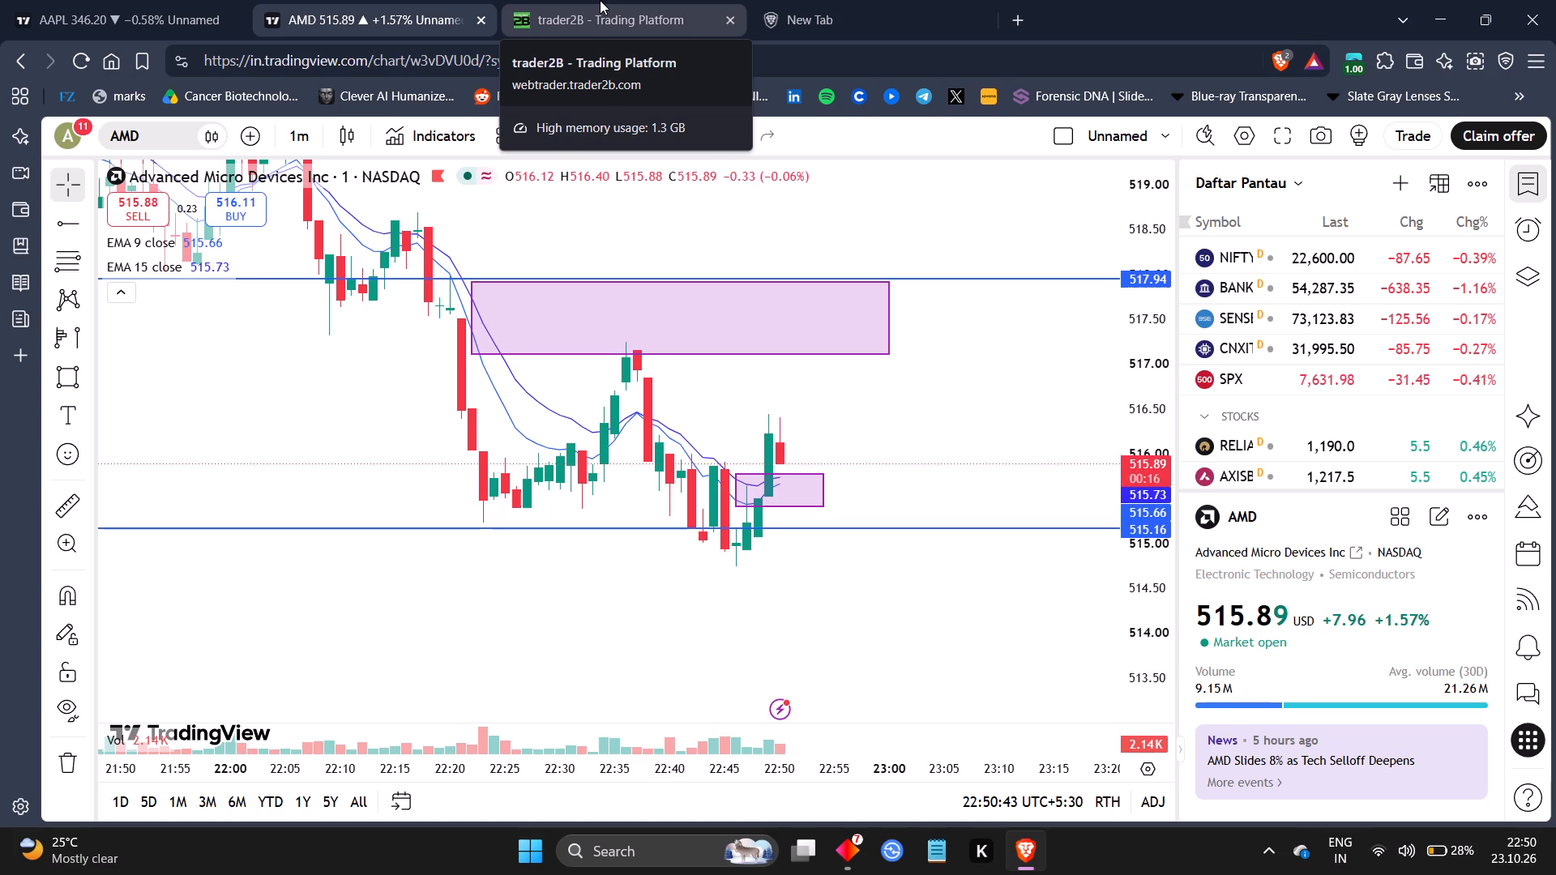
{"action": "left_click", "coordinate": [592, 0]}
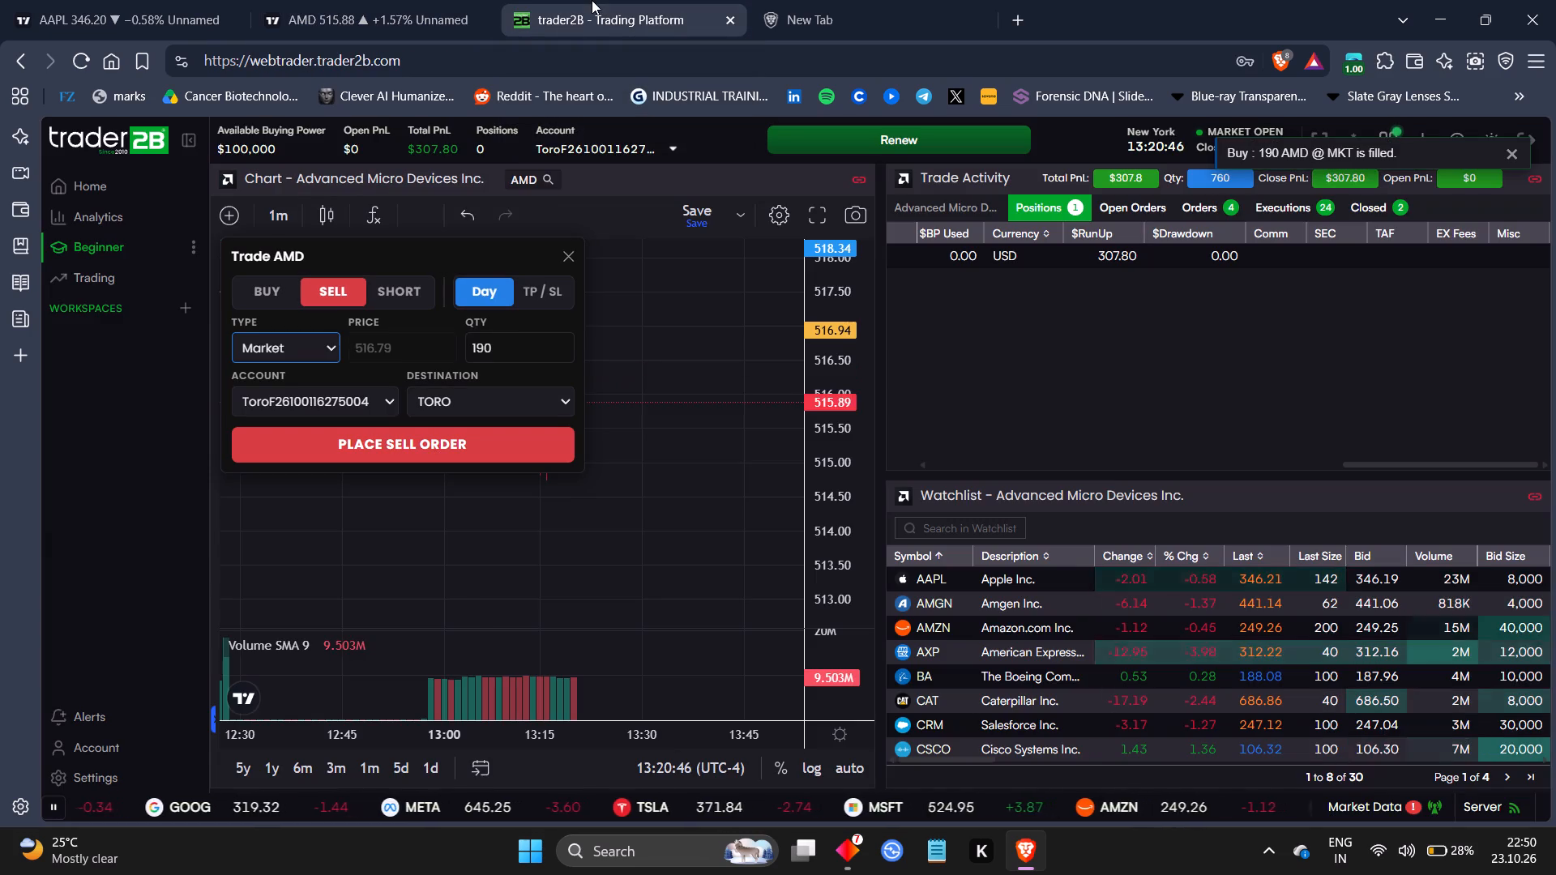
{"action": "left_click", "coordinate": [452, 439]}
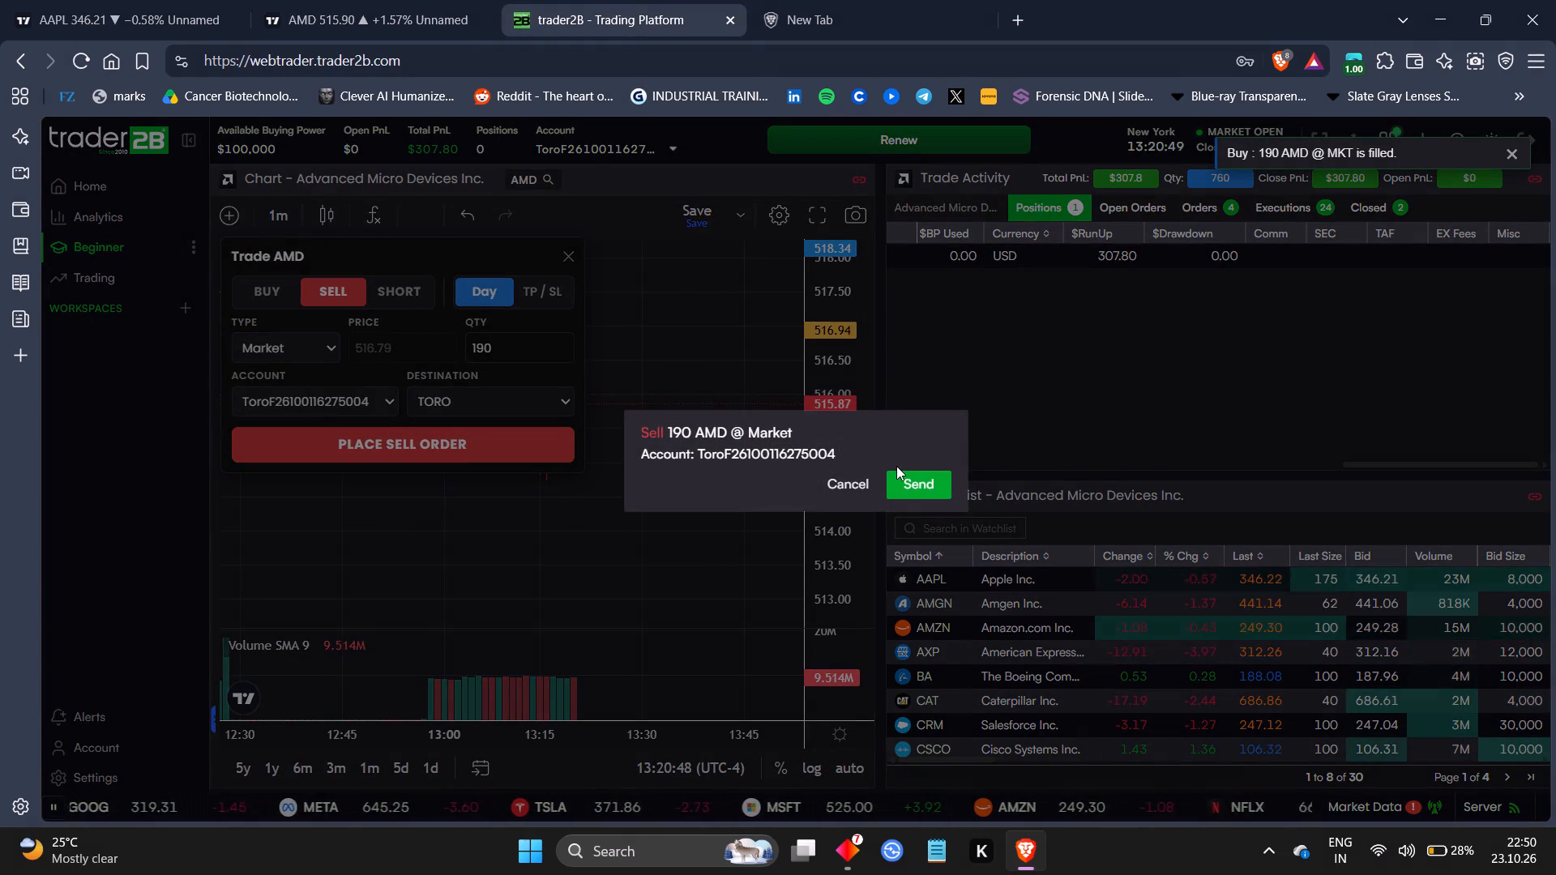
{"action": "left_click", "coordinate": [913, 475]}
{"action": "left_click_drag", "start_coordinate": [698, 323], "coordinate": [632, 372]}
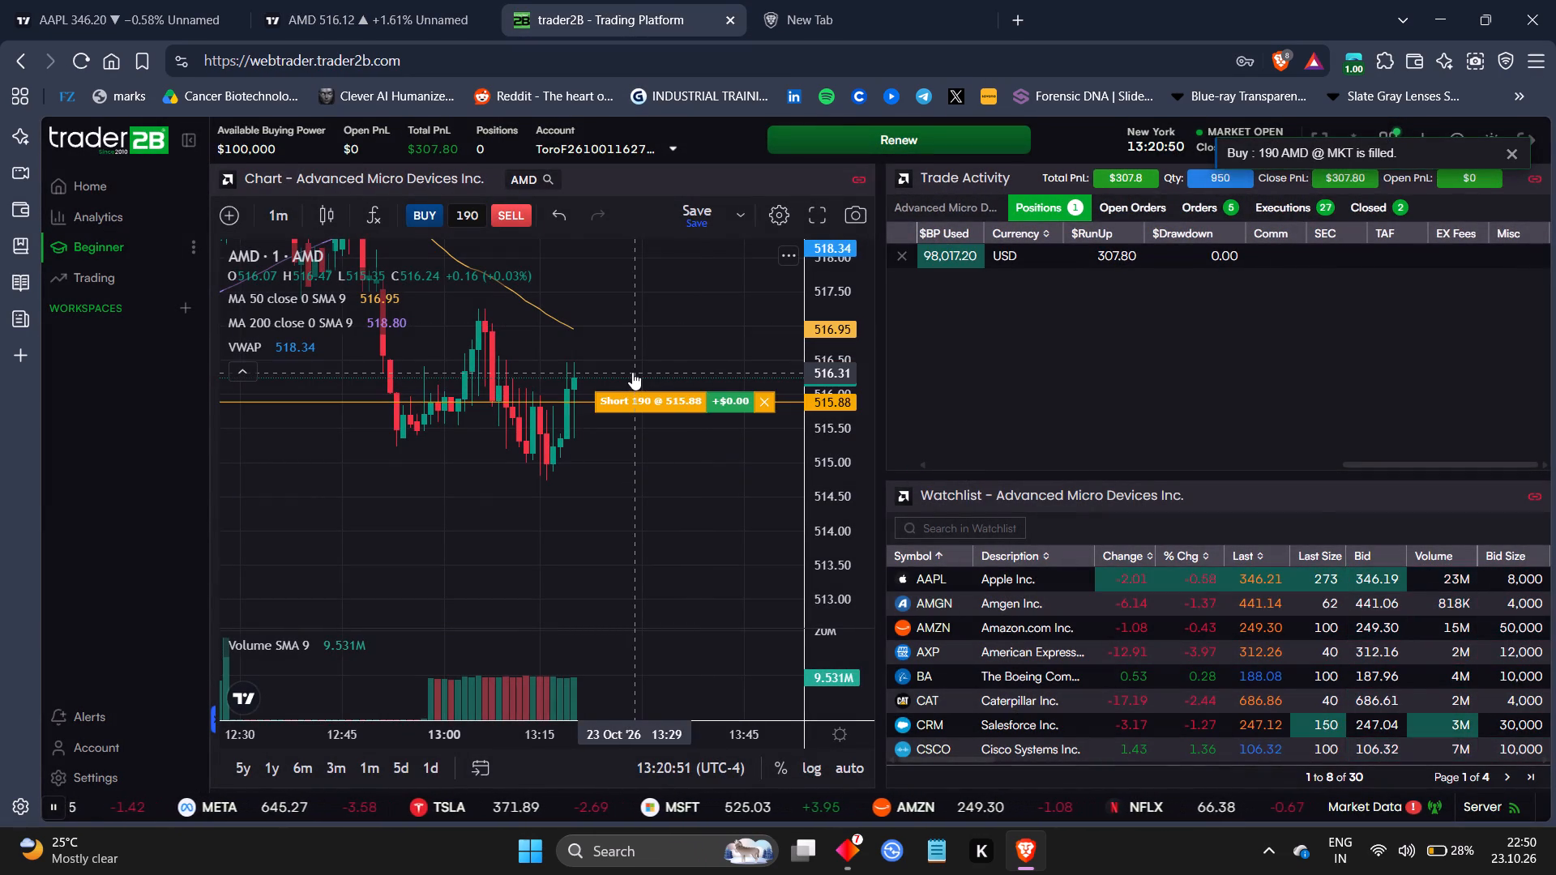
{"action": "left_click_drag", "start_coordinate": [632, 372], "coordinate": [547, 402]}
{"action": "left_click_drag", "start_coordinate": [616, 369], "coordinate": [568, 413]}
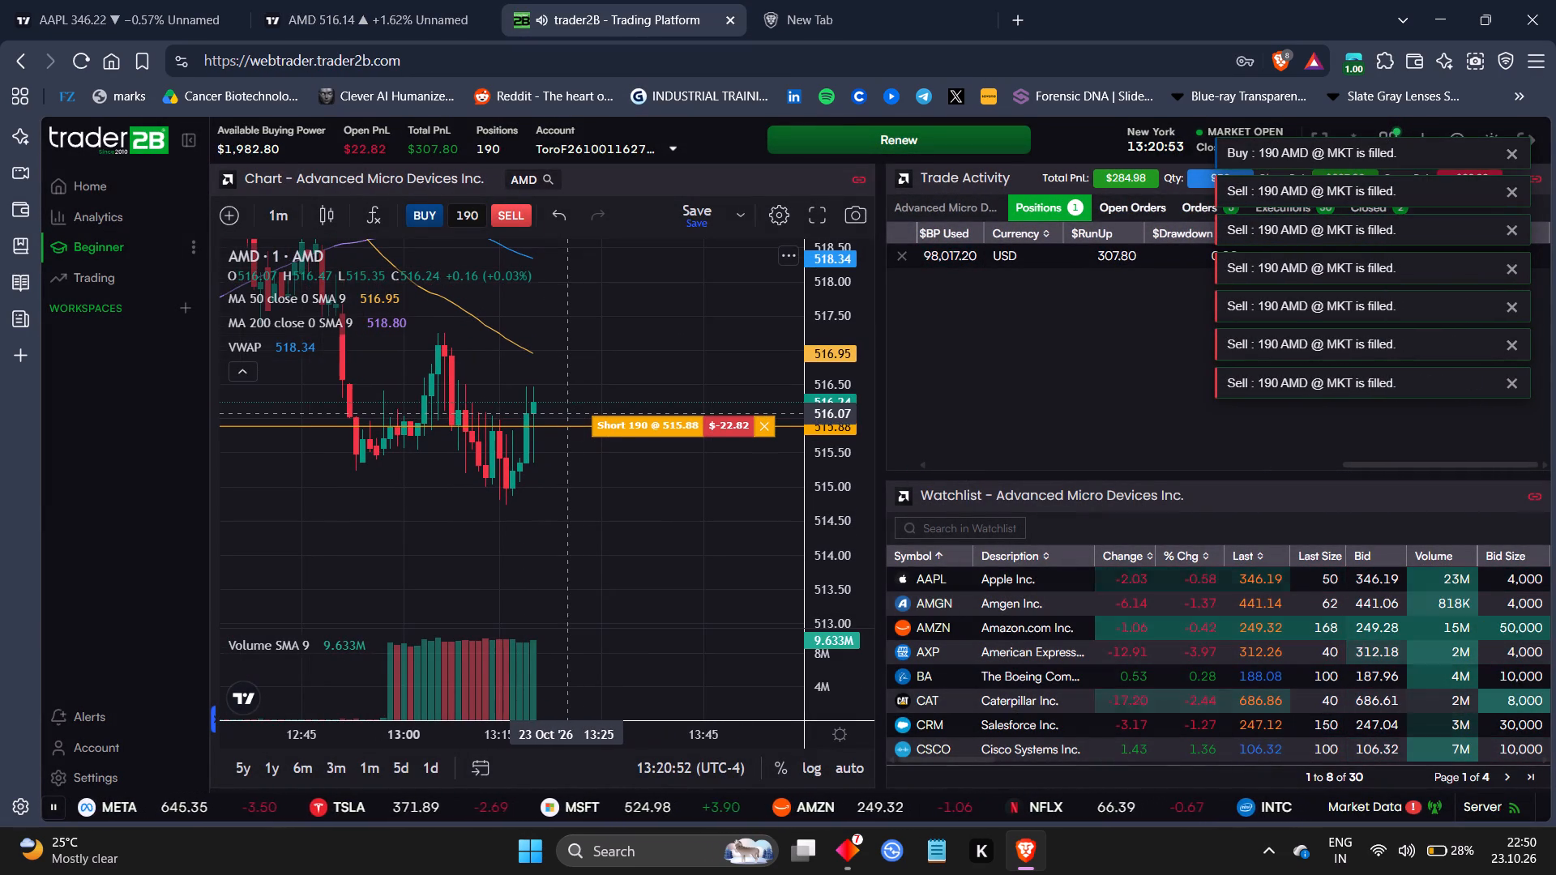
Draw a horizontal ray at 512.48 on the TradingView AMD 1-minute chart, starting at 19:21 just above the large lower zone.
{"action": "left_click", "coordinate": [412, 0]}
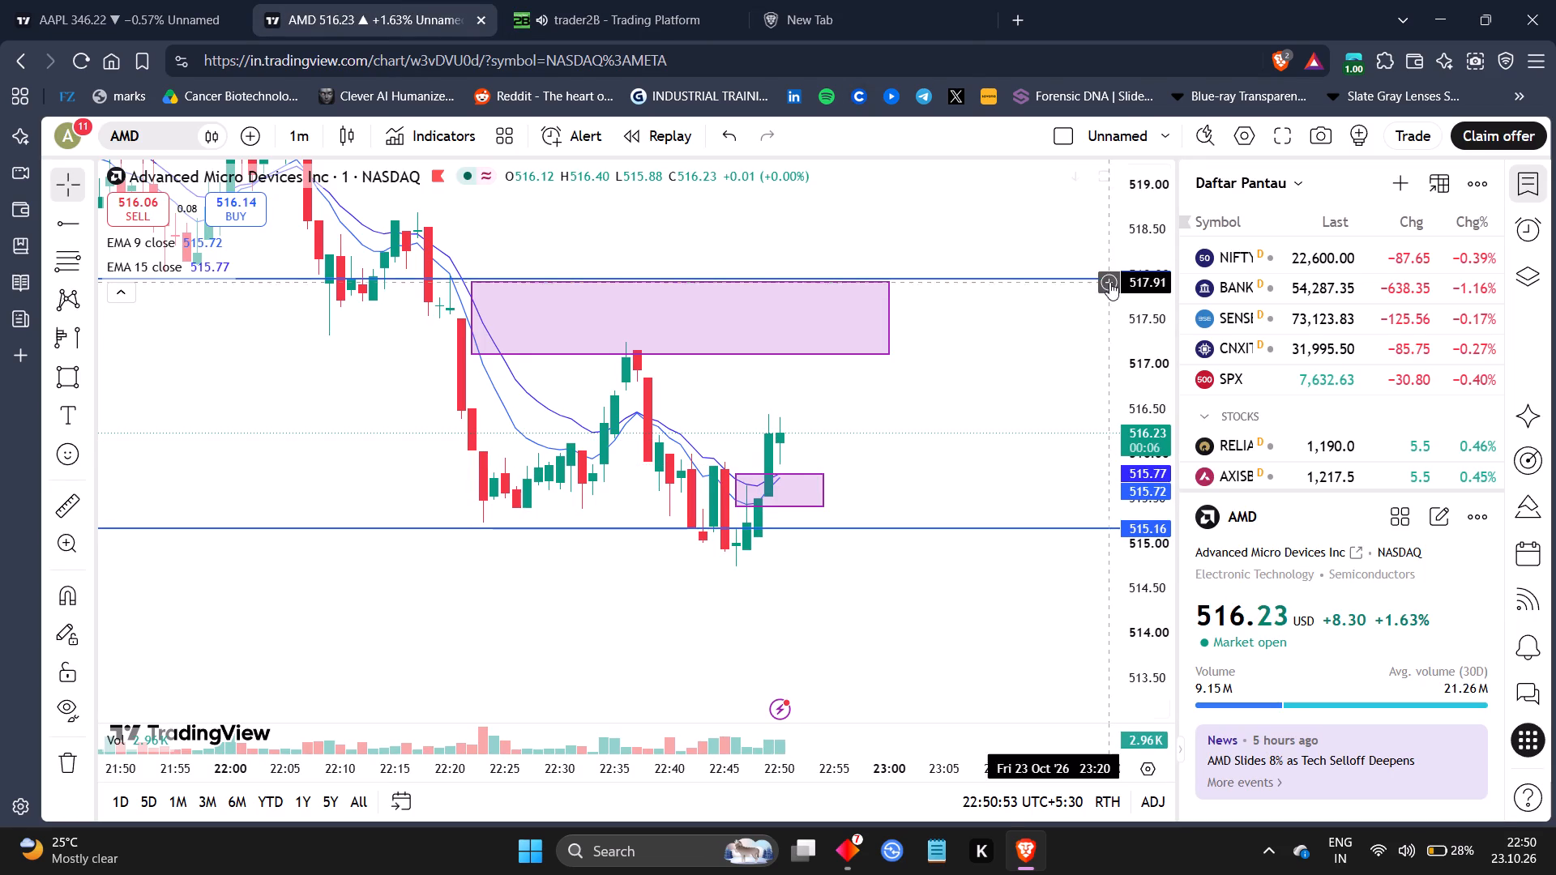
{"action": "left_click_drag", "start_coordinate": [1142, 252], "coordinate": [1156, 352]}
{"action": "left_click_drag", "start_coordinate": [674, 773], "coordinate": [934, 751]}
{"action": "left_click_drag", "start_coordinate": [925, 595], "coordinate": [989, 572]}
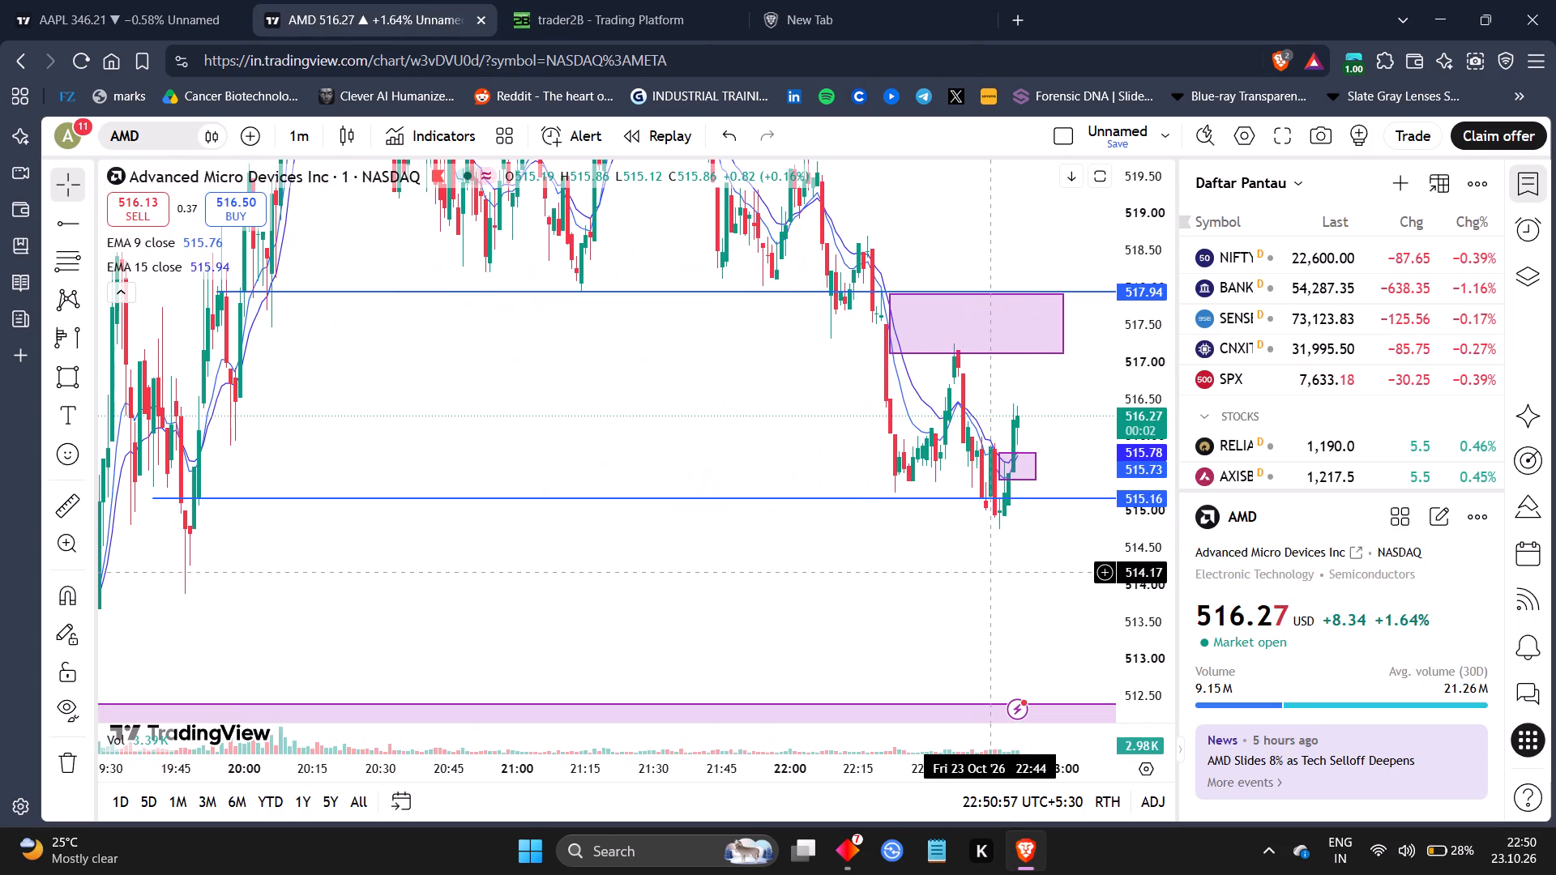
{"action": "left_click_drag", "start_coordinate": [989, 572], "coordinate": [985, 518]}
{"action": "left_click_drag", "start_coordinate": [622, 753], "coordinate": [789, 744]}
{"action": "left_click_drag", "start_coordinate": [795, 586], "coordinate": [745, 525]}
{"action": "left_click_drag", "start_coordinate": [745, 525], "coordinate": [699, 510]}
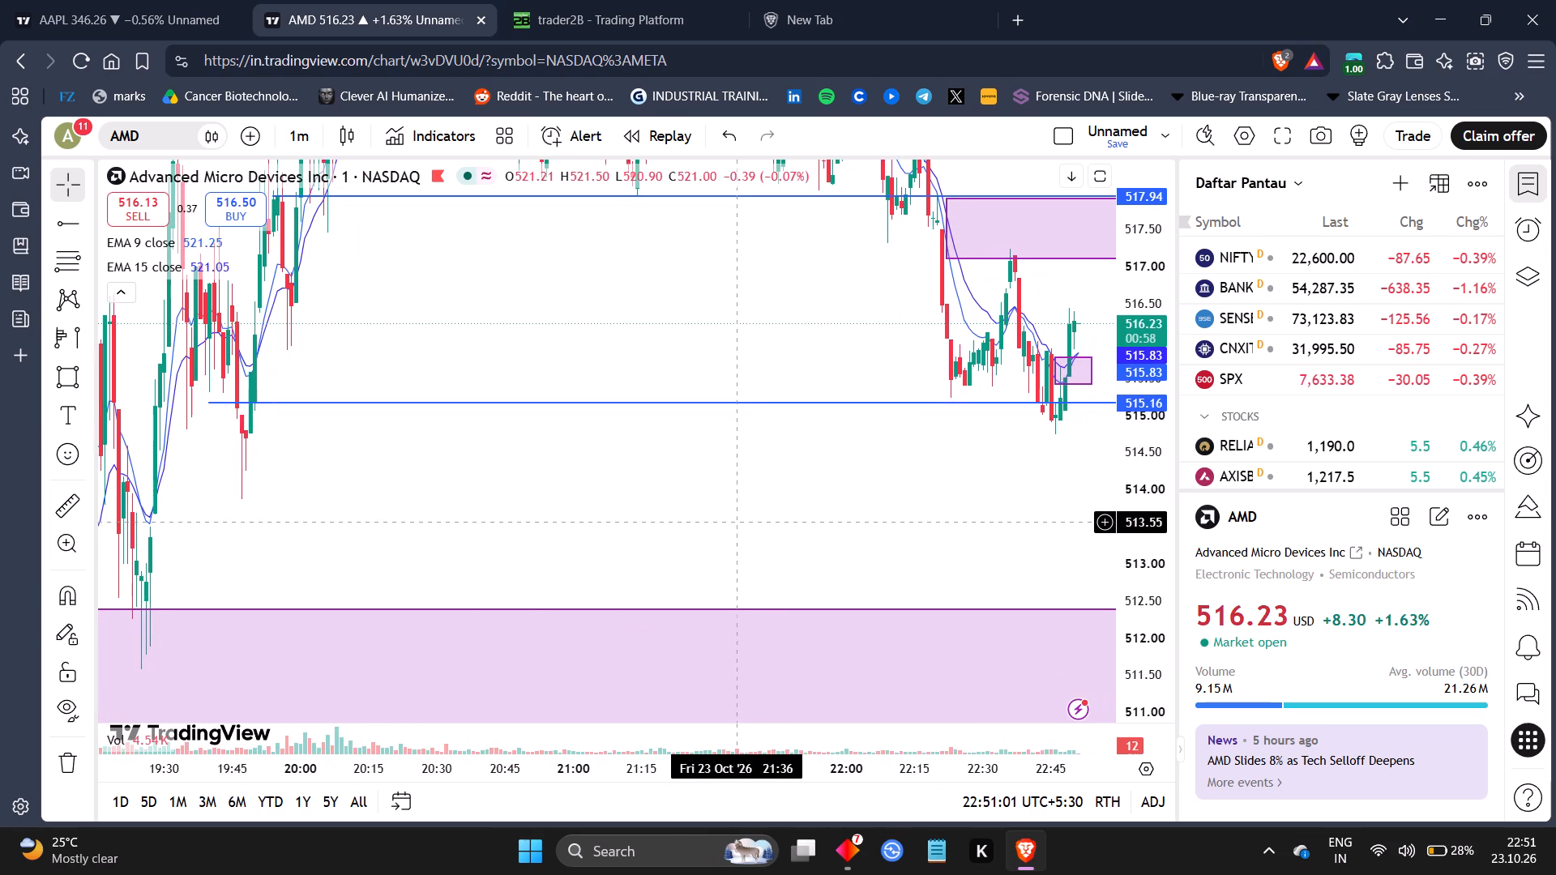
{"action": "left_click_drag", "start_coordinate": [699, 510], "coordinate": [695, 510]}
{"action": "left_click_drag", "start_coordinate": [1136, 286], "coordinate": [1143, 429]}
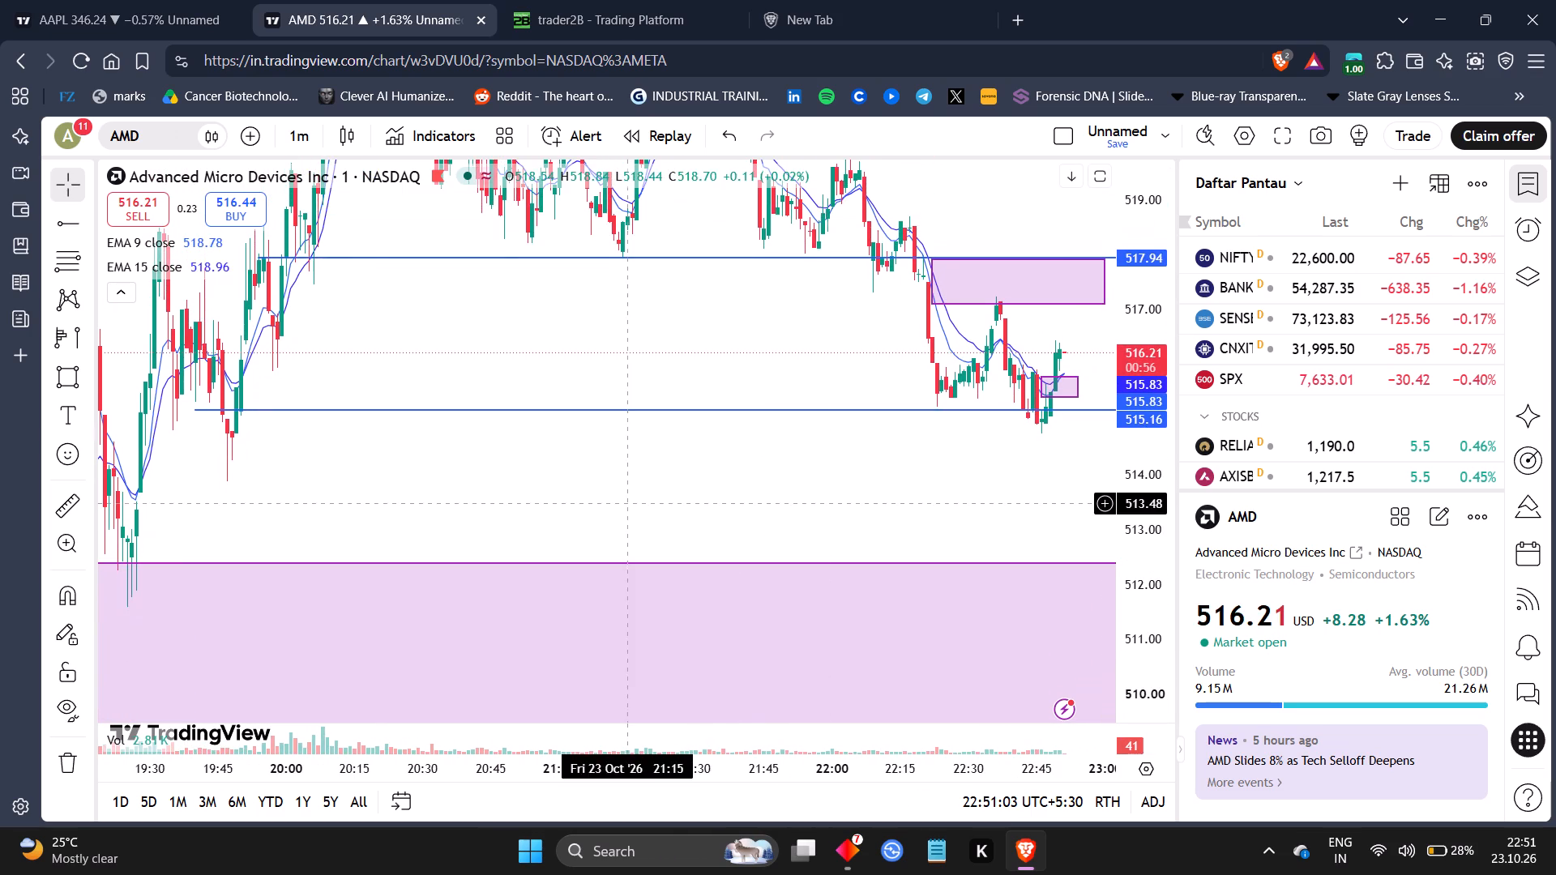
{"action": "left_click_drag", "start_coordinate": [628, 503], "coordinate": [761, 461]}
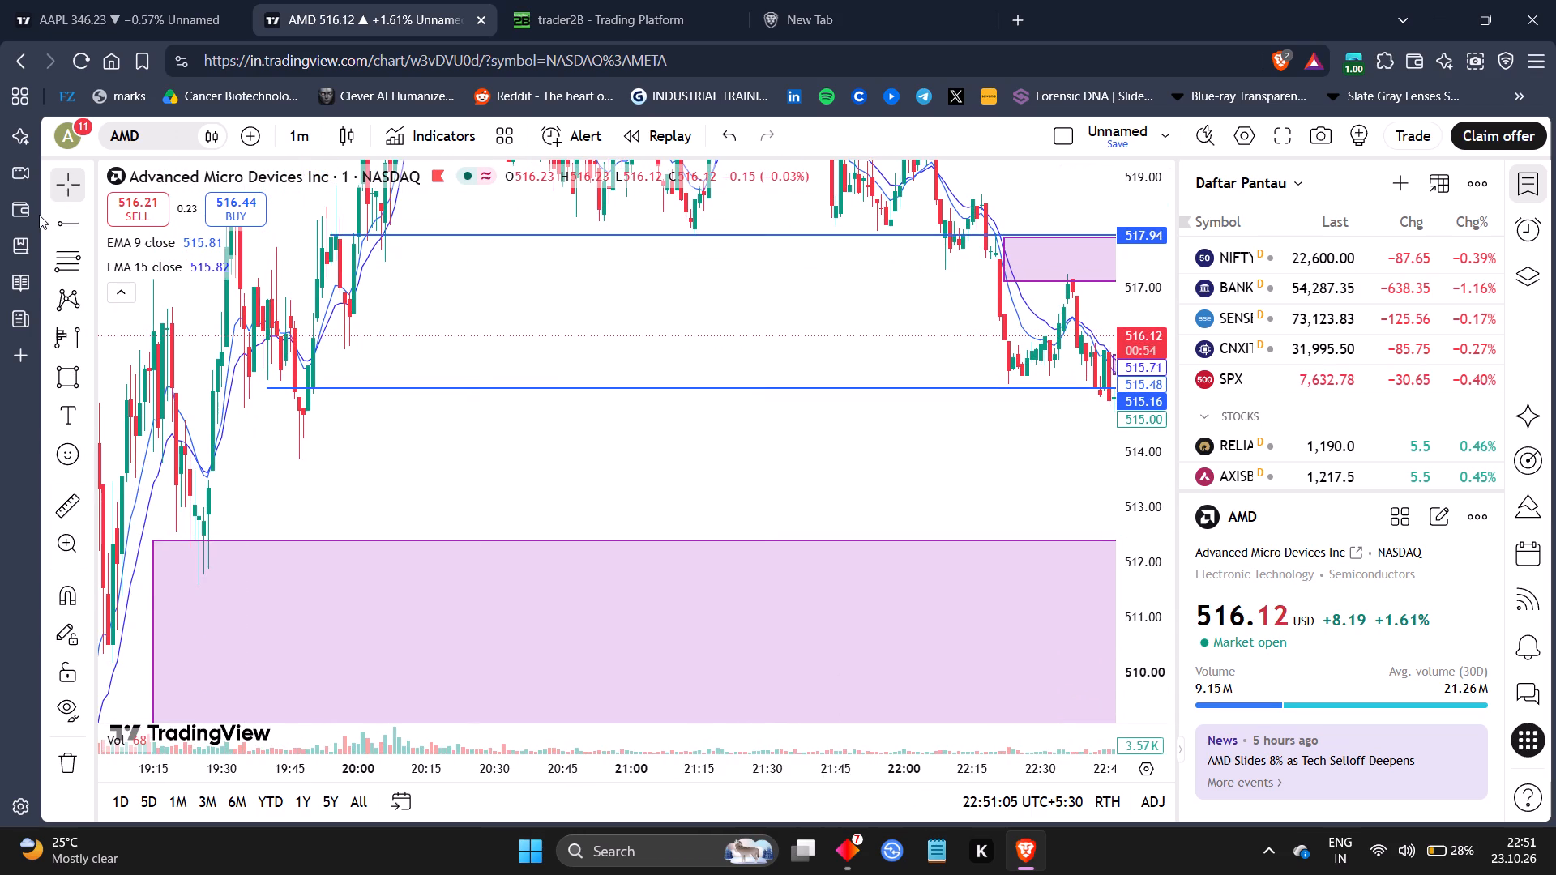
{"action": "left_click", "coordinate": [39, 215]}
{"action": "left_click", "coordinate": [46, 217]}
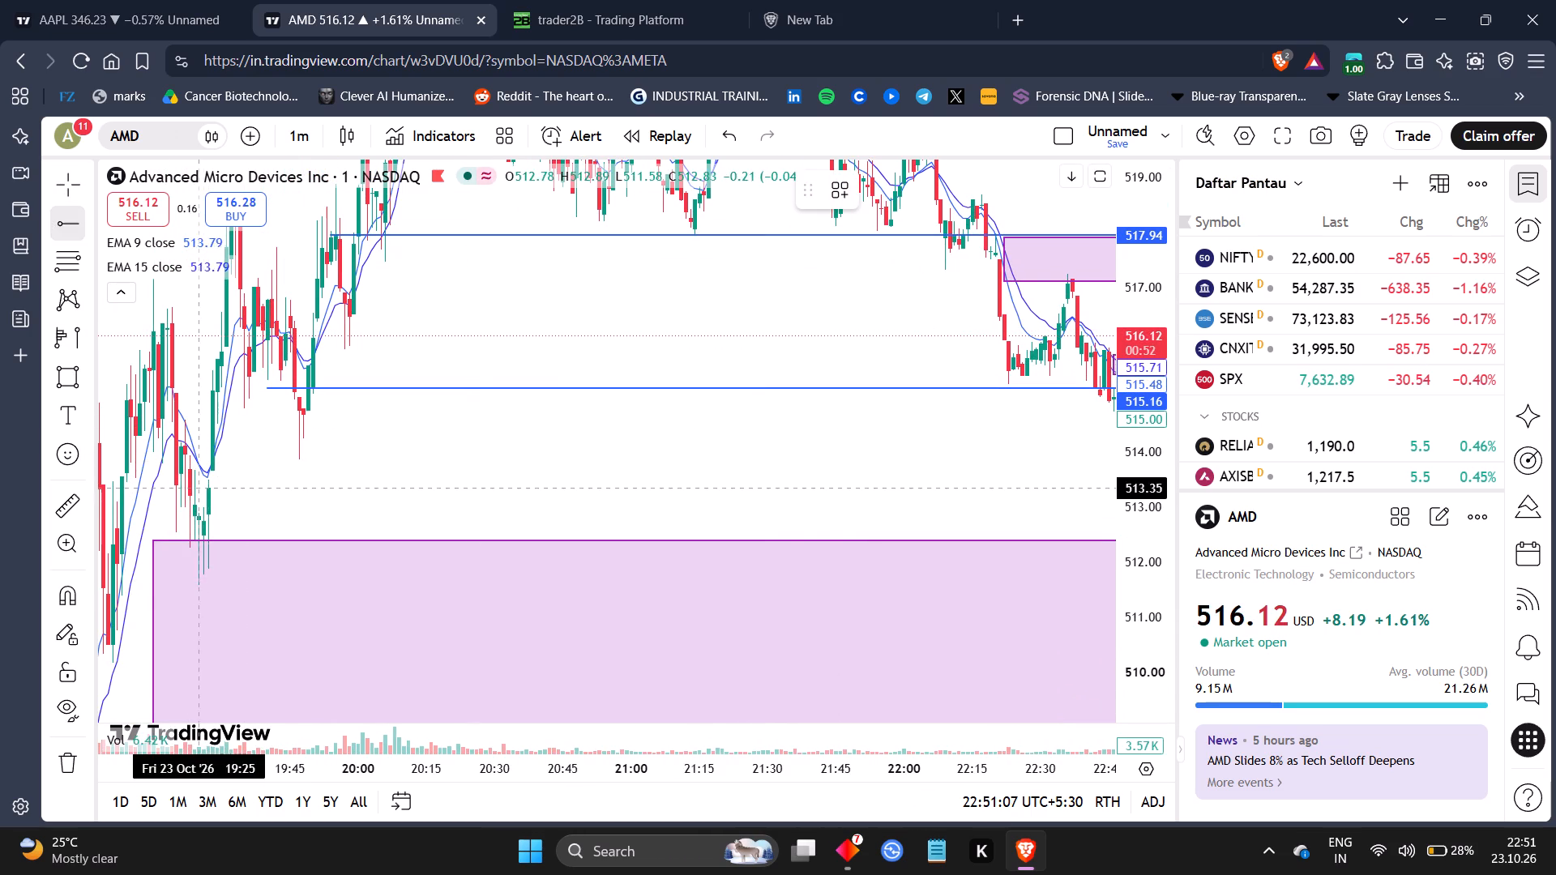
{"action": "left_click", "coordinate": [181, 536]}
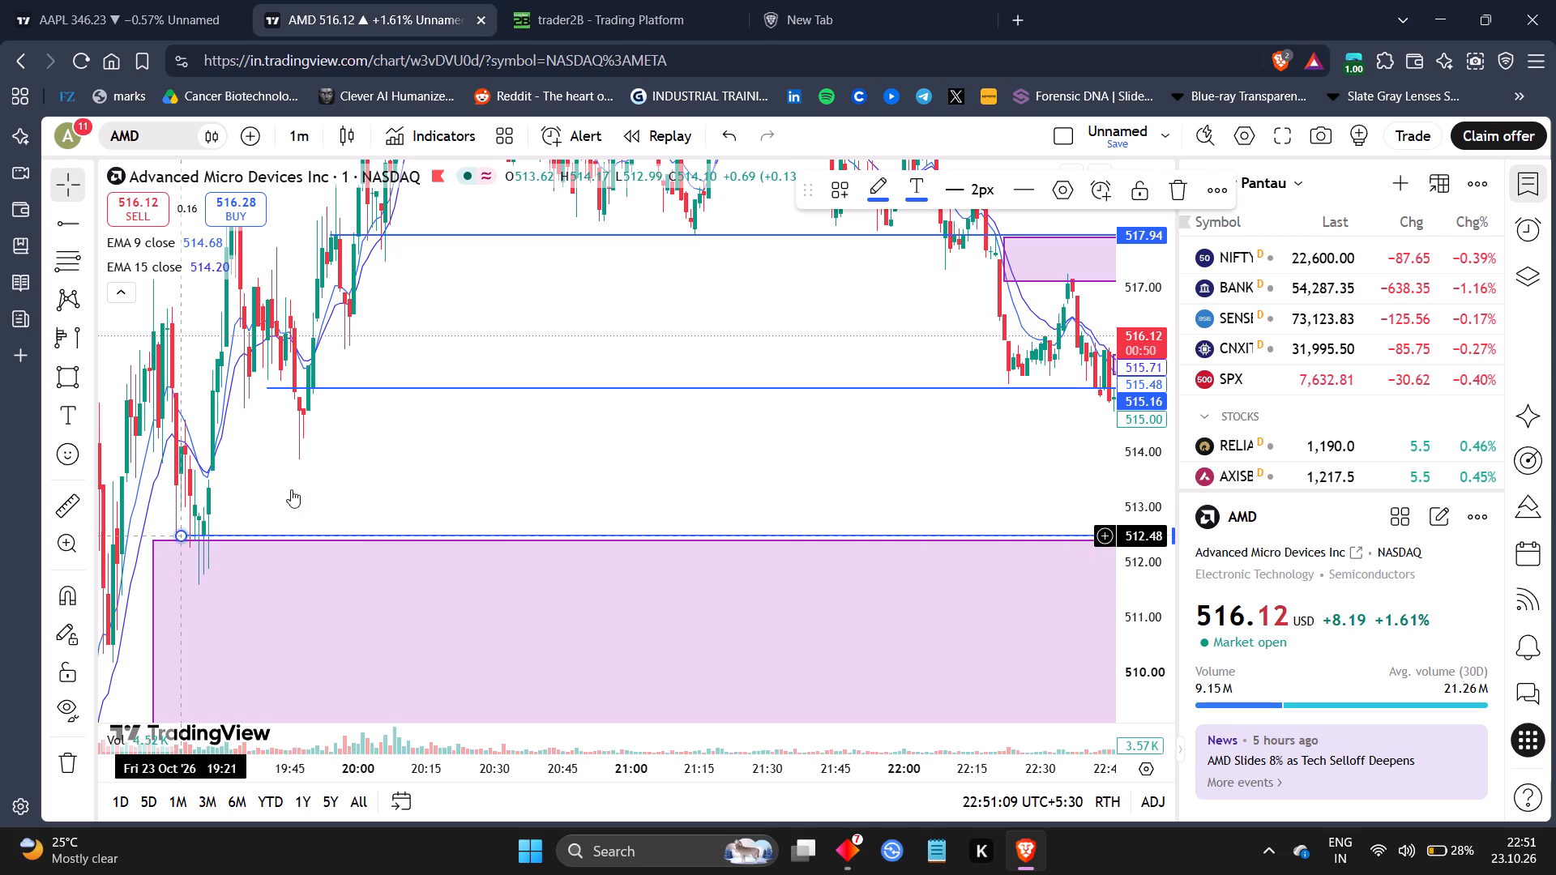
Move the horizontal ray at 515.16 on the AMD chart down to 514.79, at the recent low.
{"action": "left_click_drag", "start_coordinate": [655, 435], "coordinate": [291, 451]}
{"action": "left_click_drag", "start_coordinate": [361, 428], "coordinate": [364, 429]}
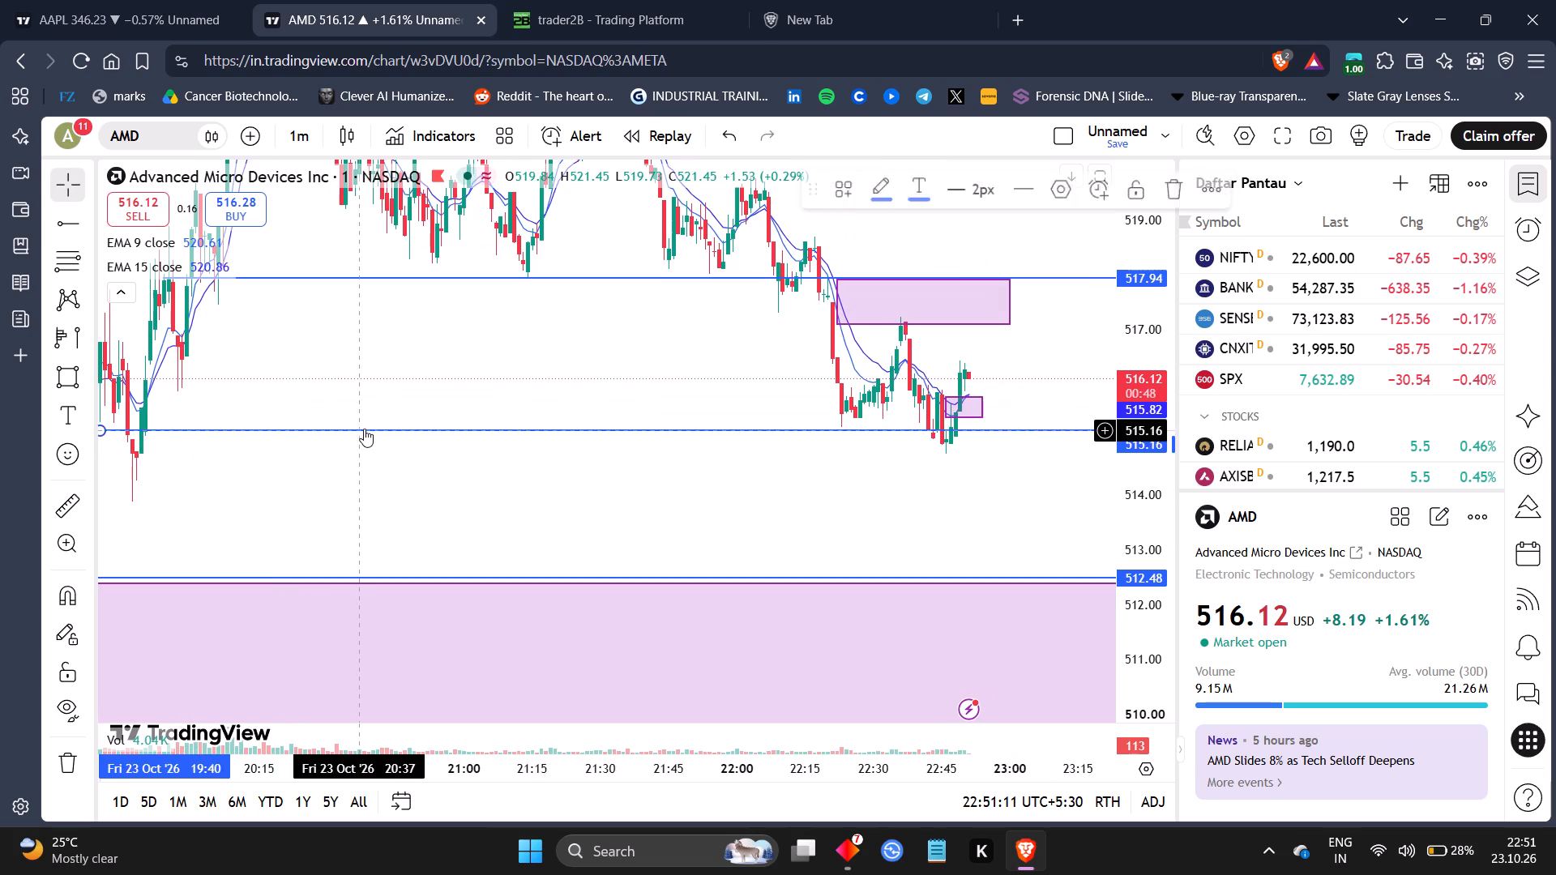
{"action": "left_click_drag", "start_coordinate": [364, 429], "coordinate": [344, 451]}
Examine the AMD 1-minute price action against the marked horizontal levels and the large lower zone.
{"action": "left_click_drag", "start_coordinate": [552, 513], "coordinate": [427, 531]}
{"action": "left_click_drag", "start_coordinate": [1105, 303], "coordinate": [1125, 393]}
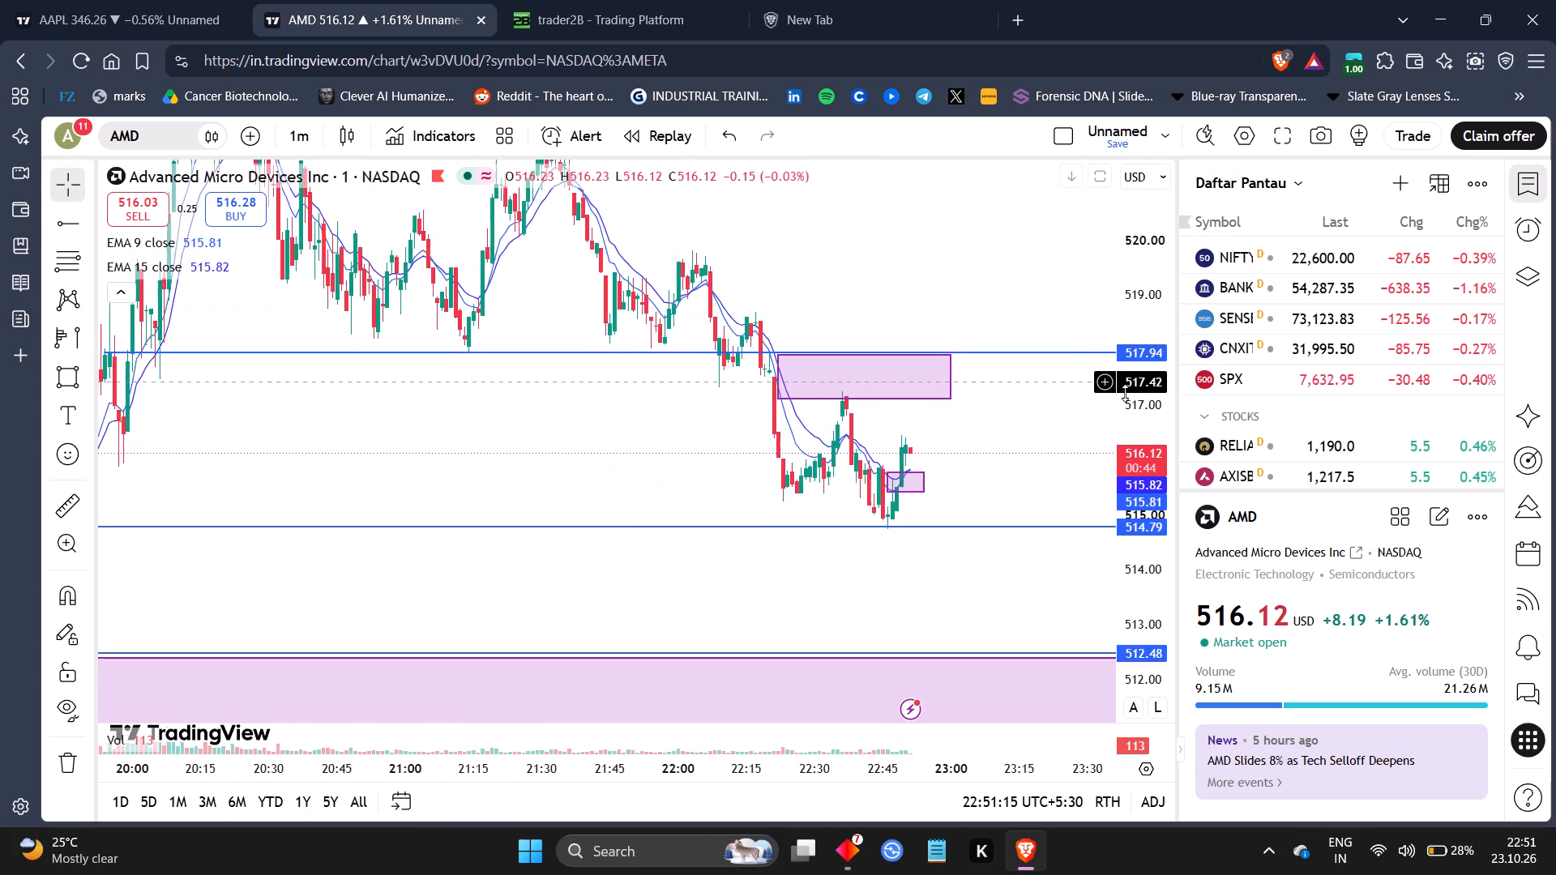
{"action": "left_click_drag", "start_coordinate": [1125, 393], "coordinate": [1047, 316]}
{"action": "left_click_drag", "start_coordinate": [1124, 336], "coordinate": [1148, 469]}
{"action": "left_click_drag", "start_coordinate": [878, 544], "coordinate": [765, 509]}
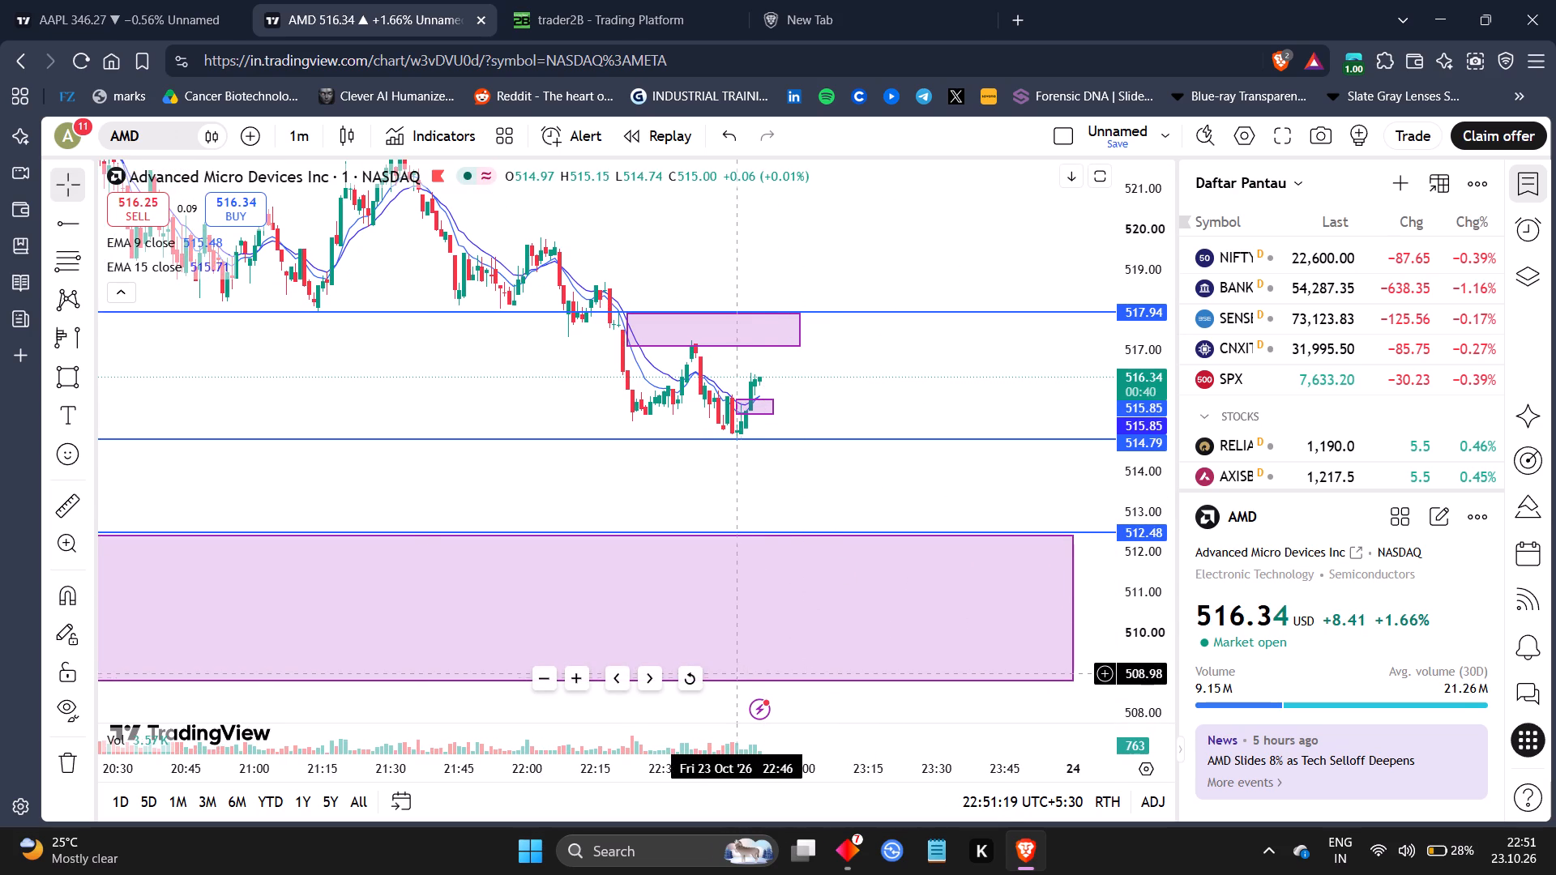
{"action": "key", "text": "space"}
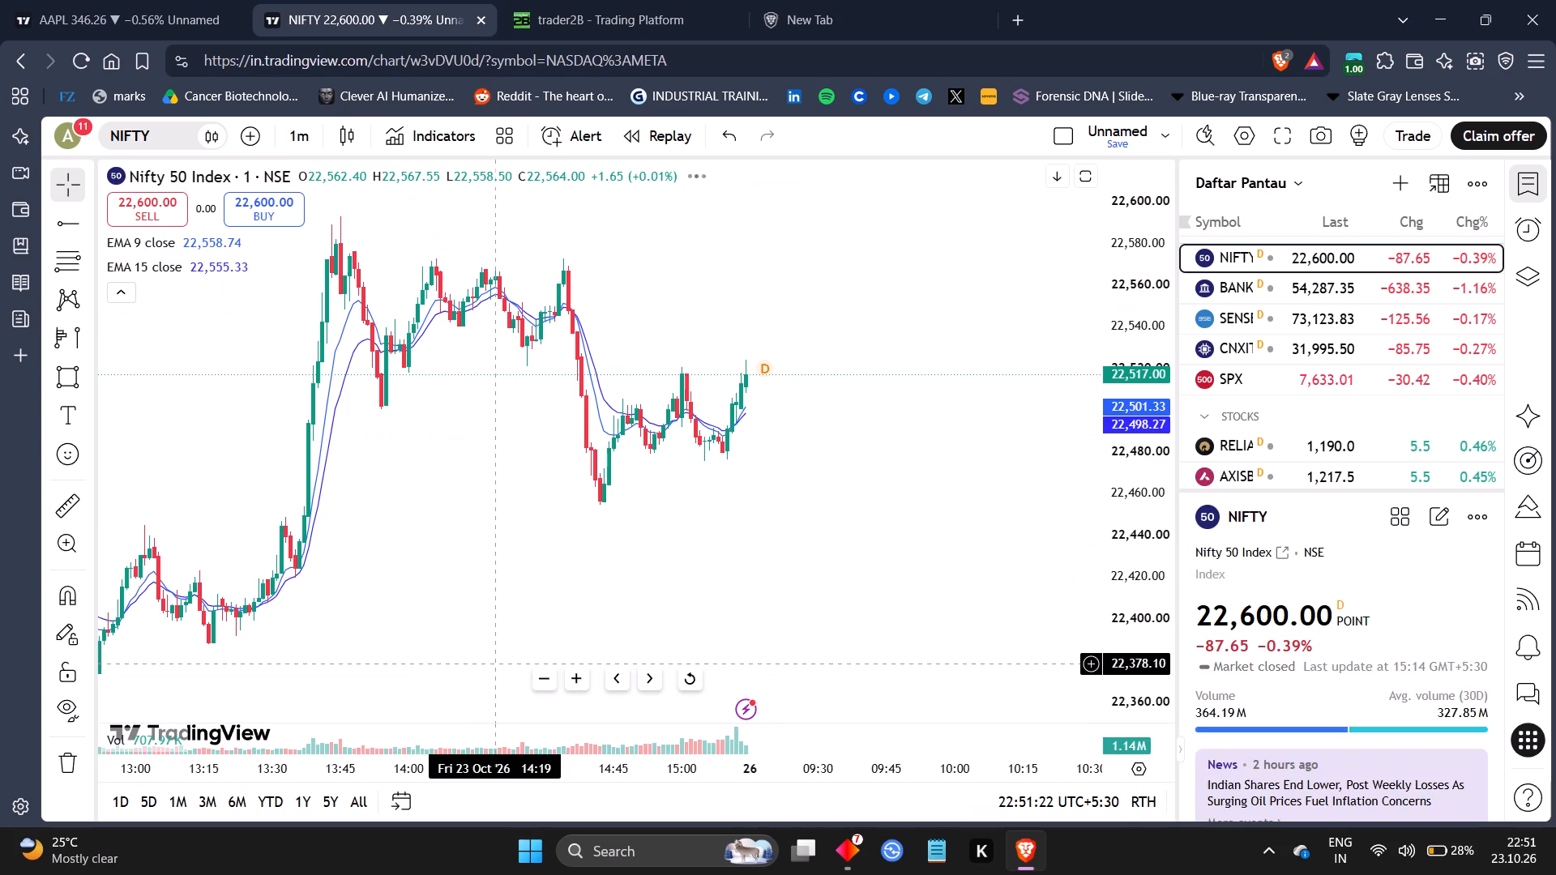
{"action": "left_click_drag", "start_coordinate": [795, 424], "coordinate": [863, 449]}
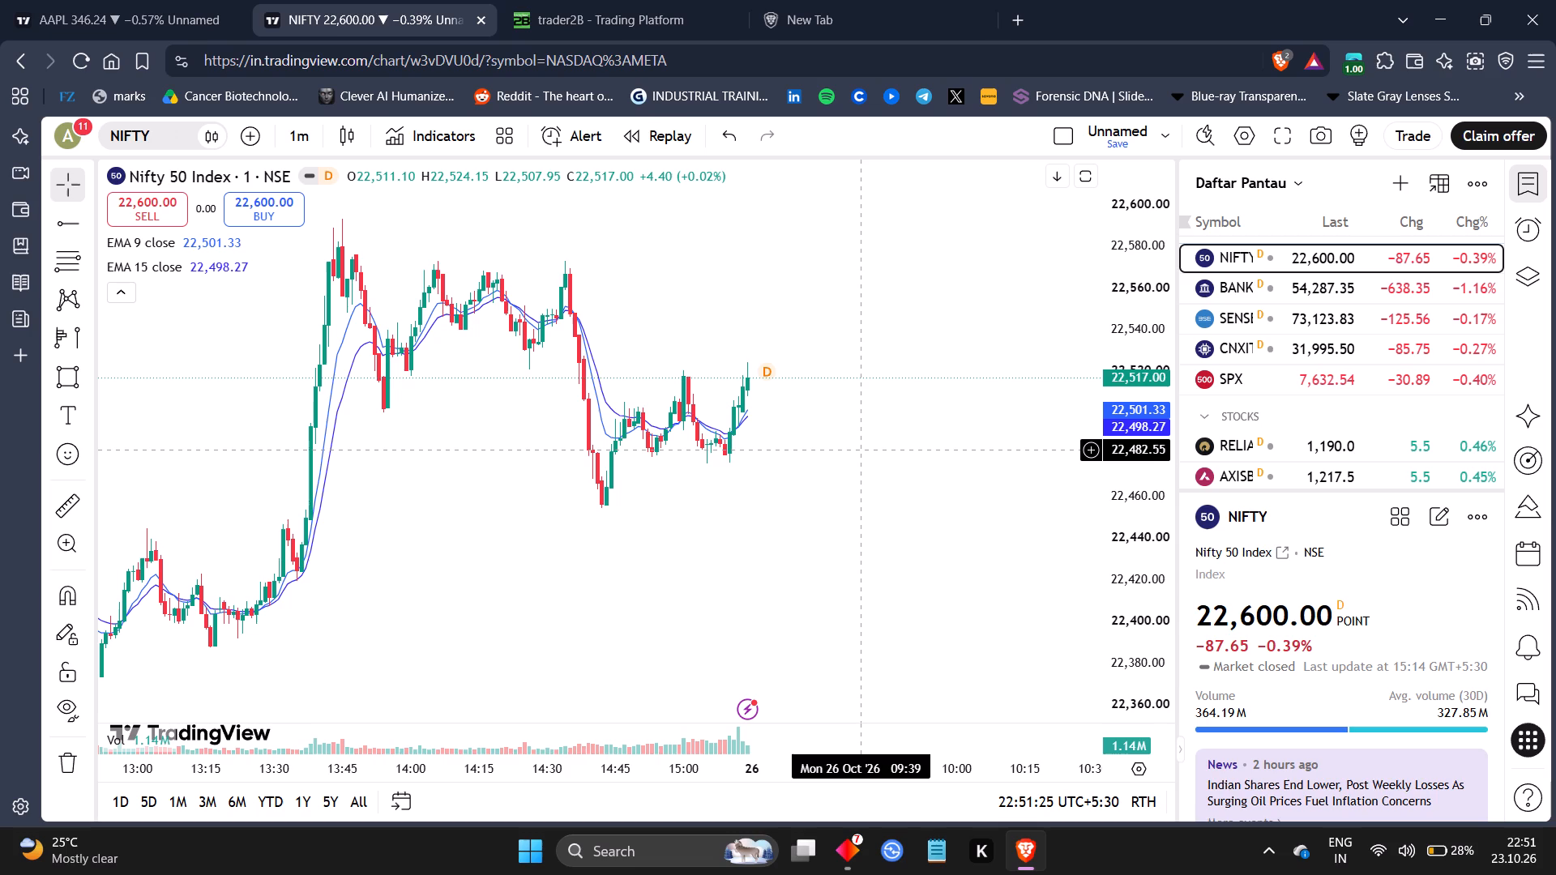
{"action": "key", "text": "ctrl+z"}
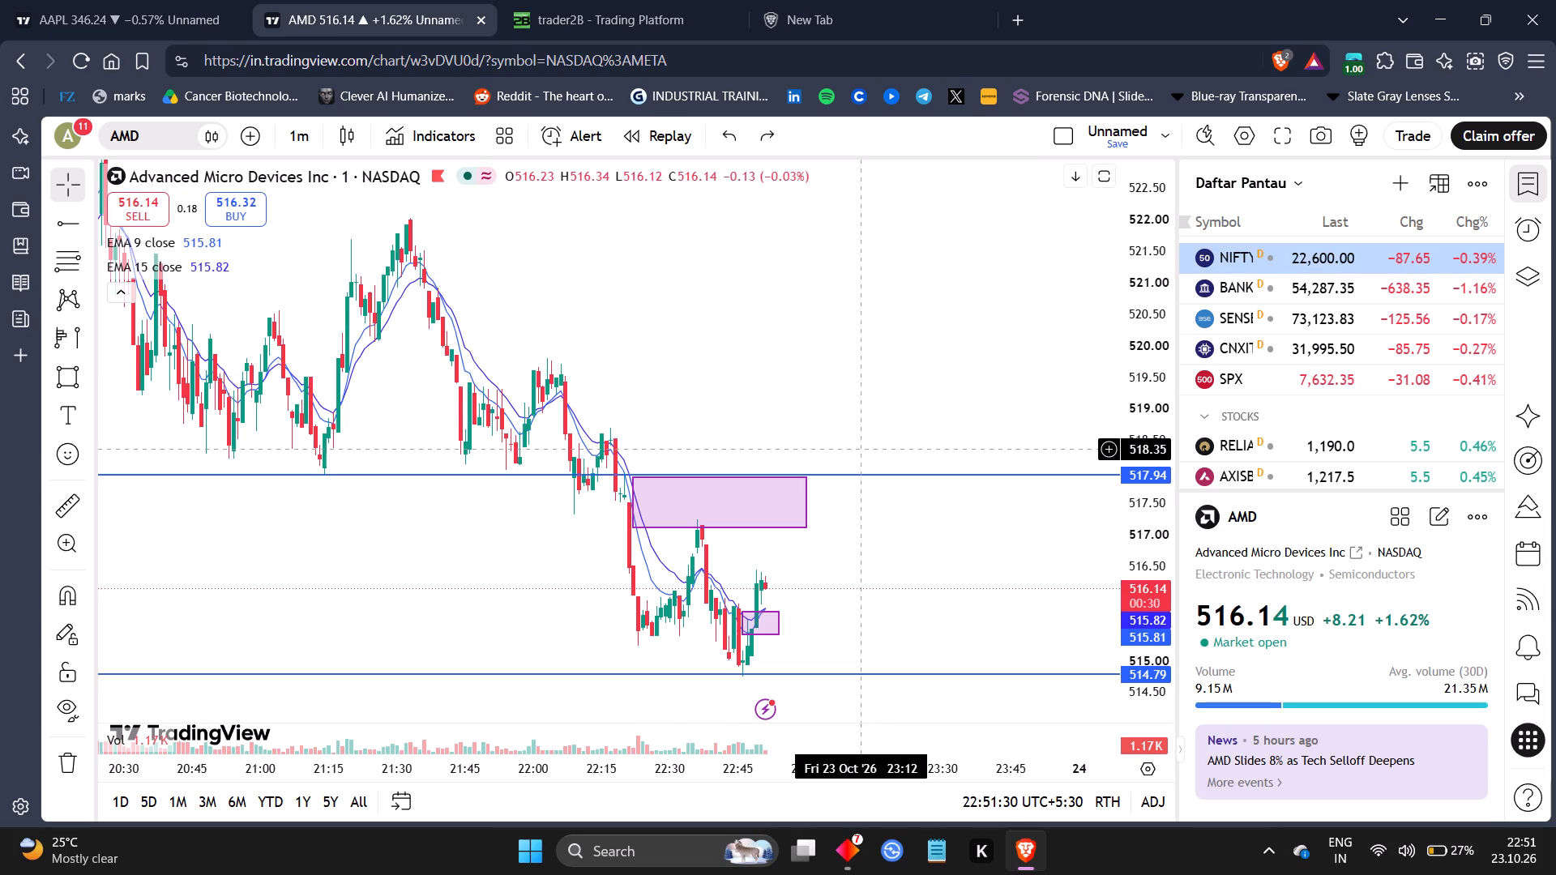
Examine AMD's 1-minute candles on TradingView between the 517.94 and 514.79 levels and around the two marked zones.
{"action": "left_click_drag", "start_coordinate": [976, 586], "coordinate": [967, 512]}
{"action": "left_click_drag", "start_coordinate": [964, 768], "coordinate": [729, 832]}
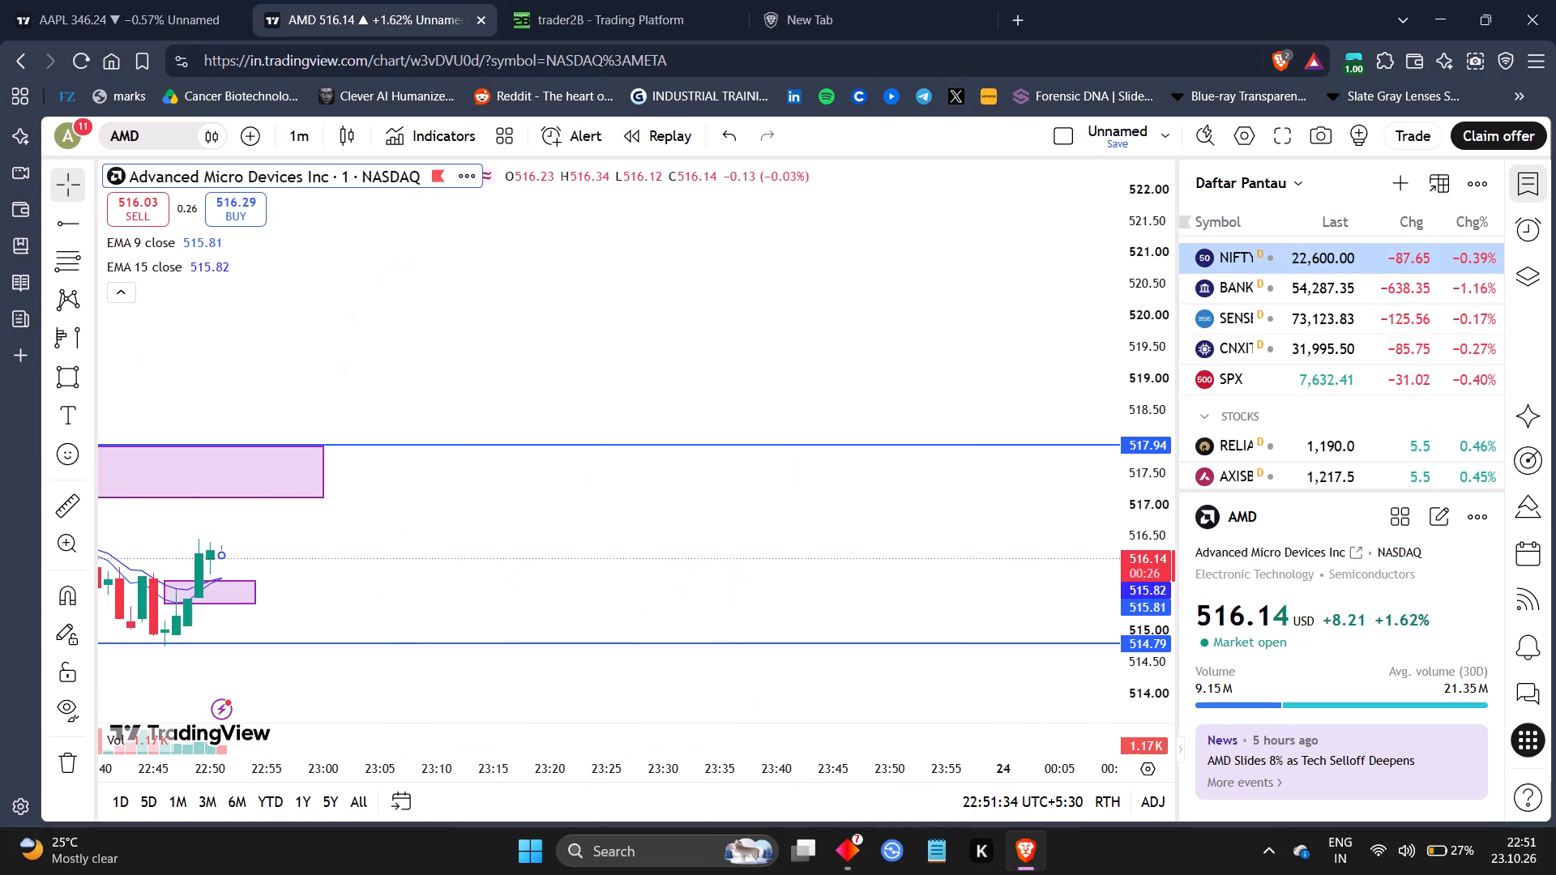
{"action": "left_click_drag", "start_coordinate": [542, 577], "coordinate": [881, 437]}
{"action": "left_click_drag", "start_coordinate": [881, 437], "coordinate": [1079, 434]}
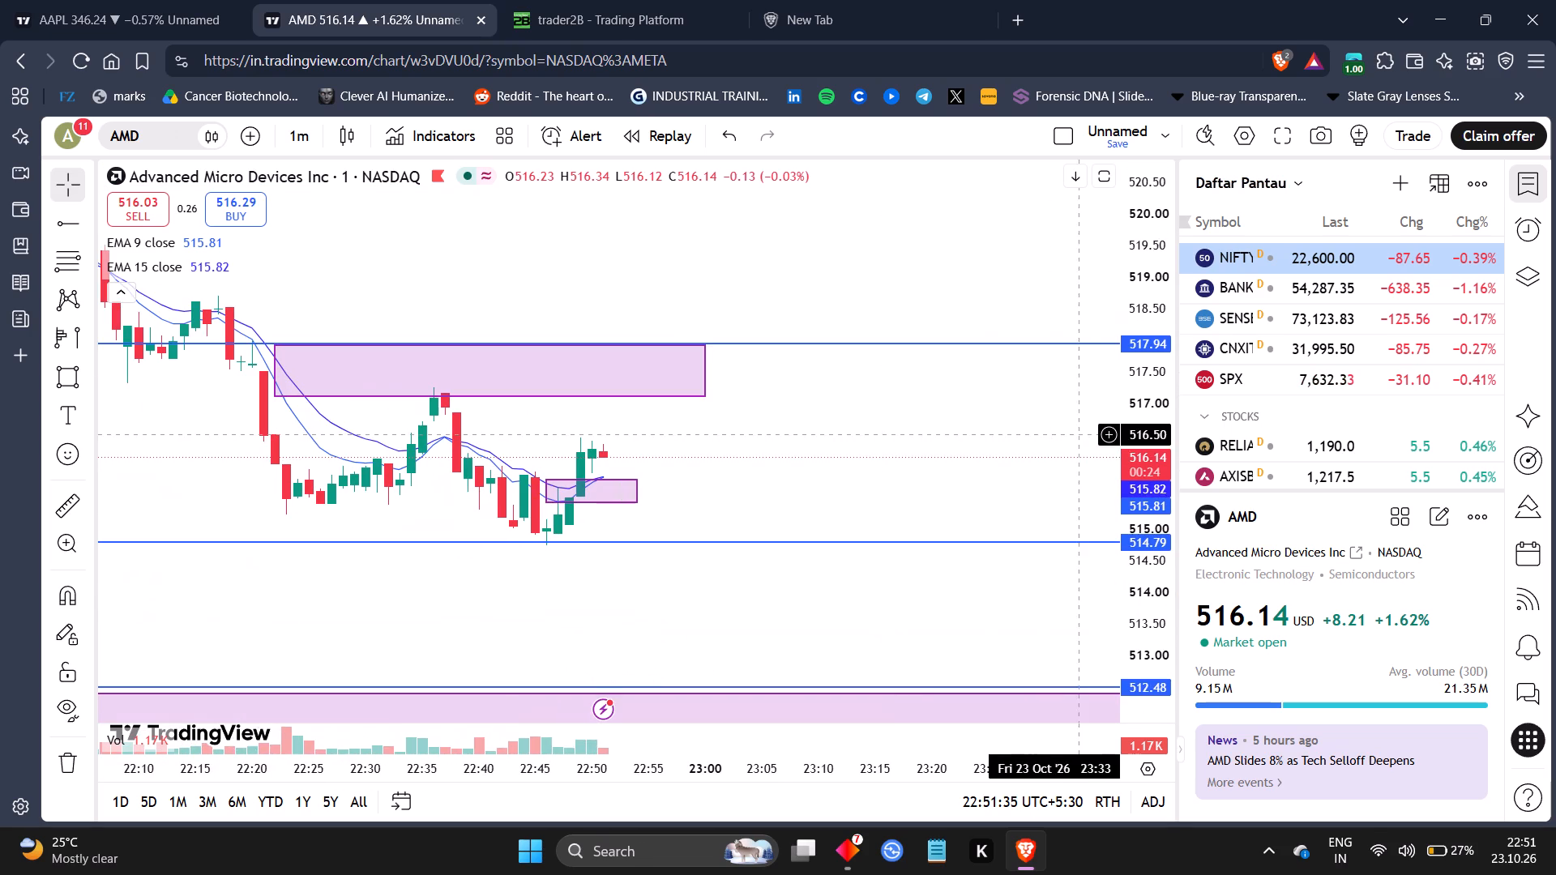
{"action": "left_click_drag", "start_coordinate": [1121, 490], "coordinate": [1018, 238]}
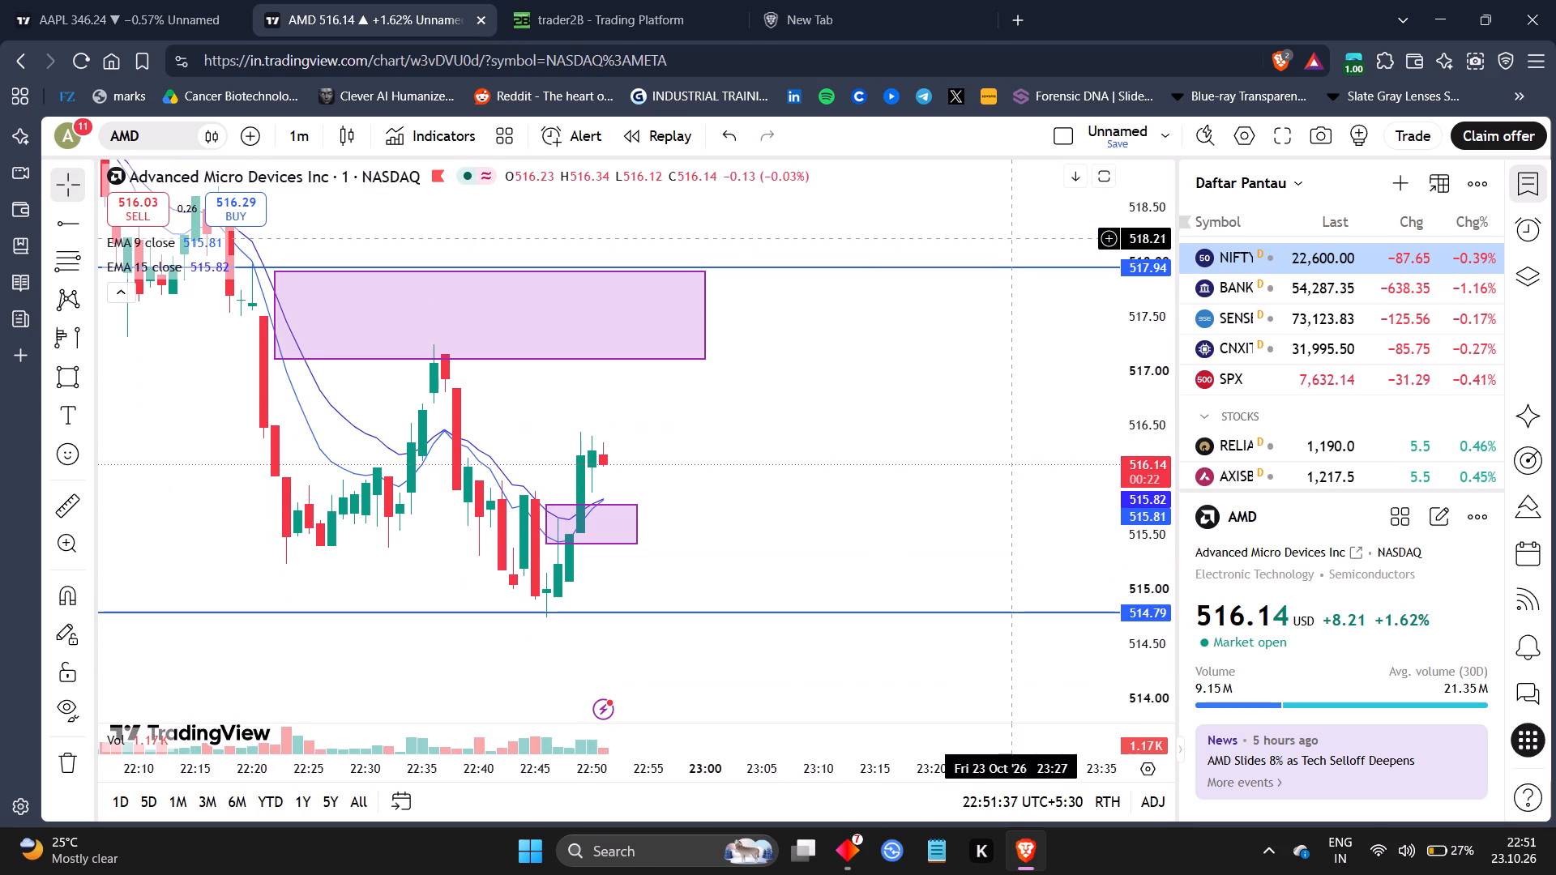
{"action": "left_click_drag", "start_coordinate": [641, 757], "coordinate": [766, 748]}
{"action": "left_click_drag", "start_coordinate": [930, 440], "coordinate": [845, 442]}
{"action": "left_click_drag", "start_coordinate": [845, 442], "coordinate": [767, 459]}
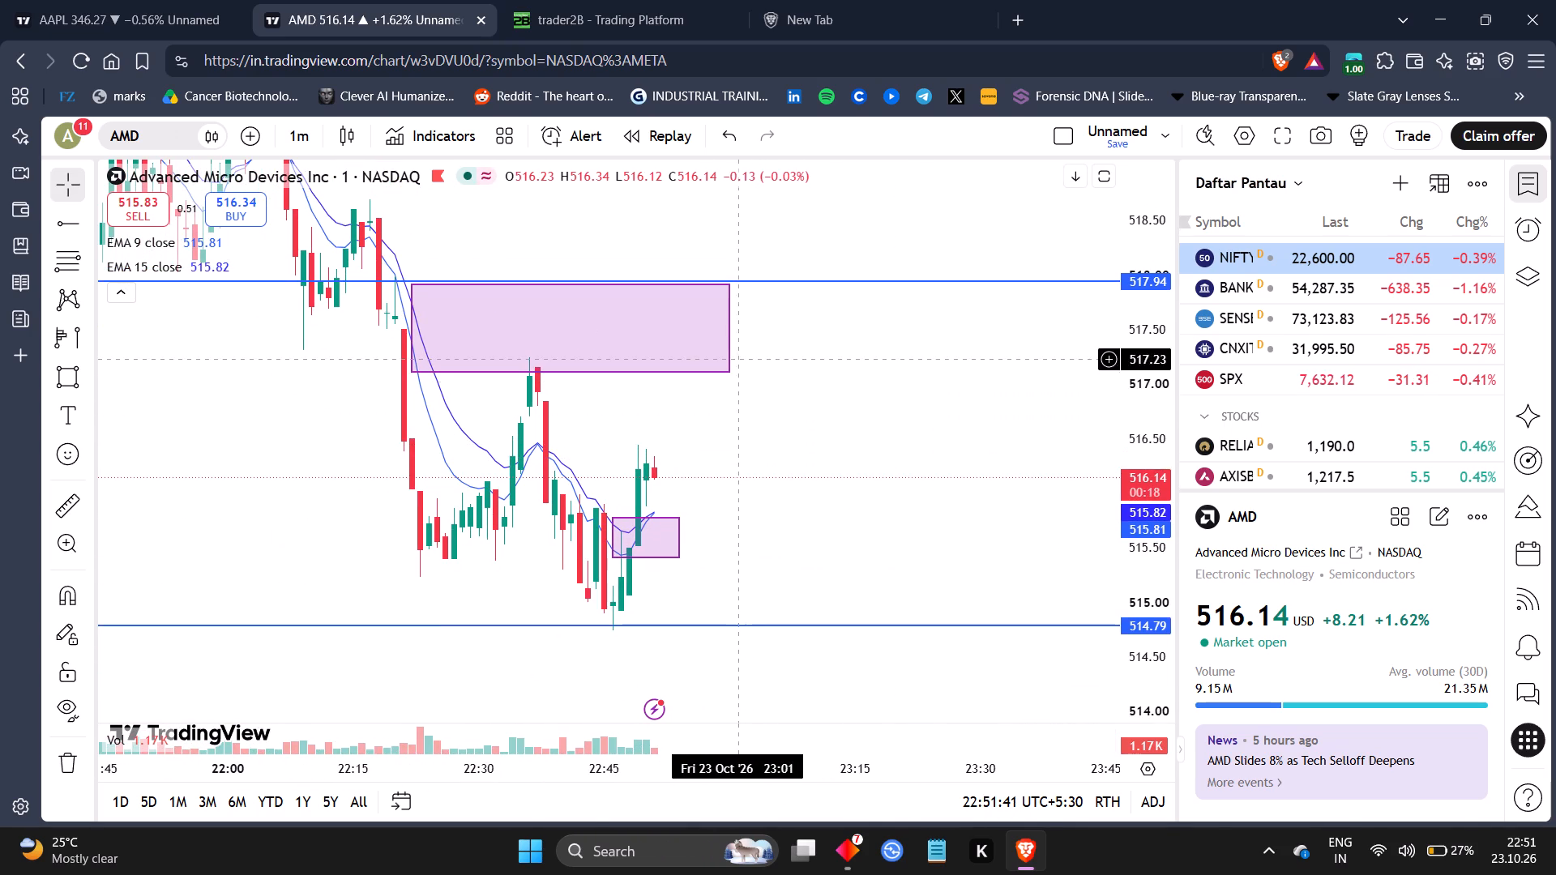
Switch to trader2B to check the open 190-share AMD short against its 1-minute chart, and return to the TradingView AMD chart.
{"action": "left_click", "coordinate": [606, 0]}
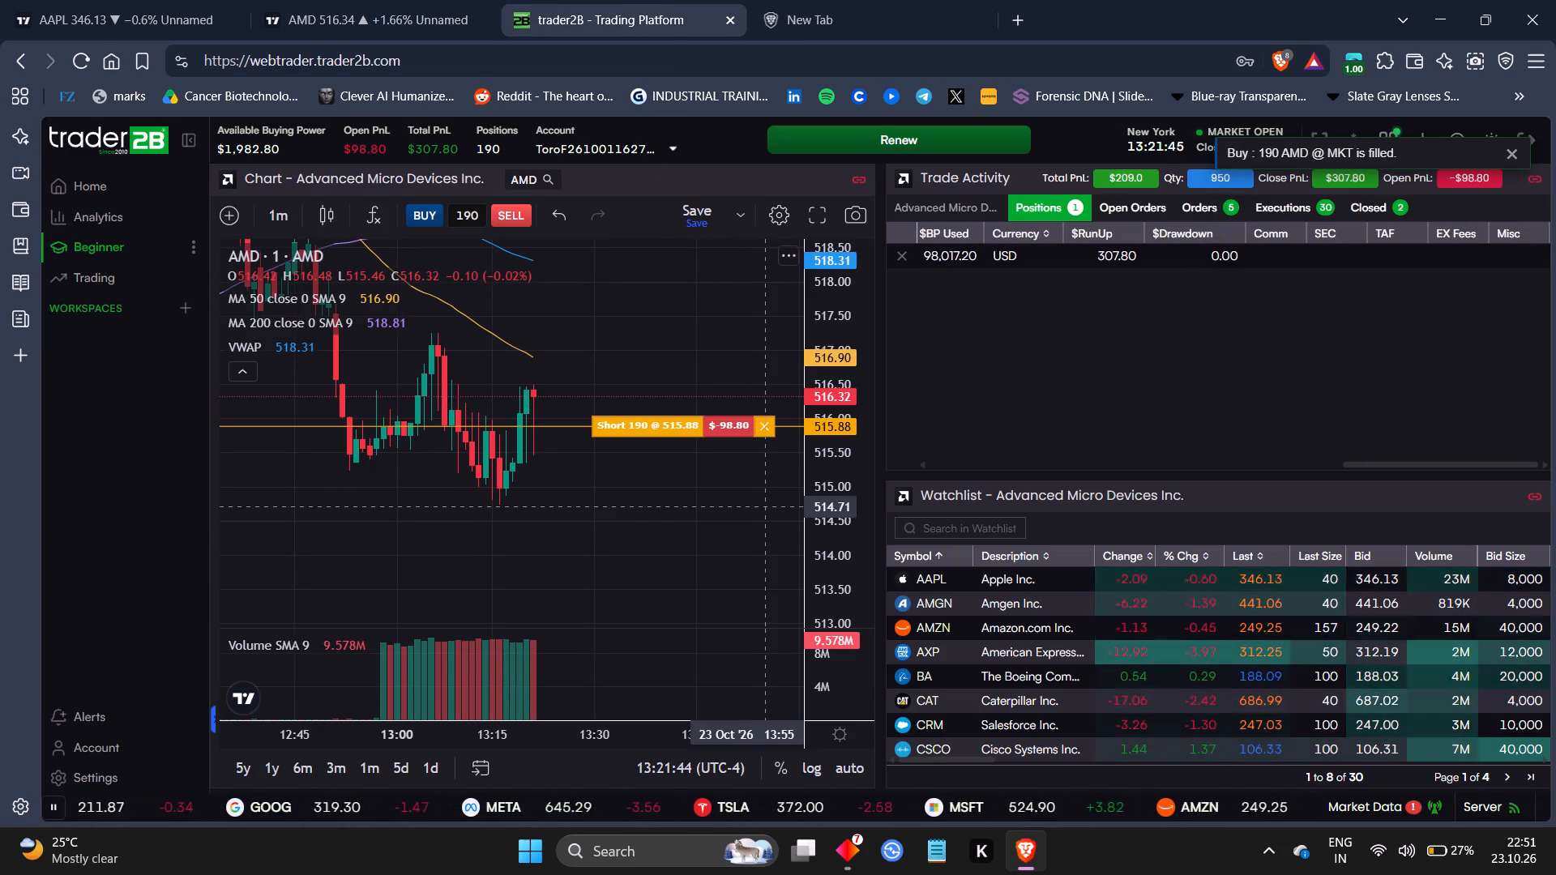
{"action": "left_click_drag", "start_coordinate": [764, 512], "coordinate": [788, 553]}
{"action": "left_click_drag", "start_coordinate": [706, 724], "coordinate": [620, 698]}
{"action": "left_click_drag", "start_coordinate": [545, 505], "coordinate": [553, 505]}
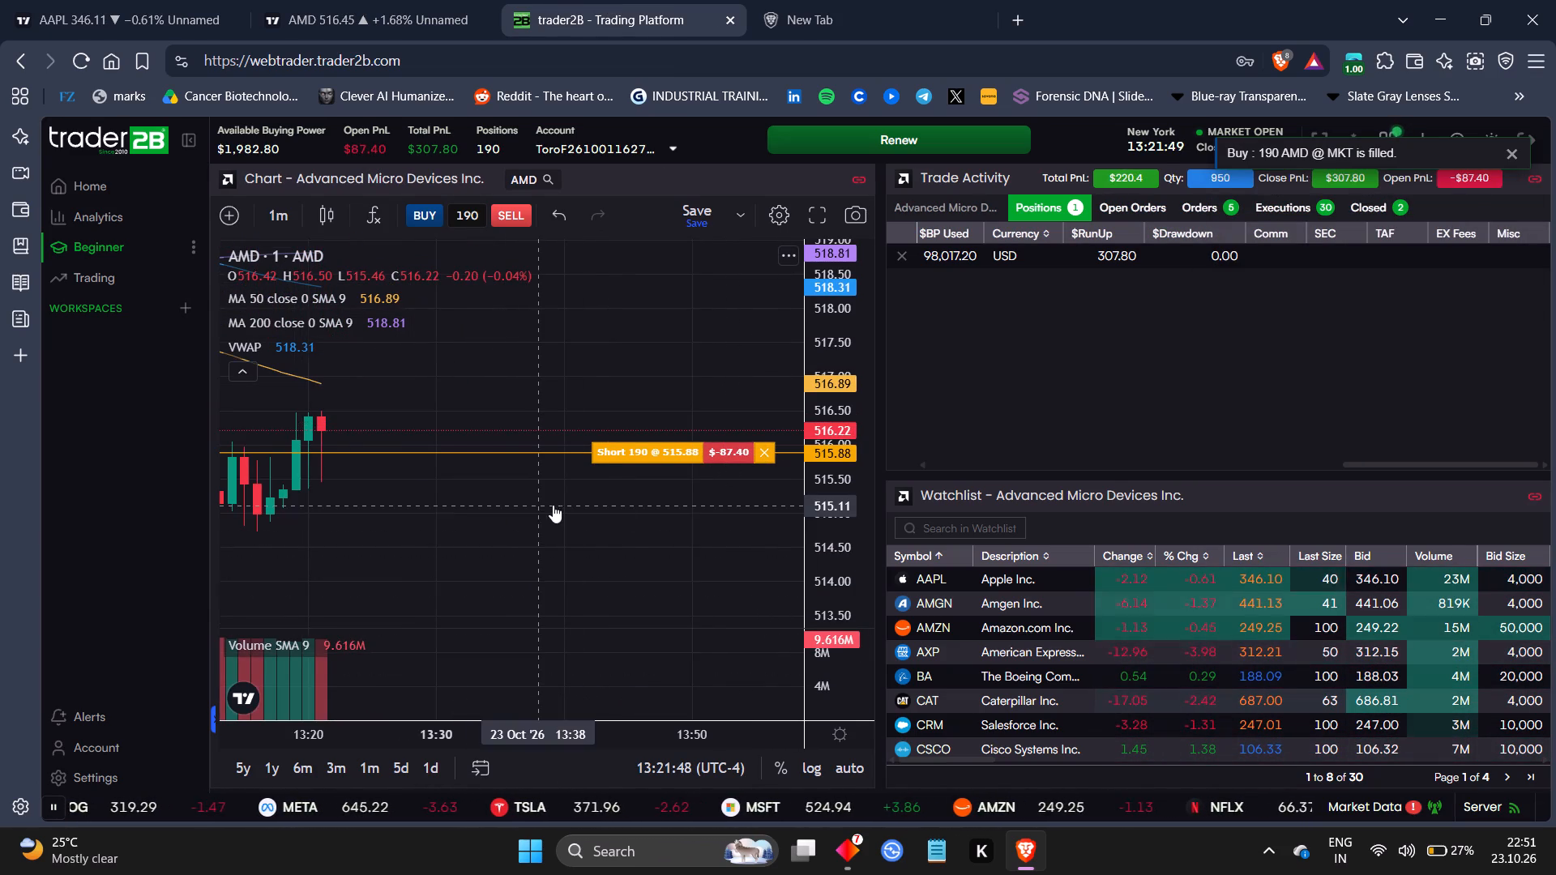
{"action": "left_click_drag", "start_coordinate": [553, 505], "coordinate": [742, 519]}
{"action": "left_click_drag", "start_coordinate": [609, 507], "coordinate": [769, 493]}
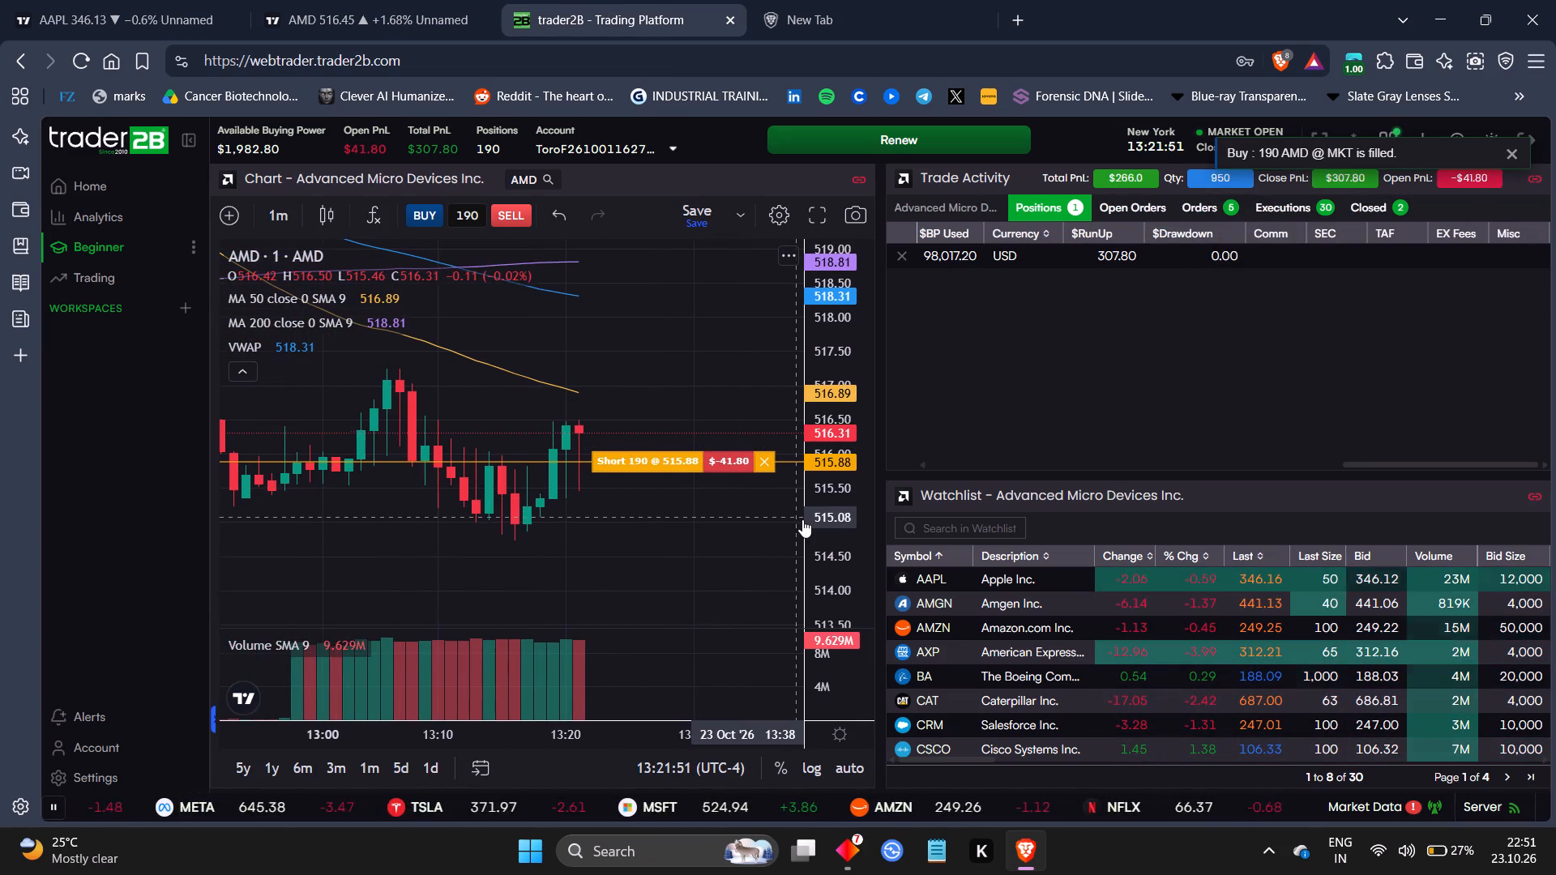
{"action": "left_click_drag", "start_coordinate": [802, 519], "coordinate": [728, 519]}
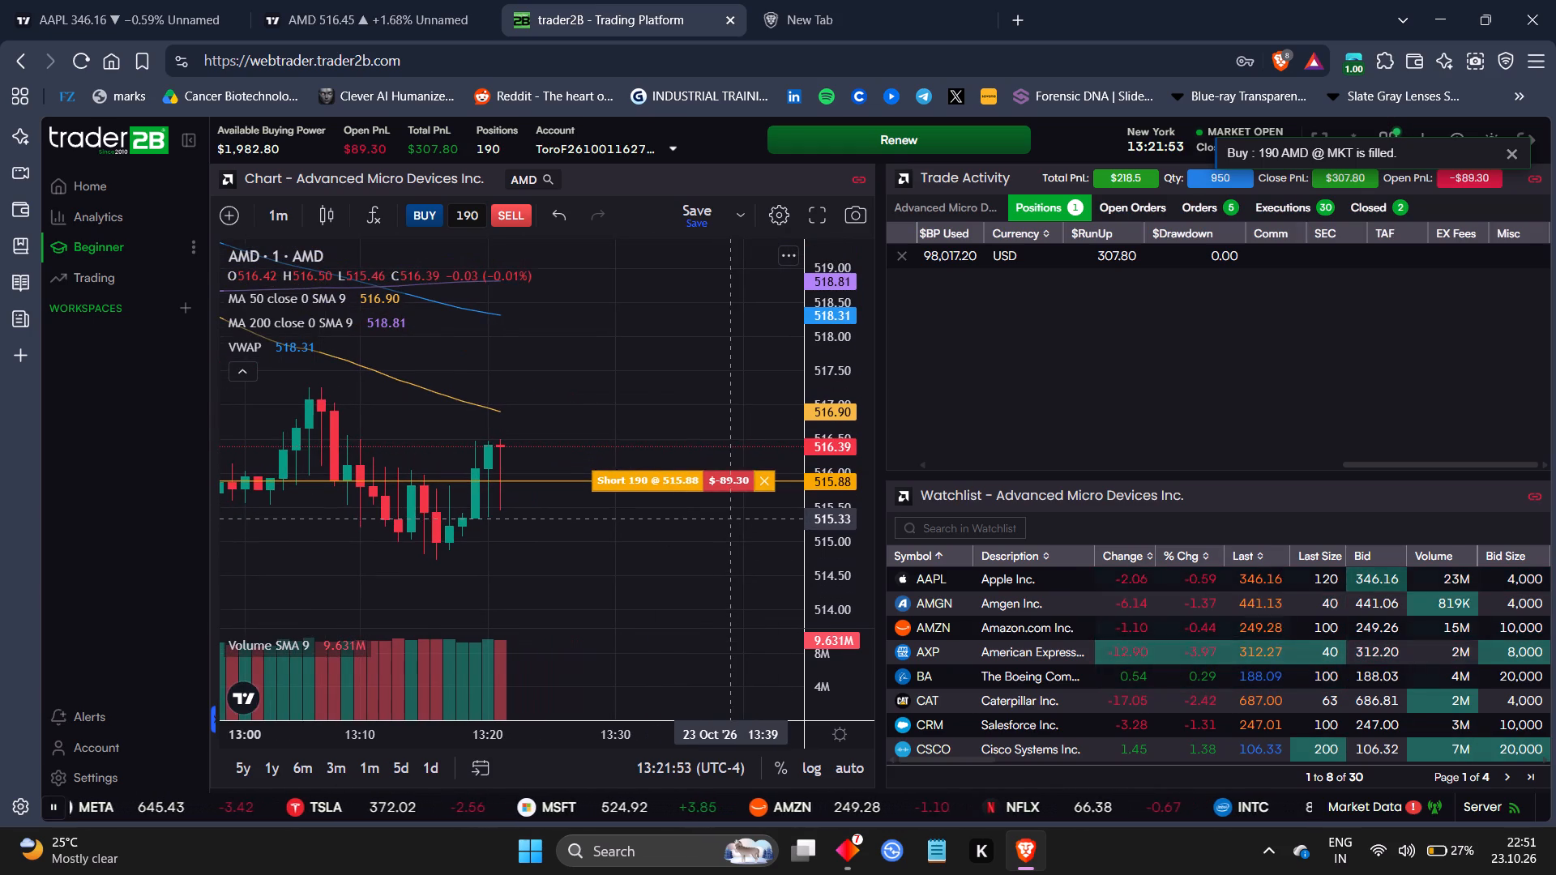
{"action": "left_click_drag", "start_coordinate": [687, 358], "coordinate": [650, 328]}
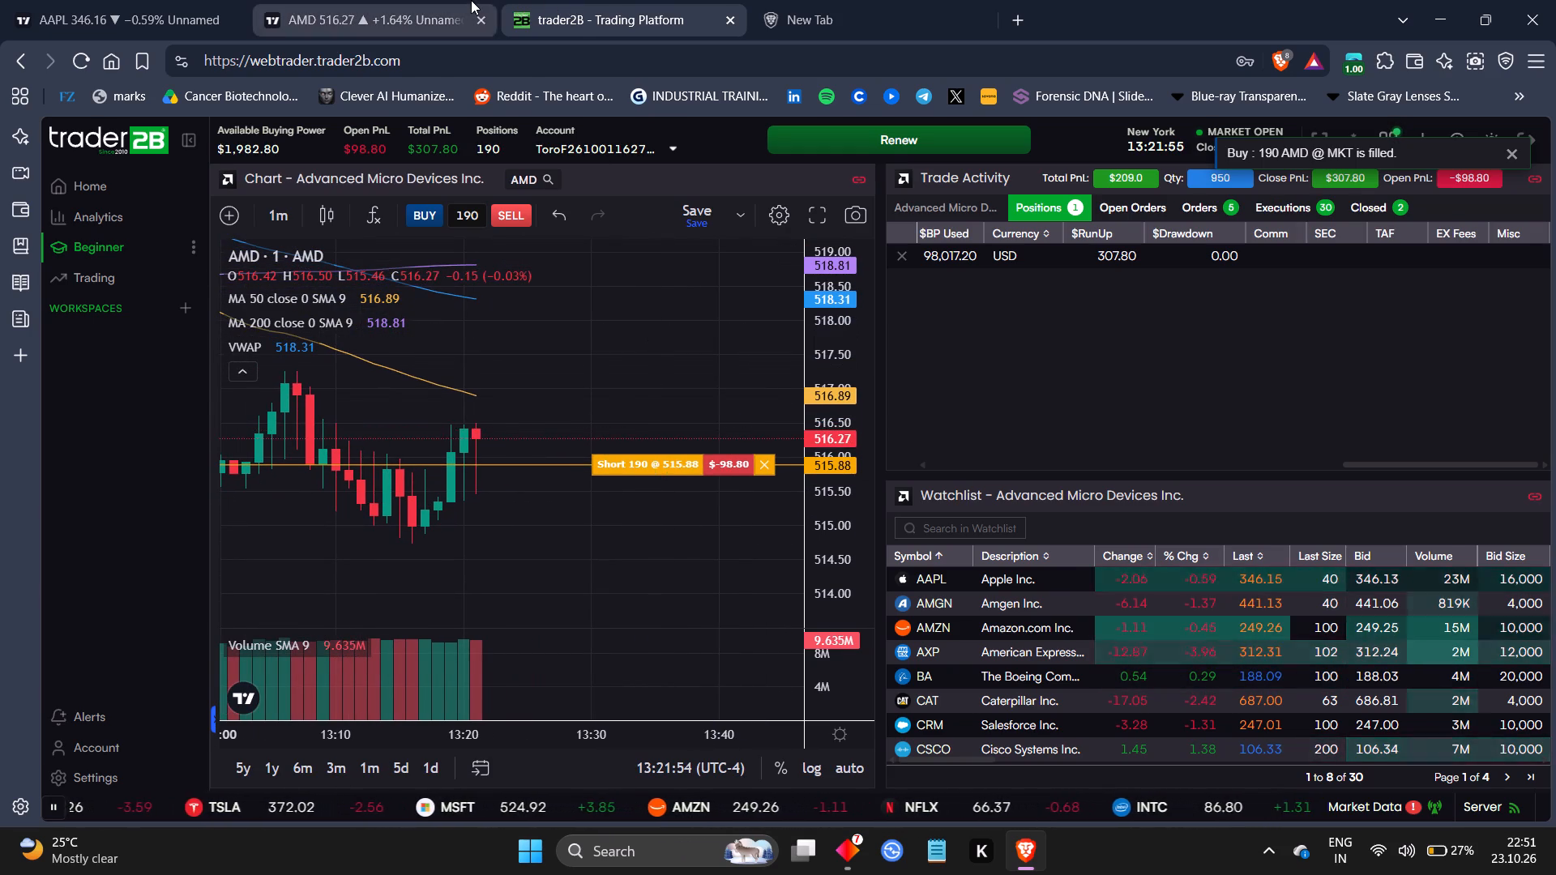
{"action": "left_click", "coordinate": [471, 0]}
{"action": "left_click_drag", "start_coordinate": [747, 421], "coordinate": [823, 512]}
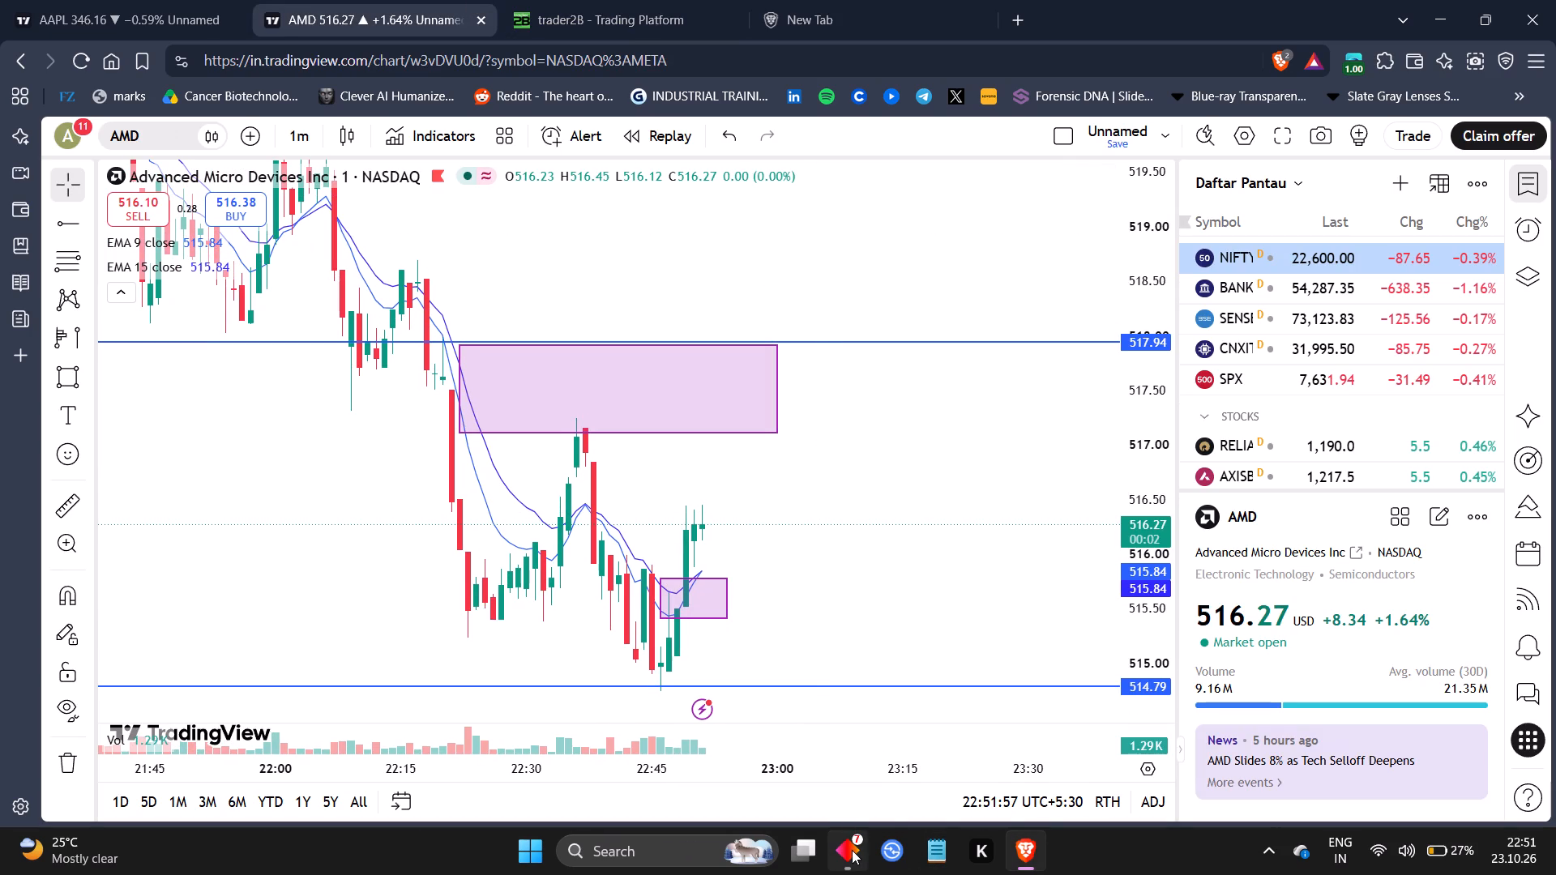
Switch to OMEN Gaming Hub and look through its Optimizer quick setup, the wallpaper Gallery and My Page.
{"action": "left_click", "coordinate": [826, 765]}
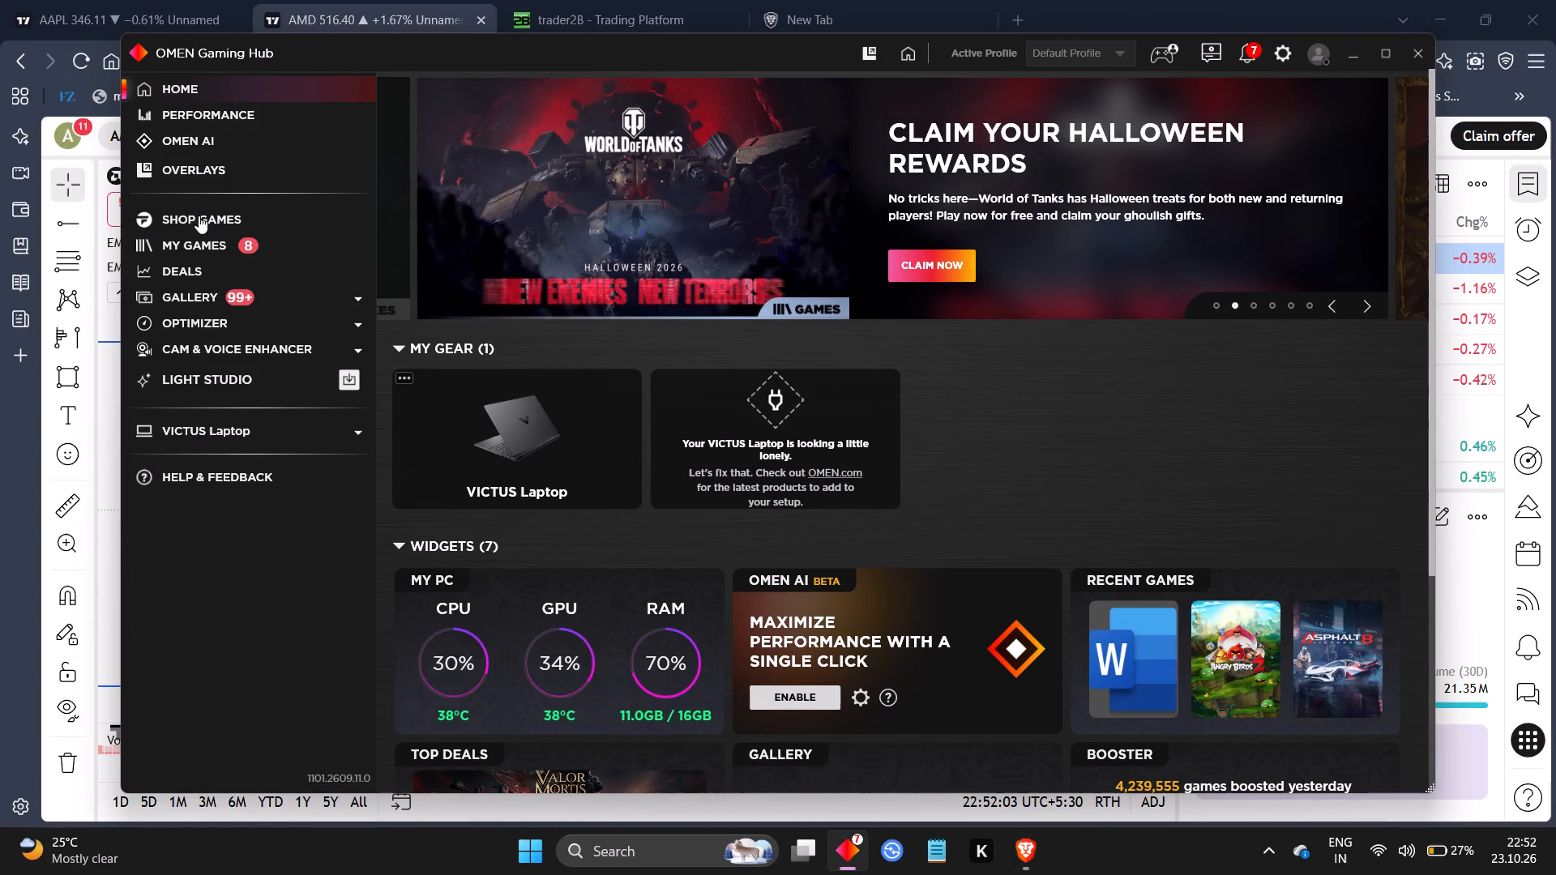
{"action": "left_click", "coordinate": [271, 329]}
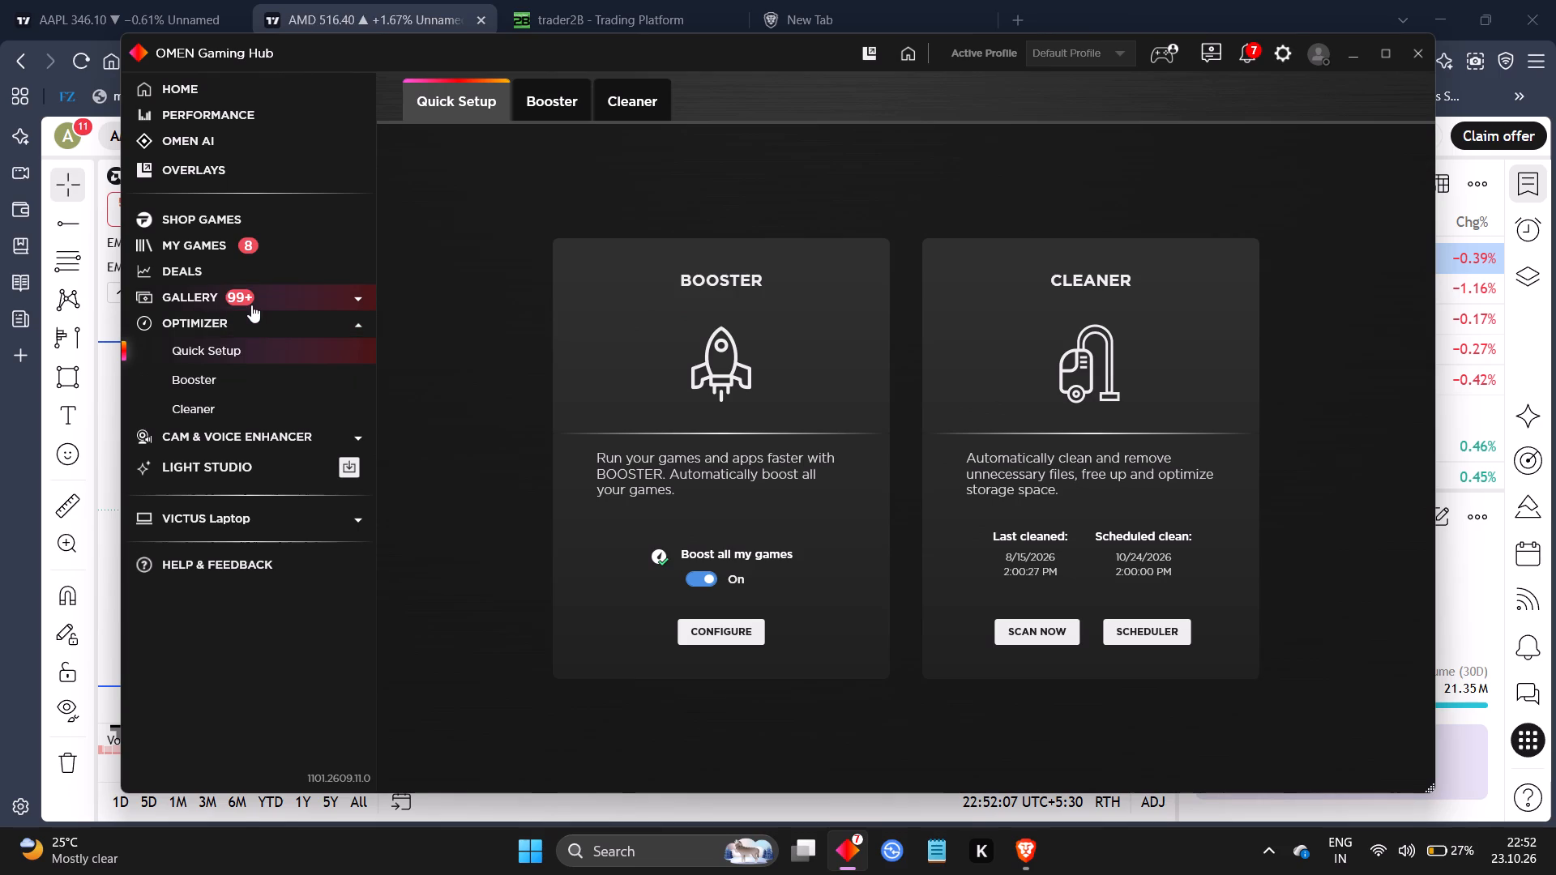
{"action": "left_click", "coordinate": [251, 305]}
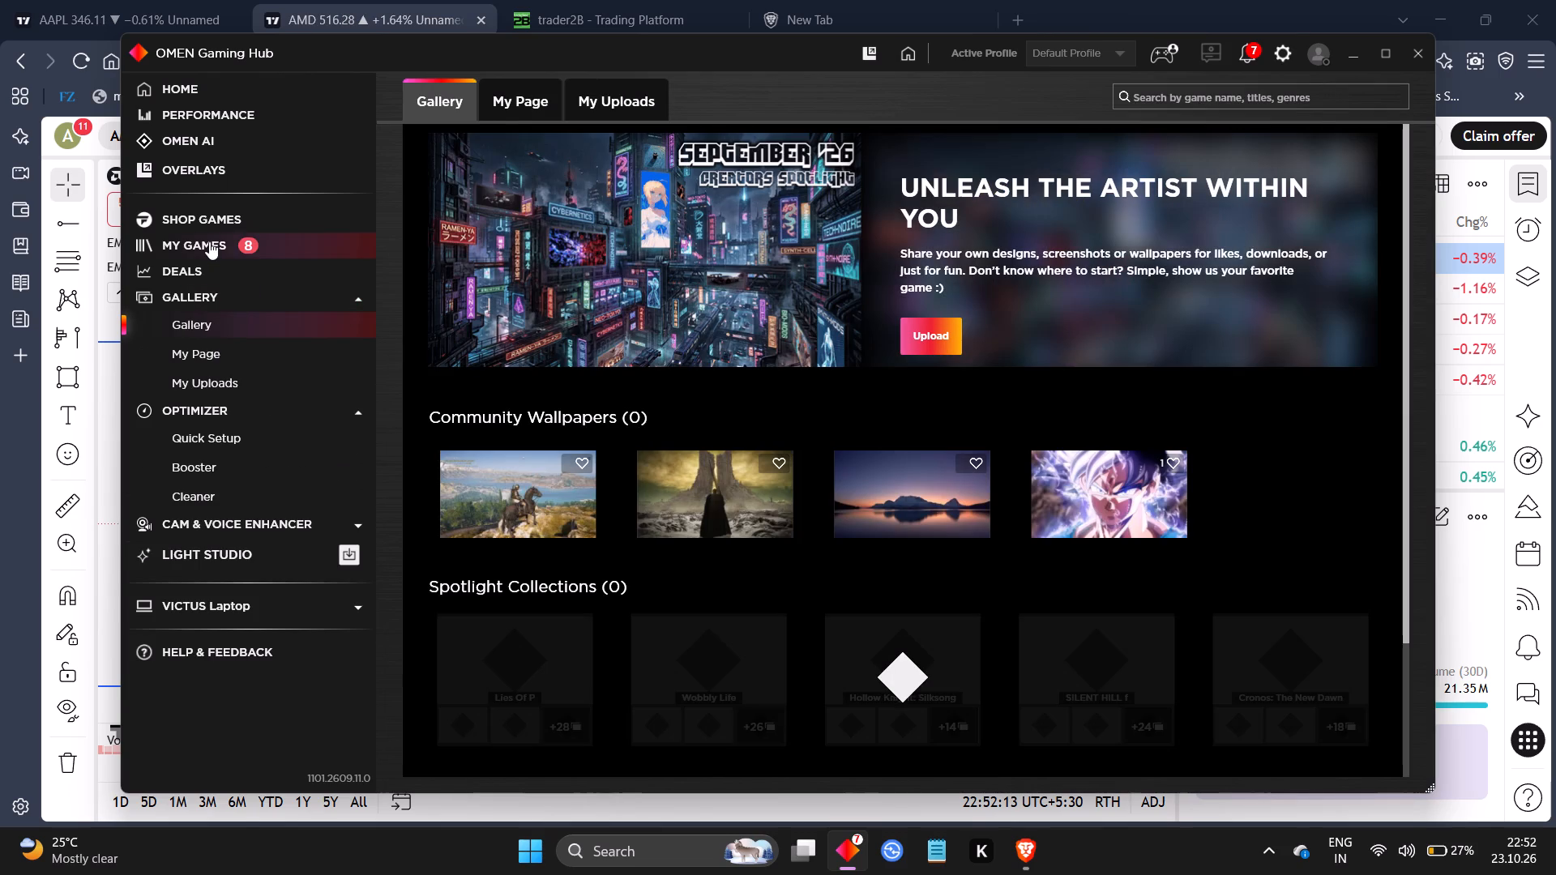
{"action": "scroll", "coordinate": [578, 587], "scroll_direction": "down", "scroll_amount": 4}
{"action": "scroll", "coordinate": [578, 587], "scroll_direction": "up", "scroll_amount": 1}
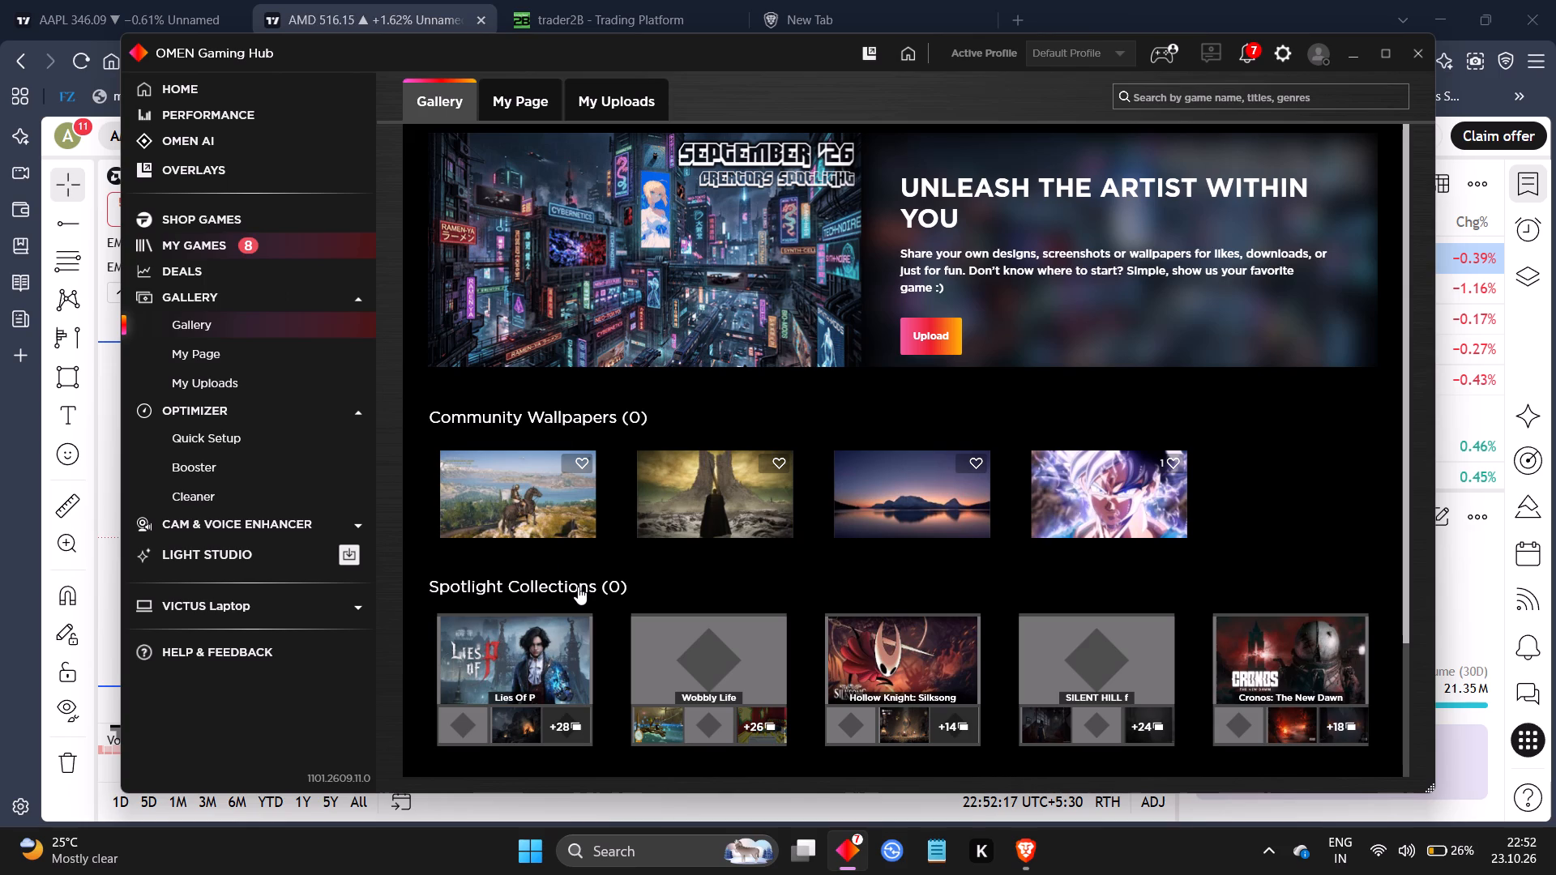
{"action": "scroll", "coordinate": [578, 587], "scroll_direction": "up", "scroll_amount": 1}
{"action": "scroll", "coordinate": [466, 269], "scroll_direction": "down", "scroll_amount": 8}
{"action": "scroll", "coordinate": [466, 269], "scroll_direction": "up", "scroll_amount": 6}
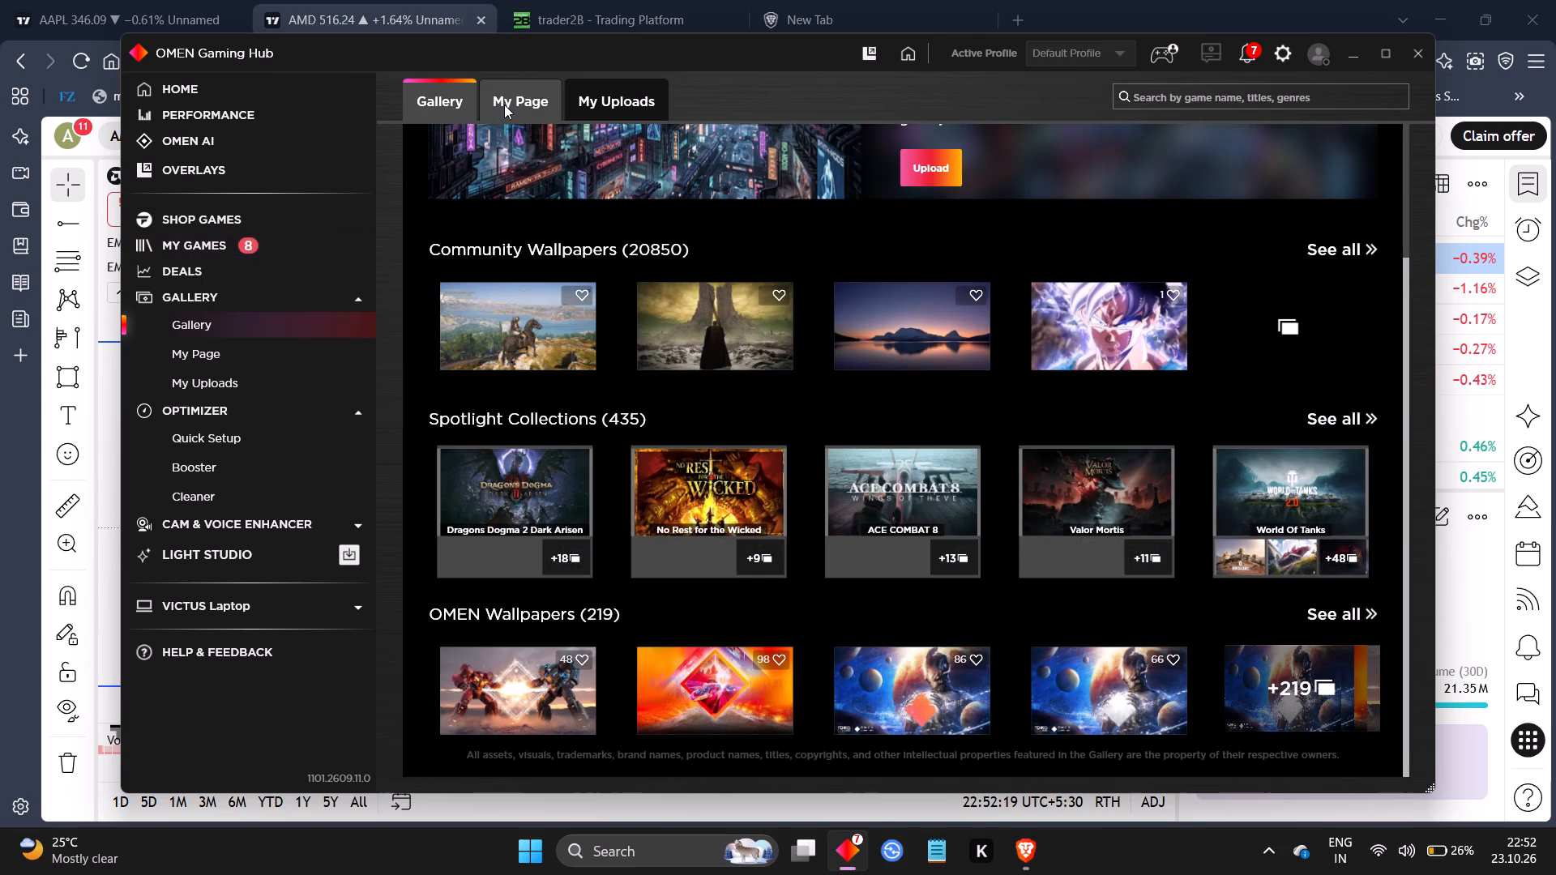
{"action": "left_click", "coordinate": [504, 105]}
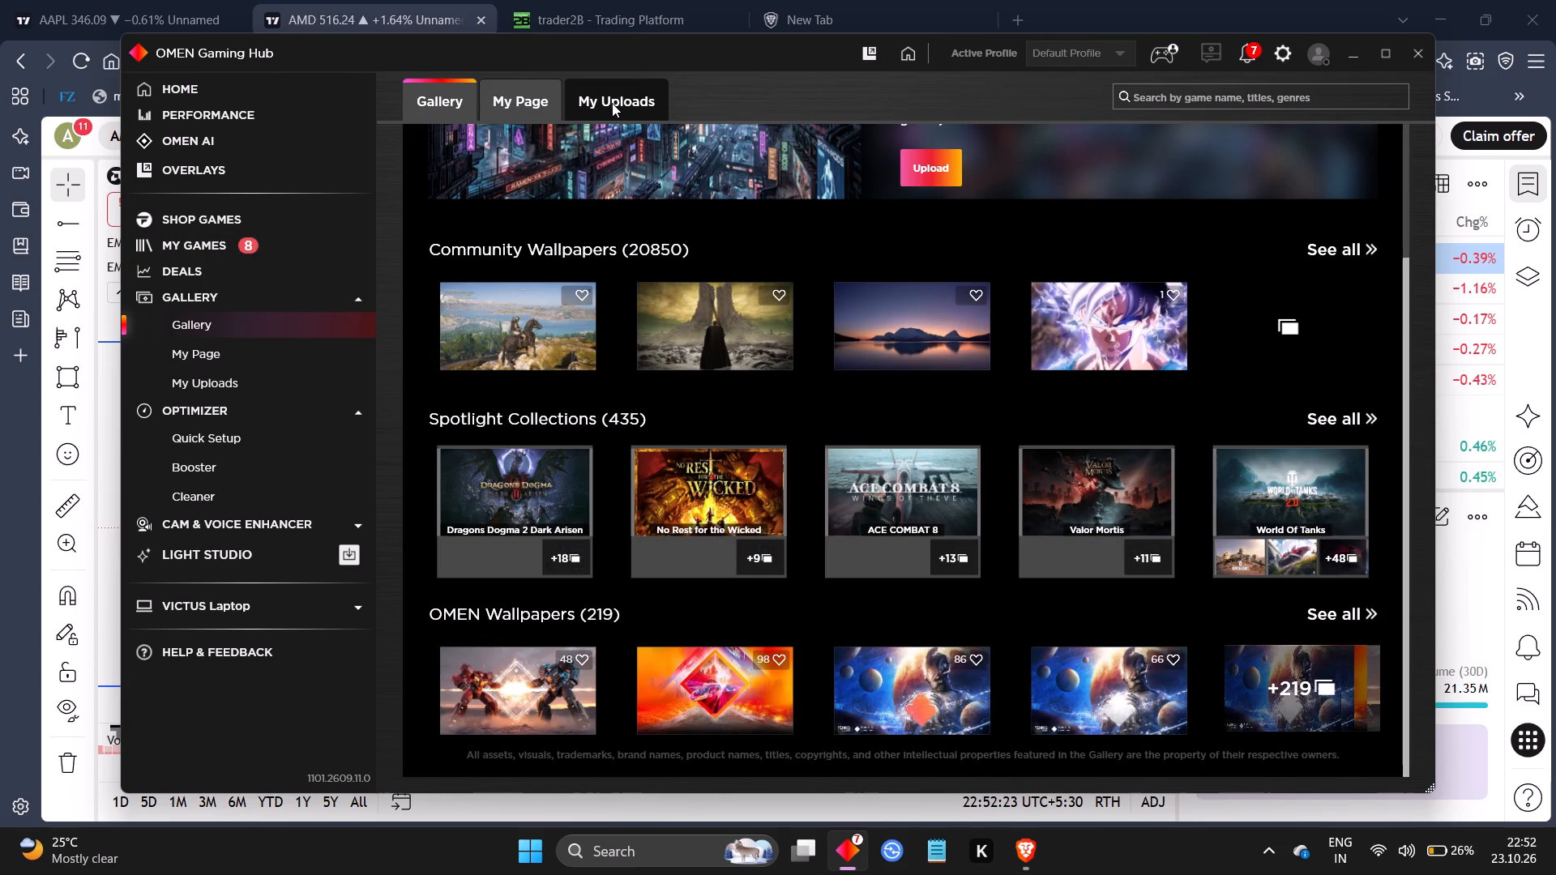
{"action": "left_click", "coordinate": [612, 103]}
{"action": "scroll", "coordinate": [498, 369], "scroll_direction": "down", "scroll_amount": 4}
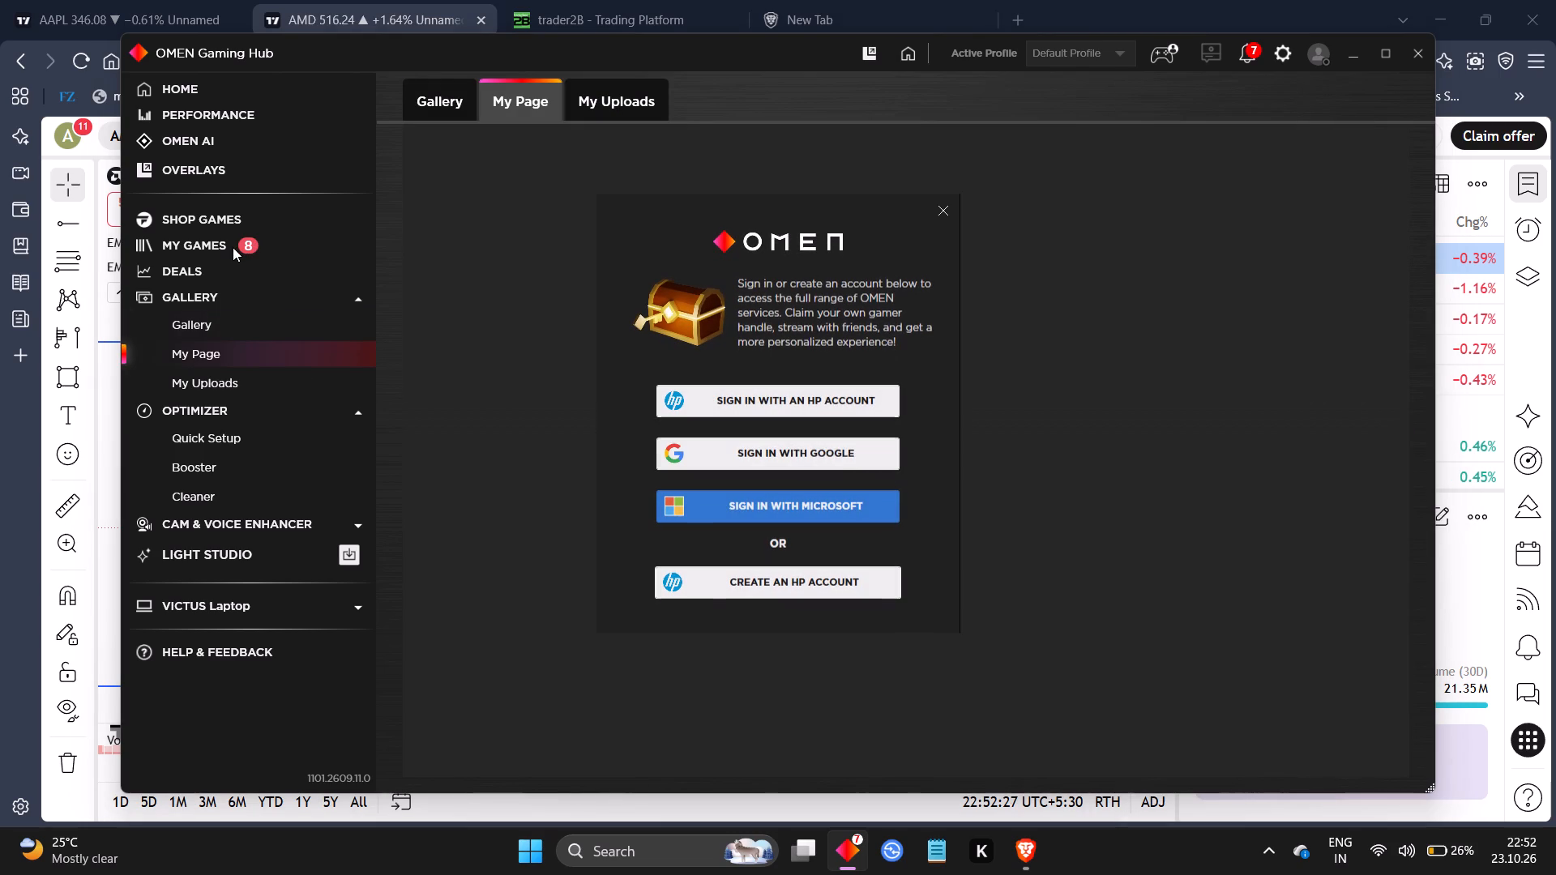
Dismiss the OMEN sign-in prompt, look through the My Games library and minimize OMEN Gaming Hub.
{"action": "left_click", "coordinate": [233, 247]}
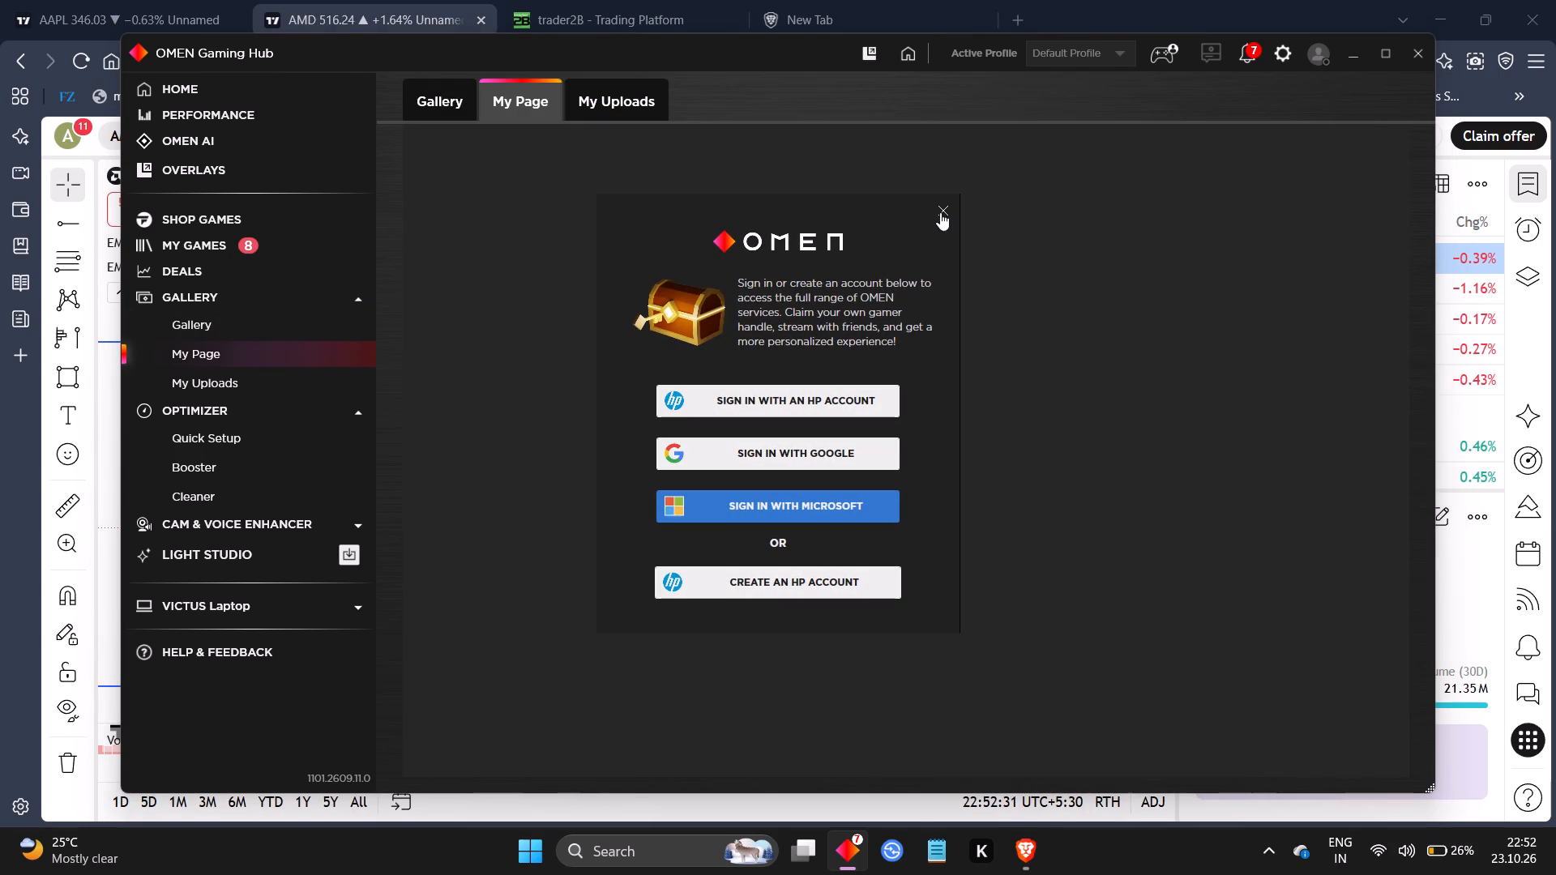
{"action": "left_click", "coordinate": [940, 212]}
{"action": "left_click", "coordinate": [272, 242]}
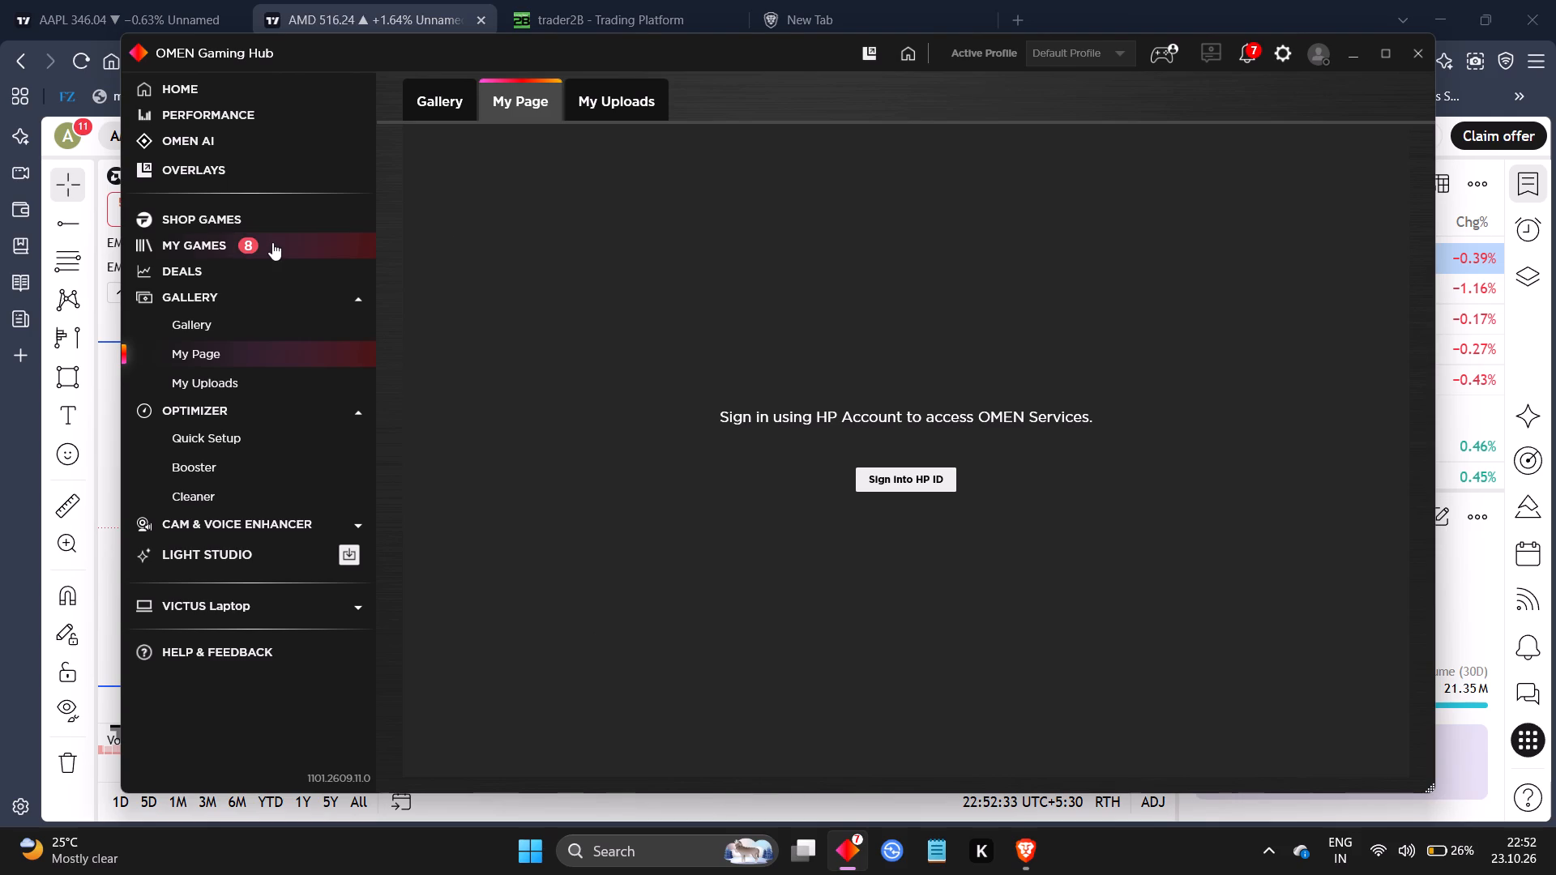
{"action": "left_click", "coordinate": [272, 242]}
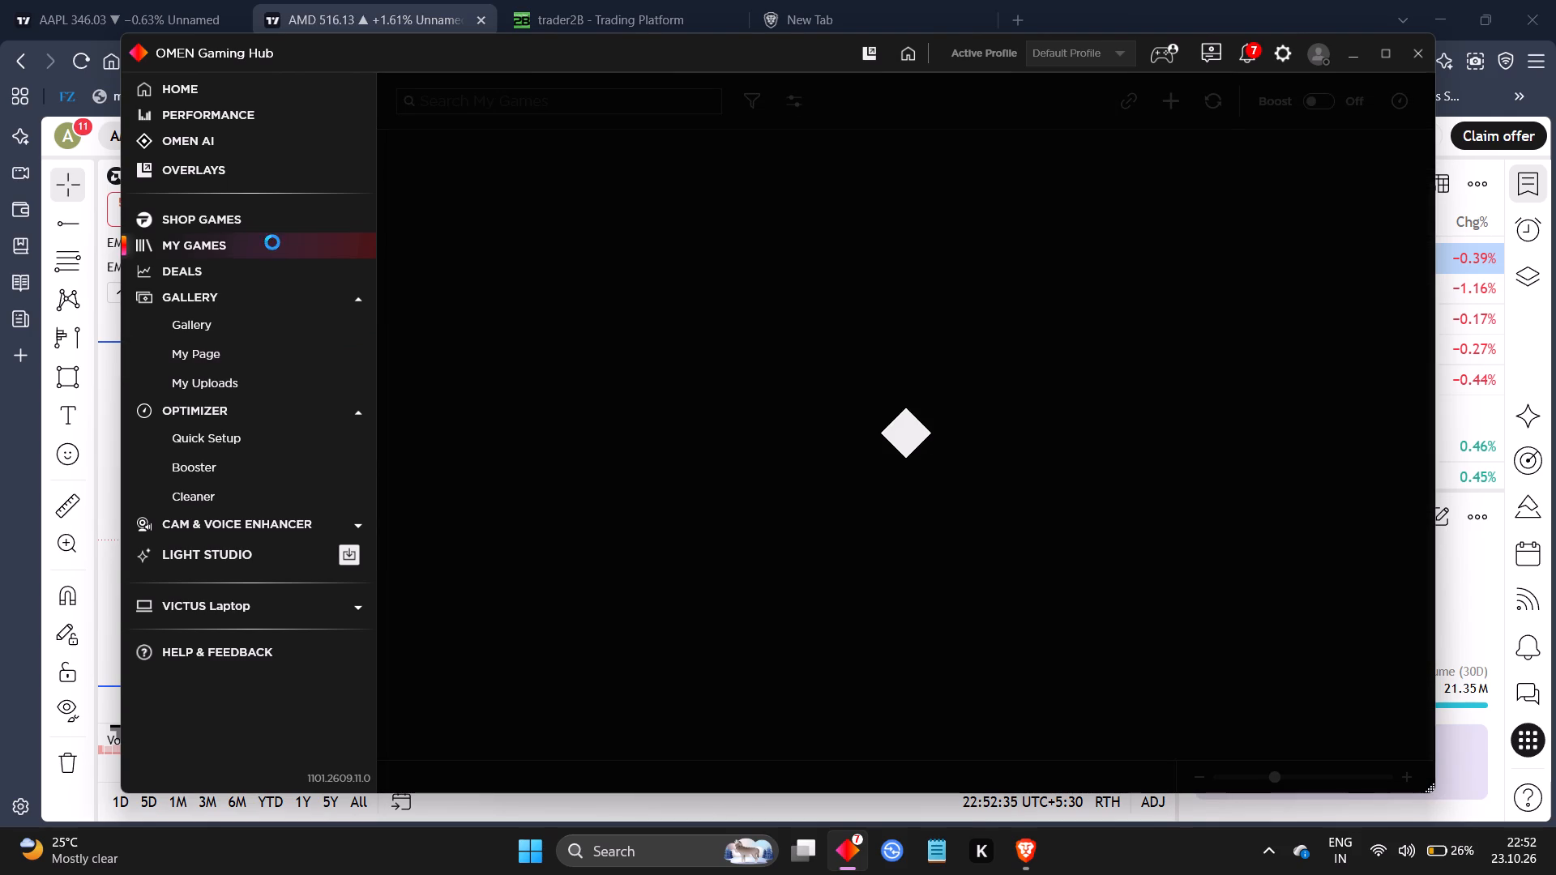
{"action": "scroll", "coordinate": [323, 390], "scroll_direction": "down", "scroll_amount": 2}
{"action": "scroll", "coordinate": [610, 728], "scroll_direction": "down", "scroll_amount": 6}
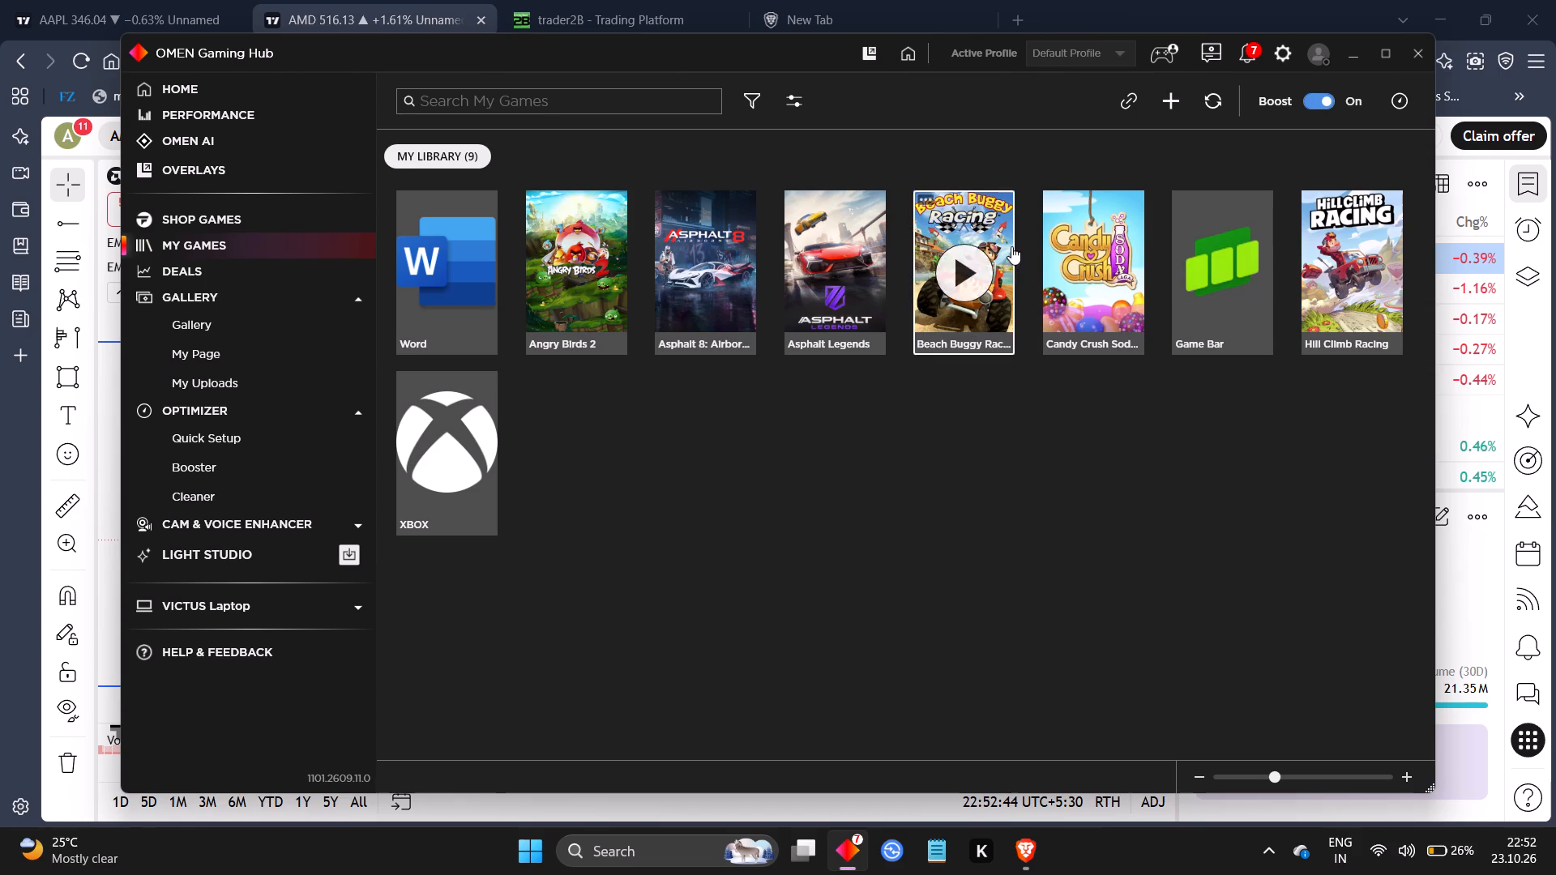
{"action": "left_click", "coordinate": [1349, 56]}
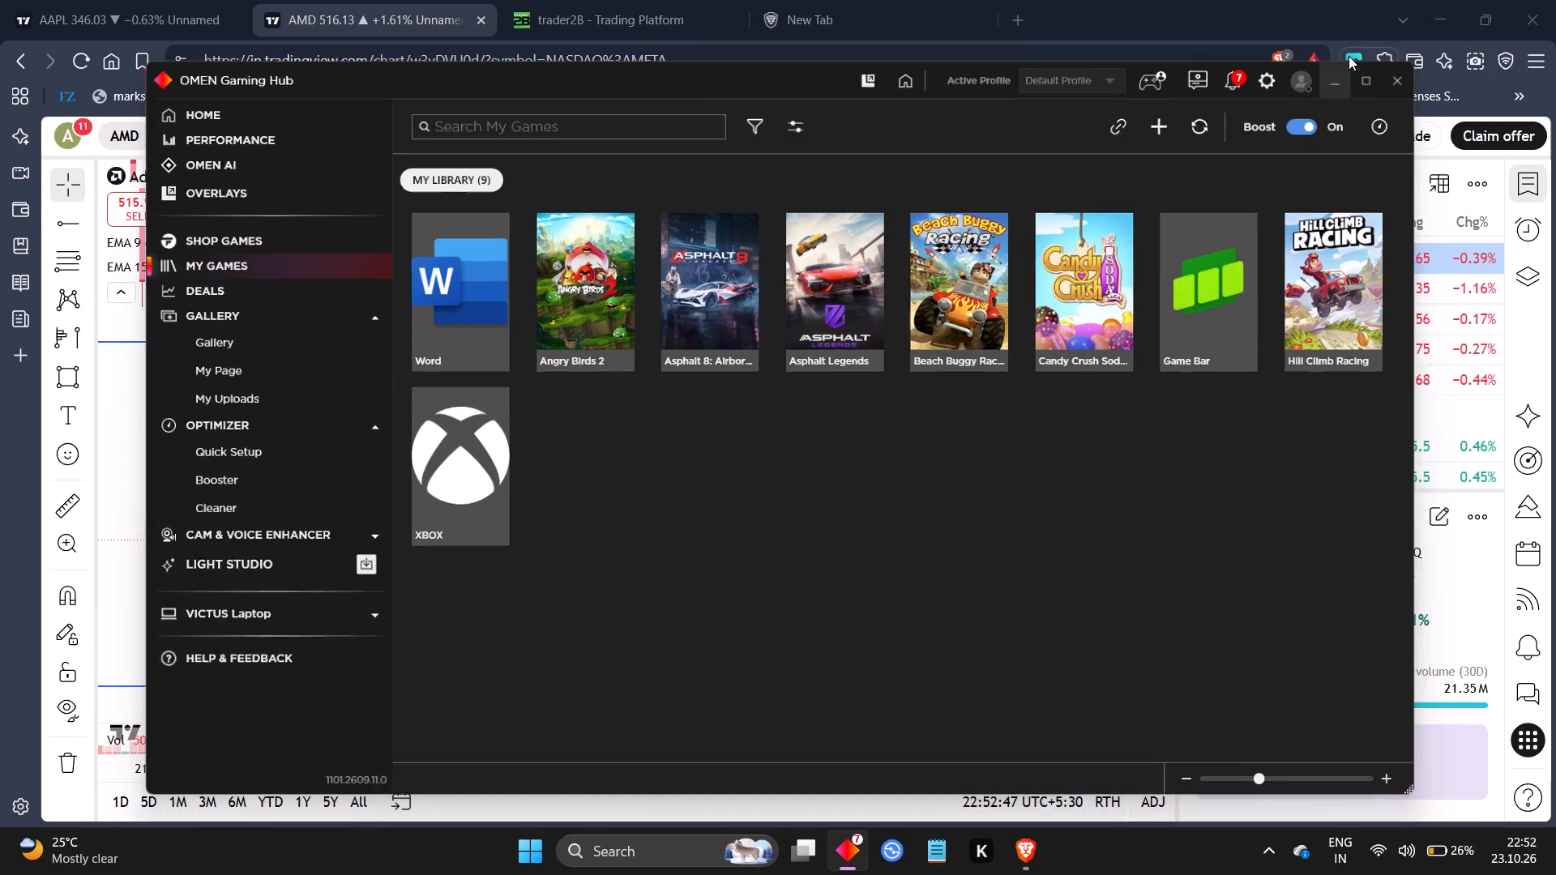
Examine the latest AMD 1-minute candles on TradingView against the small lower zone, the upper zone and the EMA lines.
{"action": "left_click_drag", "start_coordinate": [1019, 536], "coordinate": [929, 480]}
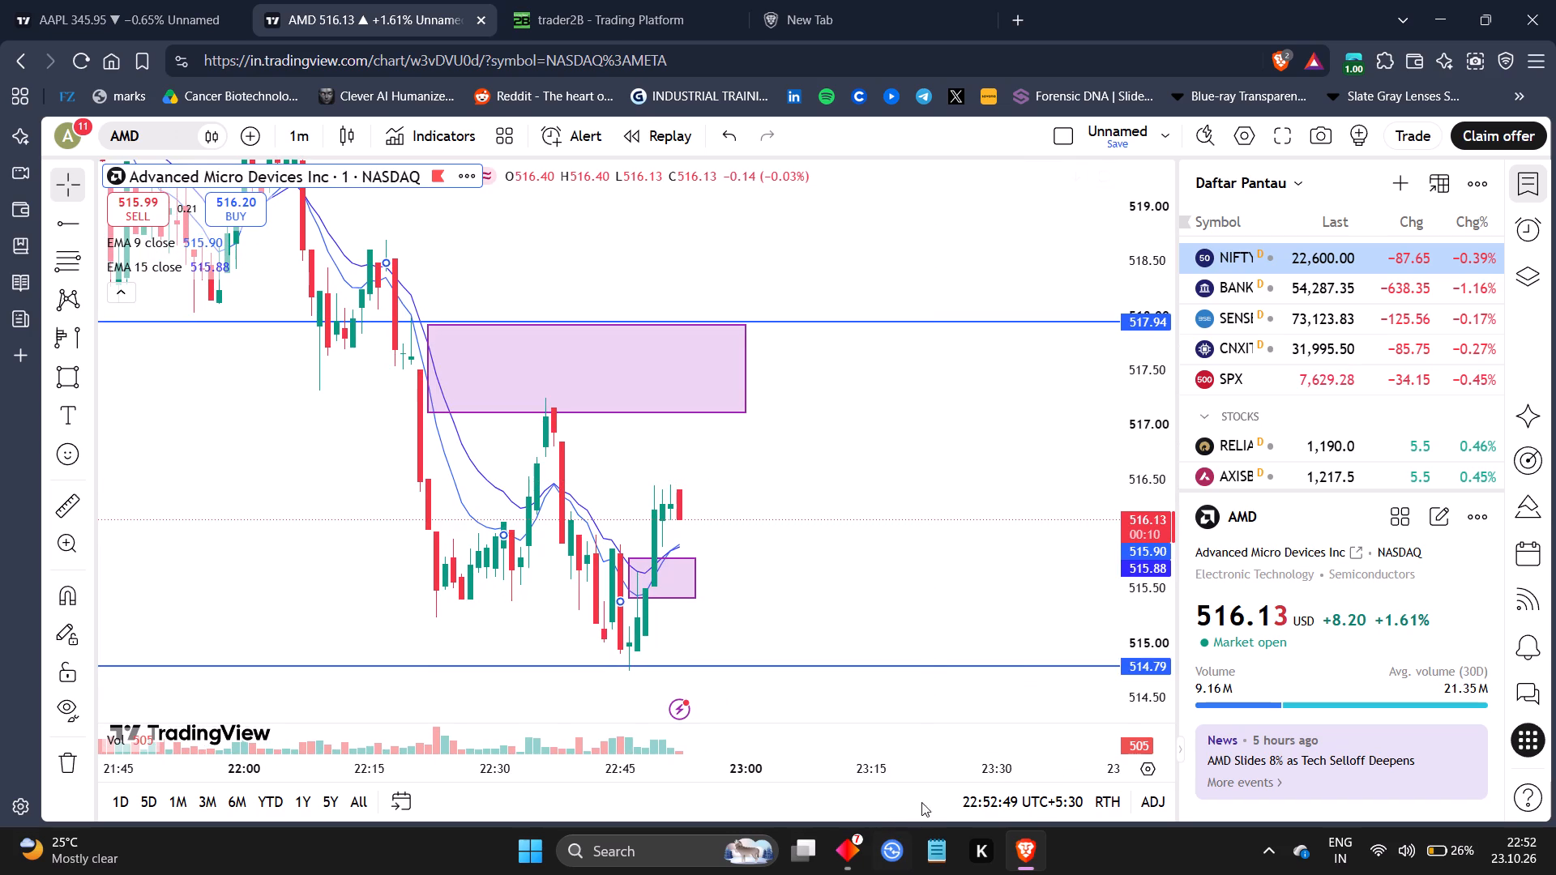
{"action": "left_click_drag", "start_coordinate": [935, 771], "coordinate": [823, 755]}
{"action": "left_click_drag", "start_coordinate": [590, 592], "coordinate": [895, 496]}
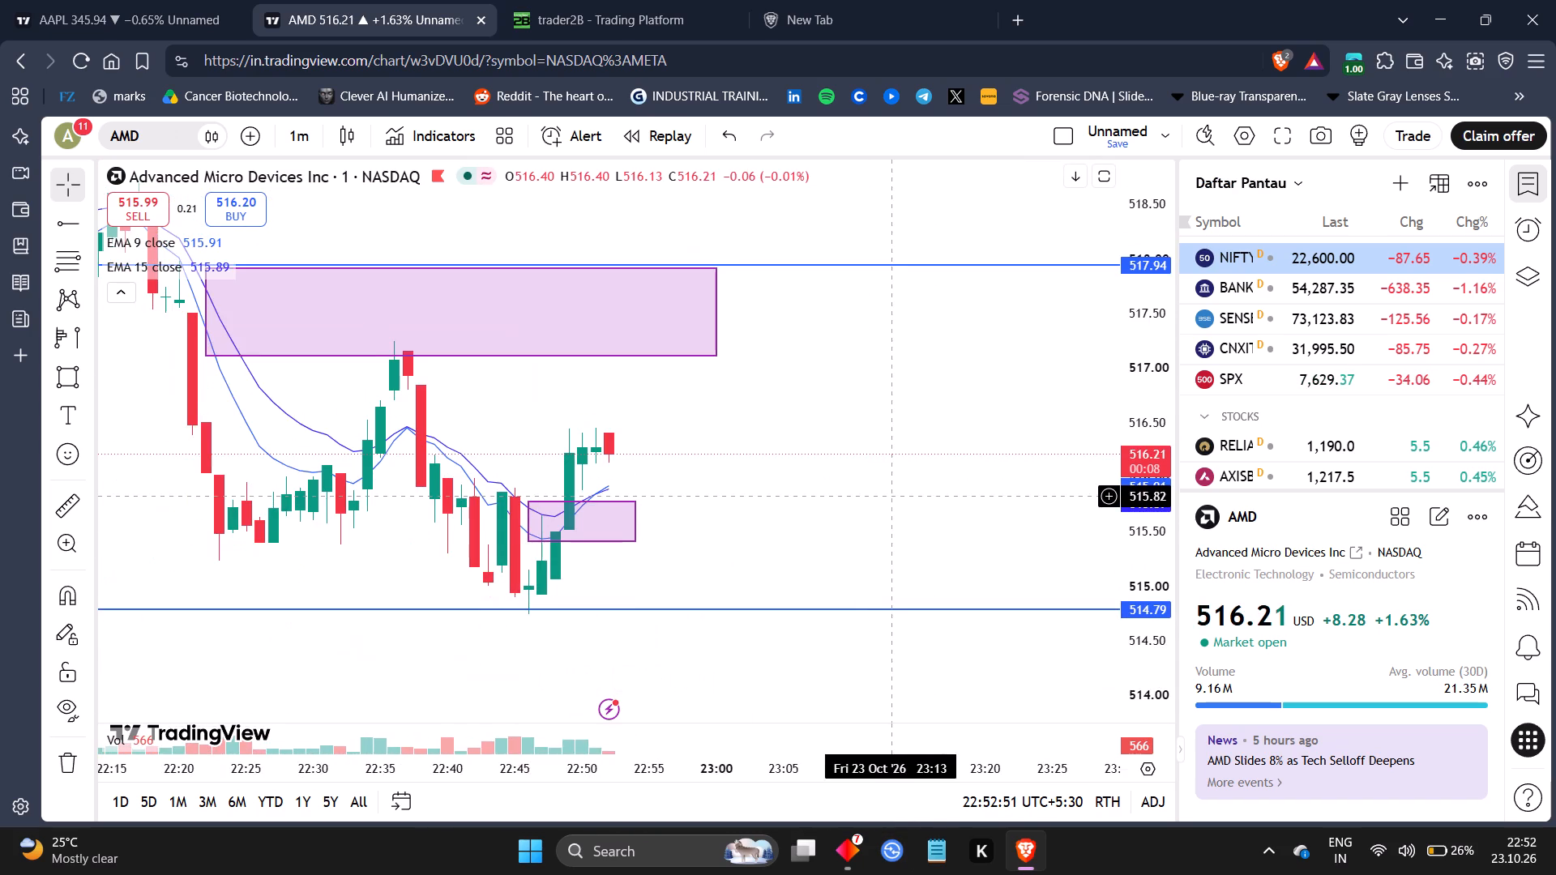
{"action": "left_click_drag", "start_coordinate": [895, 496], "coordinate": [997, 509]}
{"action": "left_click_drag", "start_coordinate": [997, 509], "coordinate": [1103, 528]}
{"action": "left_click_drag", "start_coordinate": [1154, 601], "coordinate": [1152, 595]}
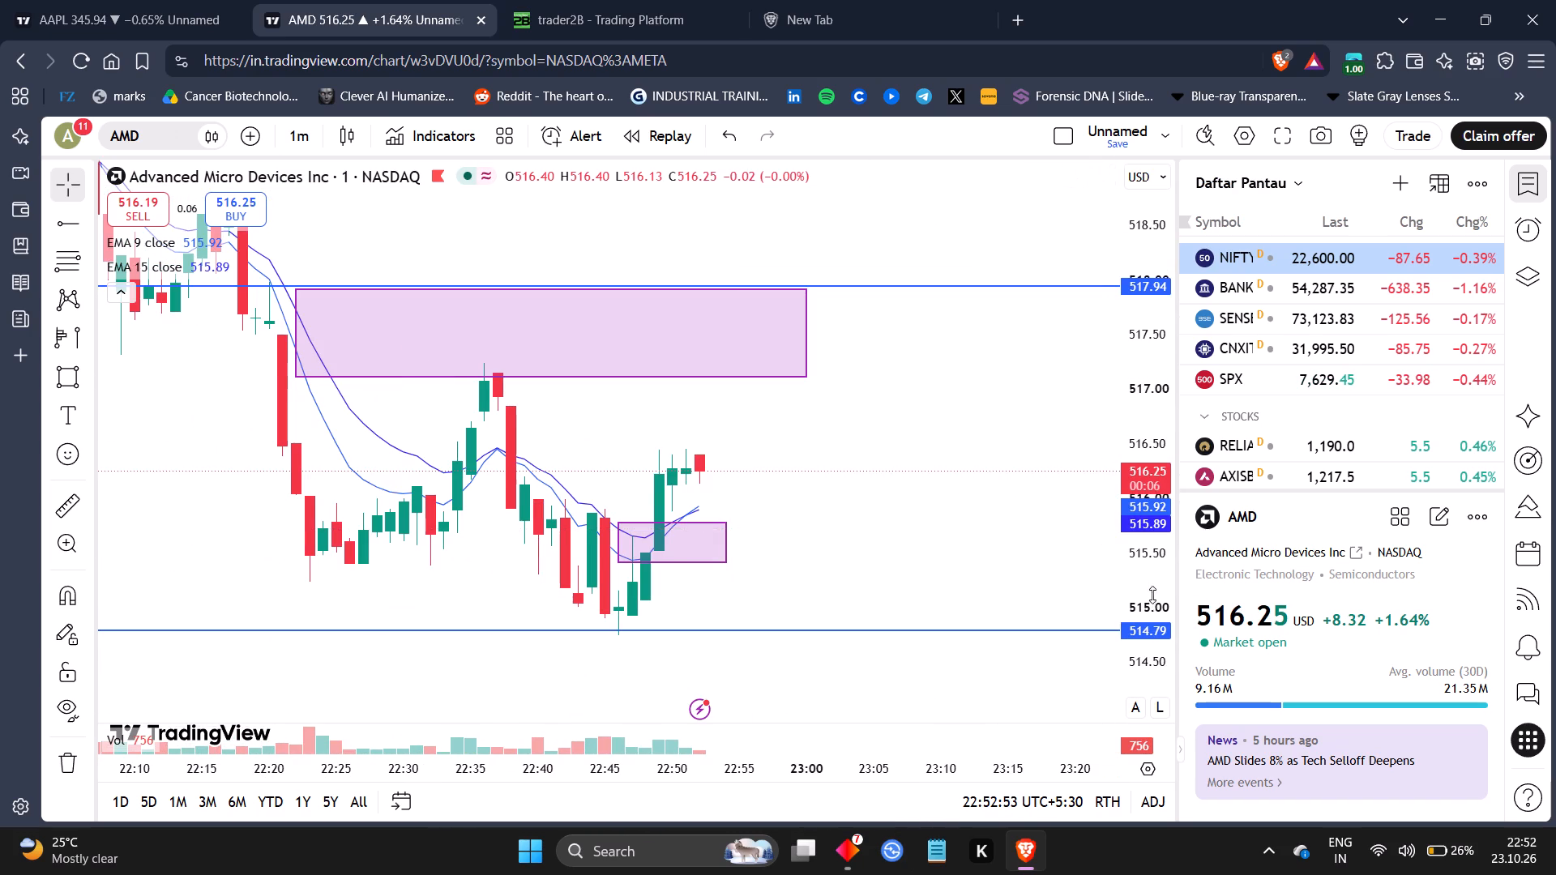
{"action": "left_click_drag", "start_coordinate": [1152, 595], "coordinate": [1084, 535]}
{"action": "left_click_drag", "start_coordinate": [995, 531], "coordinate": [1051, 489]}
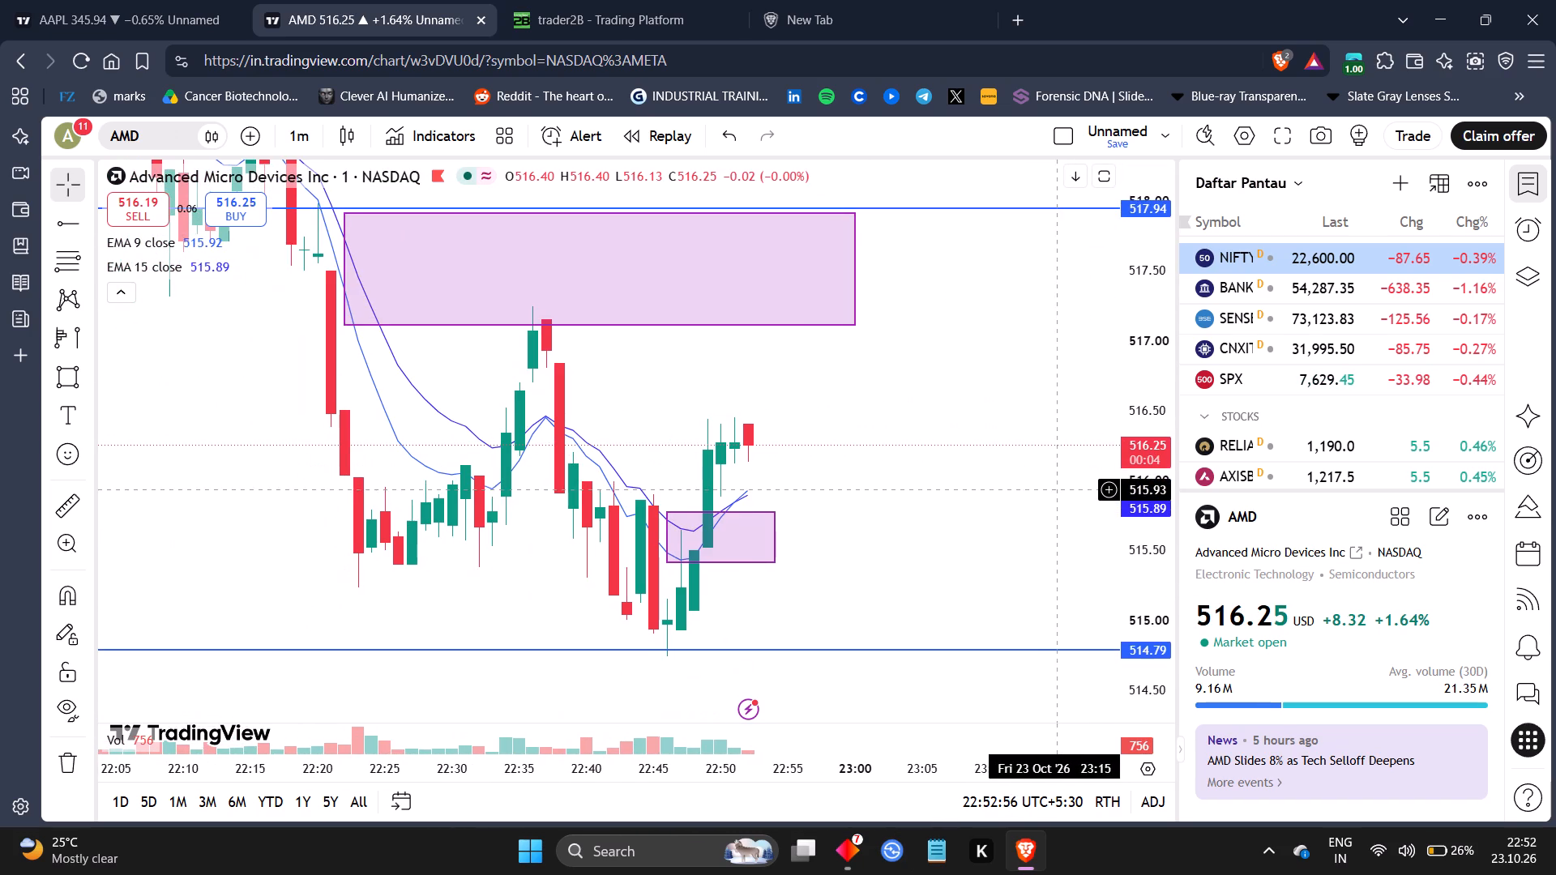
{"action": "left_click_drag", "start_coordinate": [1033, 753], "coordinate": [1018, 762]}
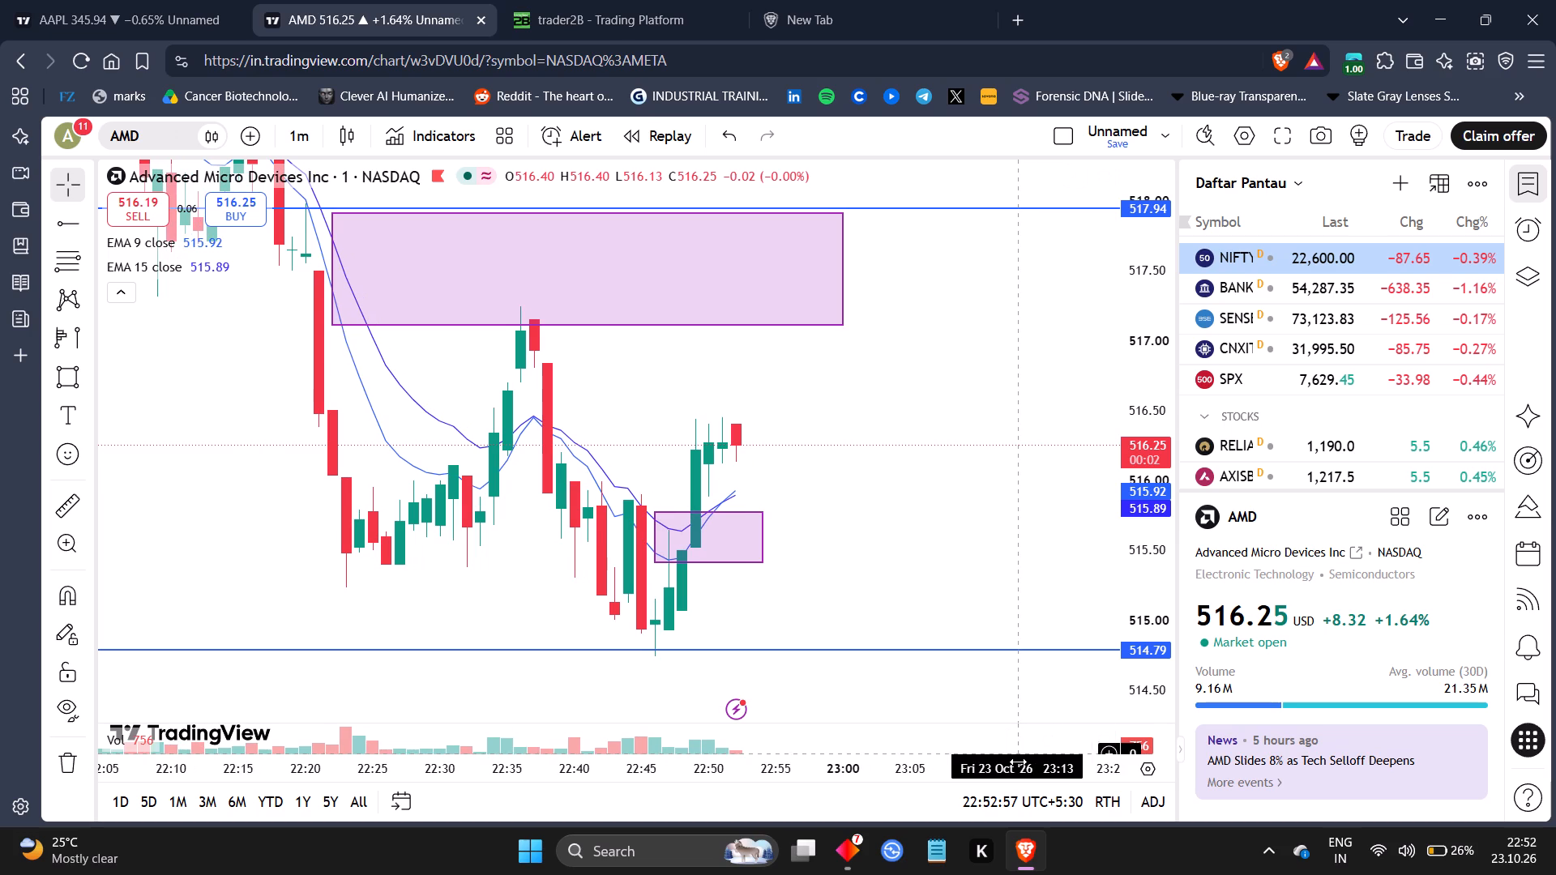
{"action": "left_click", "coordinate": [925, 751]}
{"action": "left_click_drag", "start_coordinate": [930, 757], "coordinate": [887, 737]}
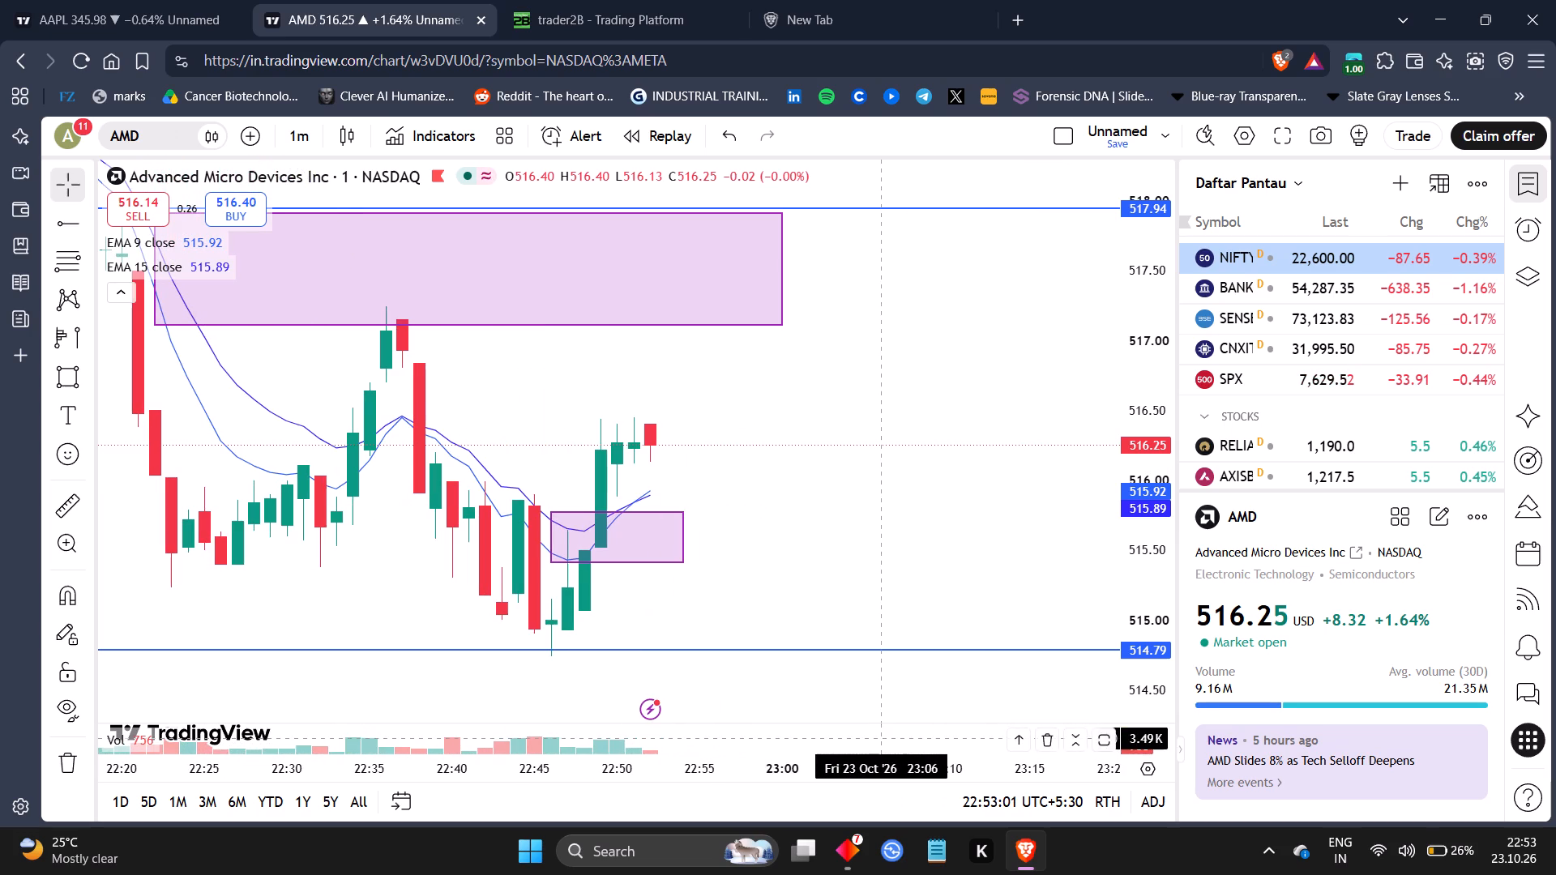
{"action": "left_click_drag", "start_coordinate": [795, 580], "coordinate": [957, 579]}
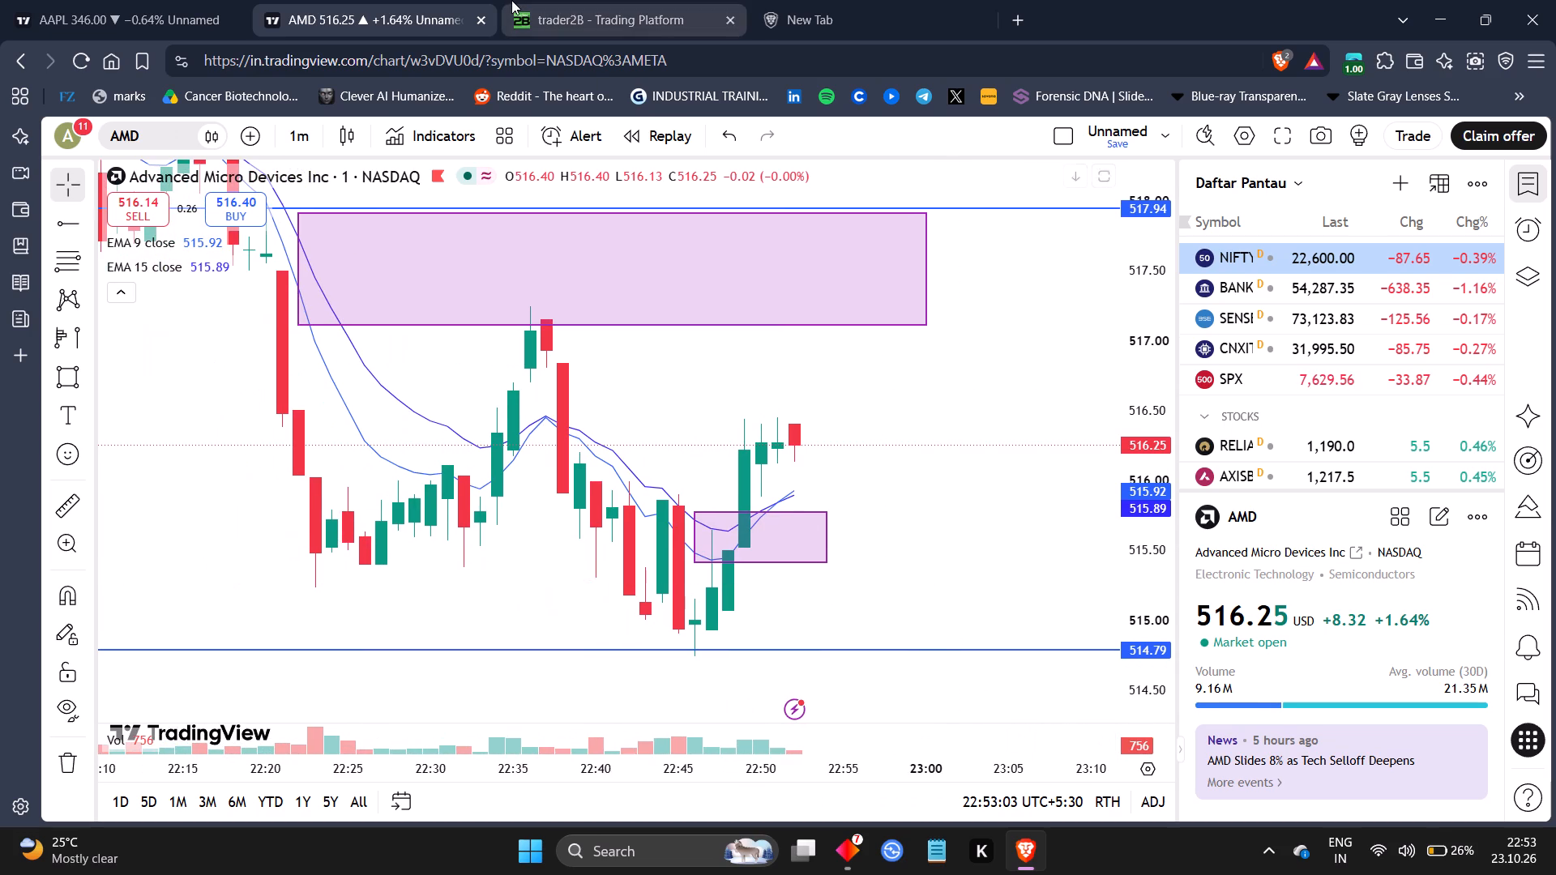
Switch to trader2B and examine the open 190-share AMD short against recent 1-minute candles and the moving average.
{"action": "left_click", "coordinate": [567, 6]}
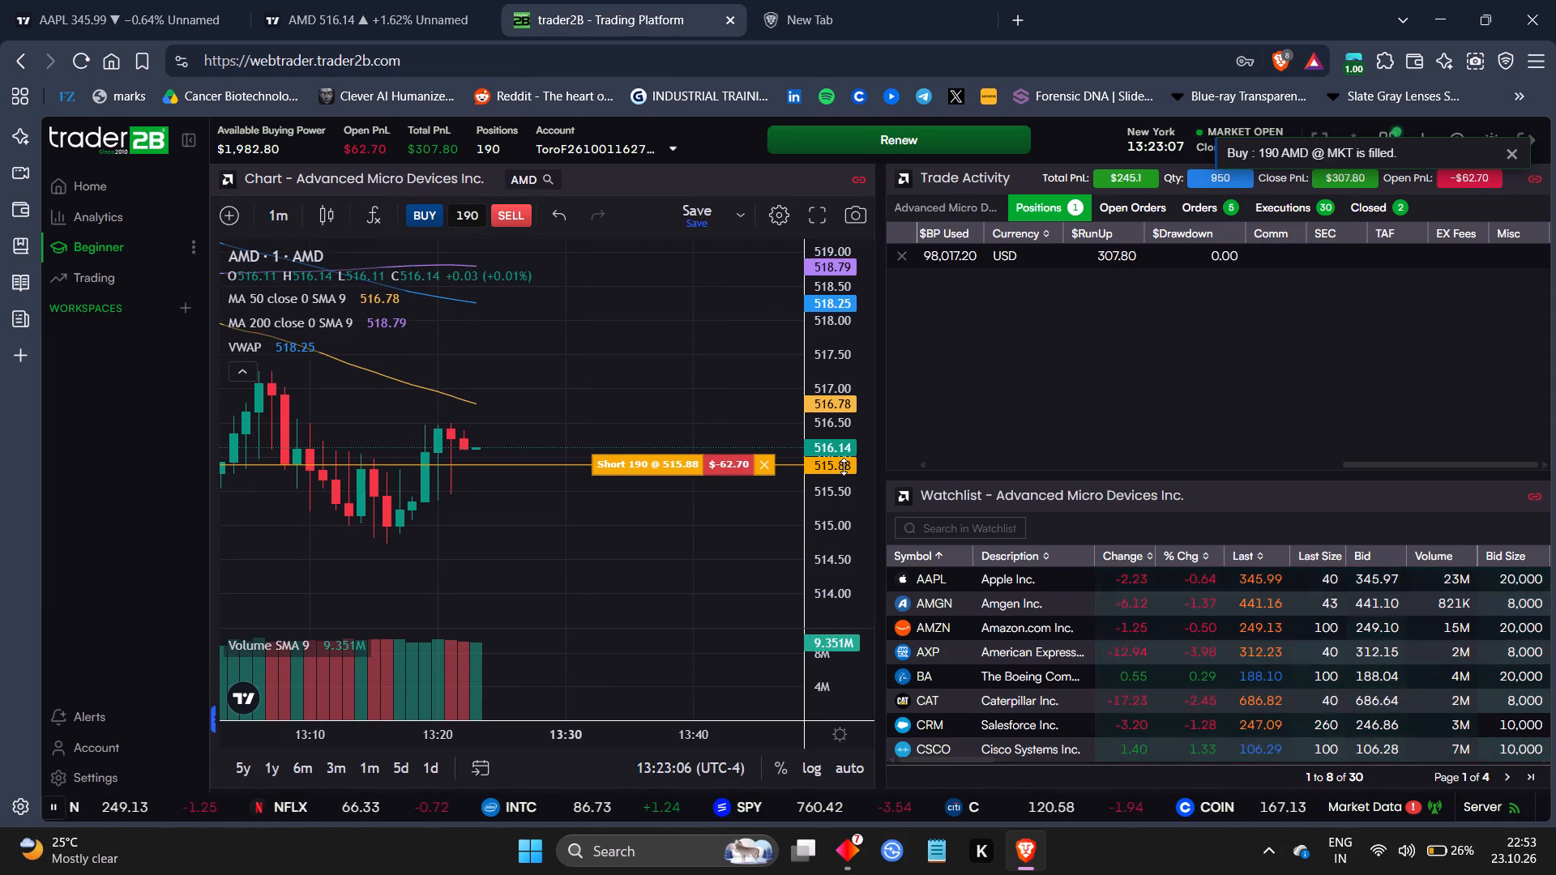
{"action": "left_click_drag", "start_coordinate": [819, 485], "coordinate": [775, 389]}
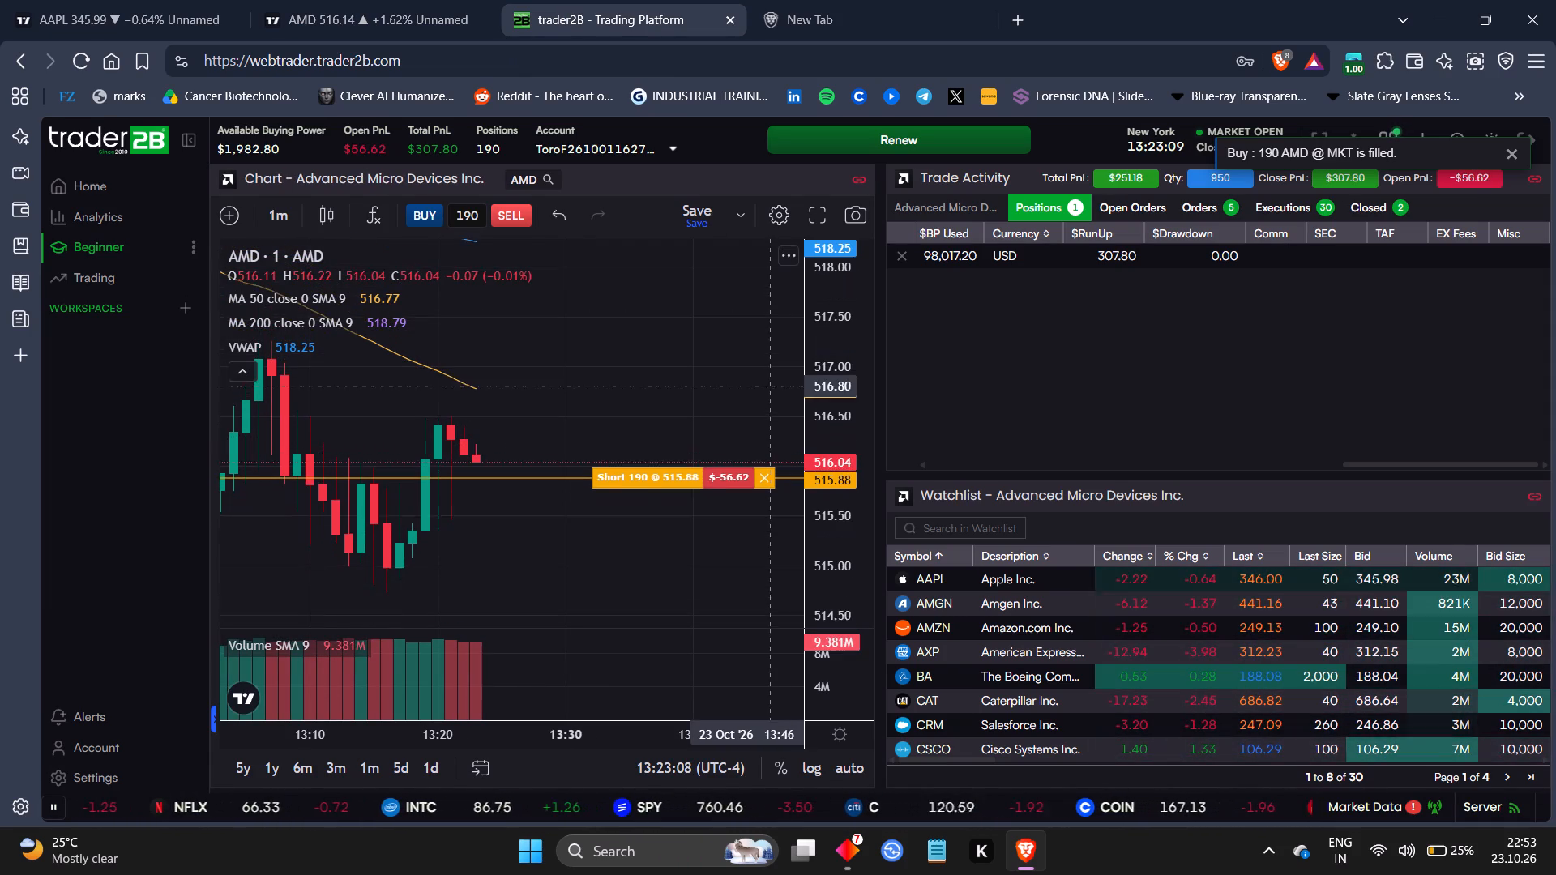
{"action": "left_click_drag", "start_coordinate": [775, 389], "coordinate": [776, 390]}
{"action": "left_click_drag", "start_coordinate": [683, 391], "coordinate": [798, 374]}
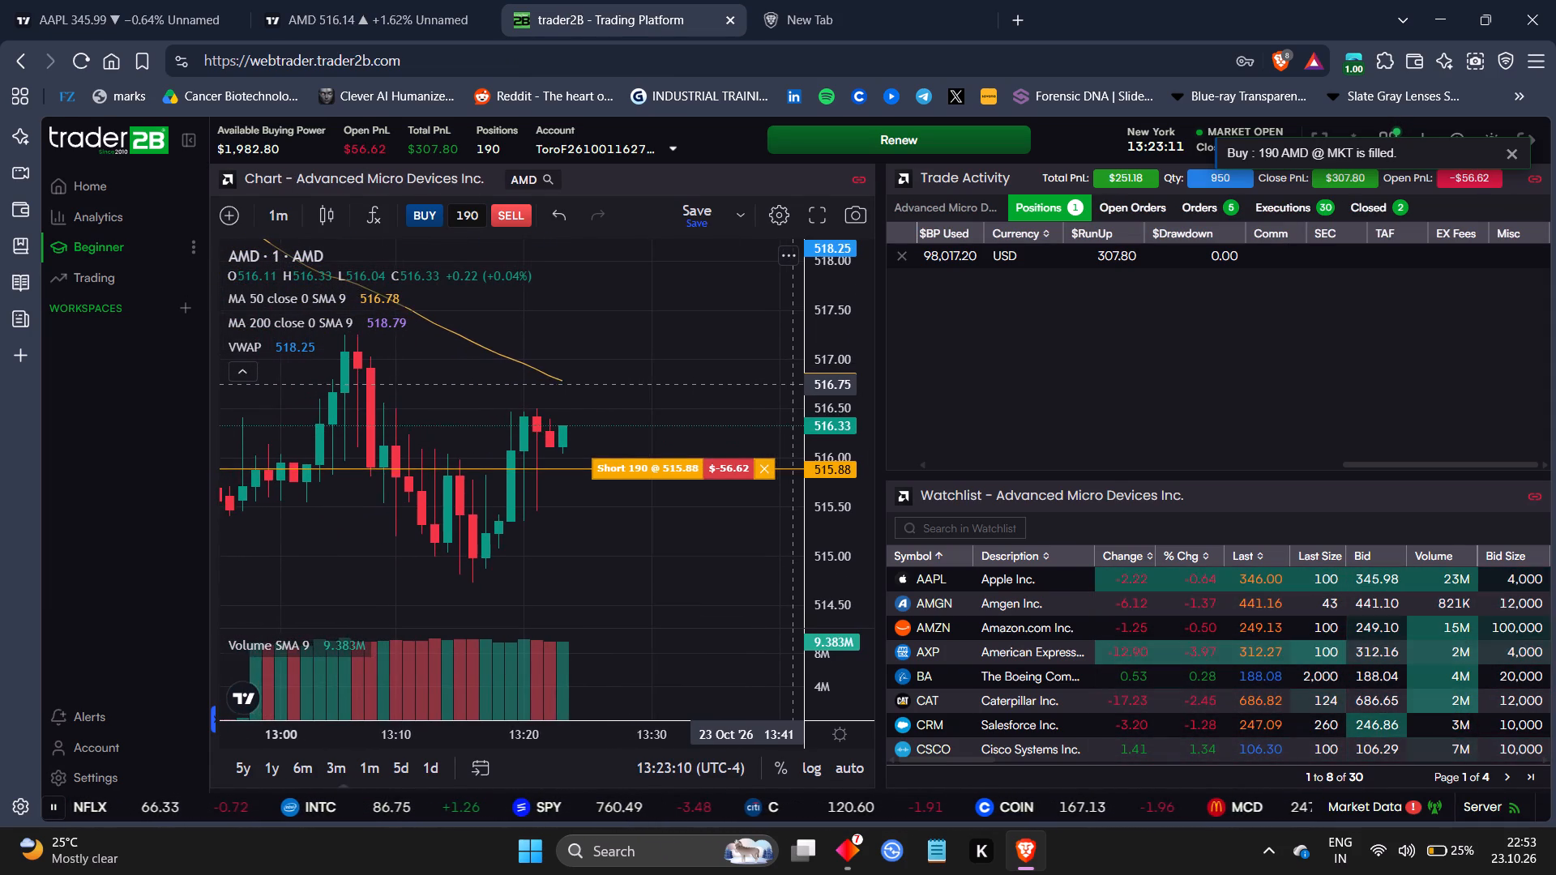
{"action": "left_click_drag", "start_coordinate": [798, 374], "coordinate": [836, 352]}
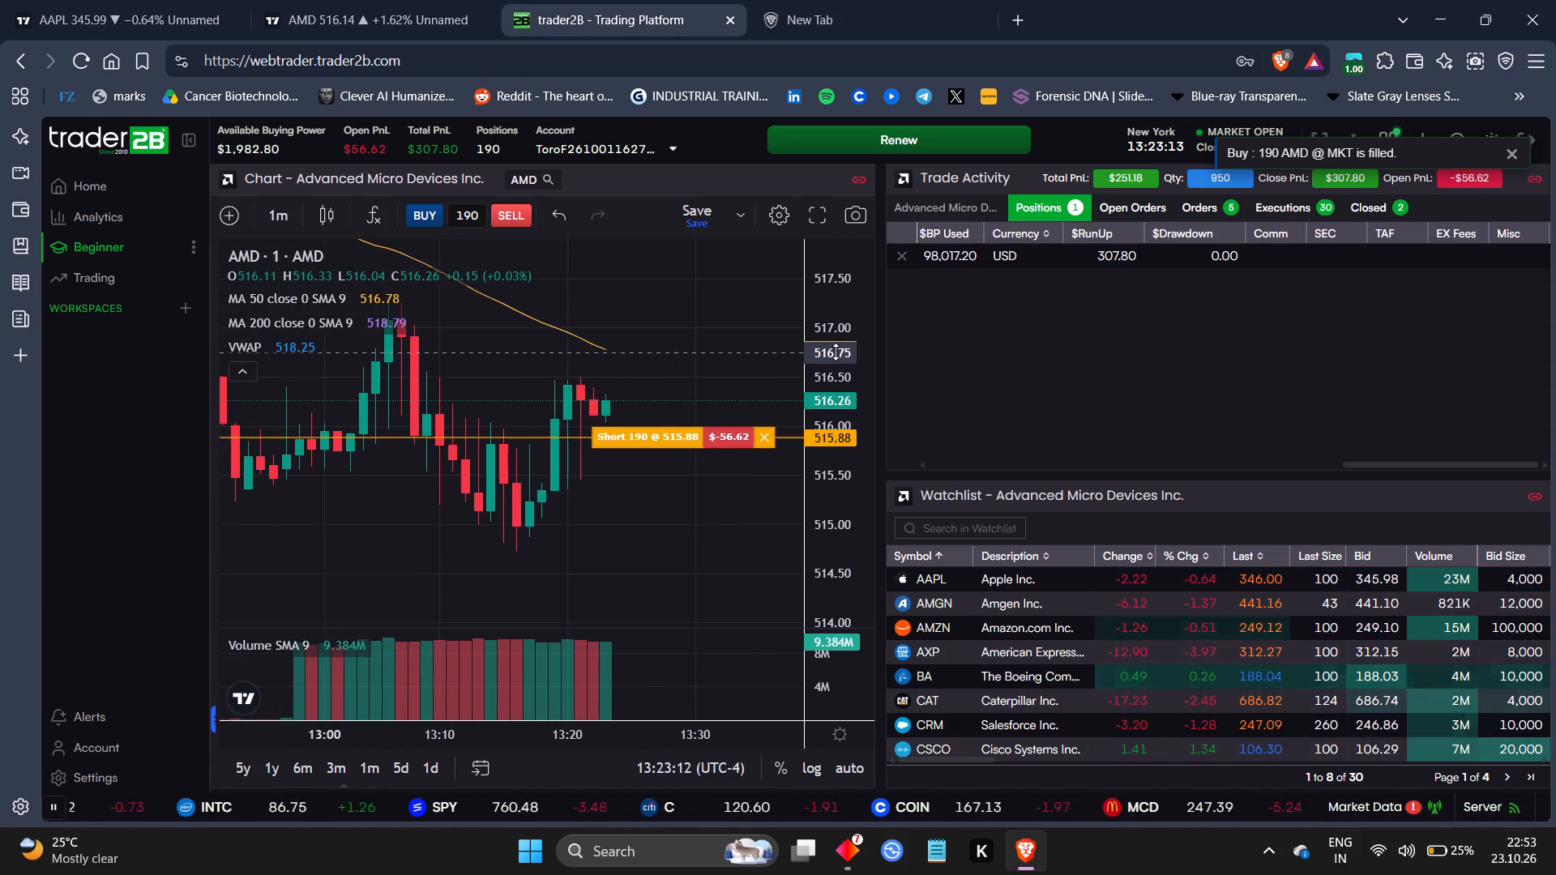
{"action": "left_click_drag", "start_coordinate": [836, 352], "coordinate": [673, 225]}
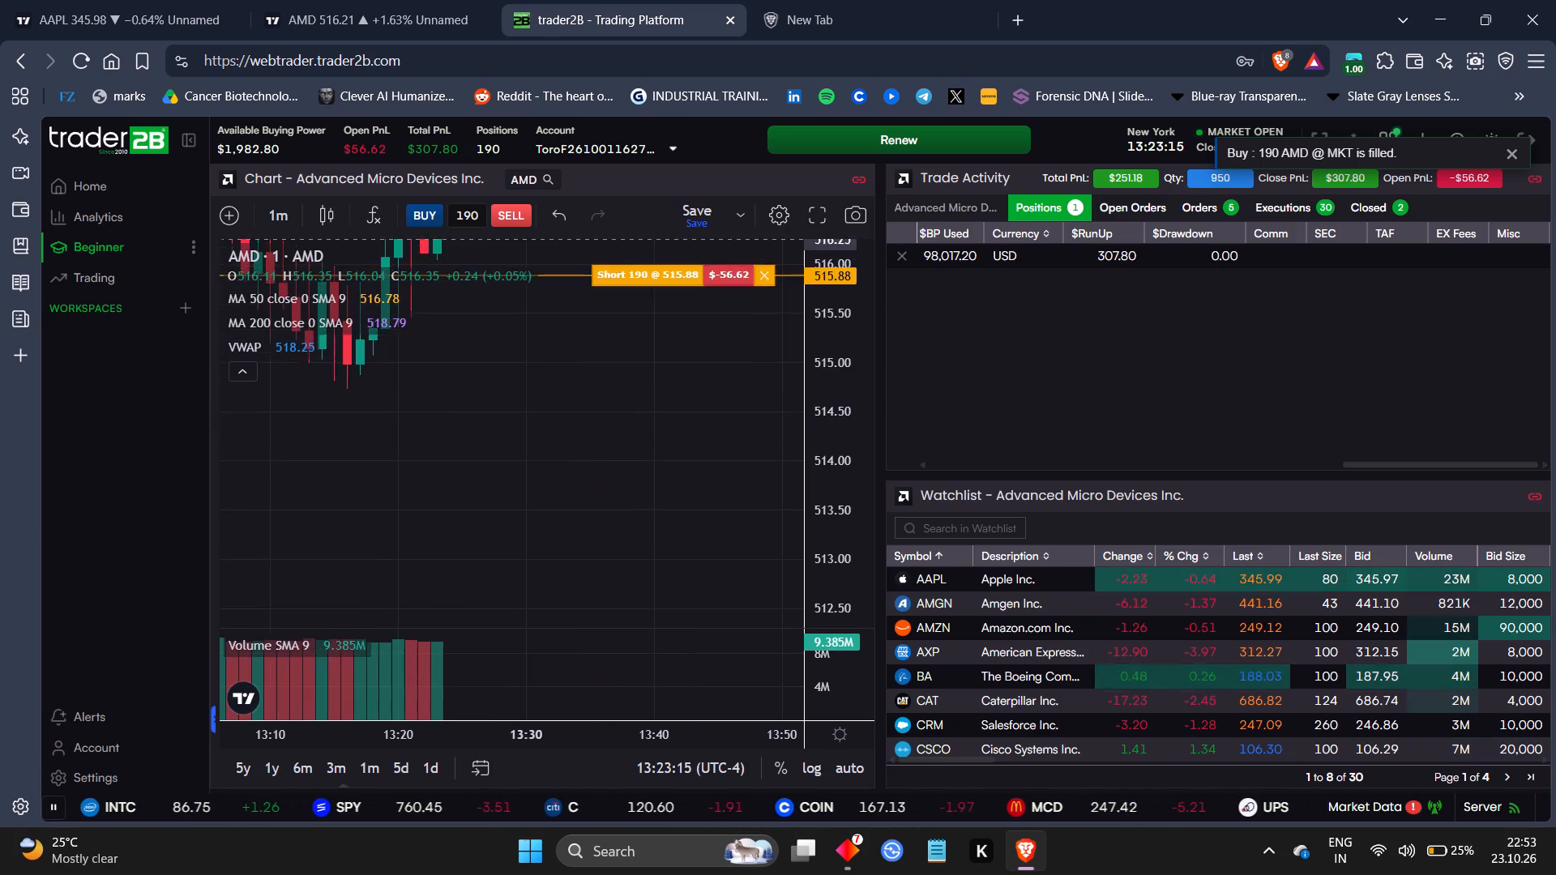
{"action": "left_click_drag", "start_coordinate": [673, 225], "coordinate": [747, 397]}
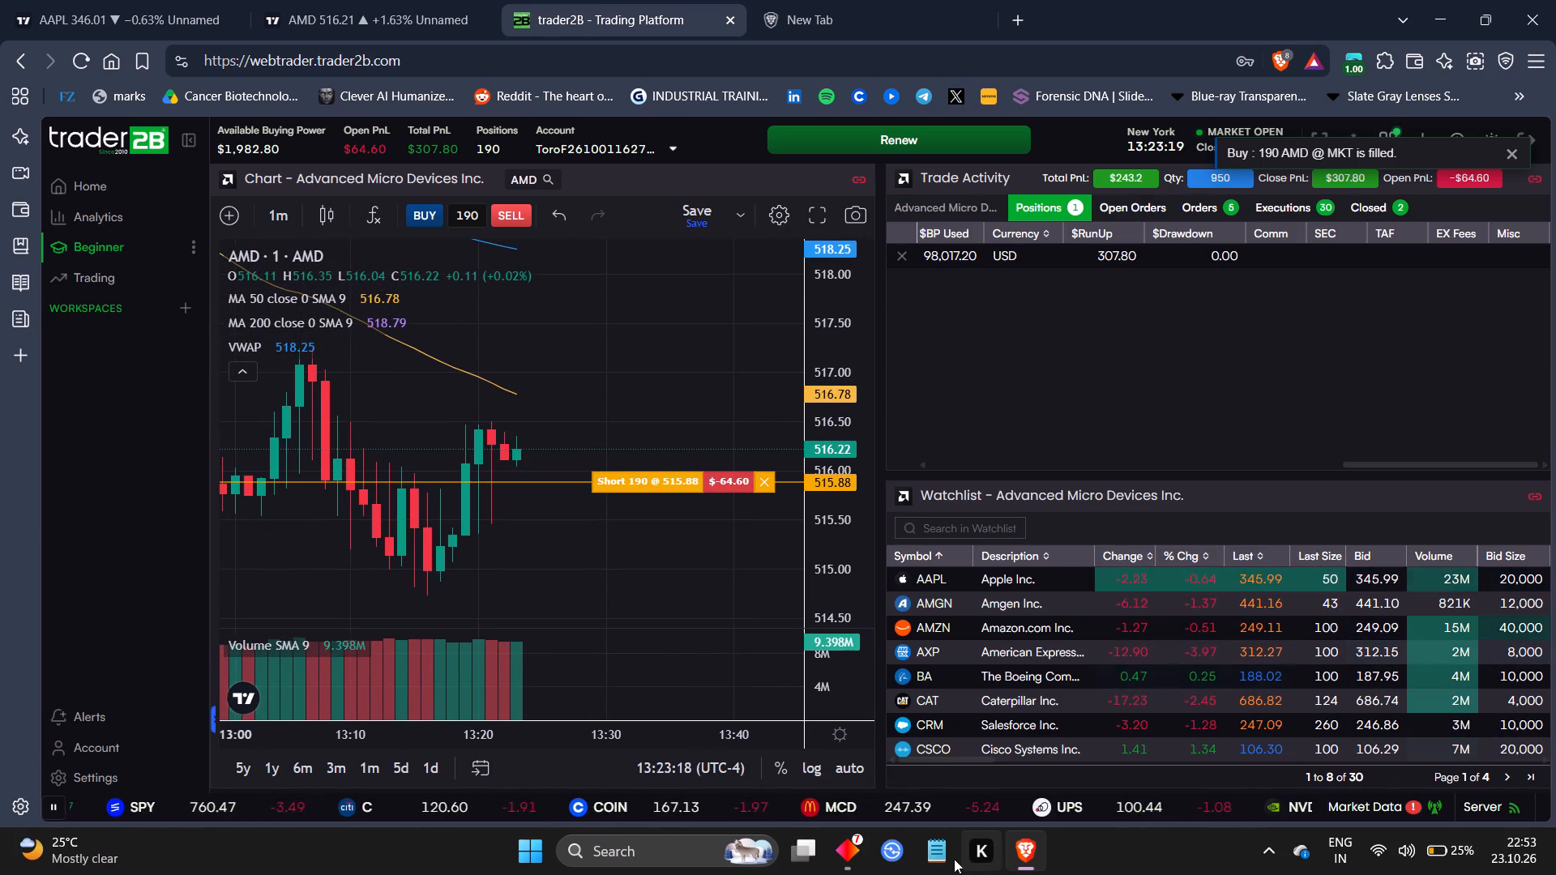
Minimize the browser, bring up OMEN Gaming Hub and look over the My Games library.
{"action": "left_click", "coordinate": [861, 847]}
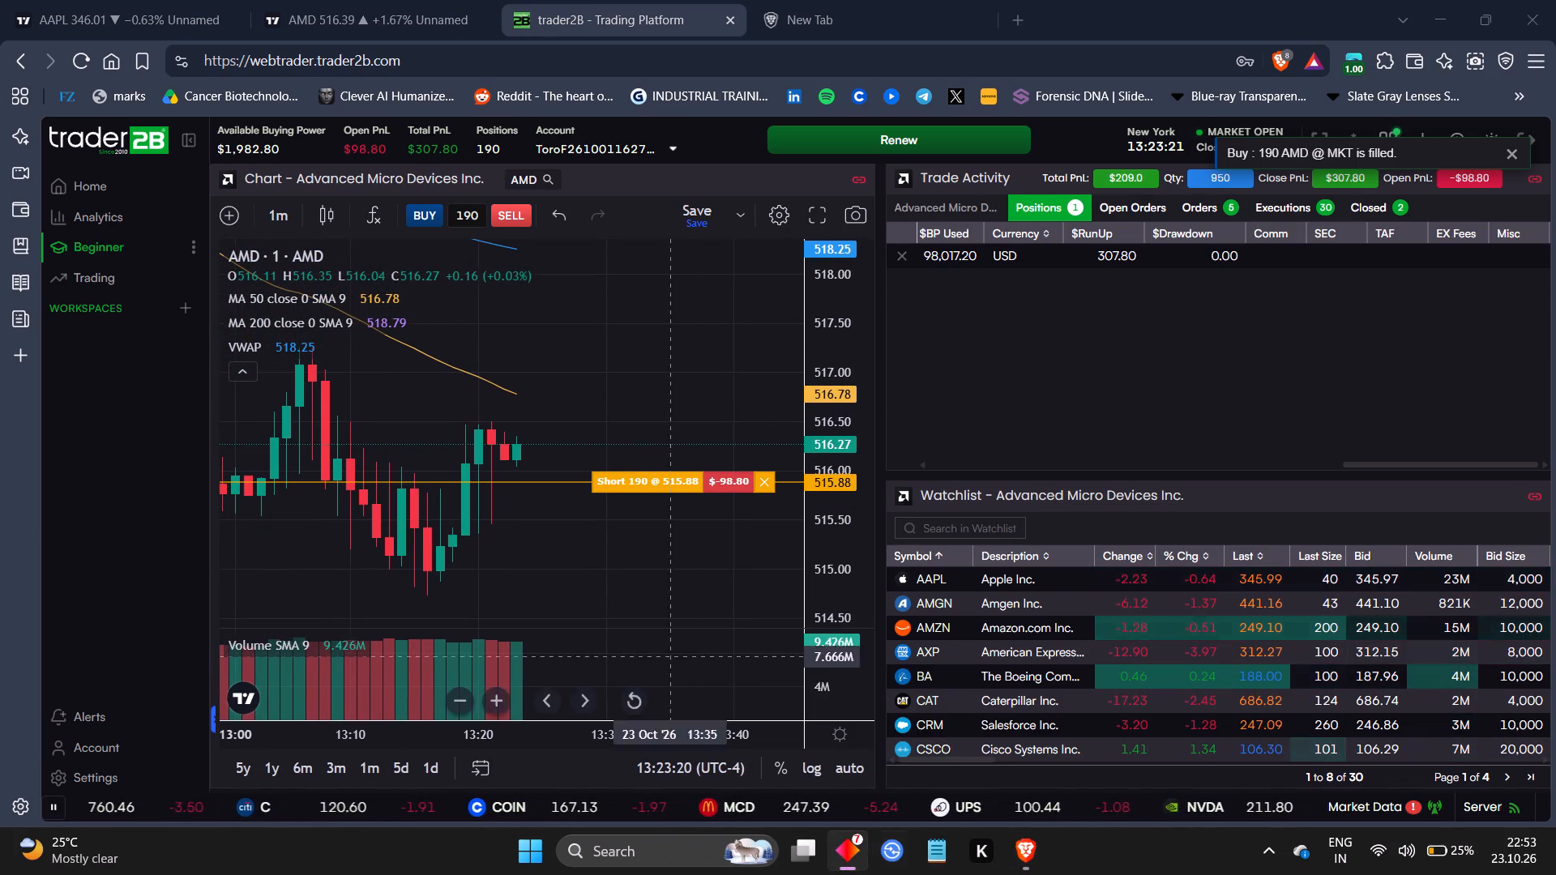
{"action": "left_click", "coordinate": [855, 857]}
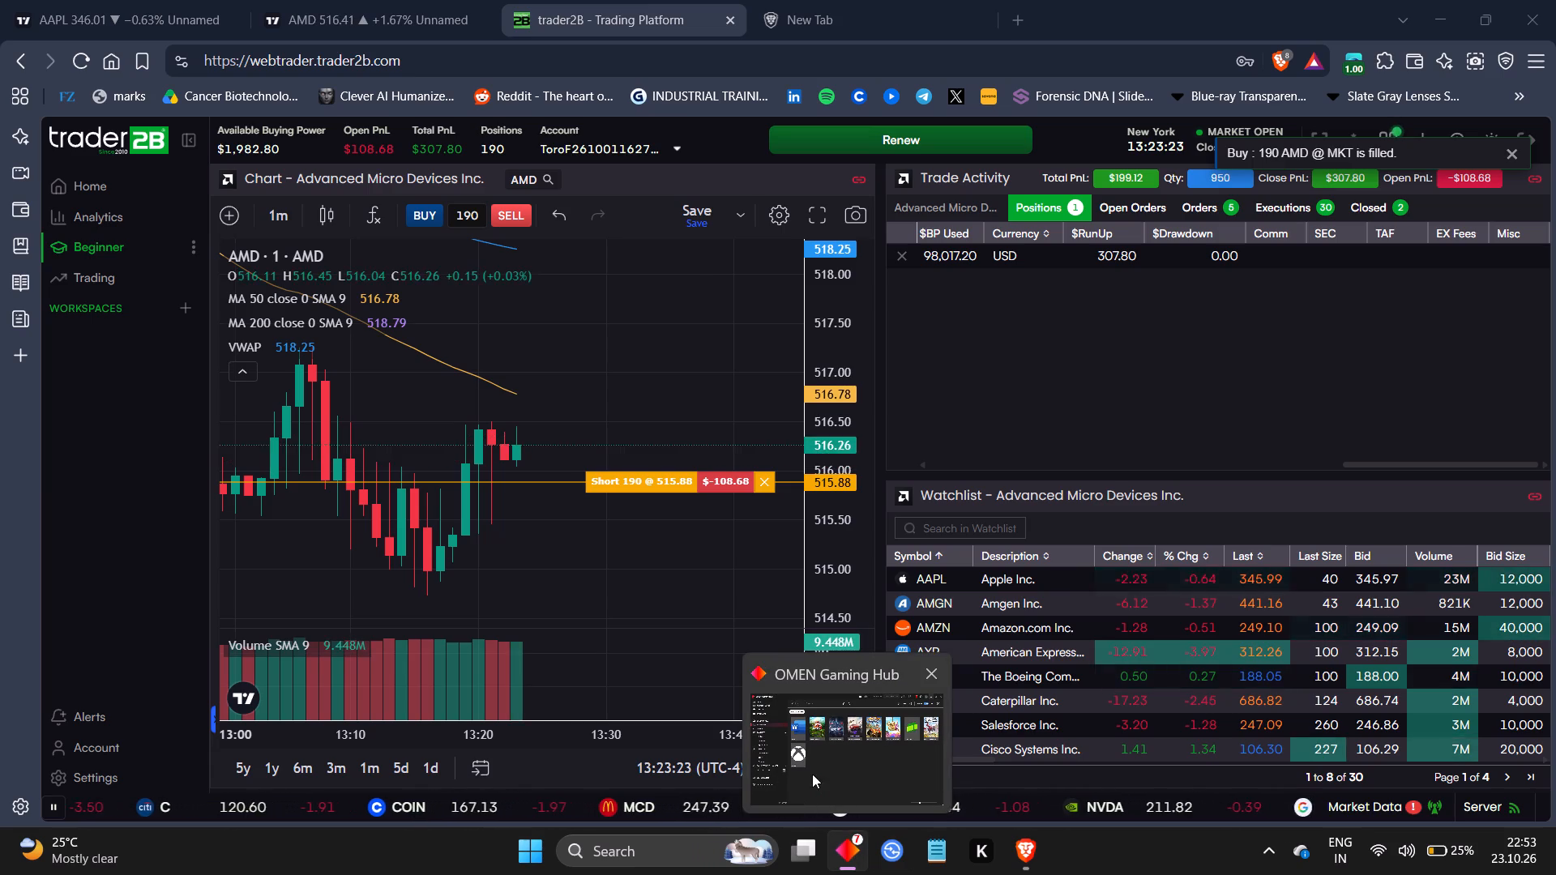
{"action": "left_click", "coordinate": [836, 753]}
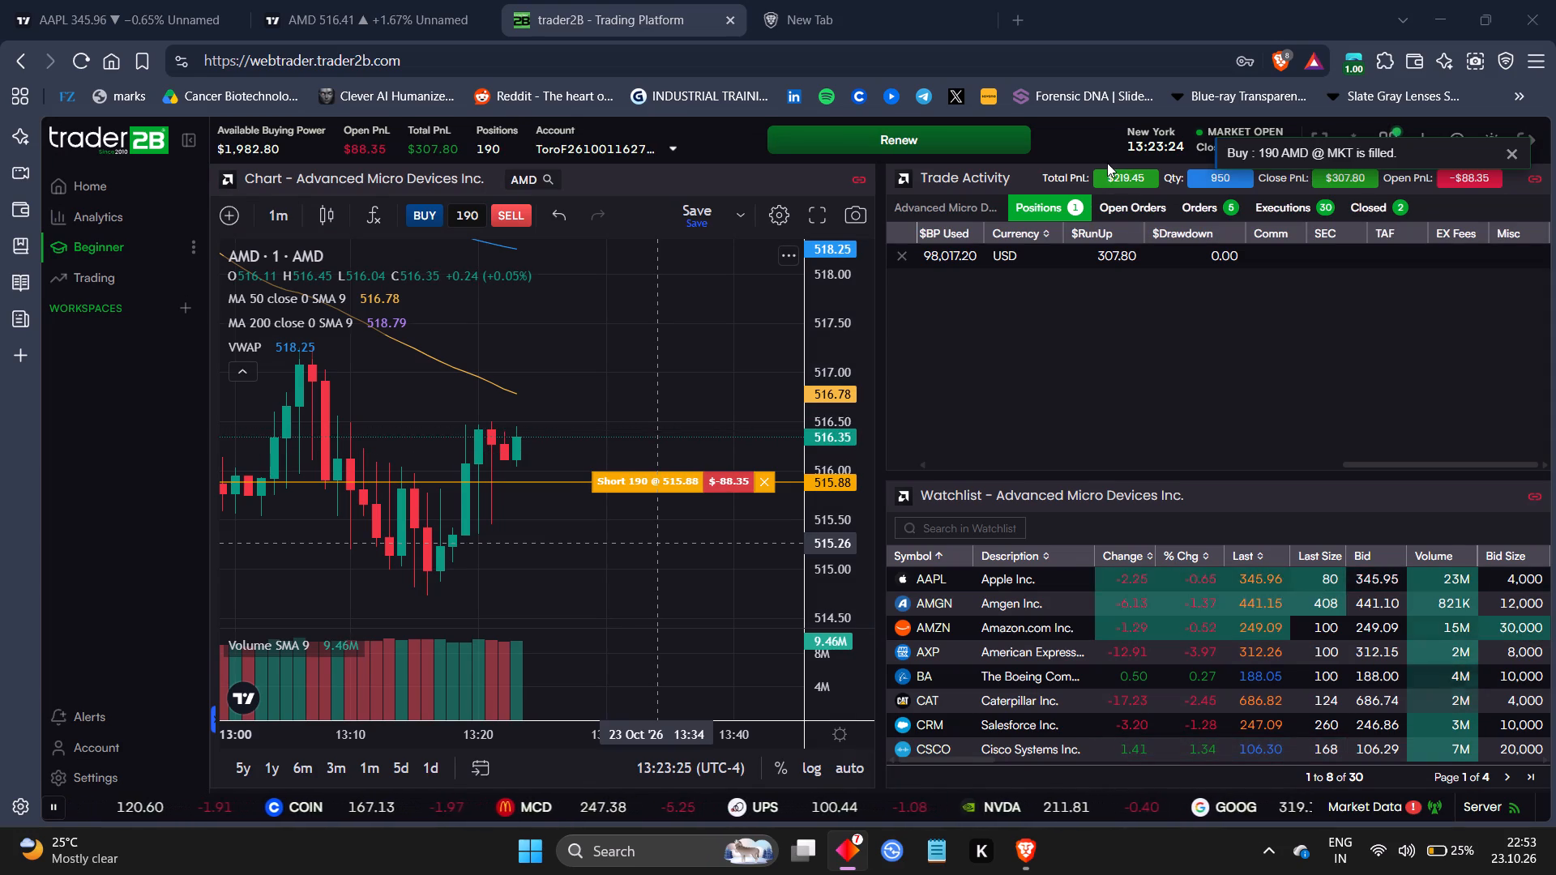
{"action": "left_click", "coordinate": [1431, 6]}
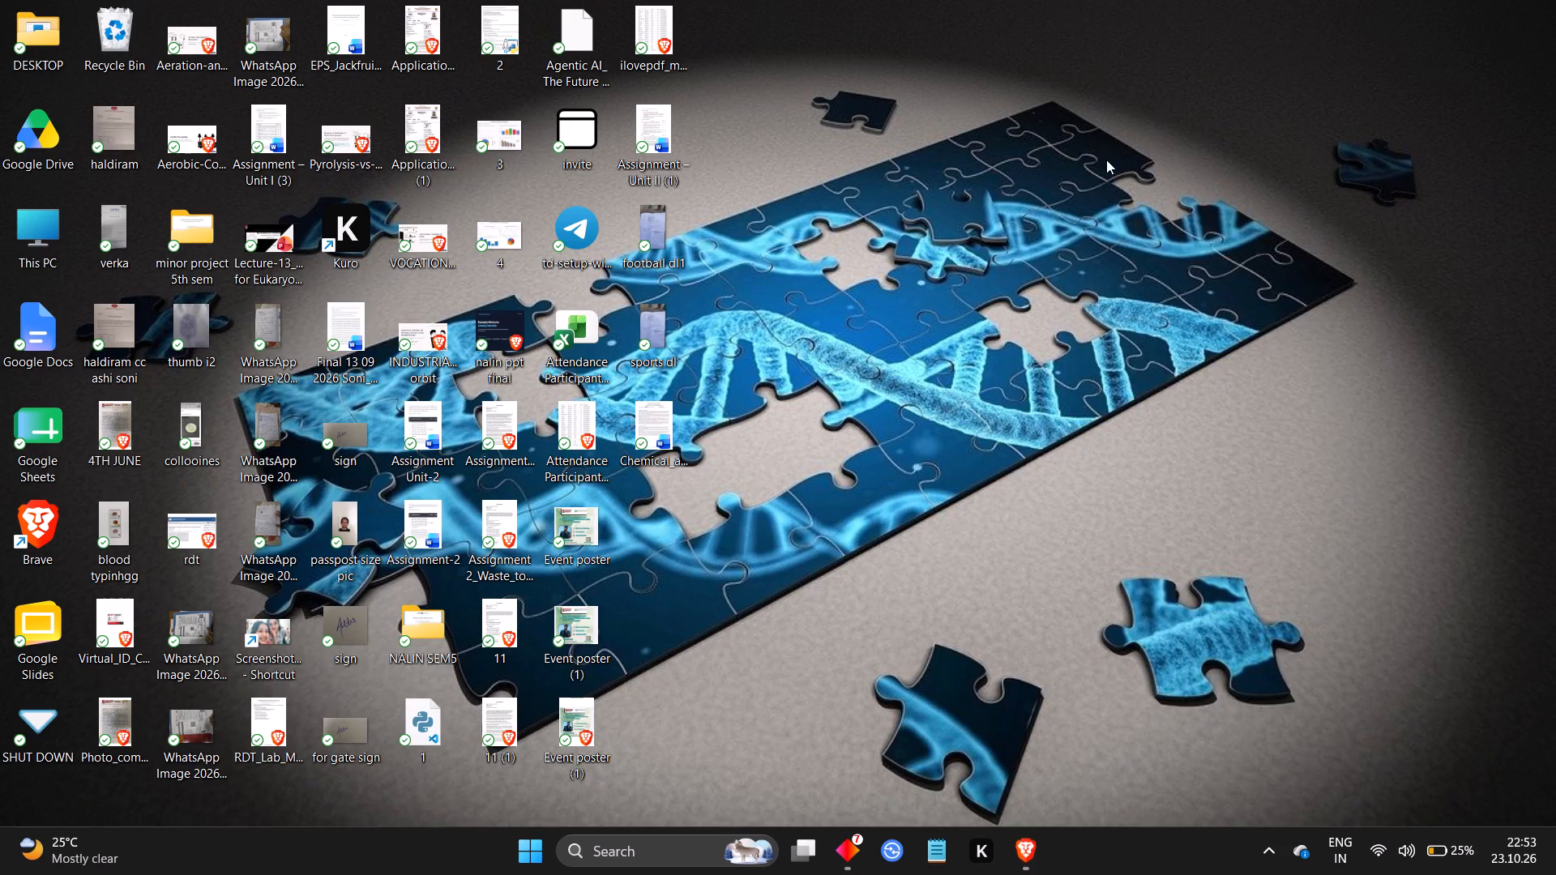
{"action": "left_click", "coordinate": [840, 844]}
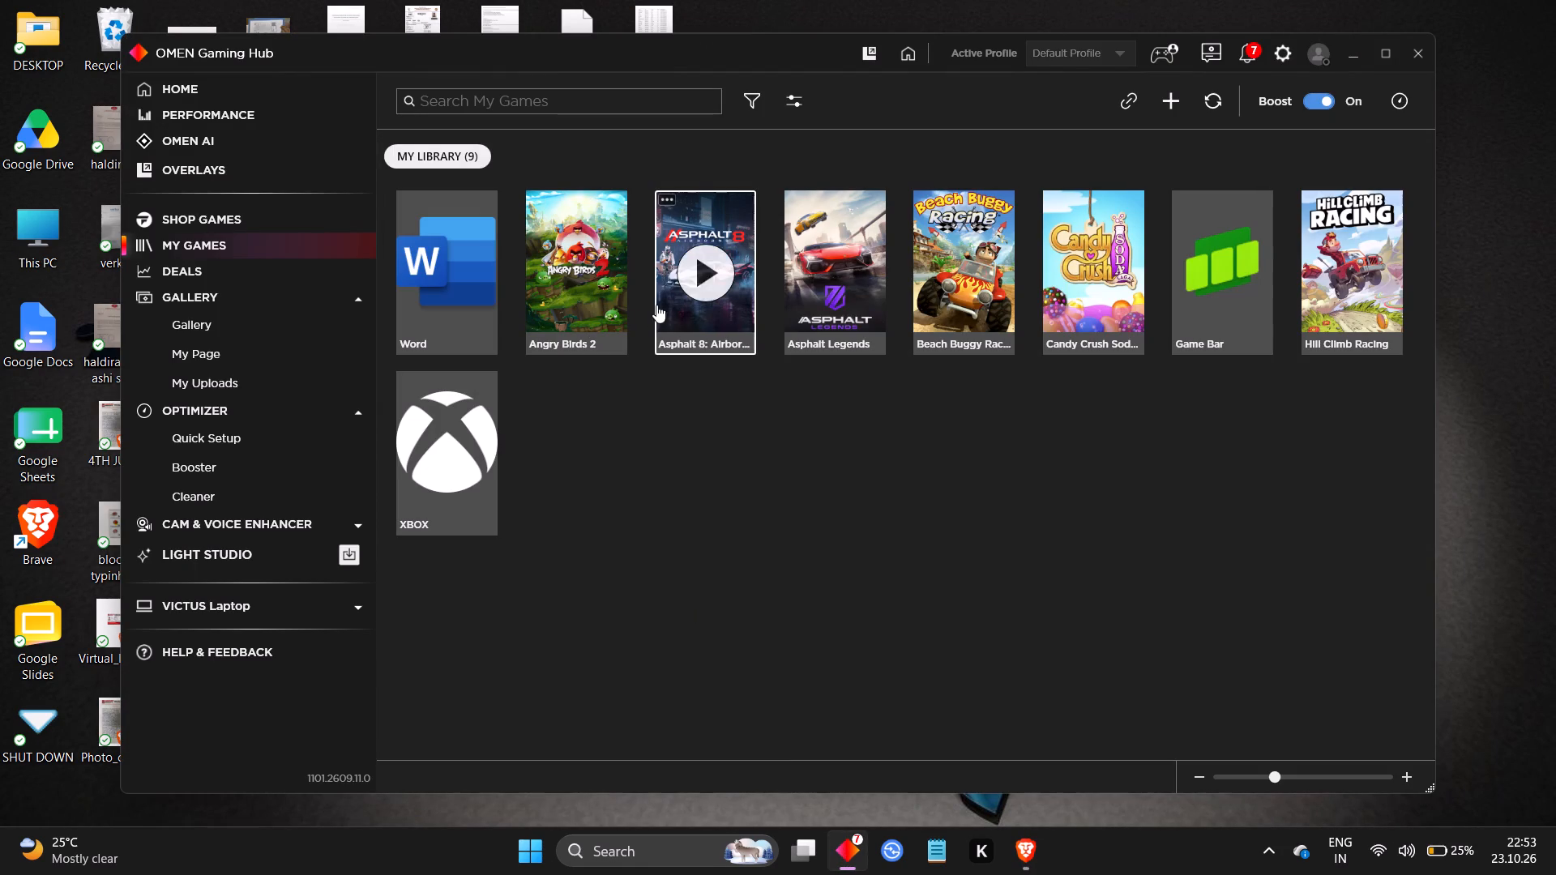
{"action": "scroll", "coordinate": [1048, 328], "scroll_direction": "up", "scroll_amount": 1}
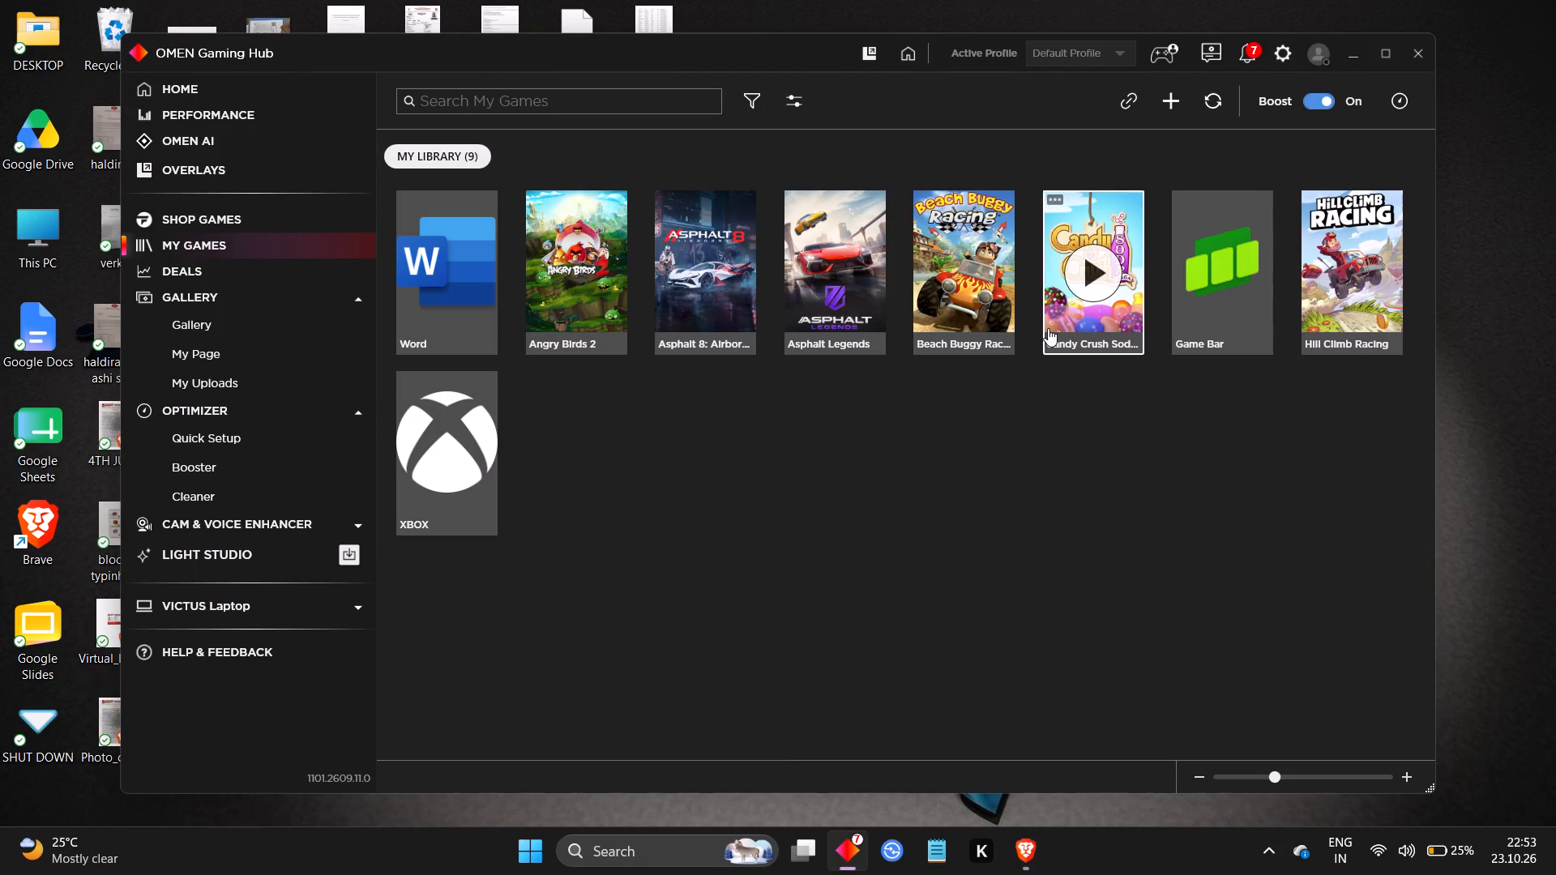
{"action": "scroll", "coordinate": [1048, 328], "scroll_direction": "up", "scroll_amount": 2}
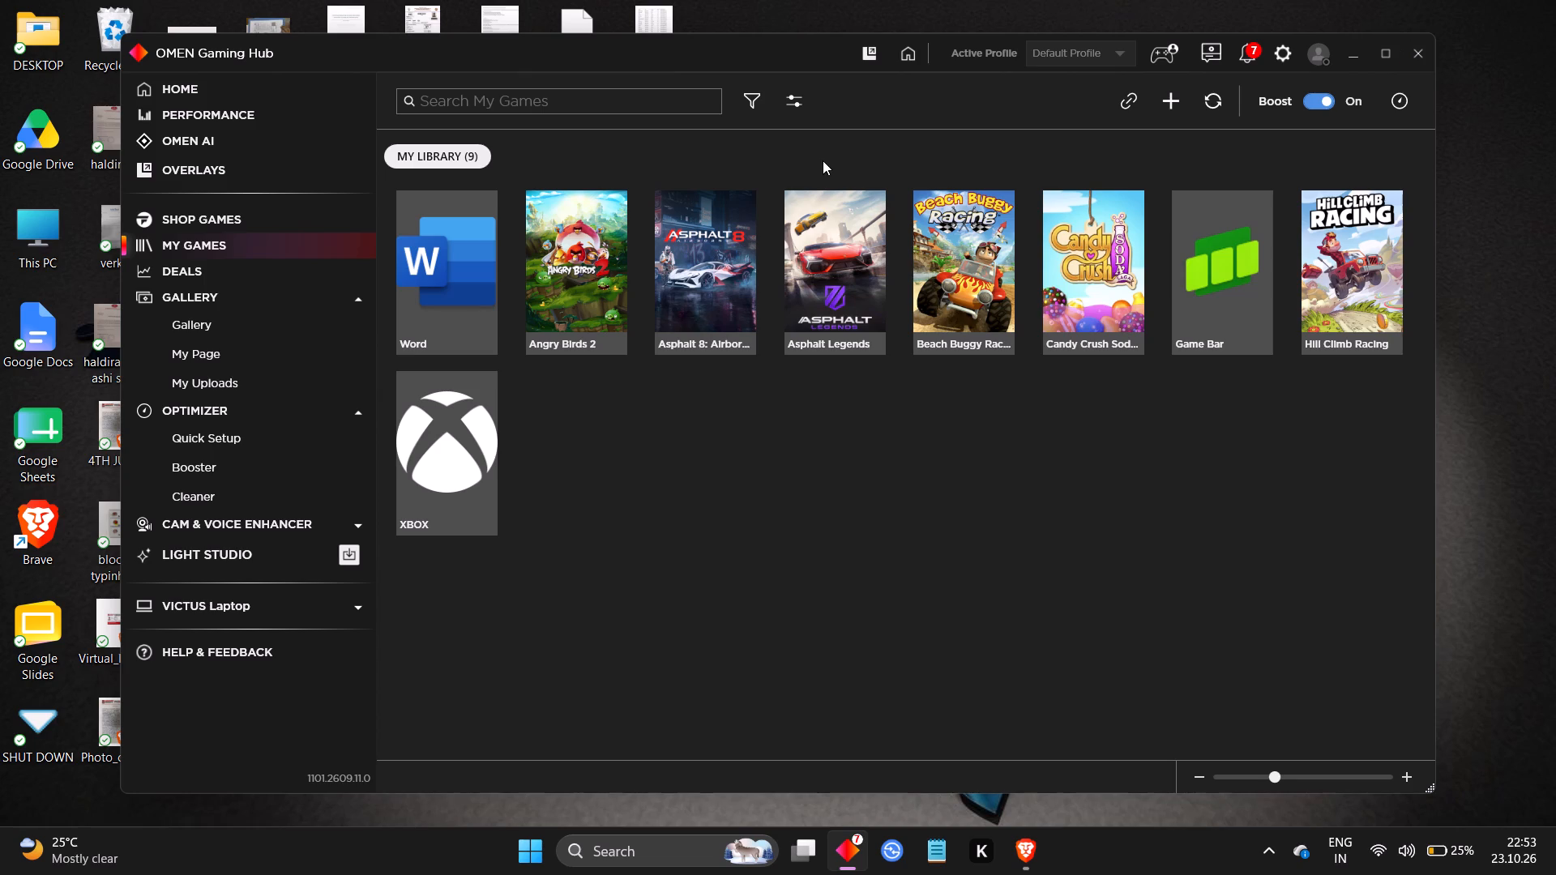
Download and install OMEN Light Studio from OMEN Gaming Hub.
{"action": "left_click", "coordinate": [196, 549]}
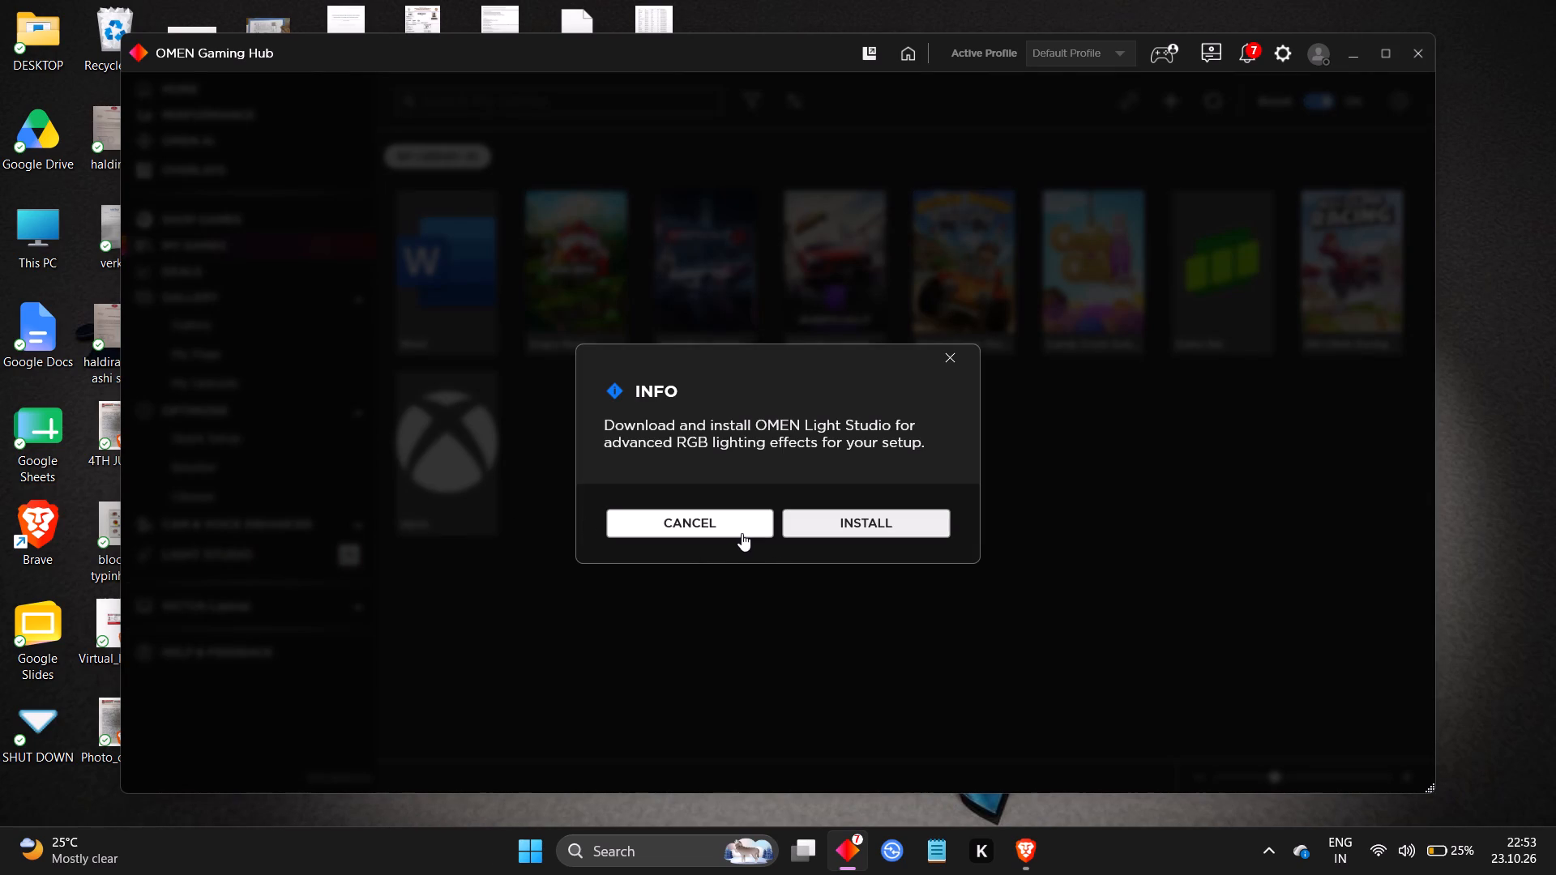
{"action": "left_click", "coordinate": [840, 525]}
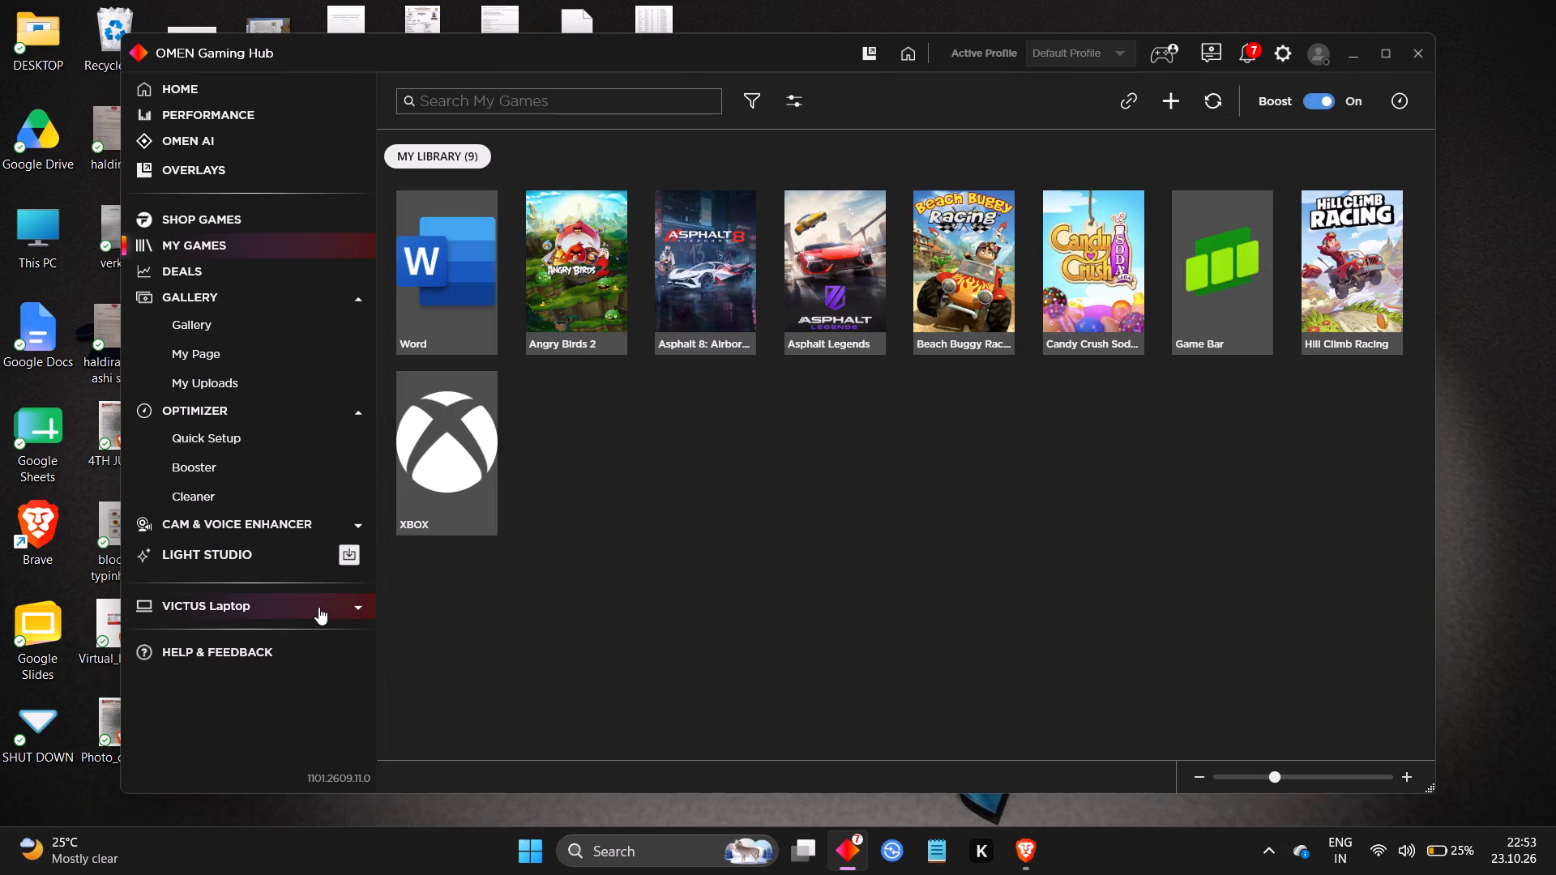
{"action": "left_click", "coordinate": [295, 541]}
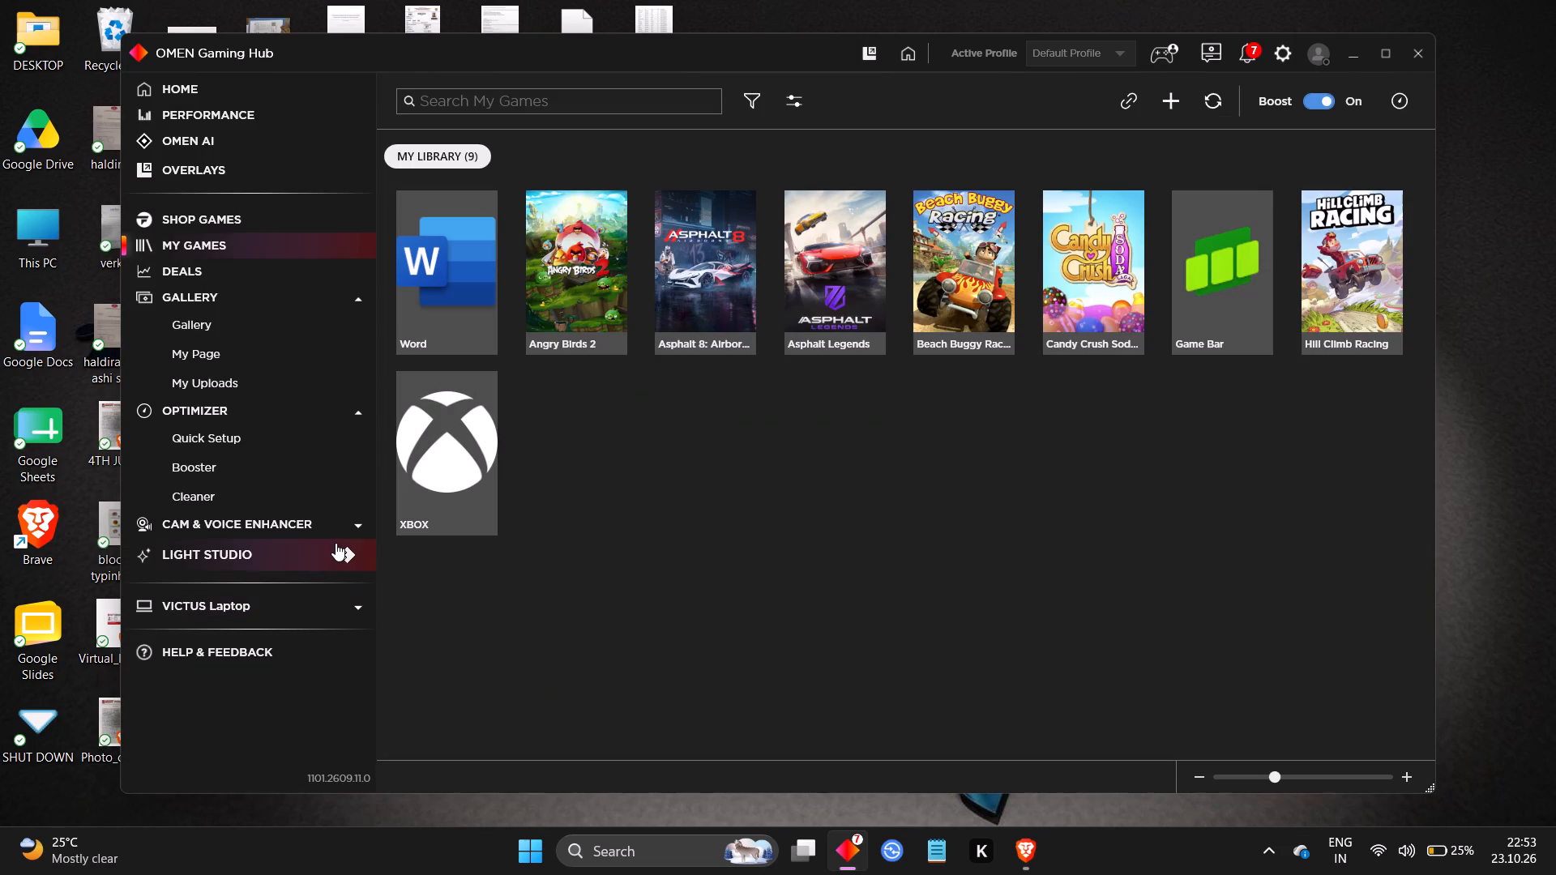
{"action": "left_click", "coordinate": [336, 543]}
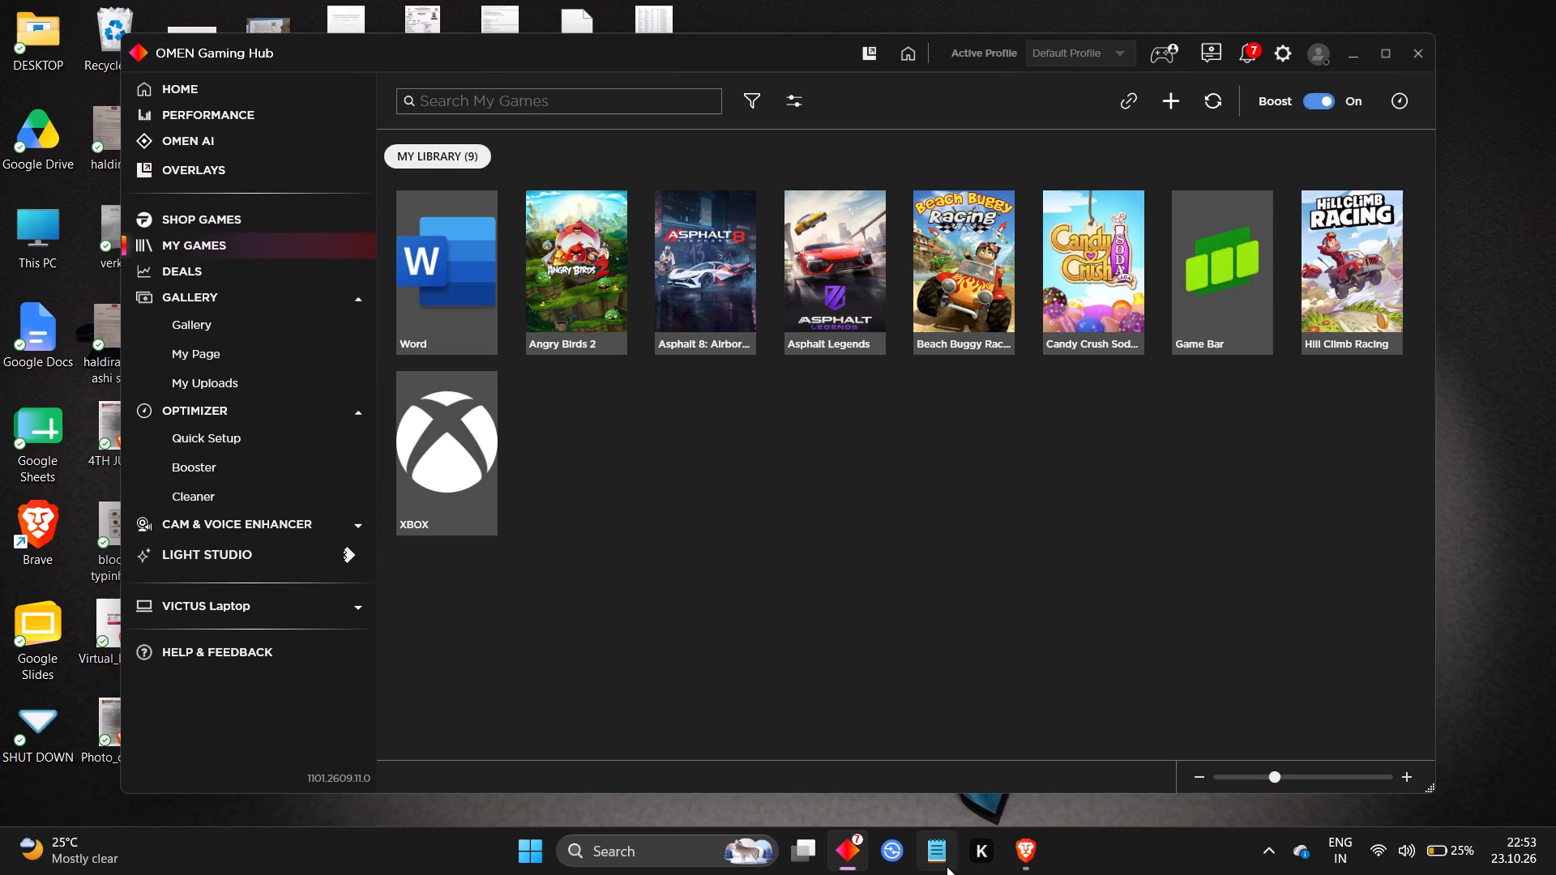
Return to trader2B in Brave to check the open AMD short.
{"action": "left_click", "coordinate": [1028, 860]}
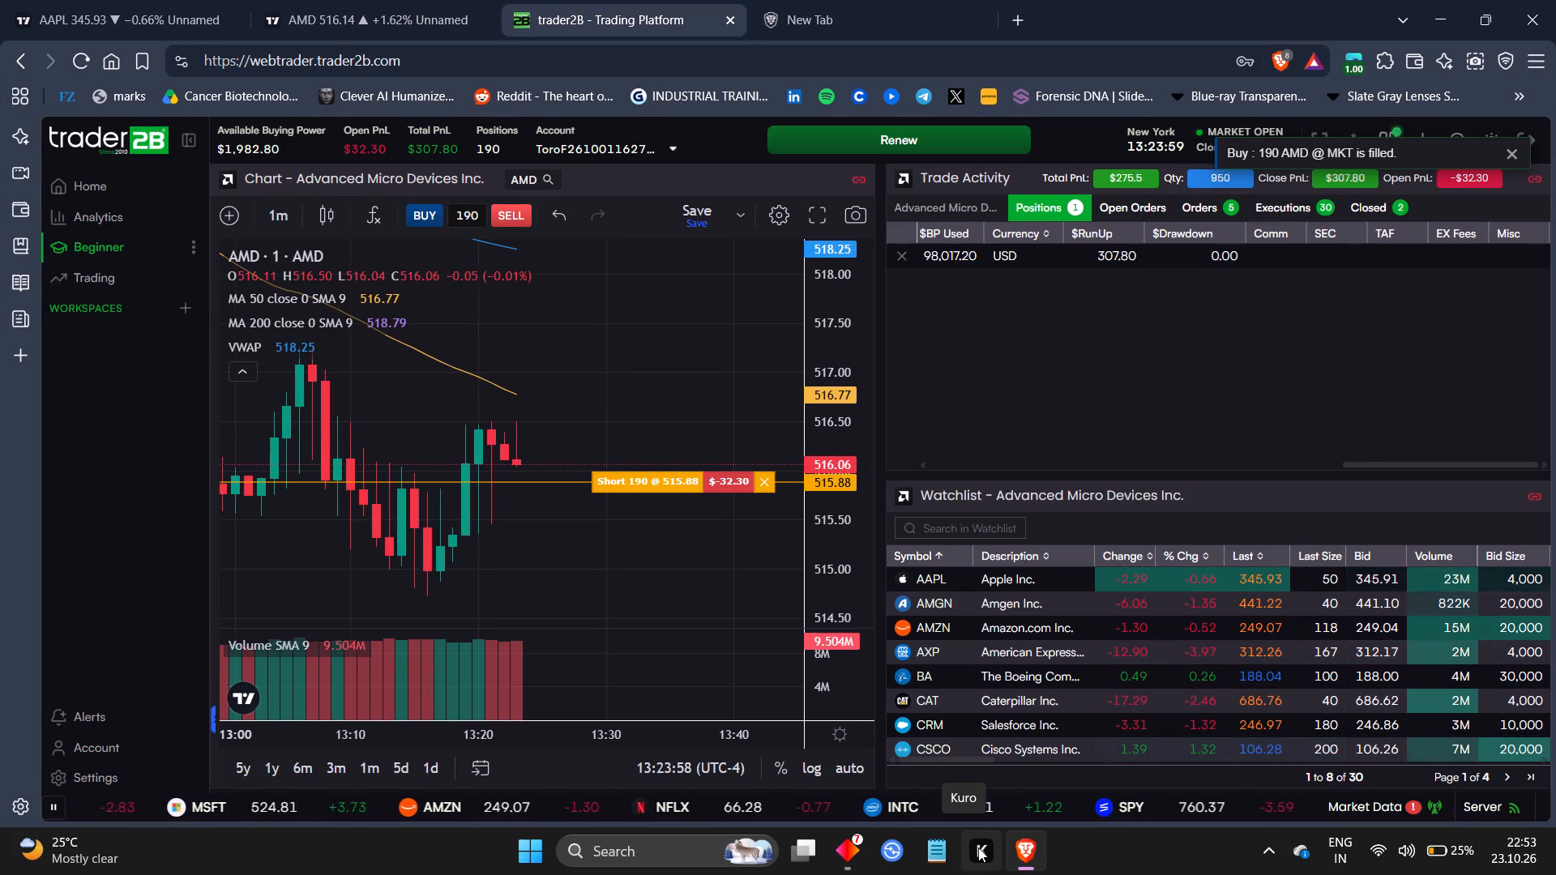
Launch the Kuro app.
{"action": "left_click", "coordinate": [978, 847]}
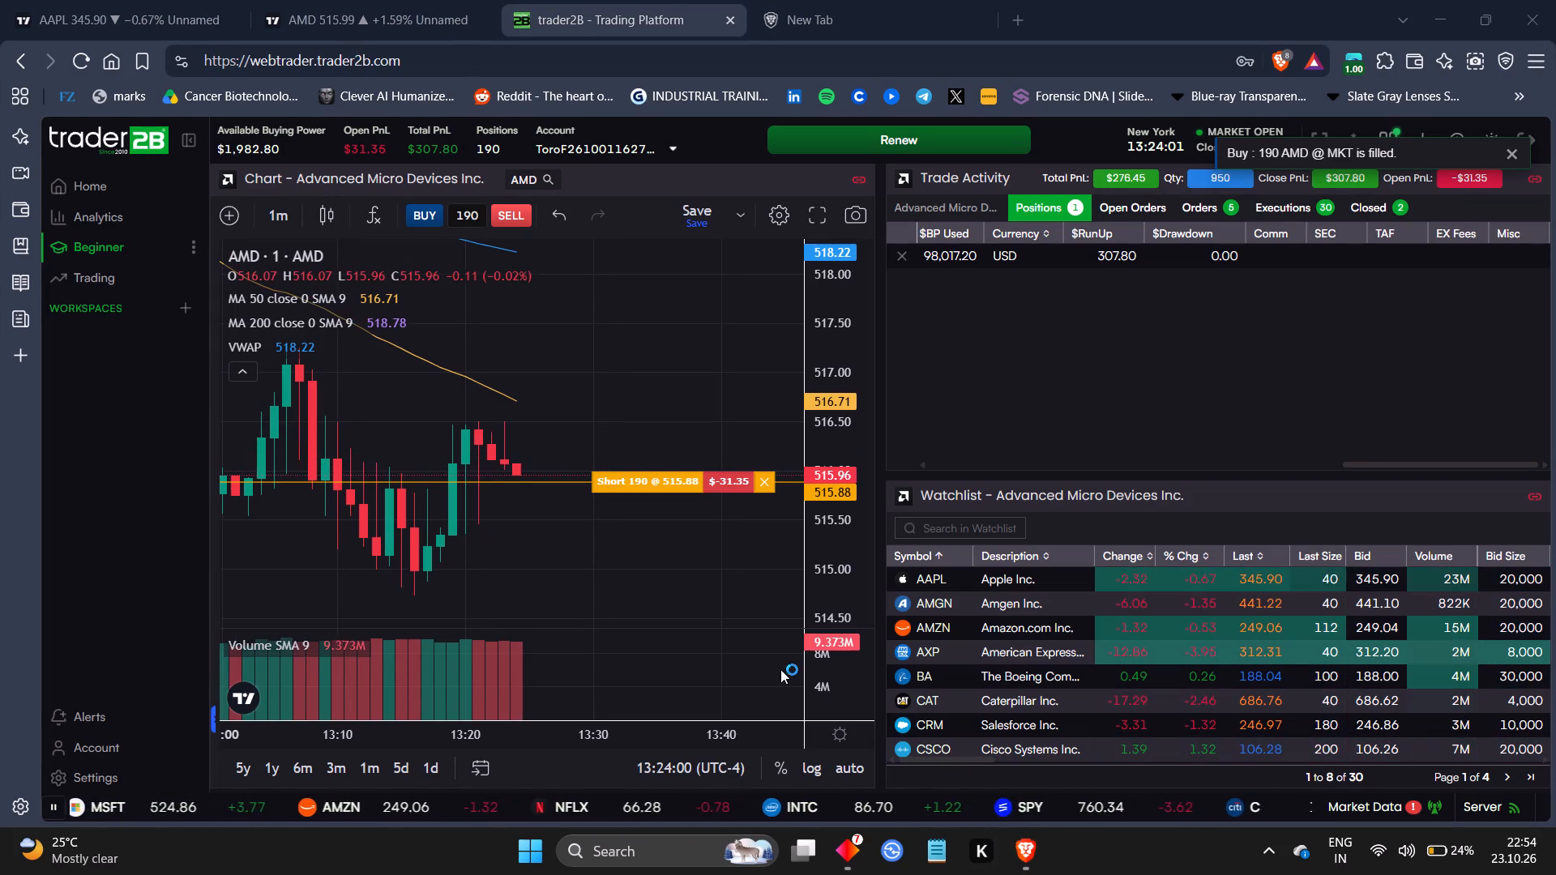
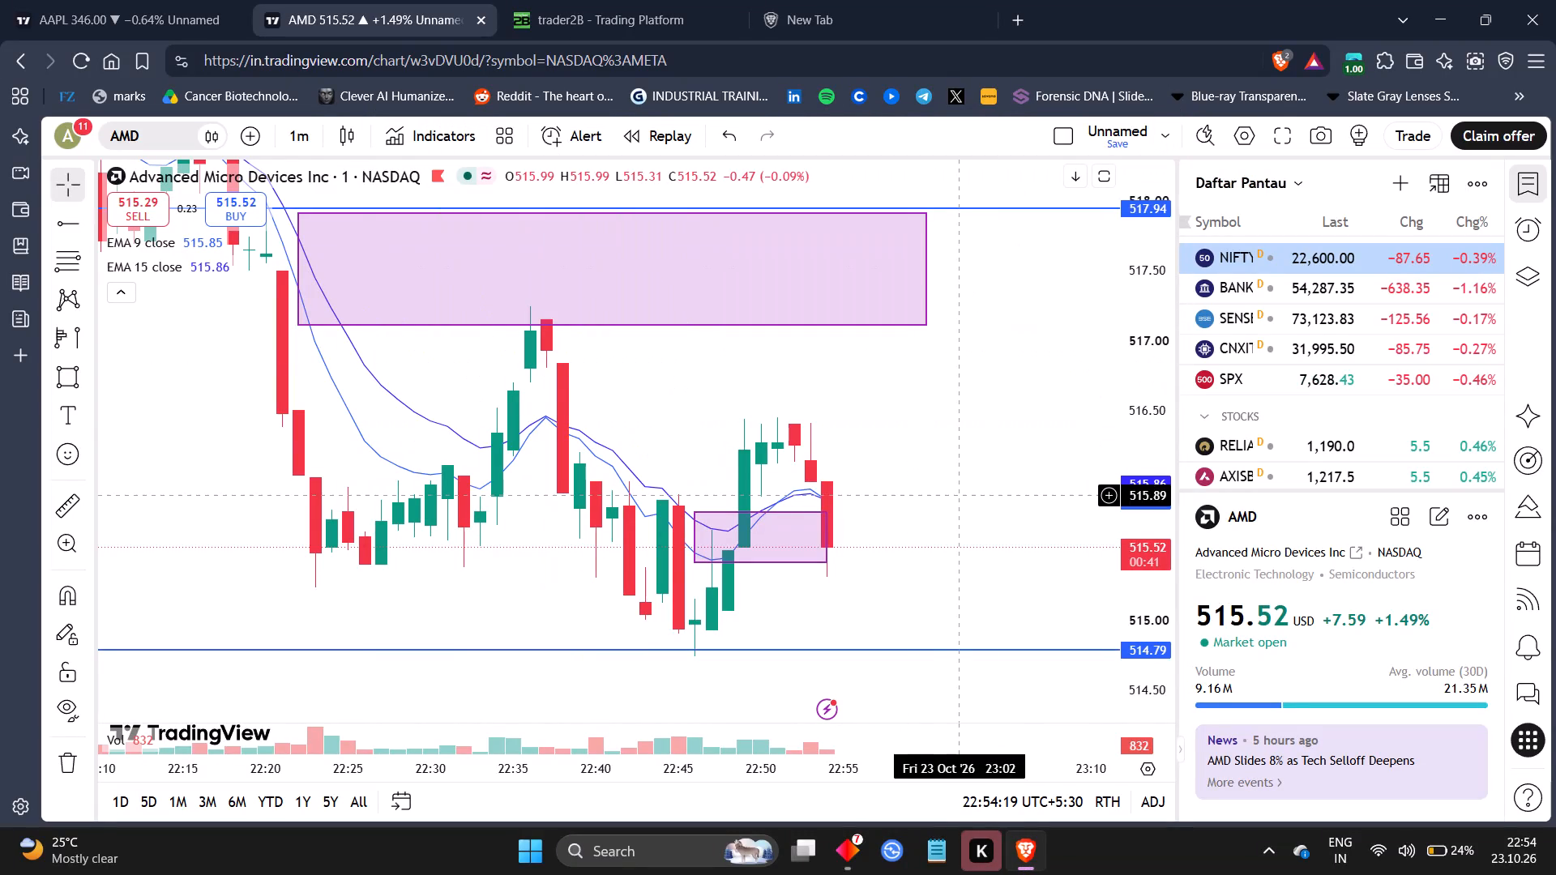
Move the small purple zone on the AMD chart up to about 516.42–516.78 and extend its later edge to about 23:01.
{"action": "left_click_drag", "start_coordinate": [963, 495], "coordinate": [797, 389]}
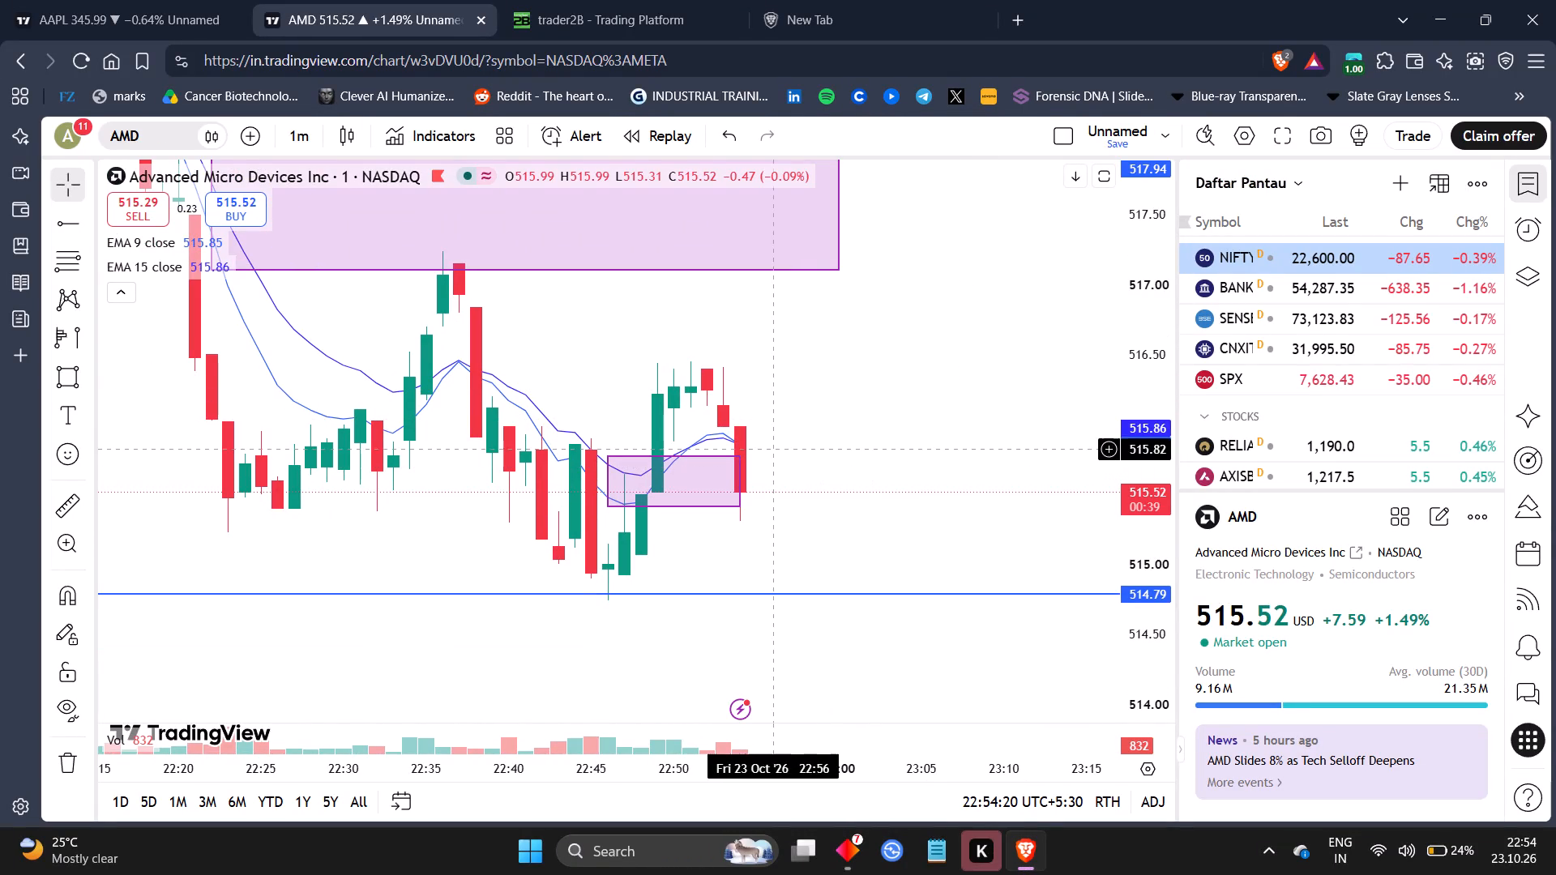
{"action": "left_click_drag", "start_coordinate": [697, 467], "coordinate": [701, 455]}
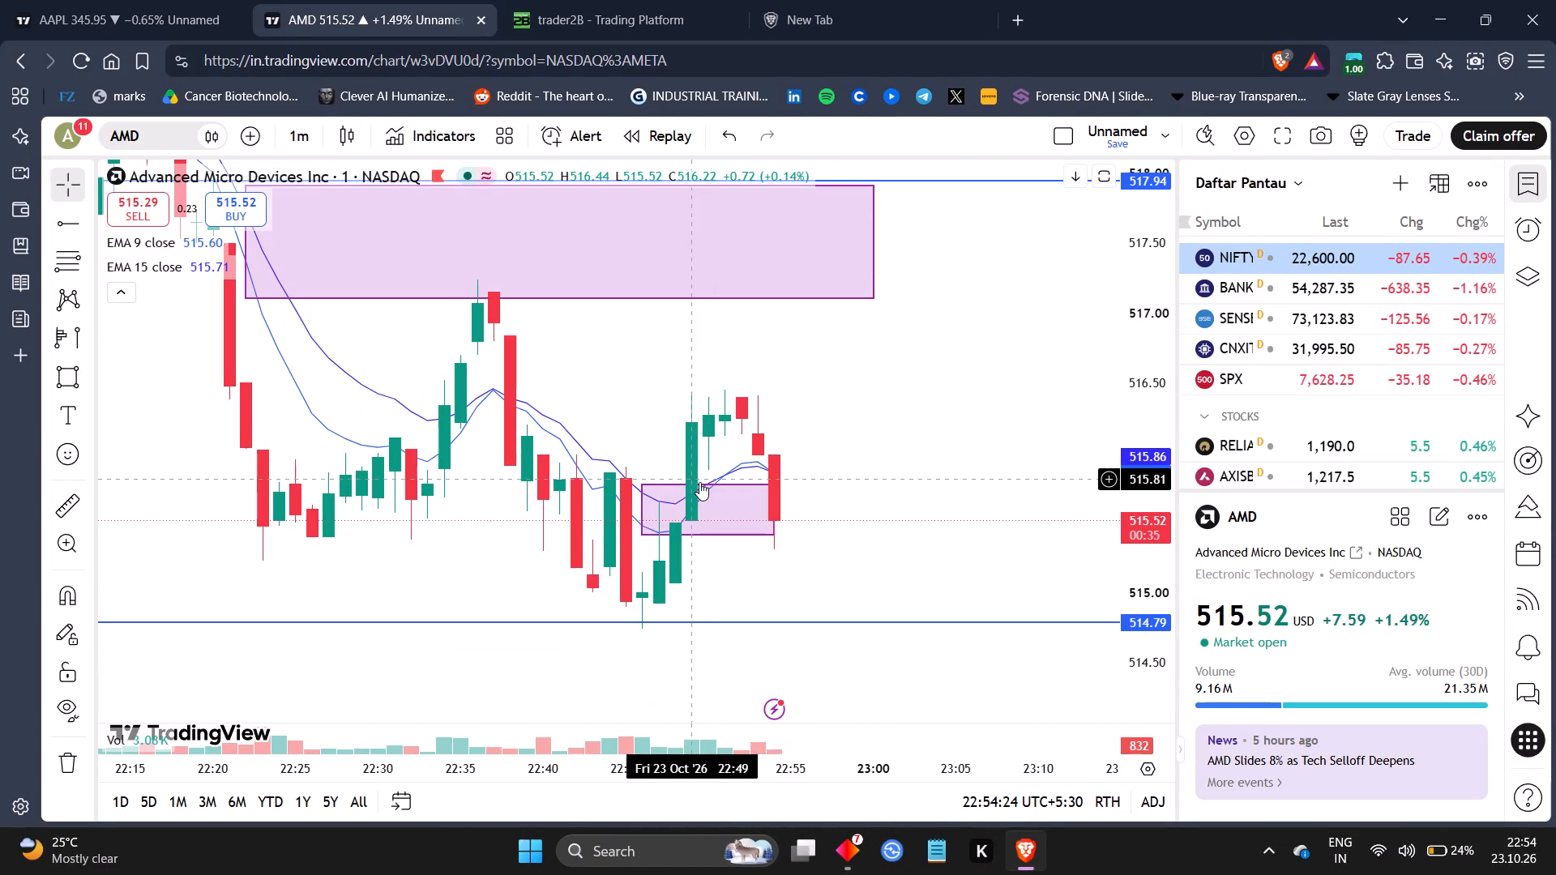
{"action": "left_click", "coordinate": [699, 482]}
{"action": "left_click_drag", "start_coordinate": [699, 482], "coordinate": [580, 352]}
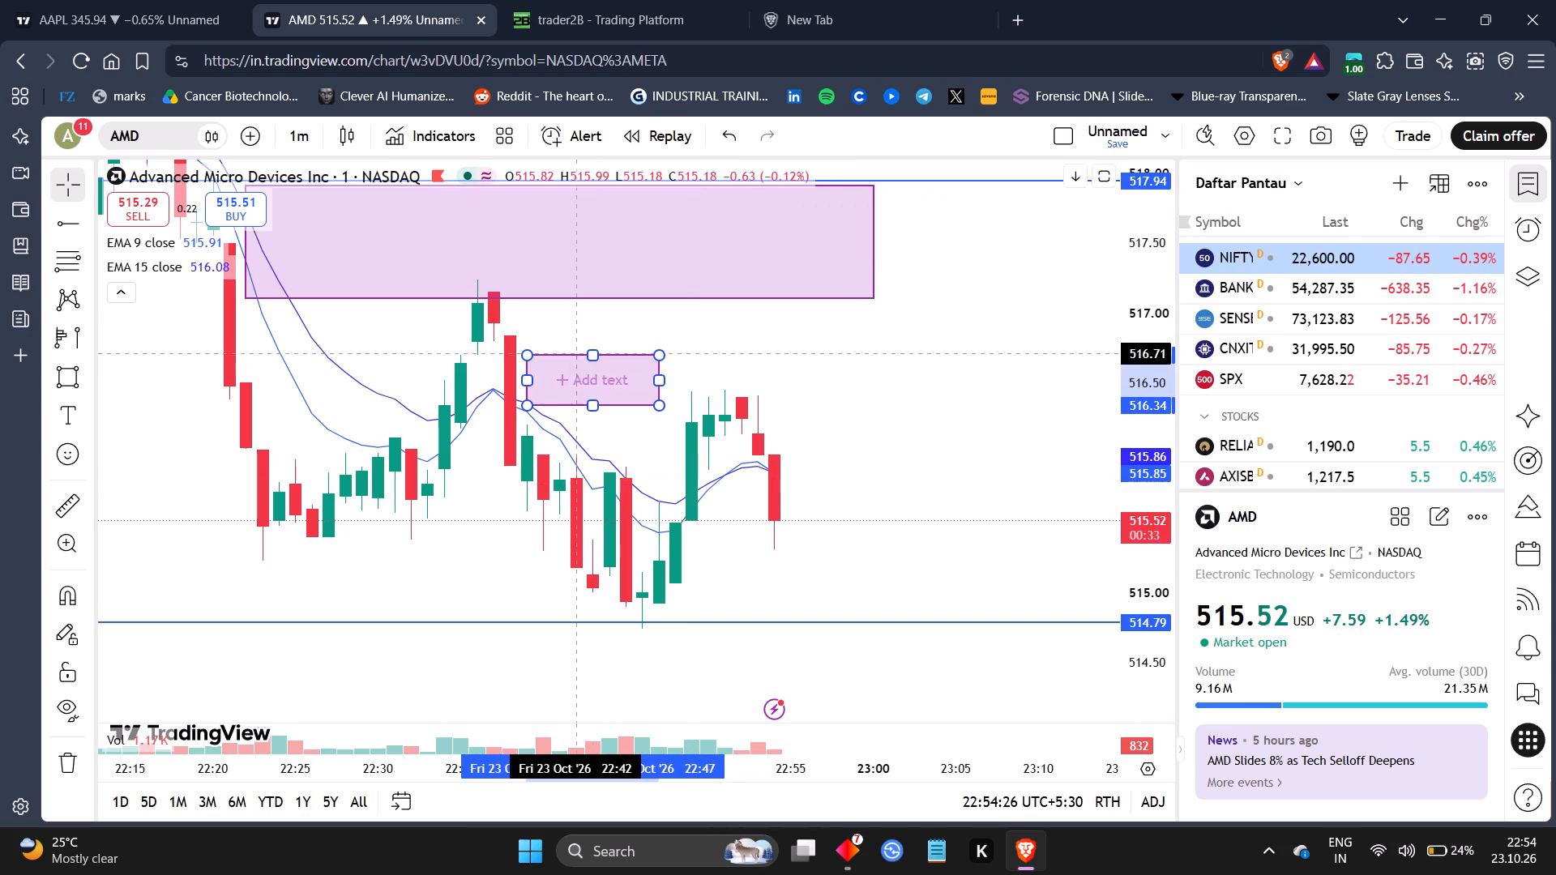
{"action": "left_click_drag", "start_coordinate": [580, 352], "coordinate": [569, 342]}
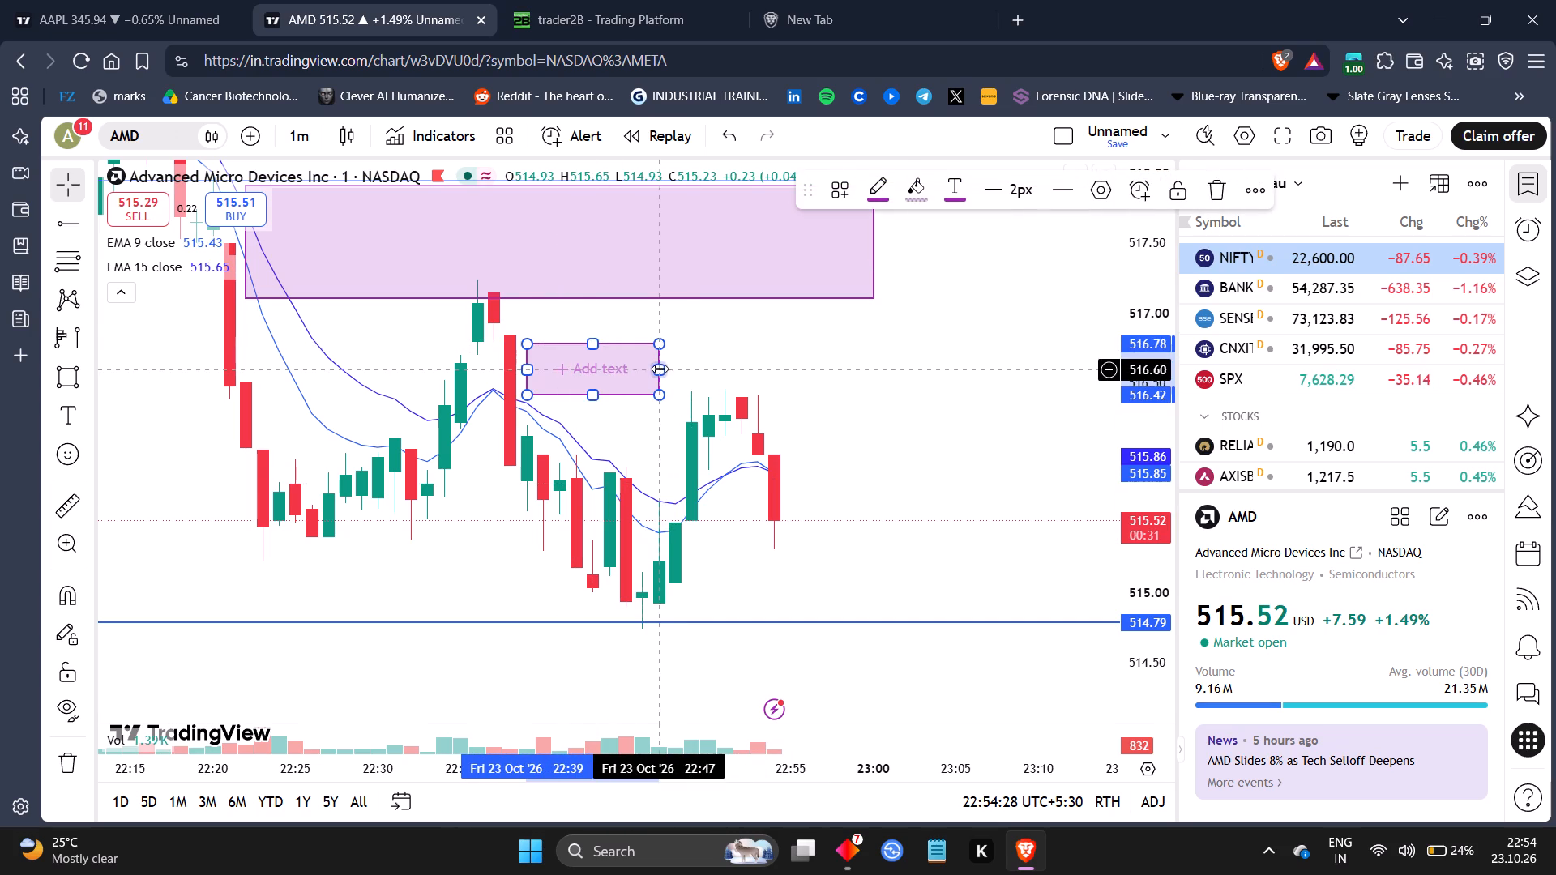
{"action": "left_click_drag", "start_coordinate": [660, 367], "coordinate": [892, 369]}
Narrow the large upper AMD zone, move it just above the 517.94 line to about 517.97–518.25, and extend it to about 23:02.
{"action": "left_click_drag", "start_coordinate": [907, 533], "coordinate": [1011, 553]}
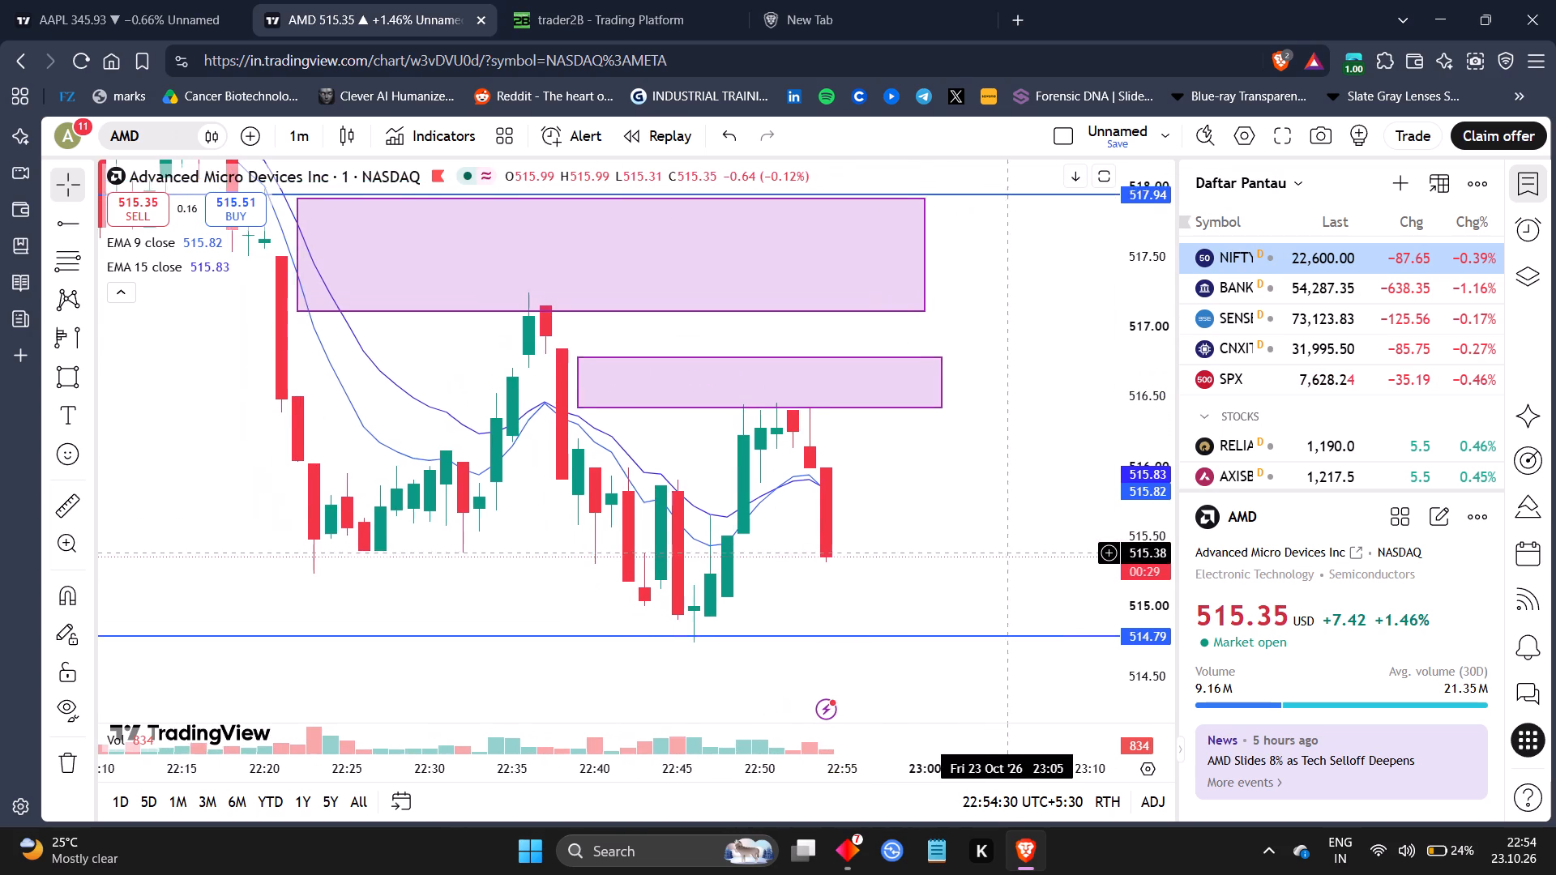
{"action": "left_click_drag", "start_coordinate": [1166, 344], "coordinate": [1167, 543]}
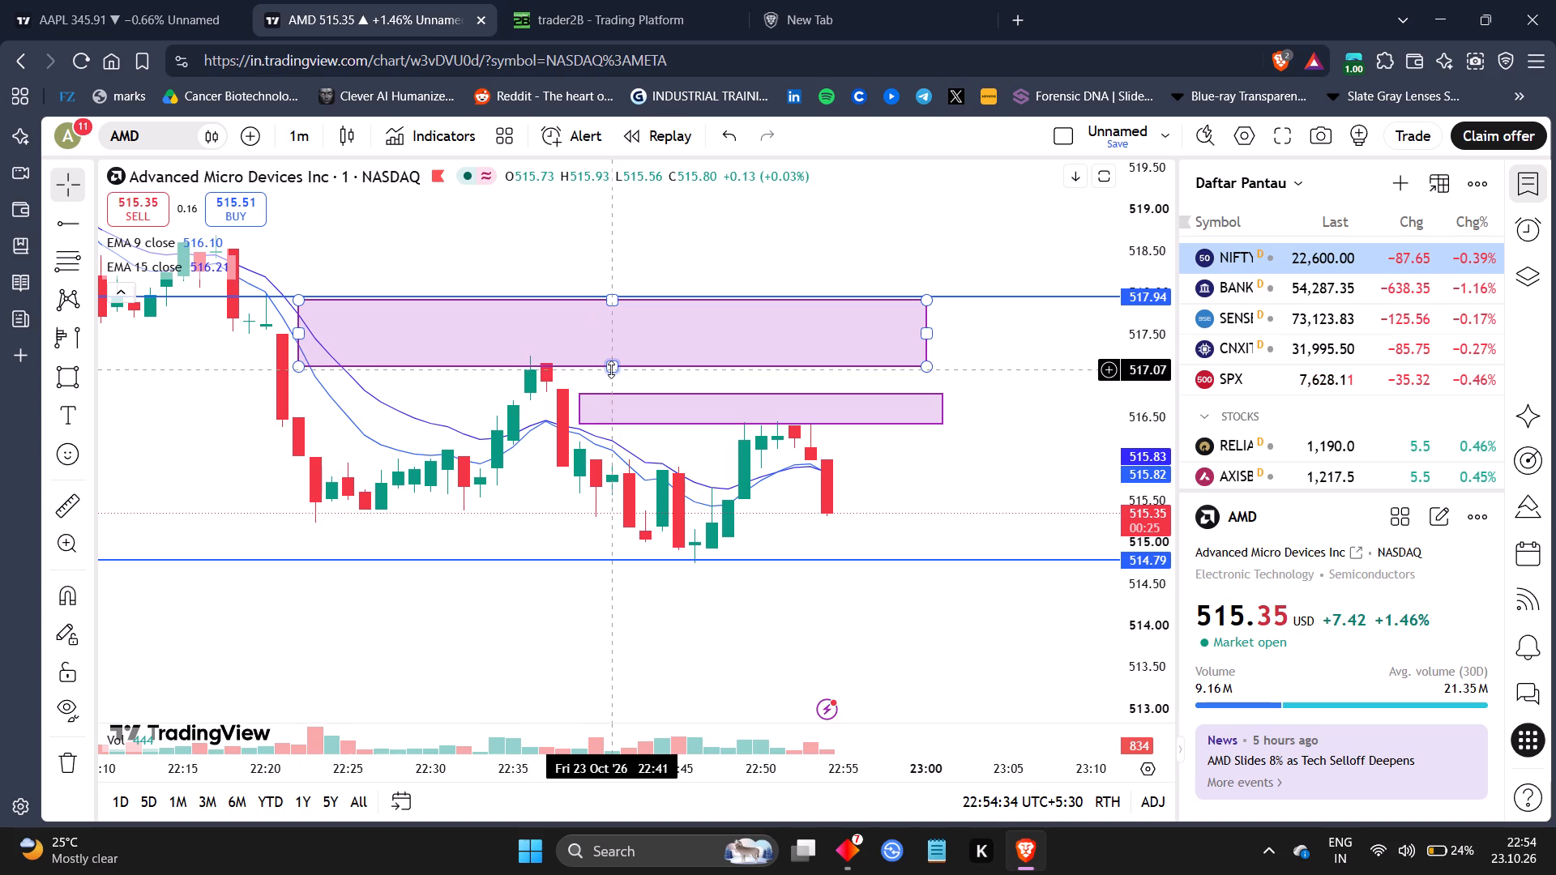
{"action": "left_click_drag", "start_coordinate": [611, 369], "coordinate": [601, 322]}
{"action": "left_click_drag", "start_coordinate": [624, 348], "coordinate": [780, 422]}
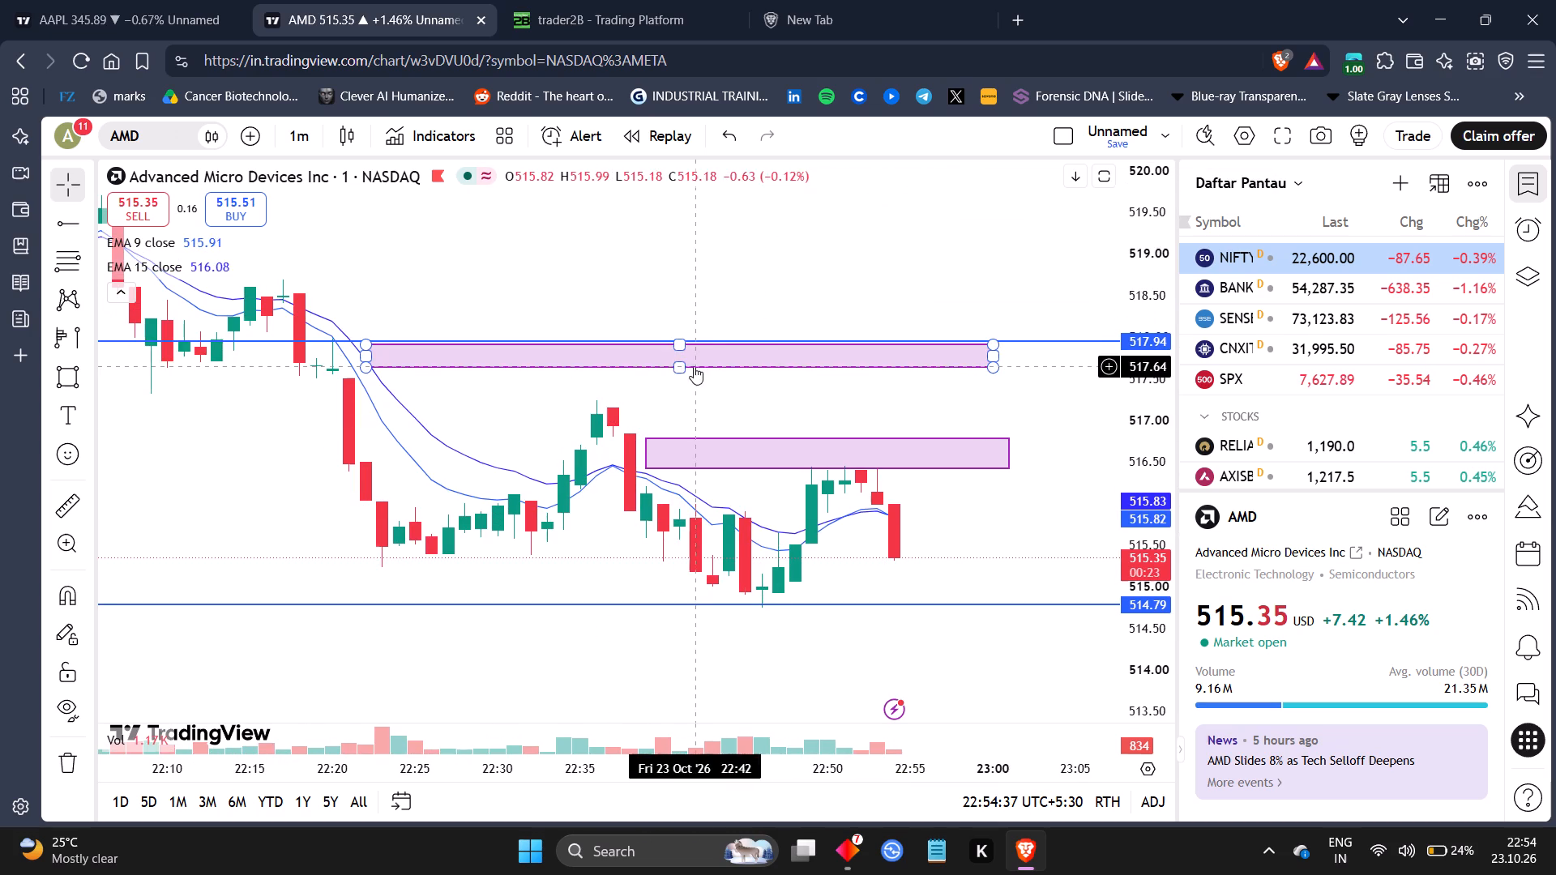
{"action": "left_click", "coordinate": [680, 365]}
{"action": "left_click_drag", "start_coordinate": [687, 359], "coordinate": [618, 326]}
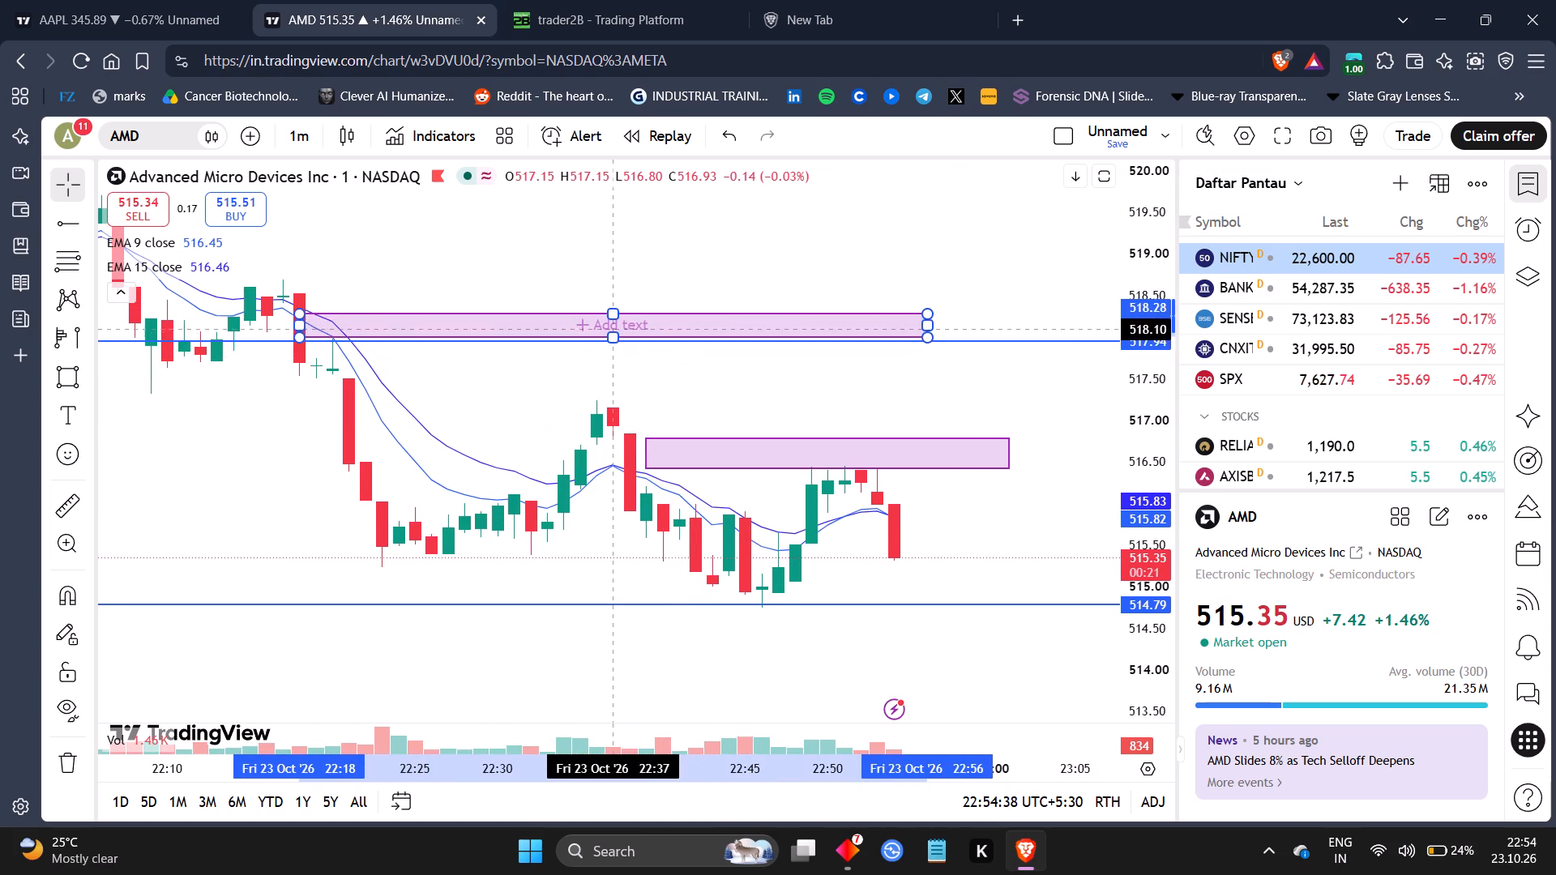
{"action": "left_click_drag", "start_coordinate": [618, 326], "coordinate": [626, 327]}
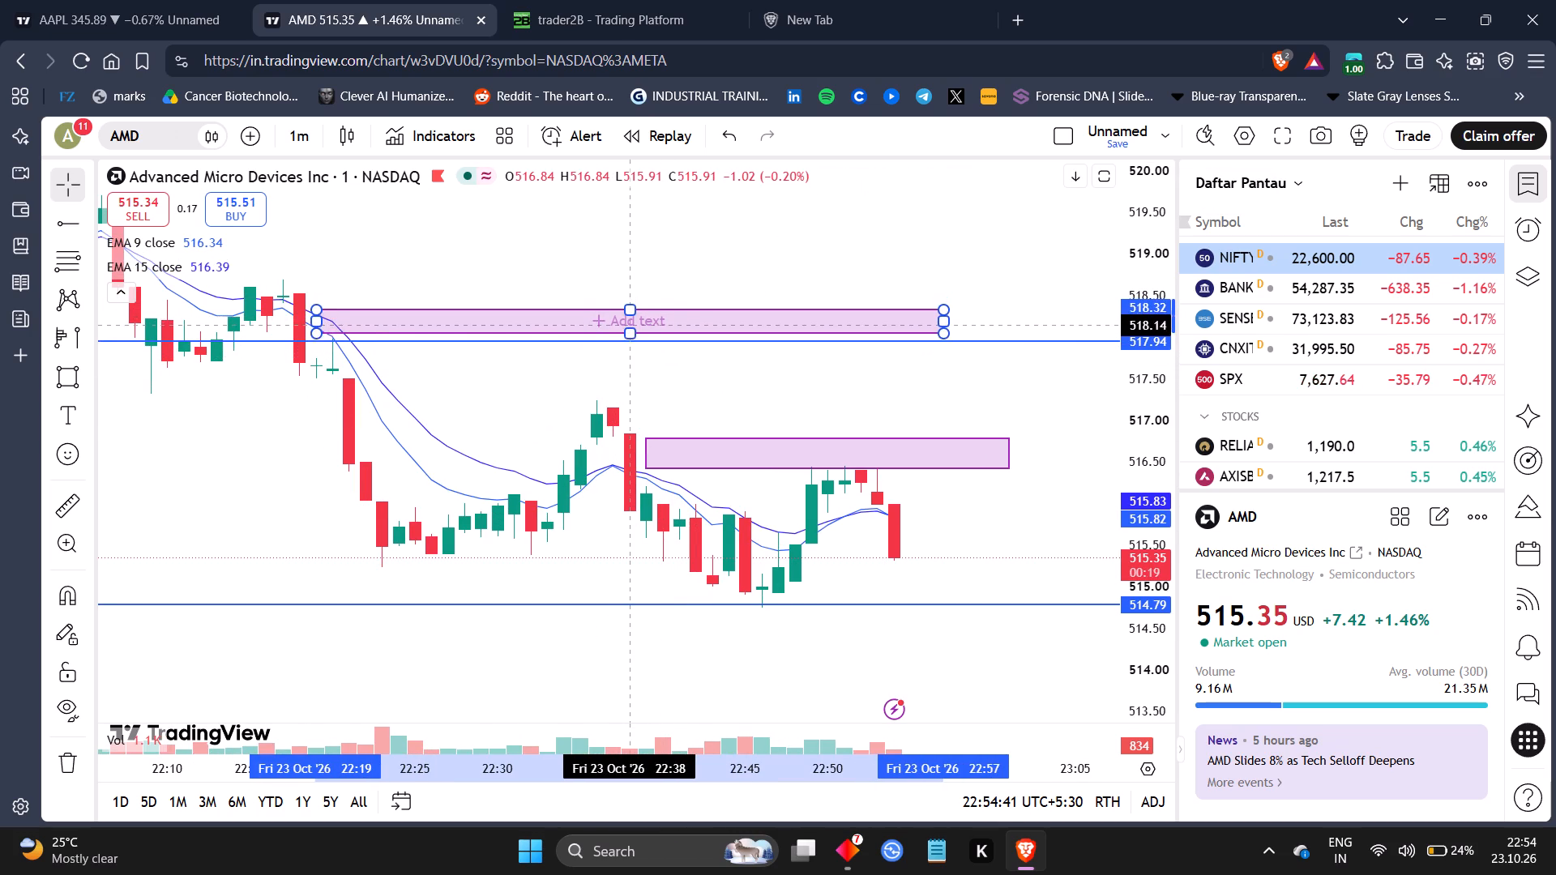
{"action": "left_click_drag", "start_coordinate": [626, 327], "coordinate": [618, 331]}
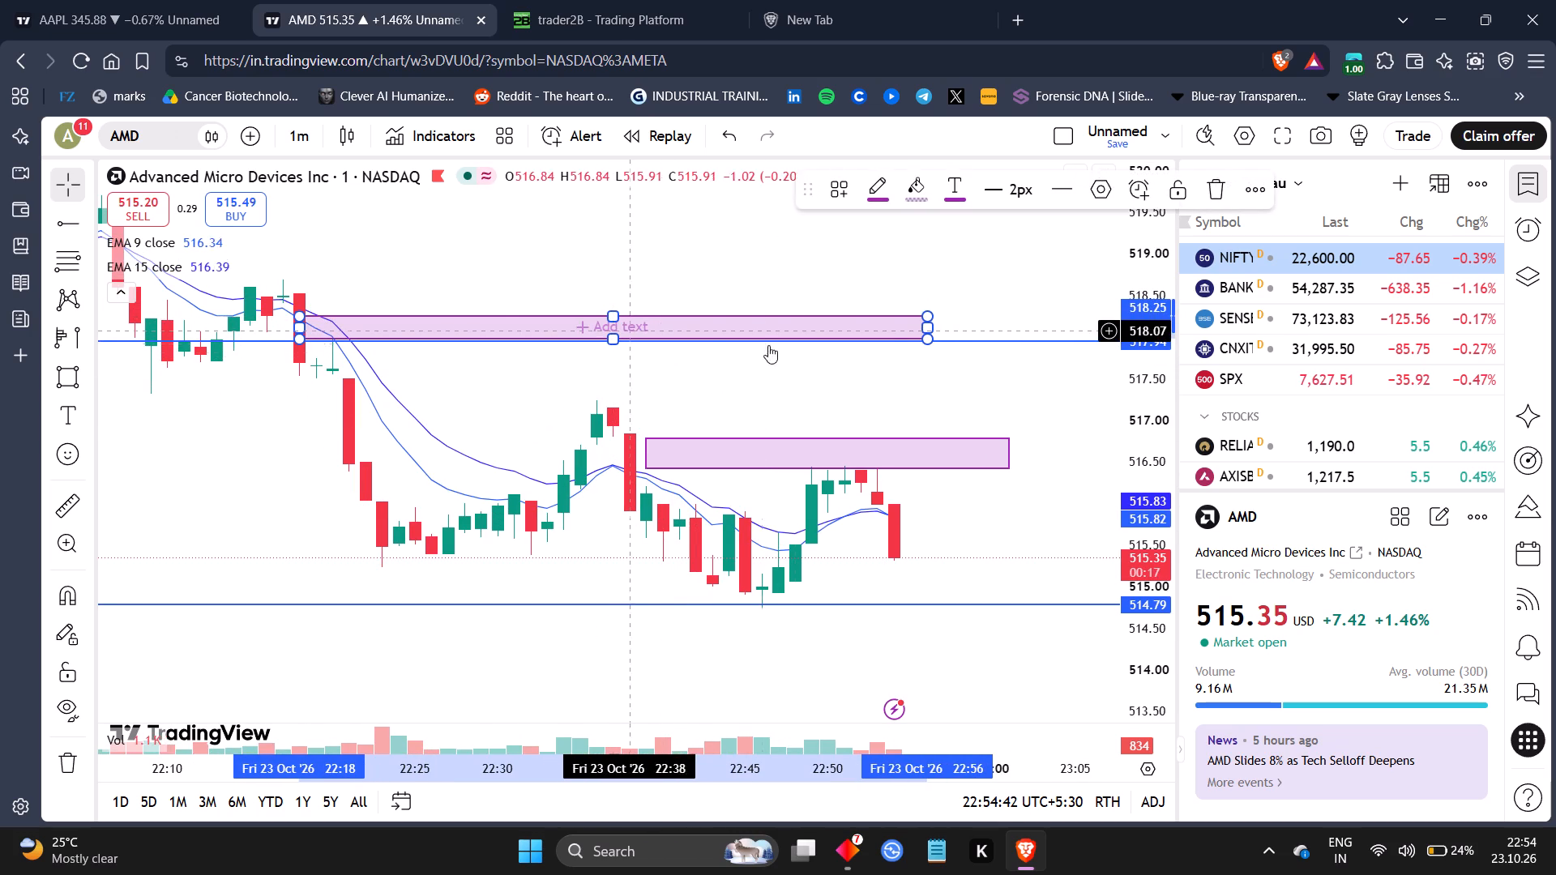
{"action": "left_click_drag", "start_coordinate": [930, 324], "coordinate": [1024, 357]}
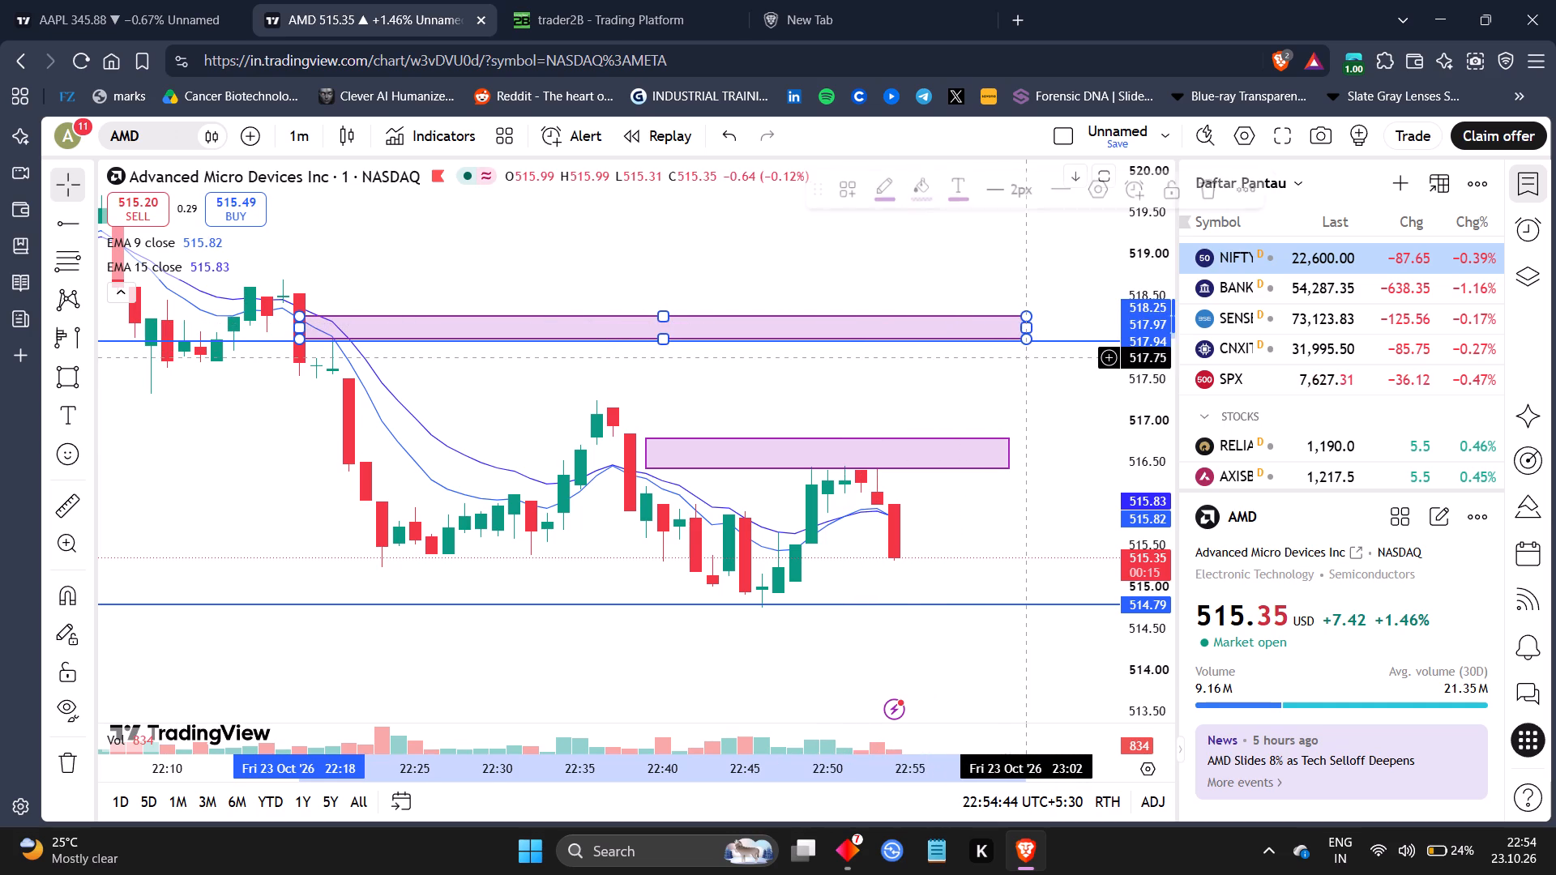
{"action": "left_click_drag", "start_coordinate": [1038, 446], "coordinate": [941, 402]}
Switch to trader2B and examine the open AMD short against the latest 1-minute candles.
{"action": "left_click", "coordinate": [609, 0]}
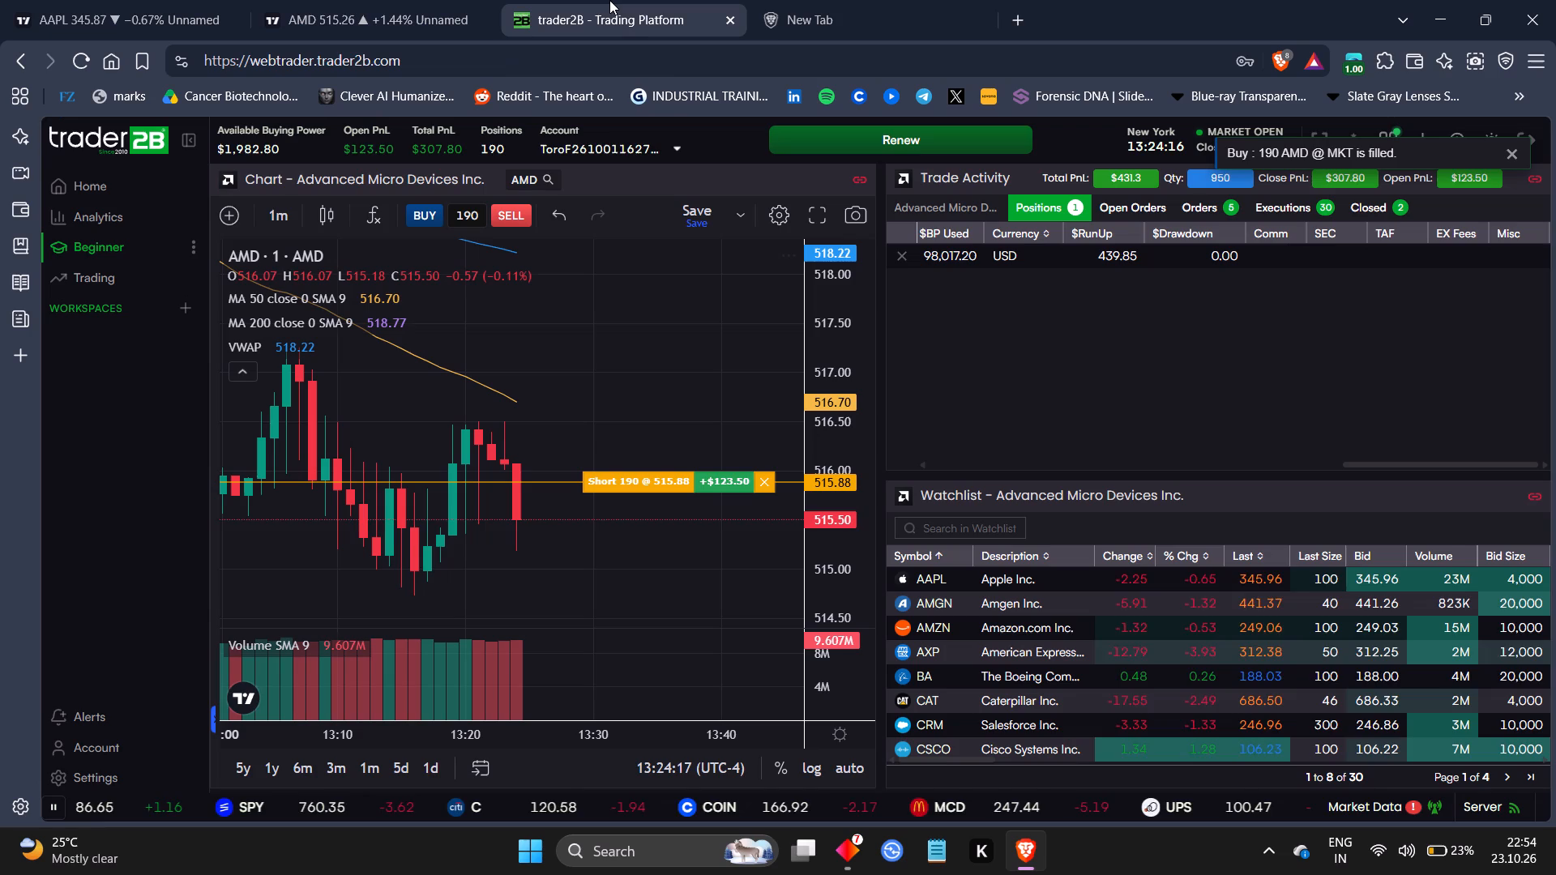
{"action": "left_click_drag", "start_coordinate": [715, 570], "coordinate": [816, 536]}
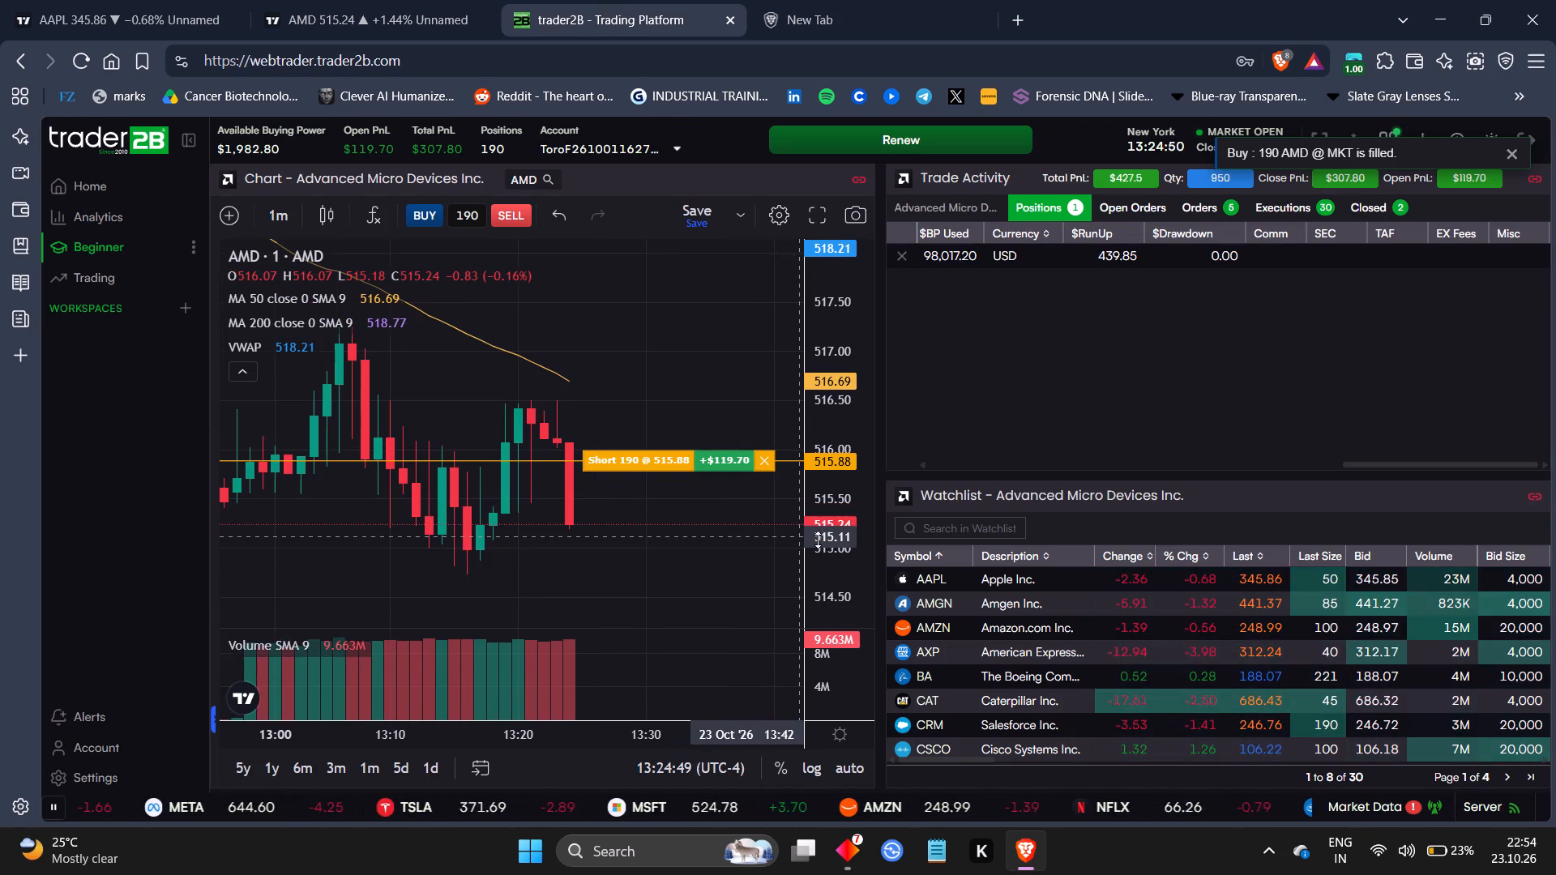
{"action": "left_click_drag", "start_coordinate": [844, 595], "coordinate": [831, 333]}
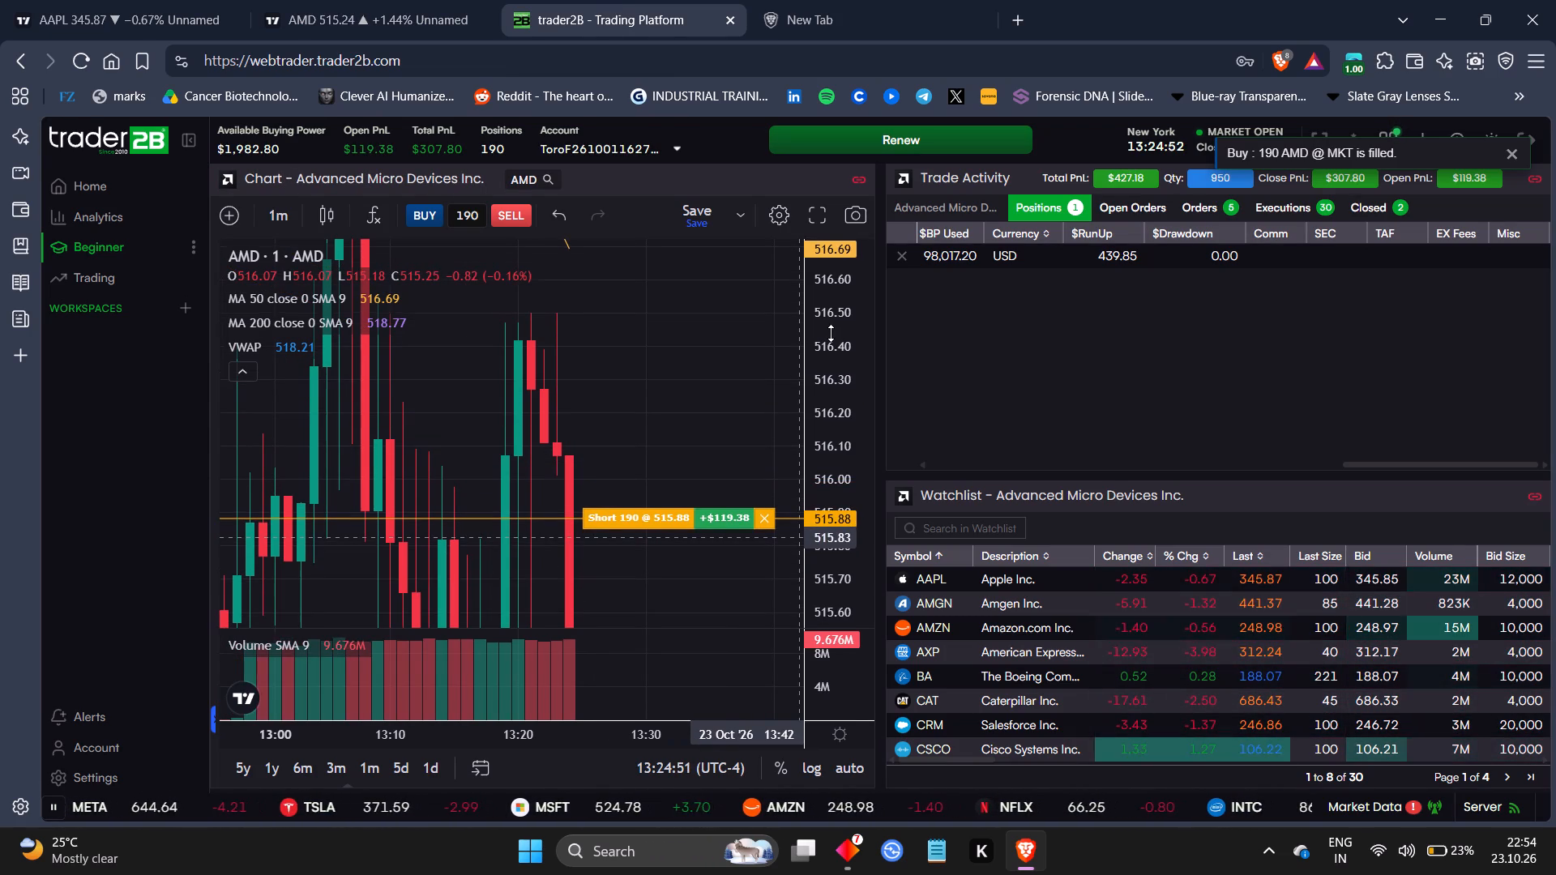
{"action": "left_click_drag", "start_coordinate": [831, 333], "coordinate": [853, 647]}
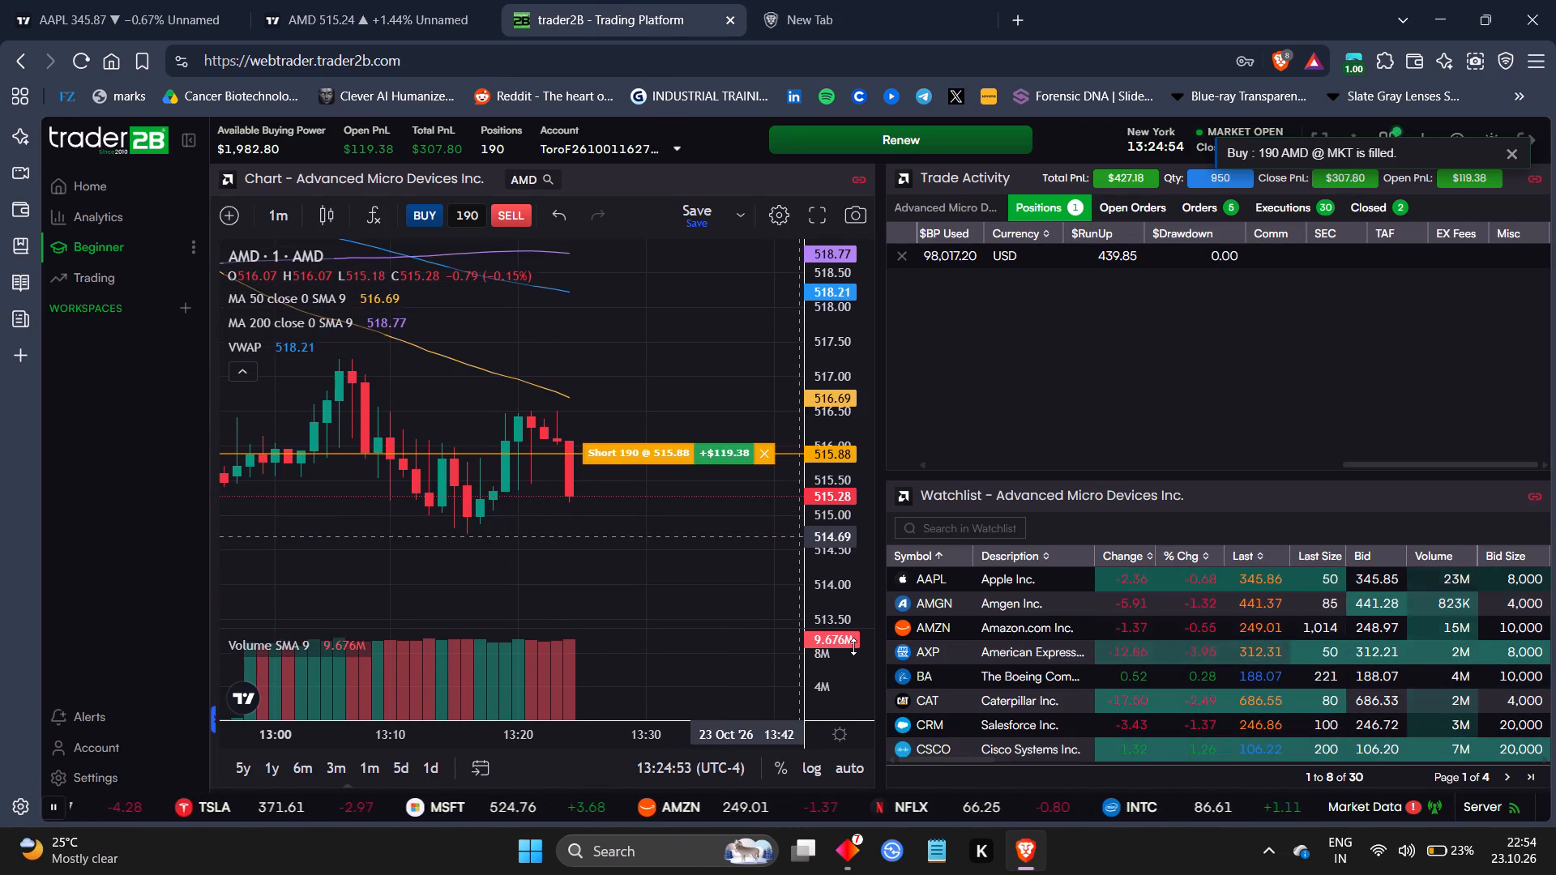
{"action": "left_click_drag", "start_coordinate": [636, 566], "coordinate": [754, 541]}
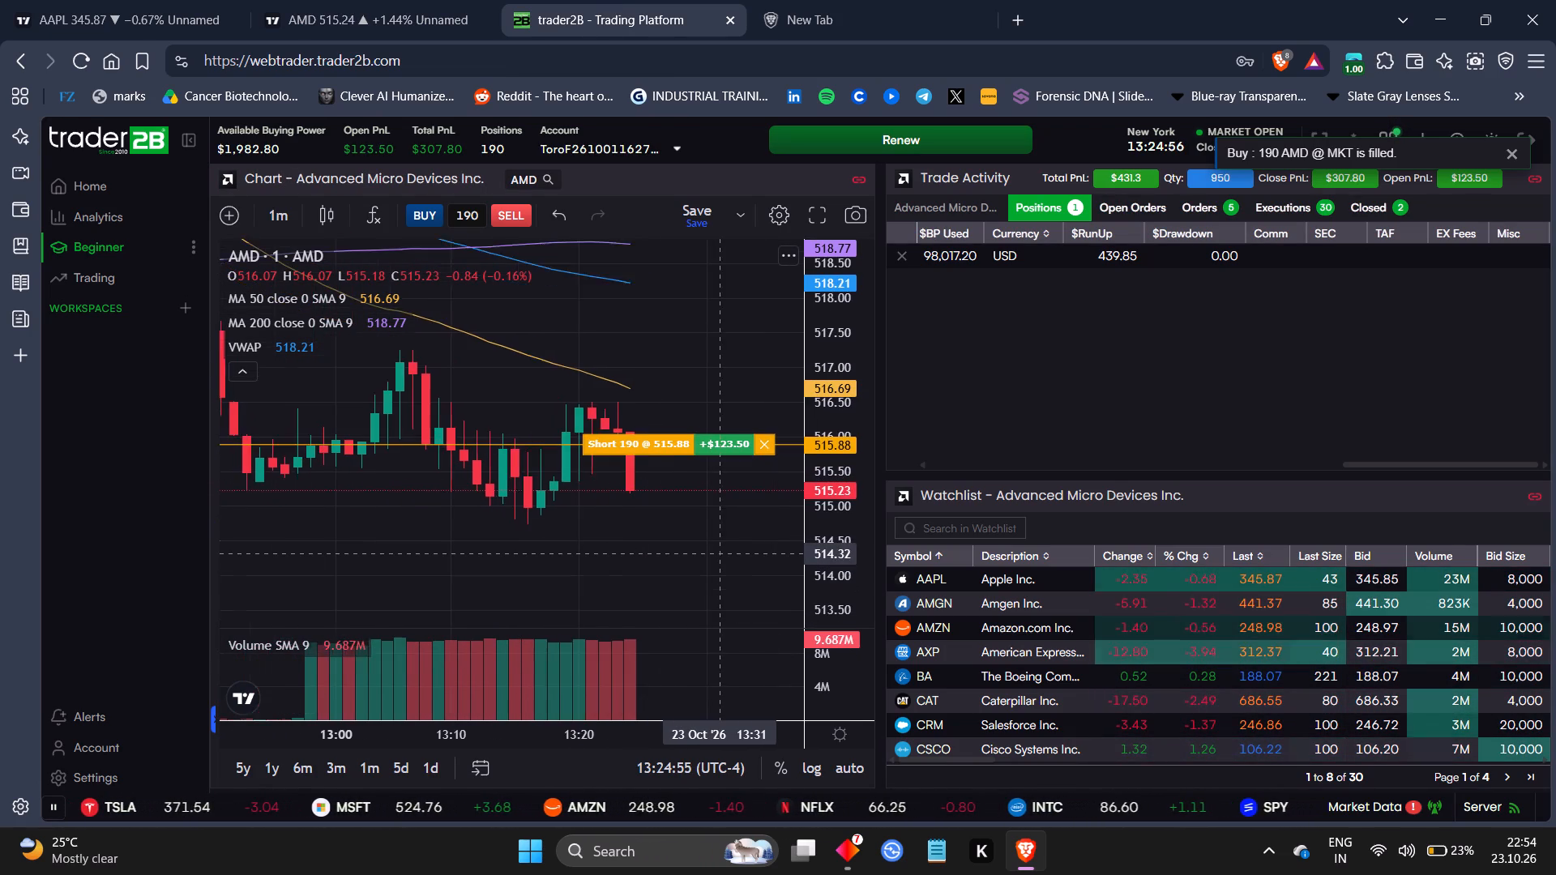
{"action": "left_click_drag", "start_coordinate": [754, 541], "coordinate": [756, 540]}
{"action": "left_click_drag", "start_coordinate": [756, 540], "coordinate": [615, 416]}
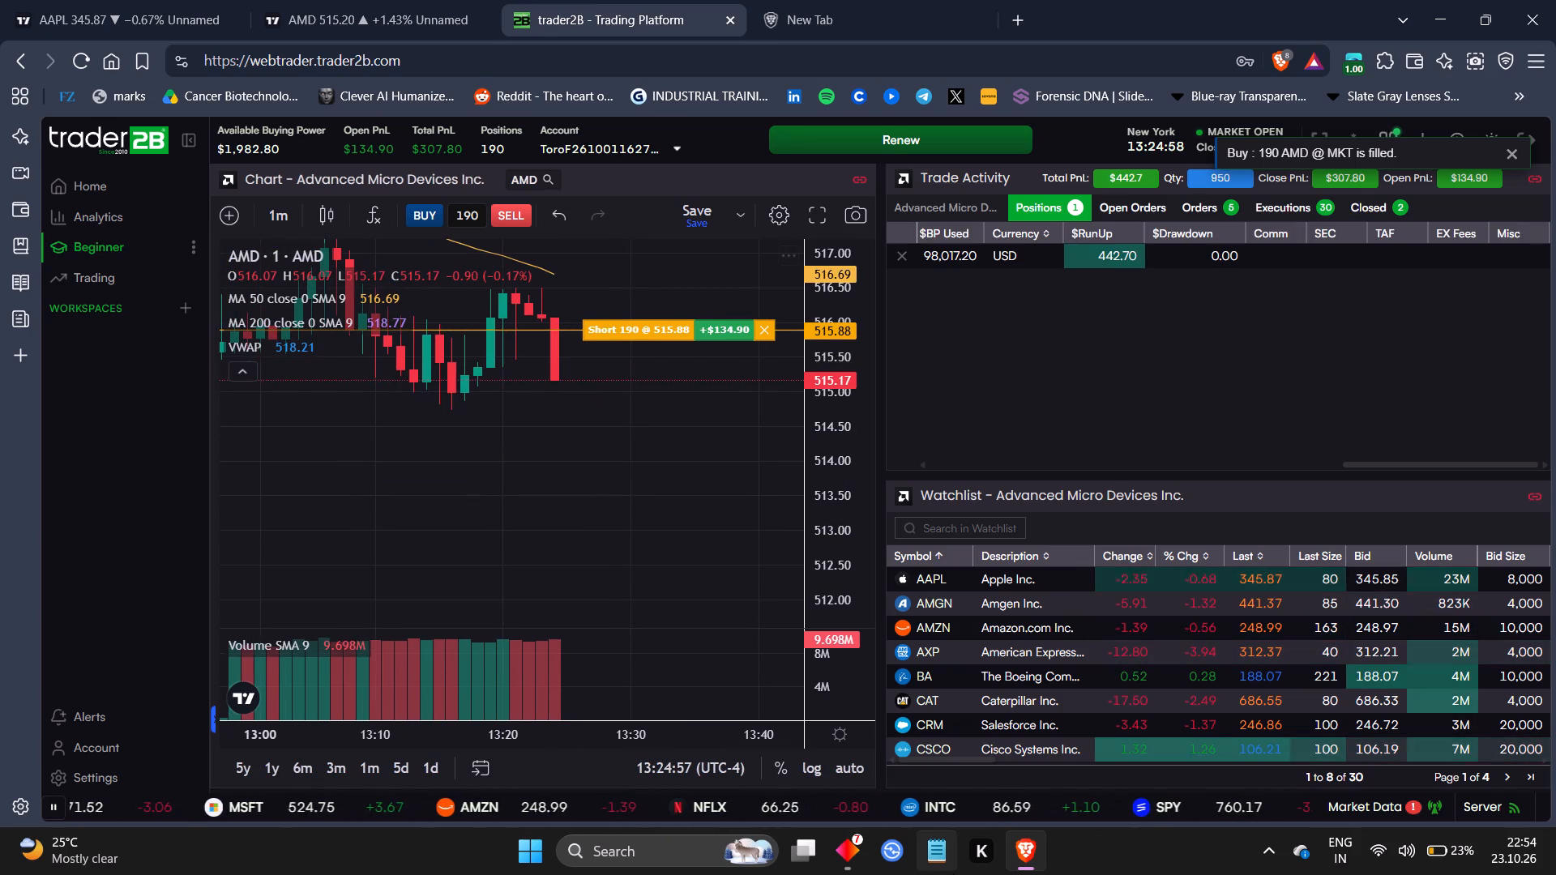
Reorder the taskbar so the red diamond app sits directly before the K app.
{"action": "left_click_drag", "start_coordinate": [861, 856], "coordinate": [950, 854]}
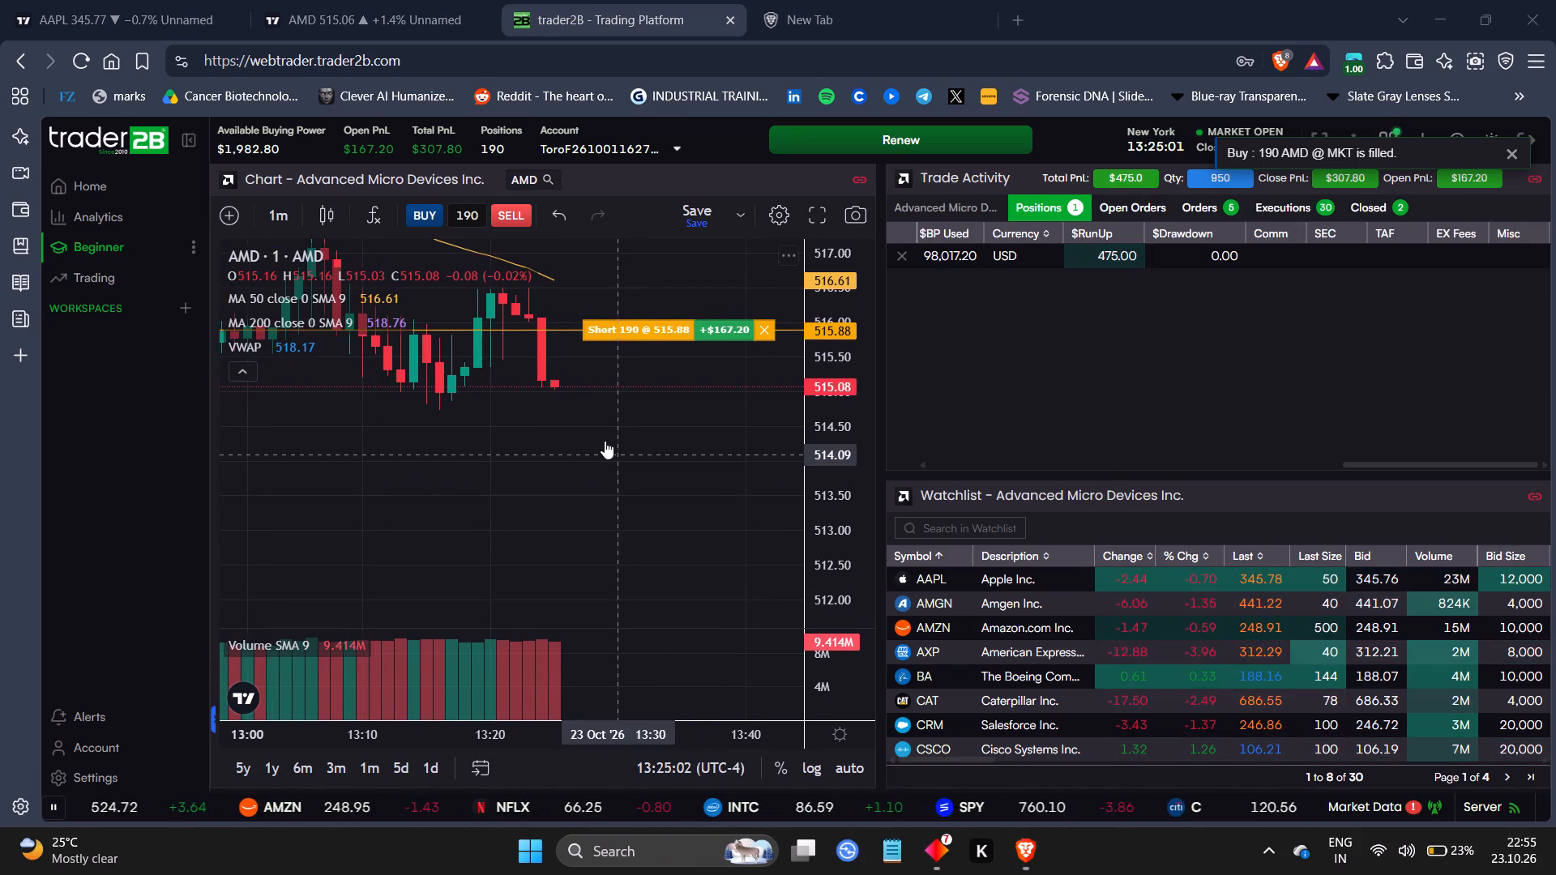
Monitor the AMD short's open PnL and 1-minute price action around the 515.88 entry in trader2B.
{"action": "left_click_drag", "start_coordinate": [605, 441], "coordinate": [654, 595]}
{"action": "left_click_drag", "start_coordinate": [617, 484], "coordinate": [622, 516]}
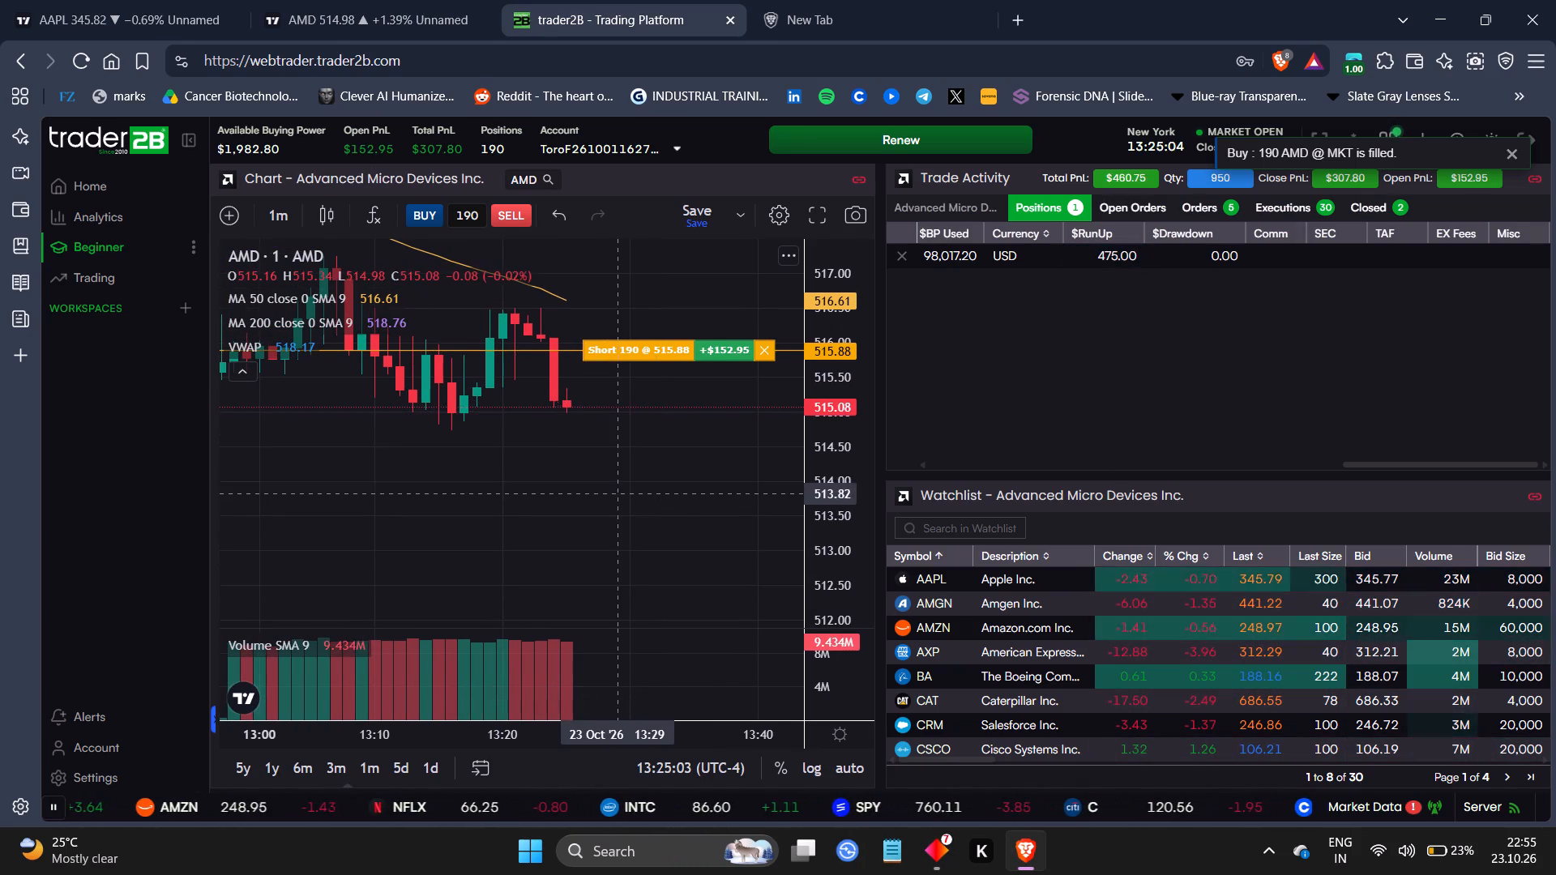
{"action": "left_click_drag", "start_coordinate": [622, 516], "coordinate": [624, 542]}
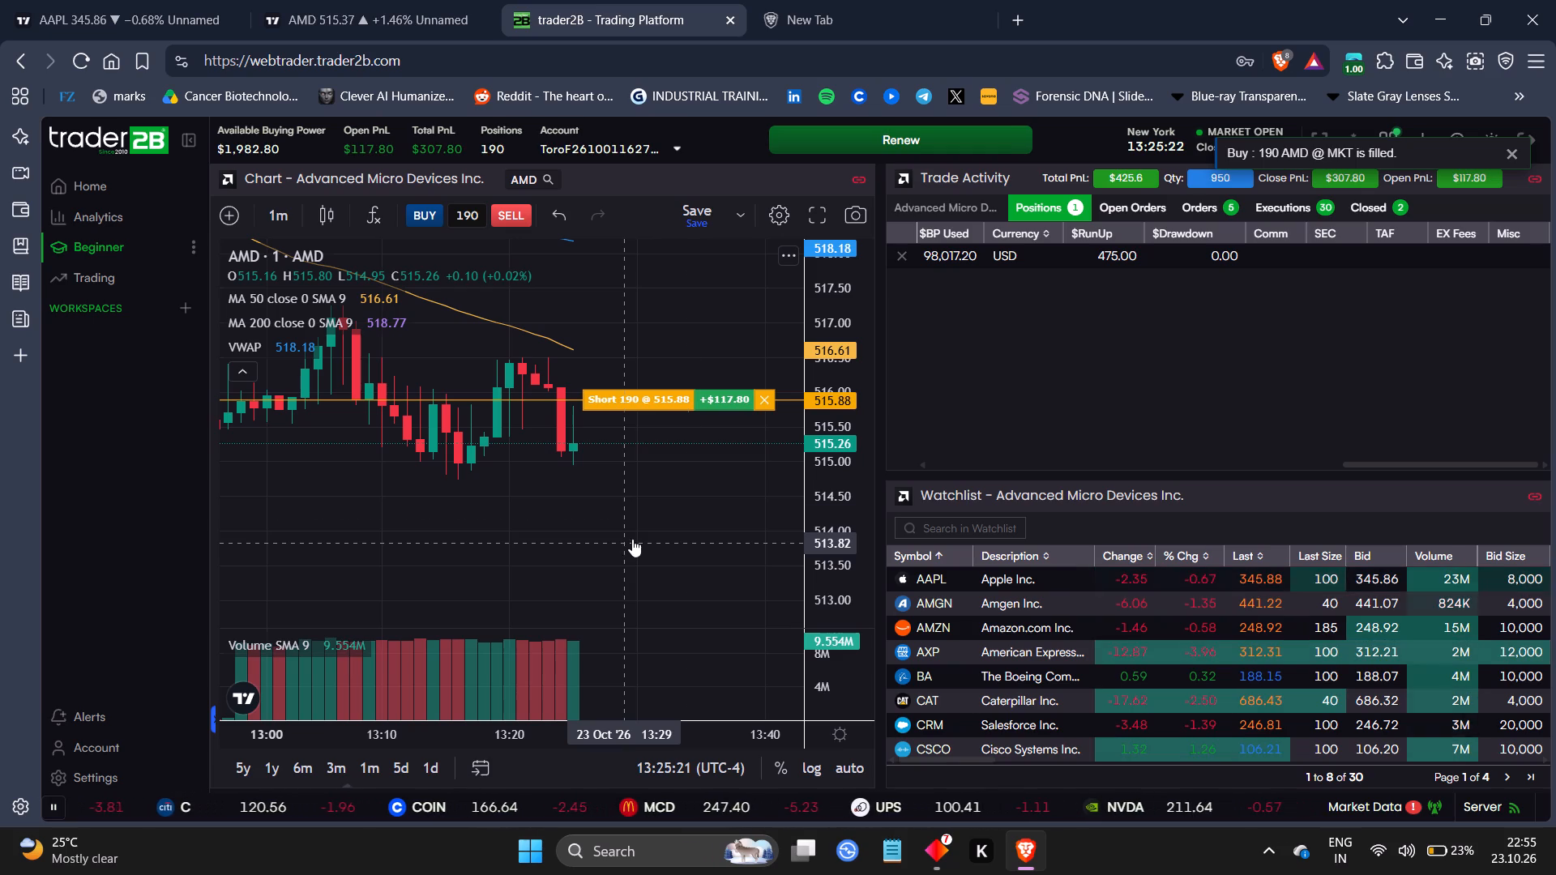
{"action": "left_click_drag", "start_coordinate": [832, 546], "coordinate": [698, 180]}
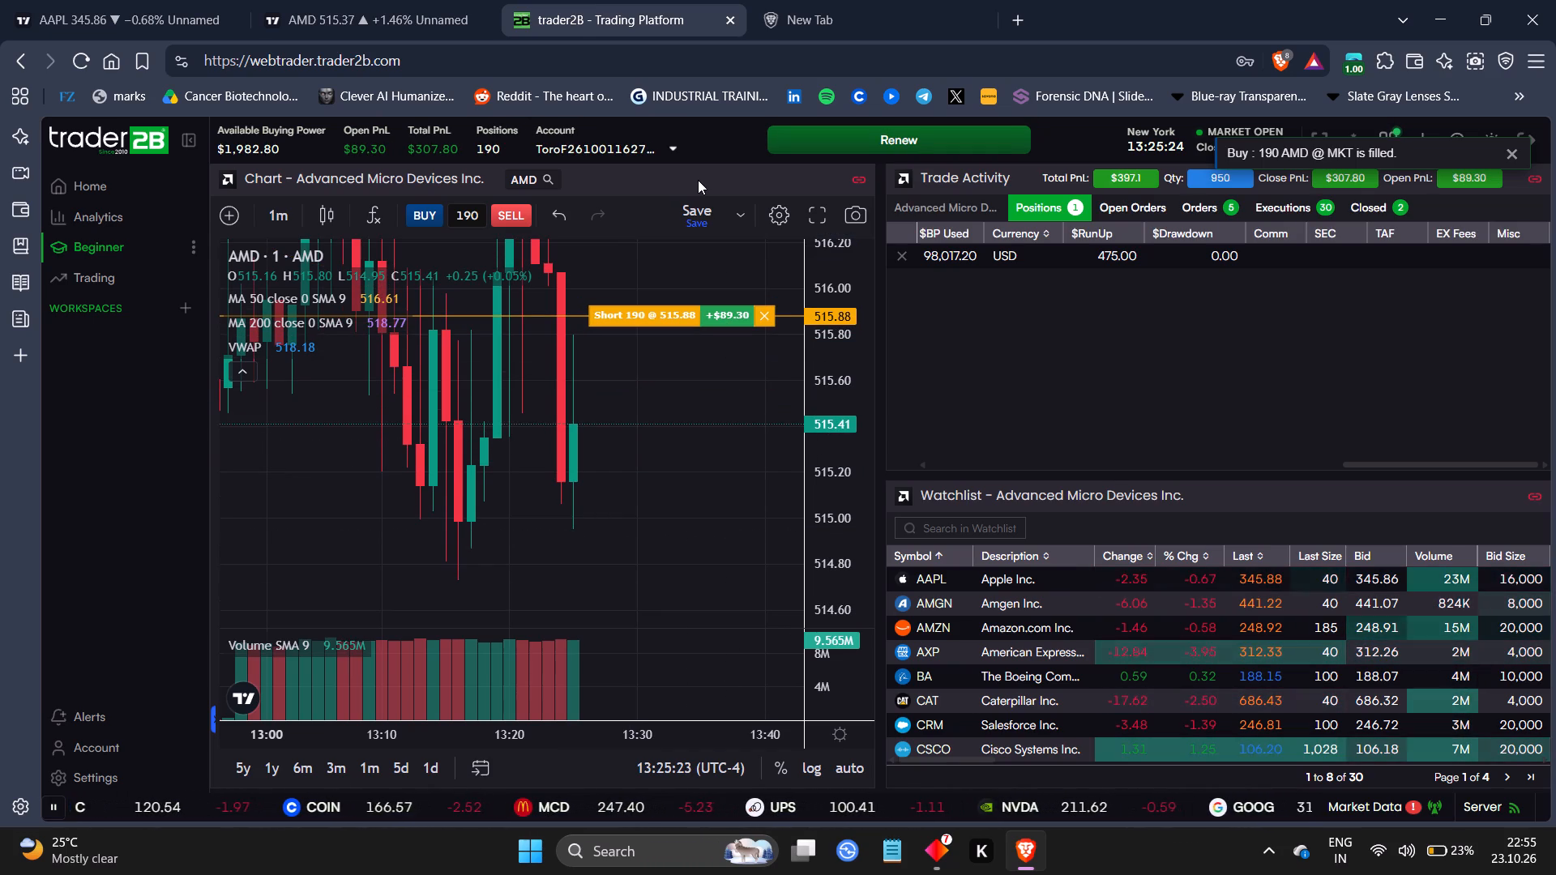
{"action": "left_click_drag", "start_coordinate": [799, 523], "coordinate": [785, 557]}
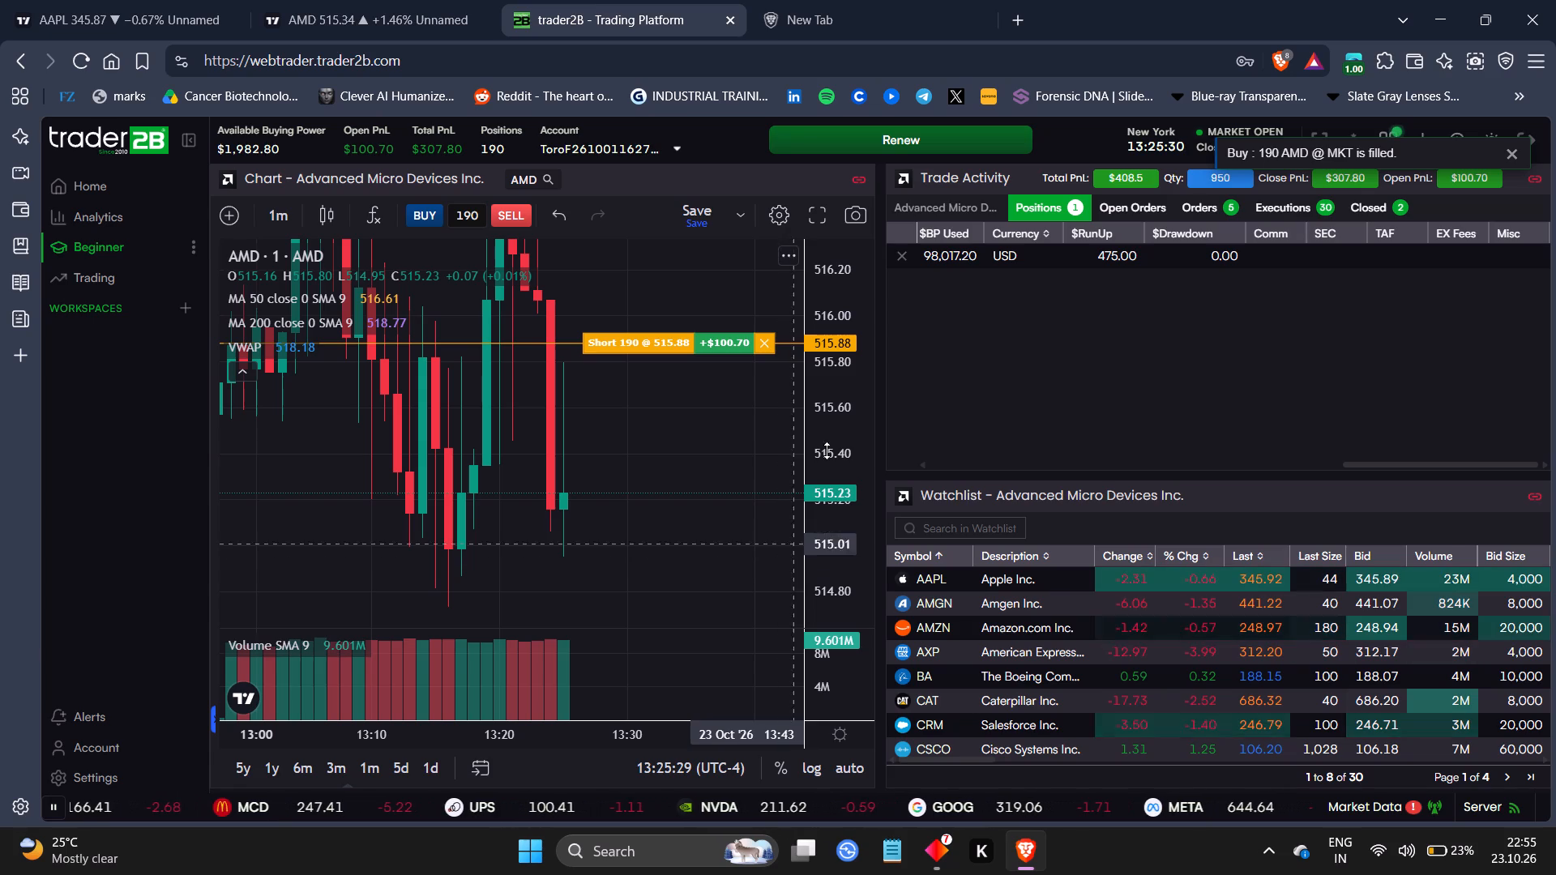
{"action": "left_click_drag", "start_coordinate": [827, 426], "coordinate": [854, 574]}
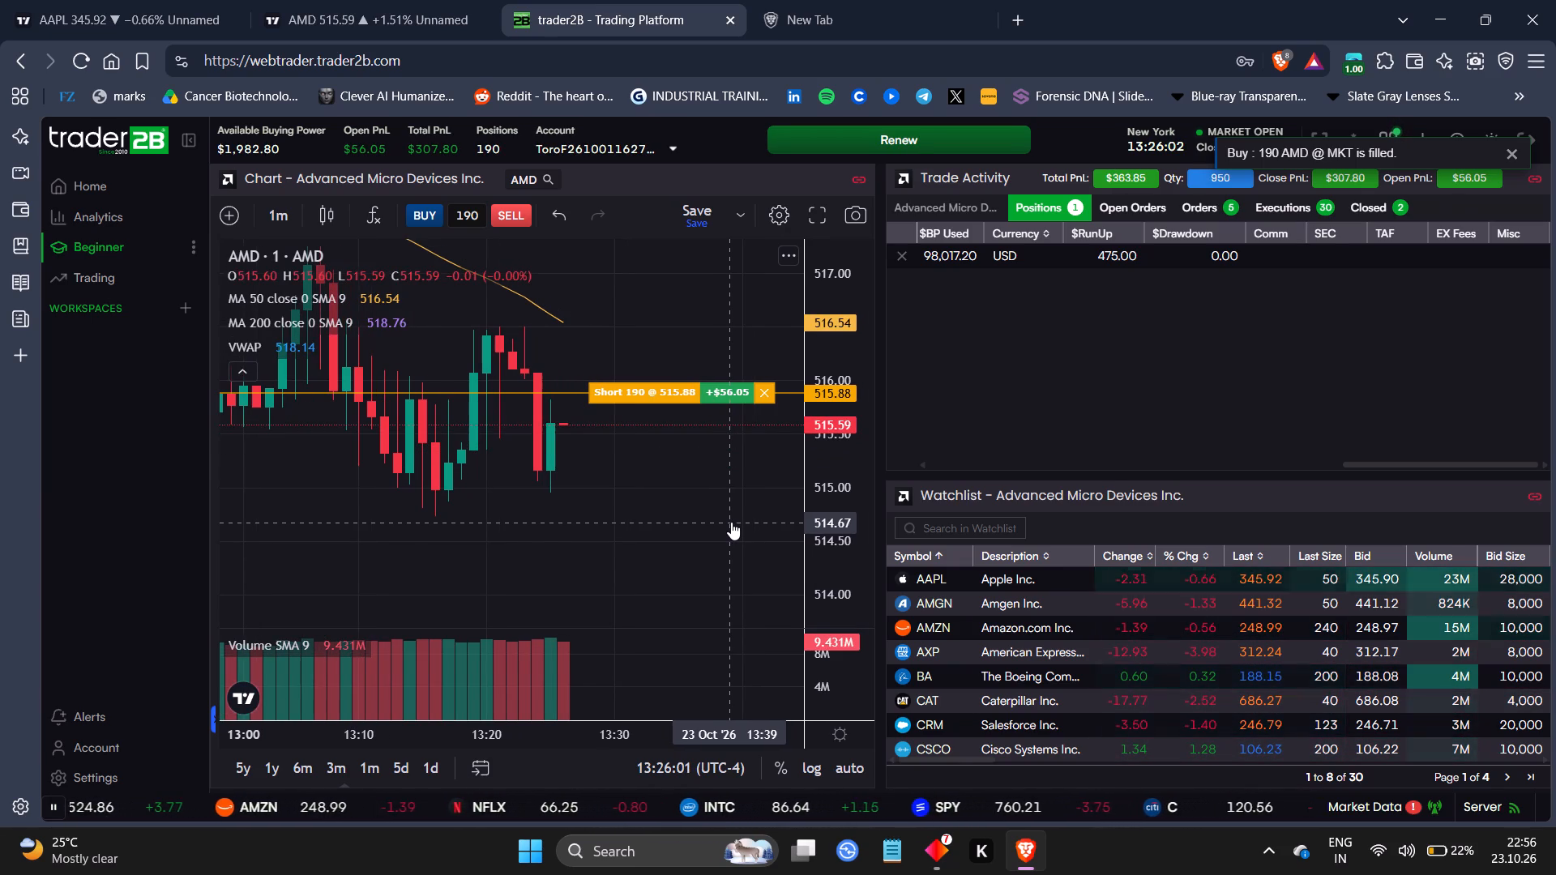
Switch to the AMD chart in TradingView and check recent candles against the drawn zones and the 514.79 line.
{"action": "left_click", "coordinate": [437, 0]}
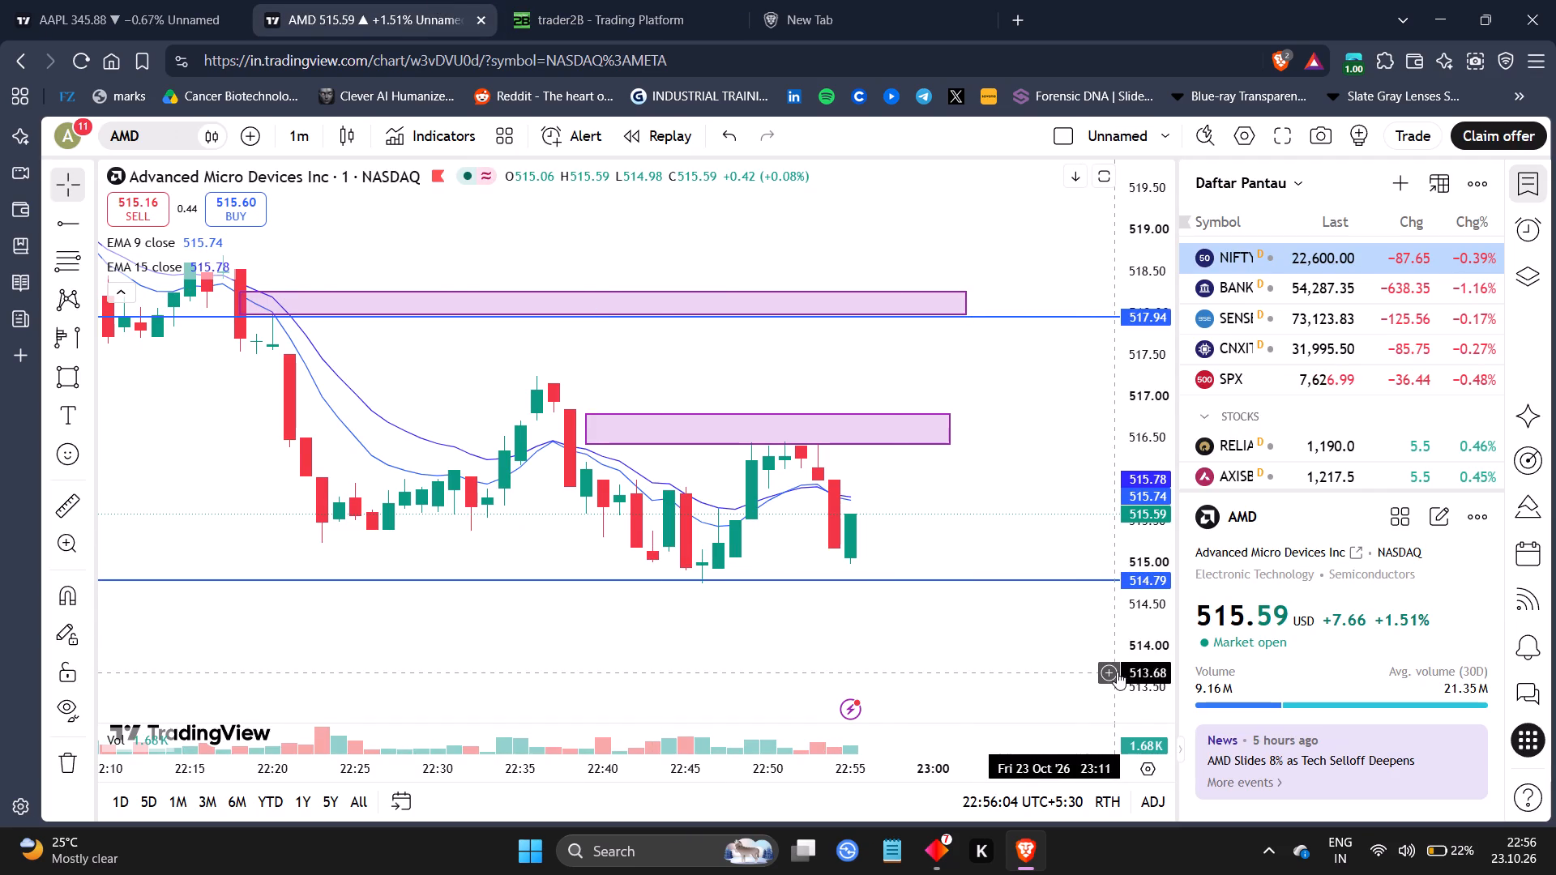
{"action": "left_click_drag", "start_coordinate": [1140, 693], "coordinate": [1059, 583]}
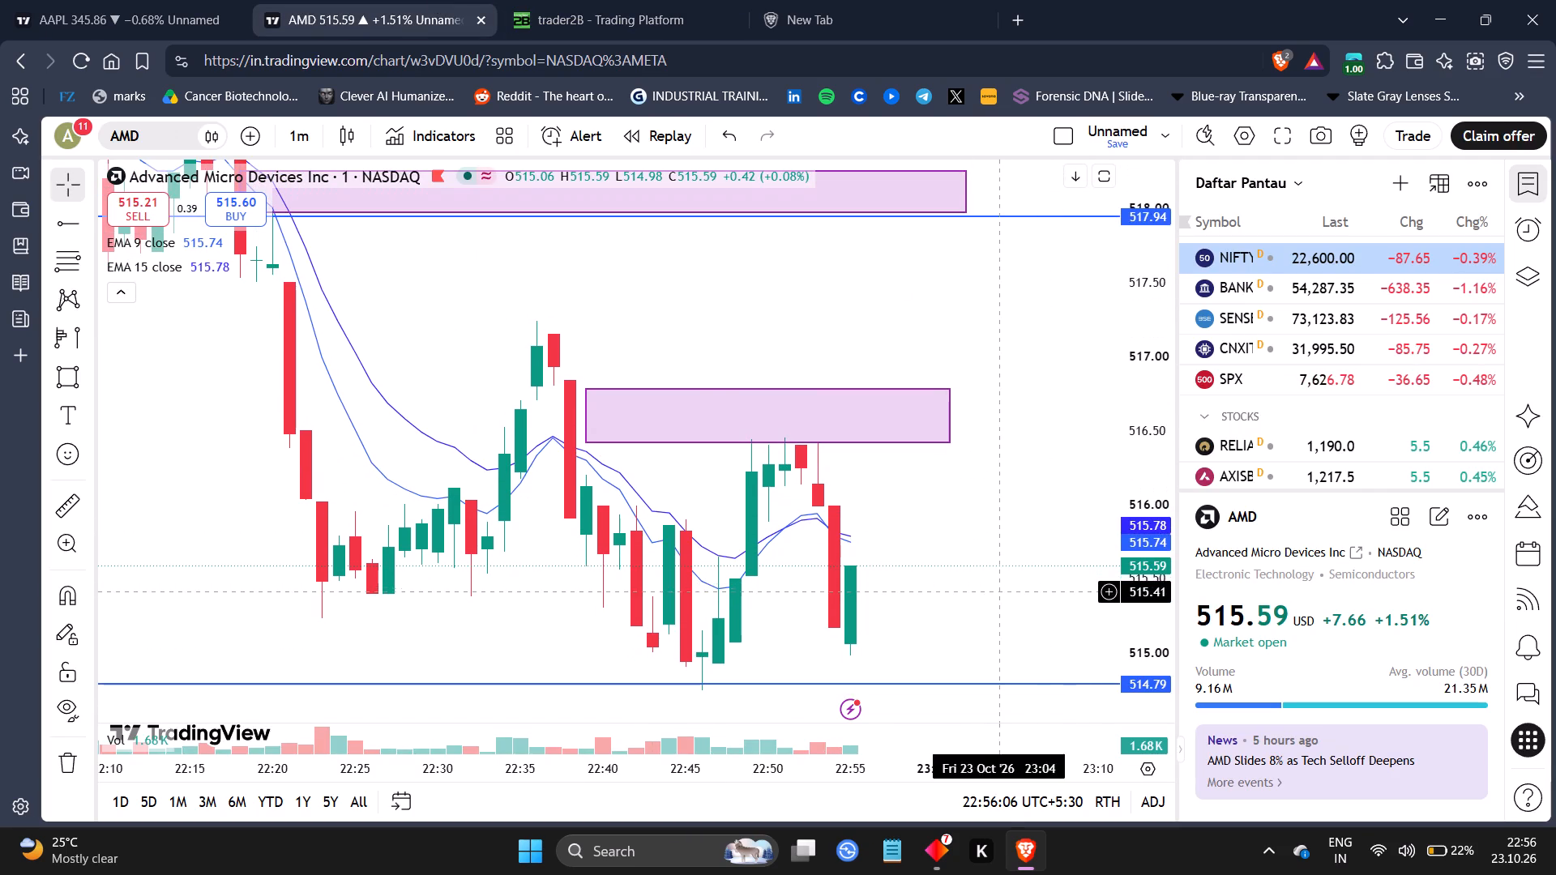
{"action": "left_click_drag", "start_coordinate": [1002, 591], "coordinate": [883, 333]}
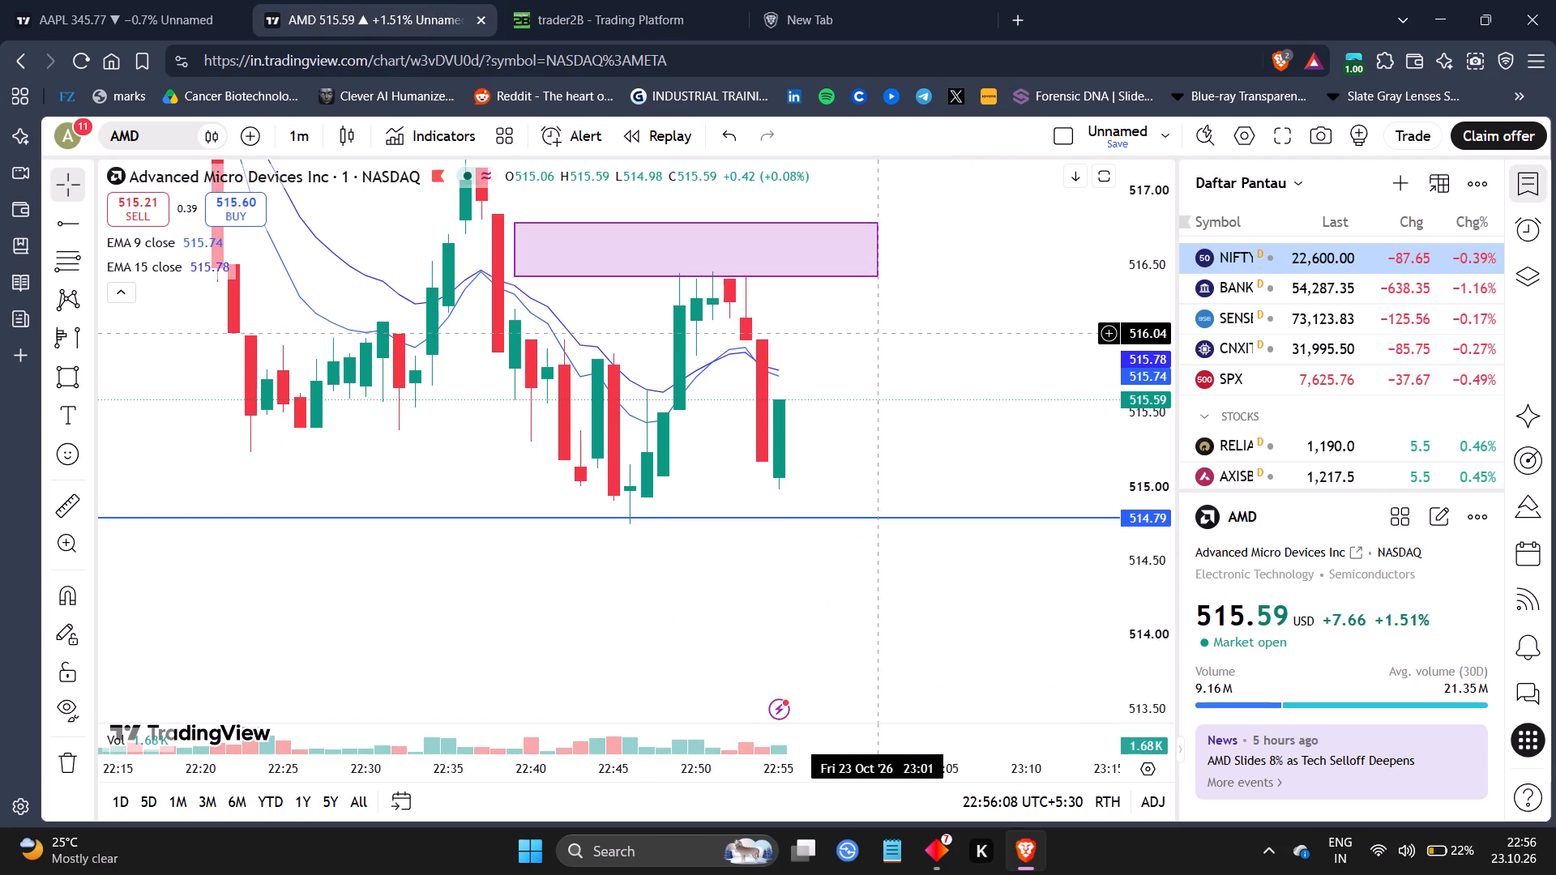
Return to trader2B and examine the AMD short's position line and recent 1-minute candles at different price scales.
{"action": "left_click", "coordinate": [601, 2]}
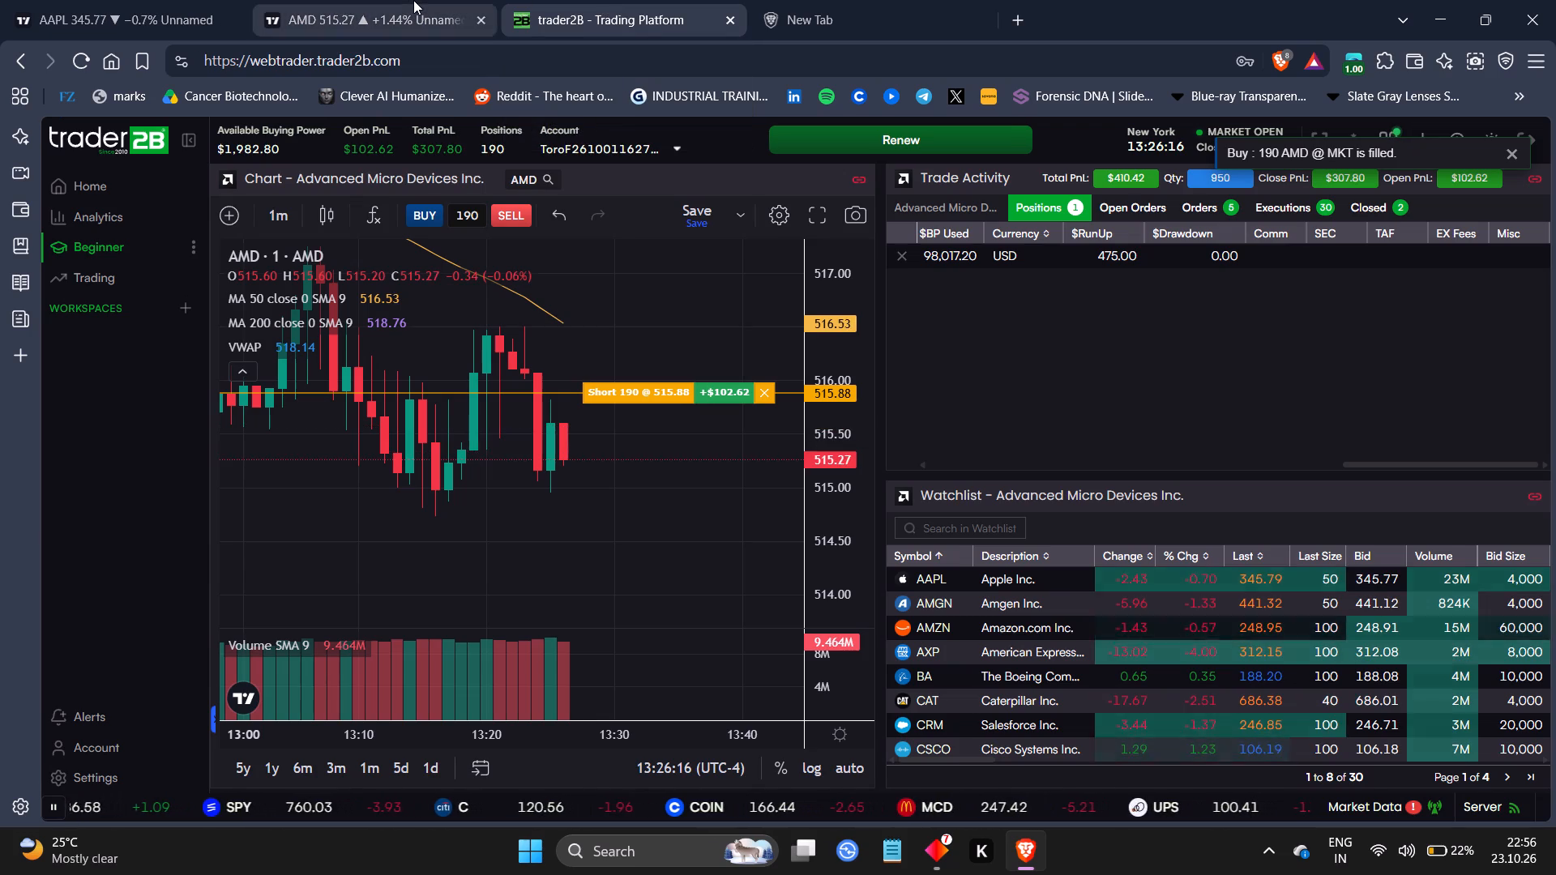
{"action": "left_click", "coordinate": [406, 0]}
{"action": "left_click", "coordinate": [533, 0]}
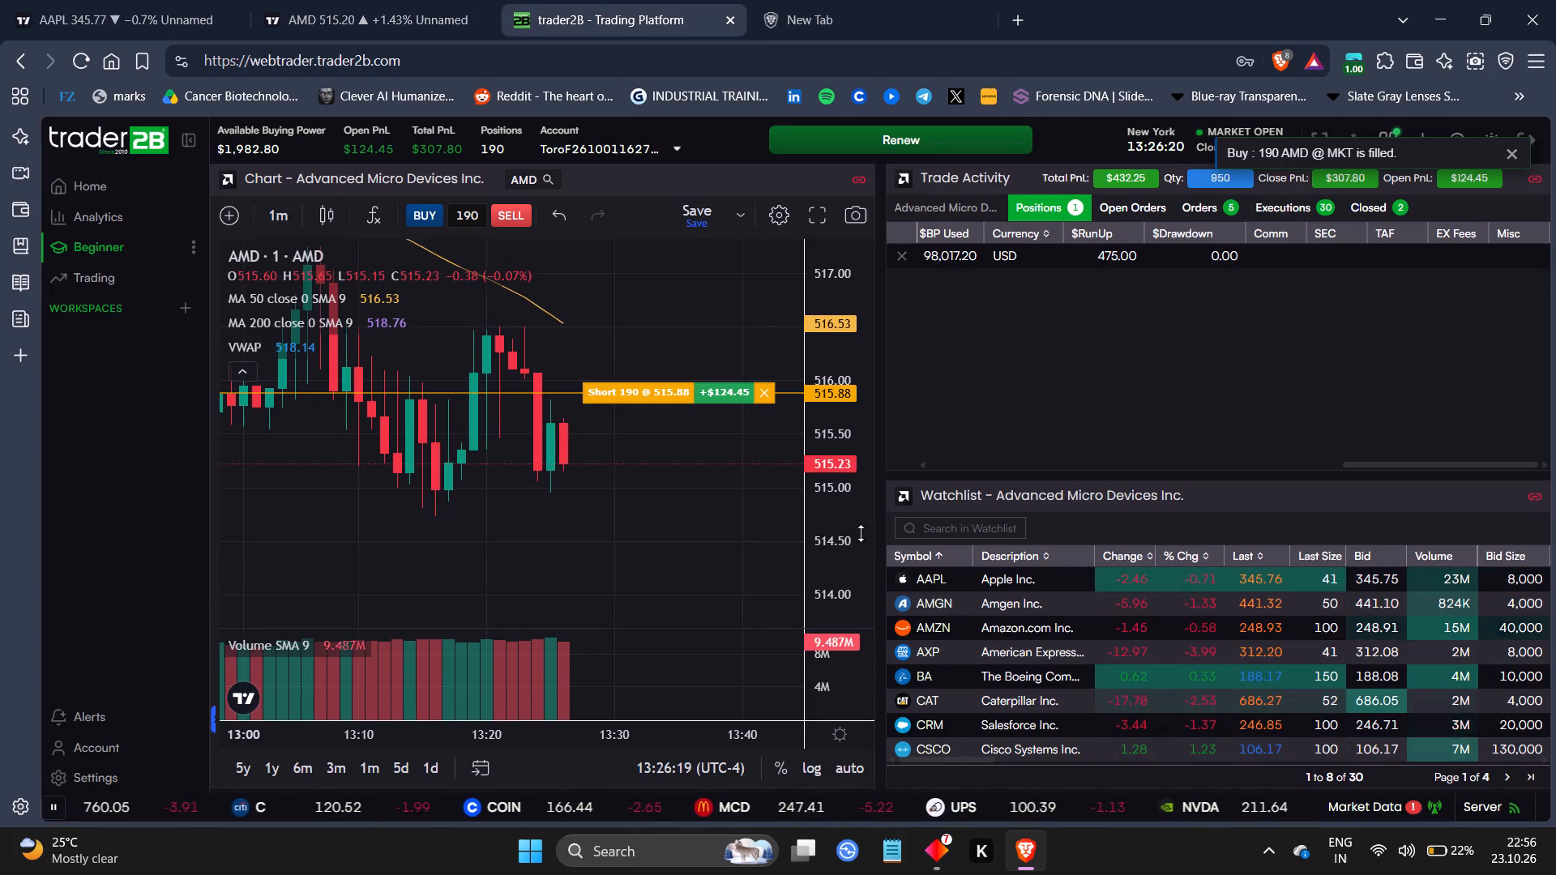
{"action": "left_click_drag", "start_coordinate": [844, 538], "coordinate": [852, 439]}
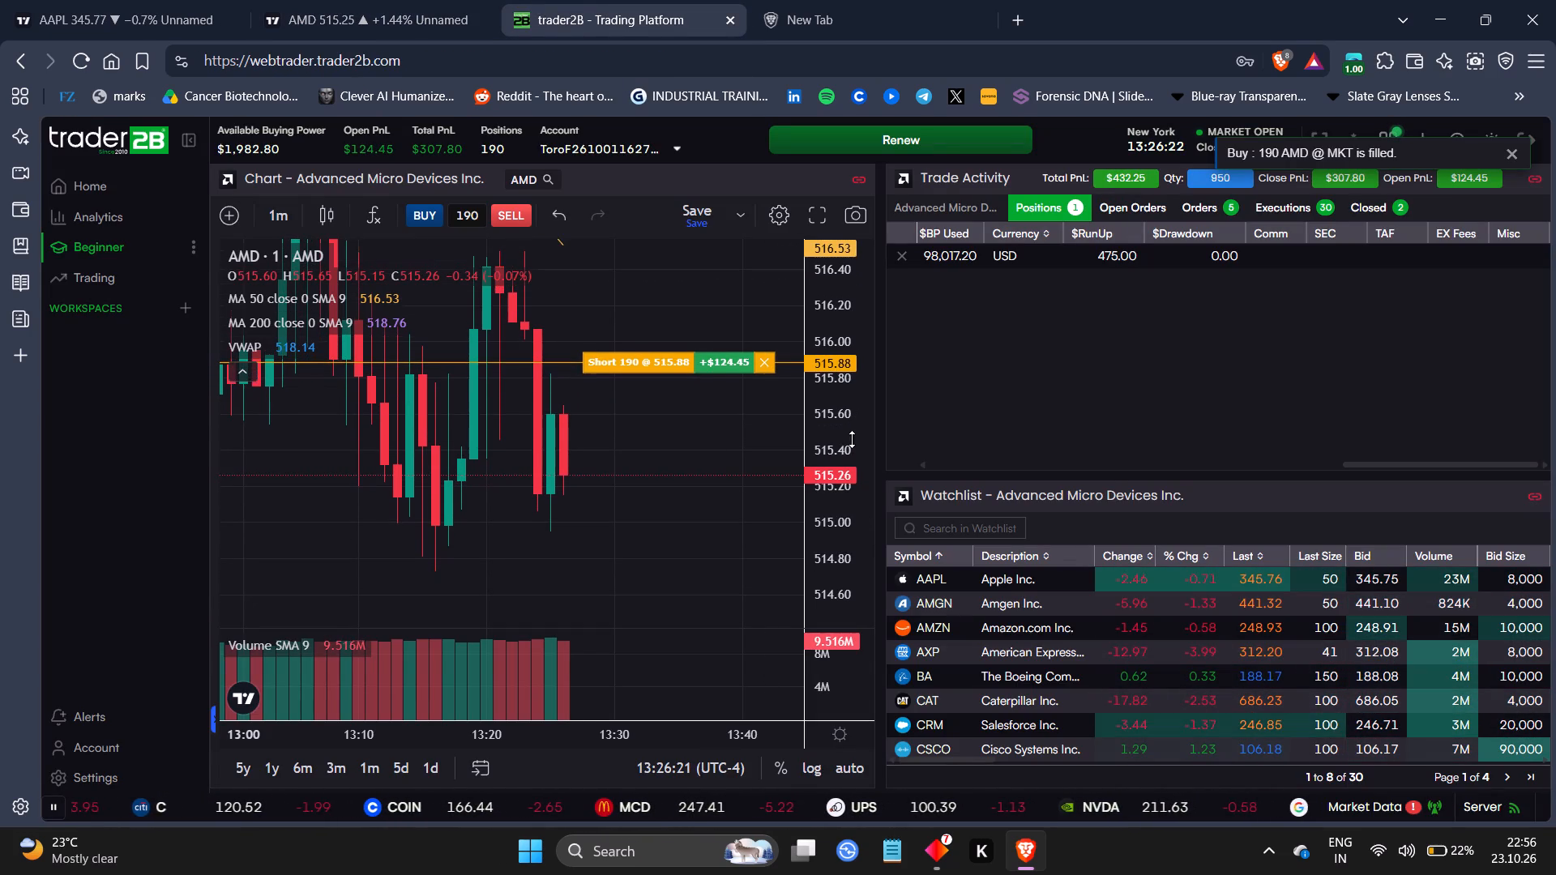
{"action": "left_click_drag", "start_coordinate": [852, 439], "coordinate": [850, 444]}
{"action": "left_click_drag", "start_coordinate": [697, 491], "coordinate": [750, 457]}
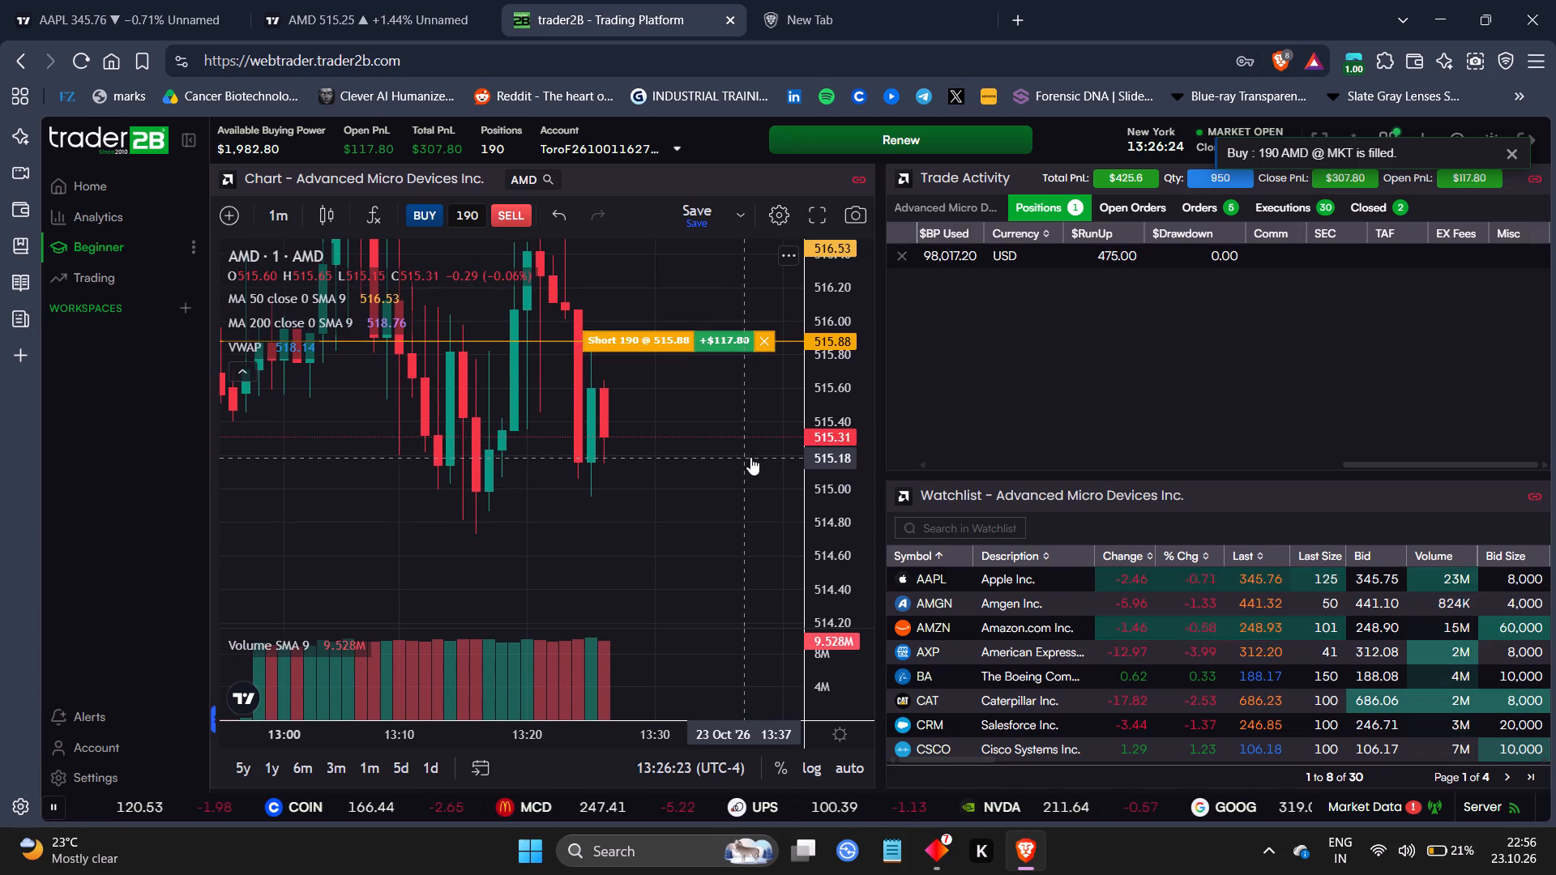
{"action": "left_click_drag", "start_coordinate": [819, 416], "coordinate": [825, 545]}
{"action": "left_click_drag", "start_coordinate": [667, 549], "coordinate": [769, 593]}
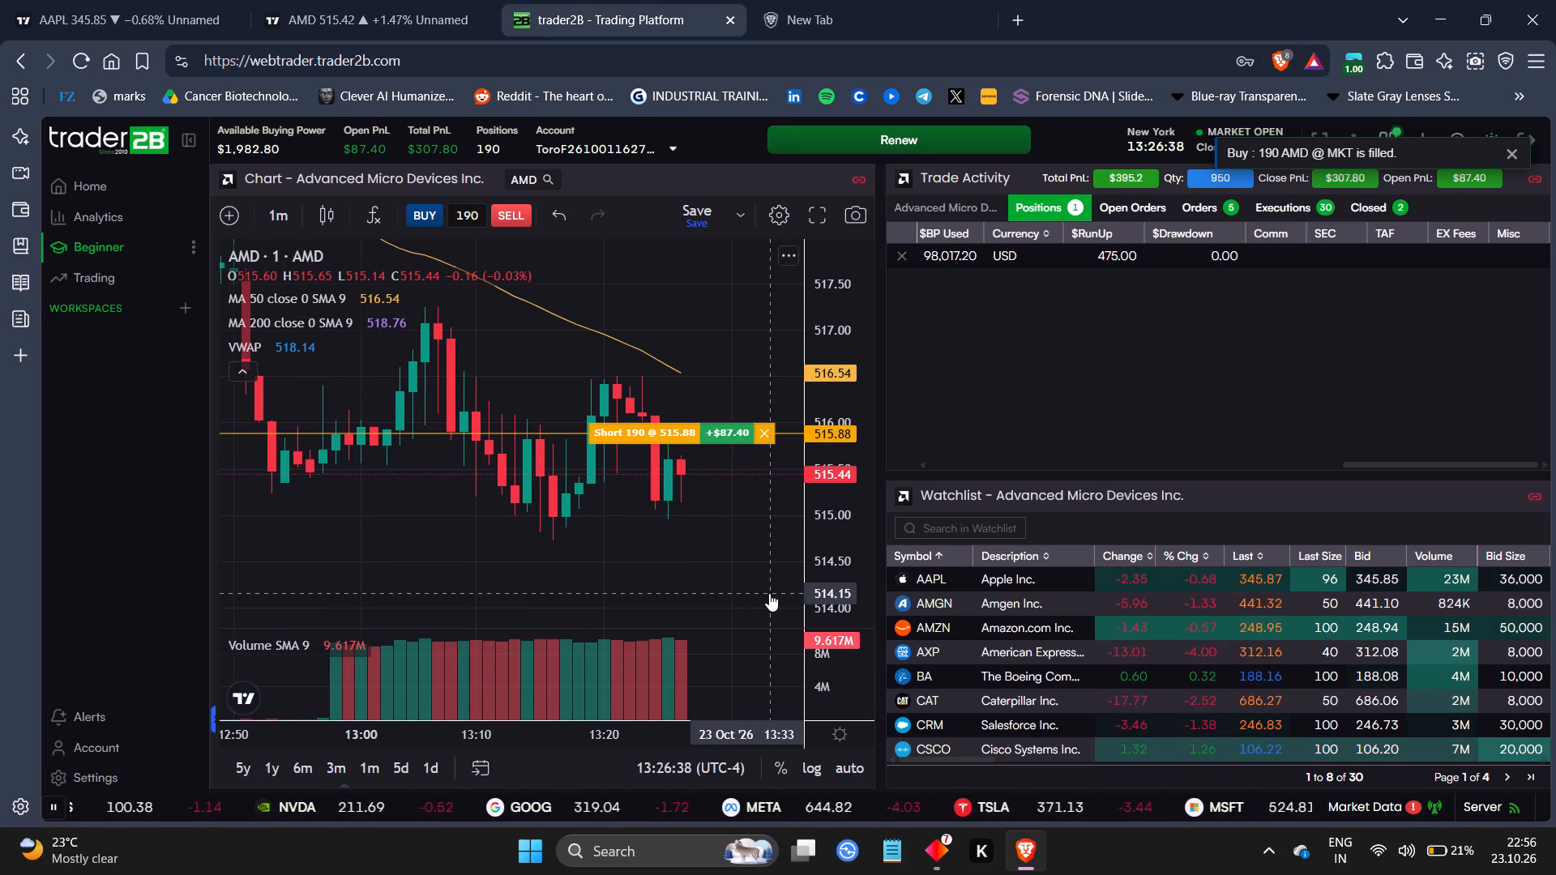
Launch the Kuro app.
{"action": "left_click", "coordinate": [966, 862]}
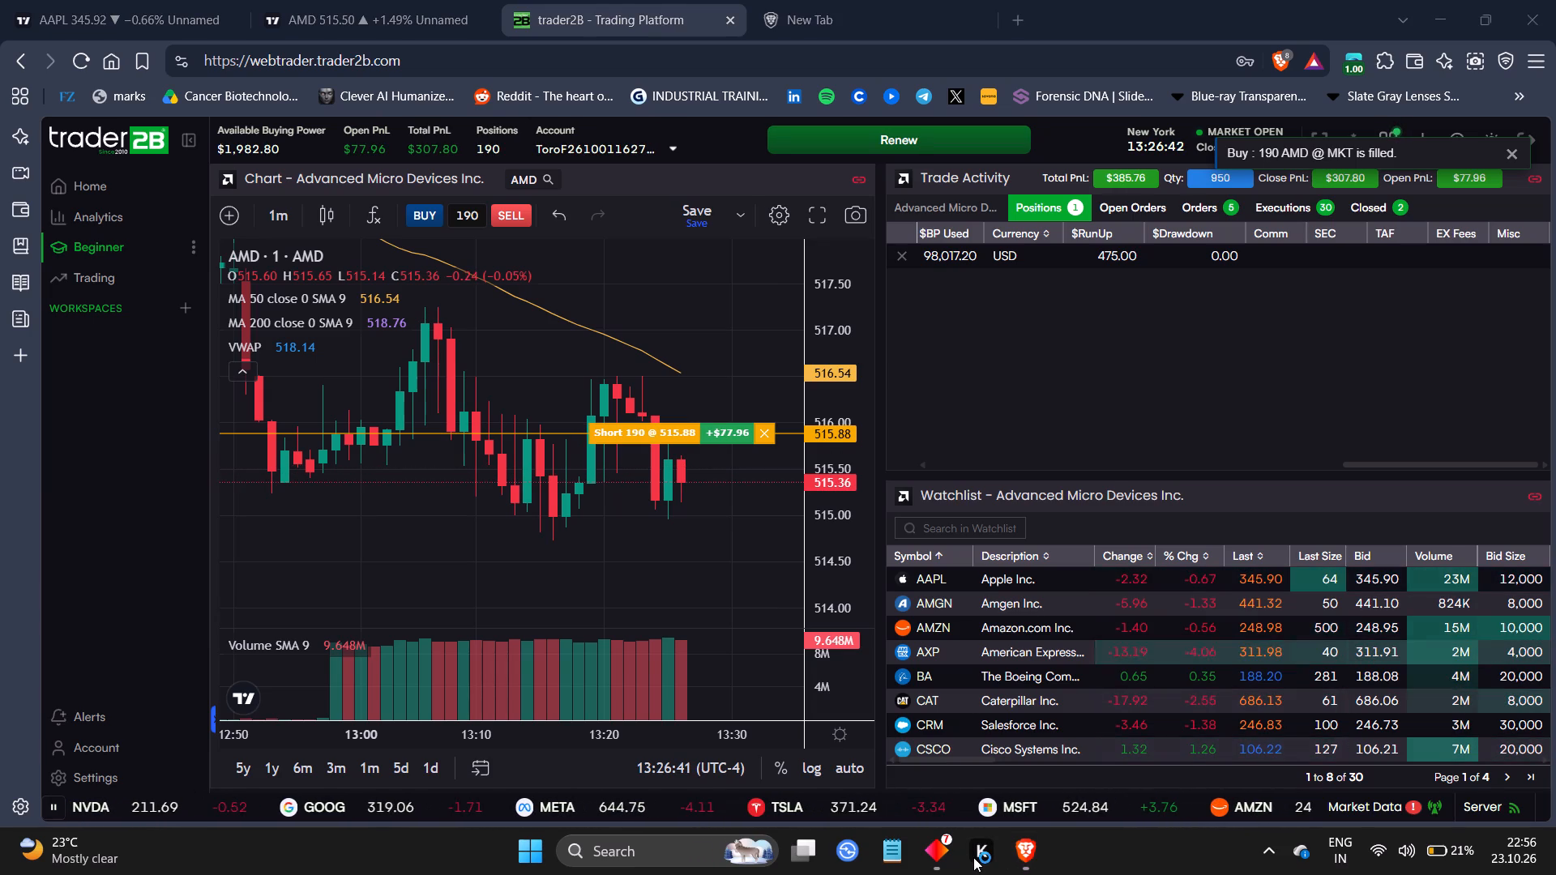
{"action": "left_click", "coordinate": [973, 857]}
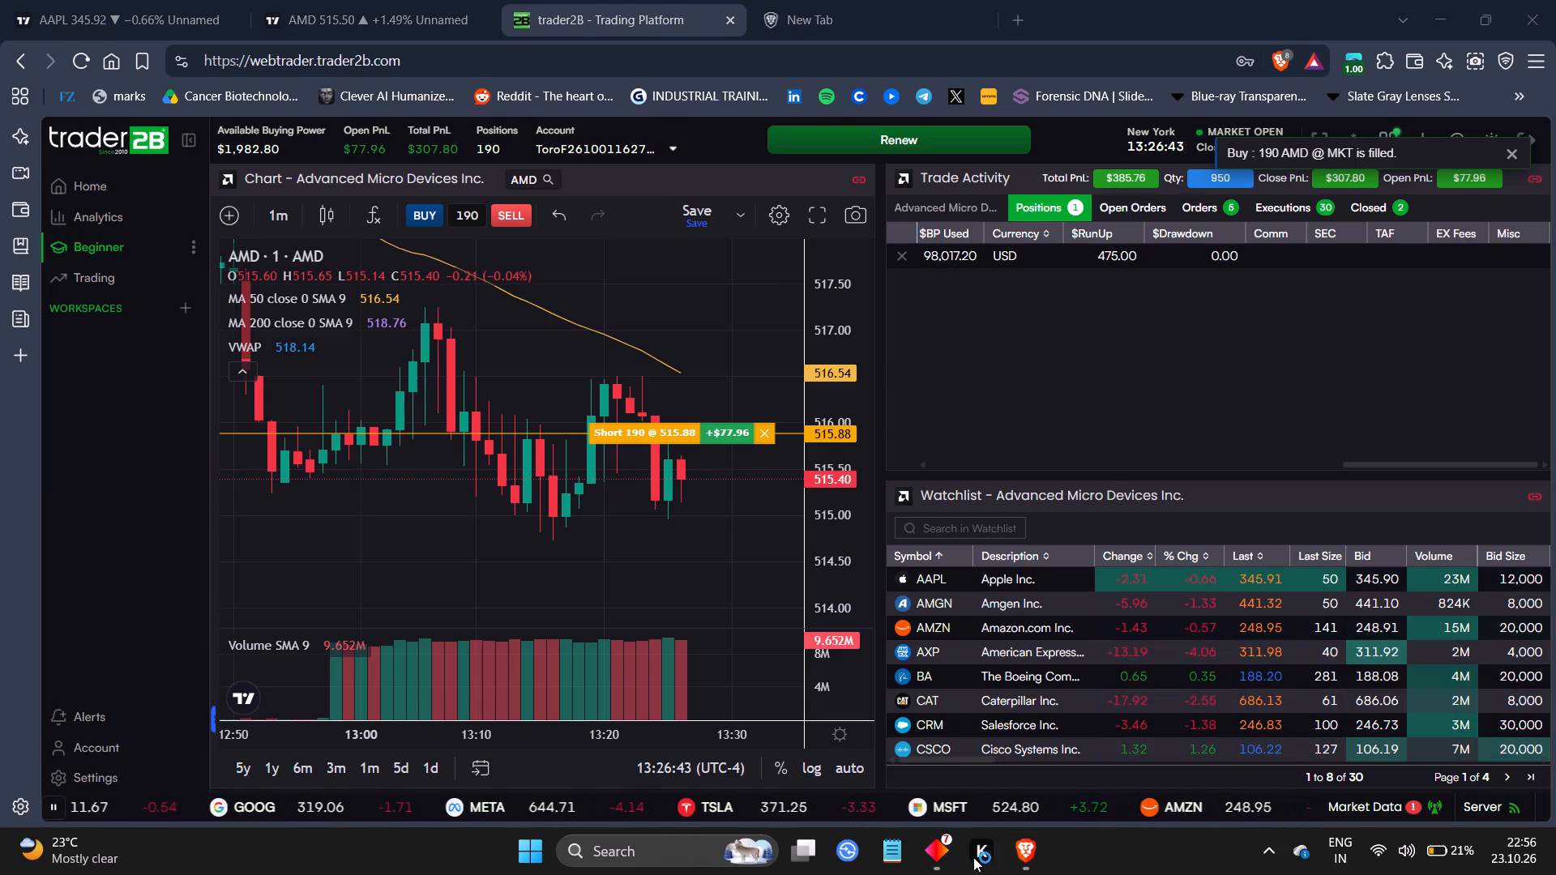
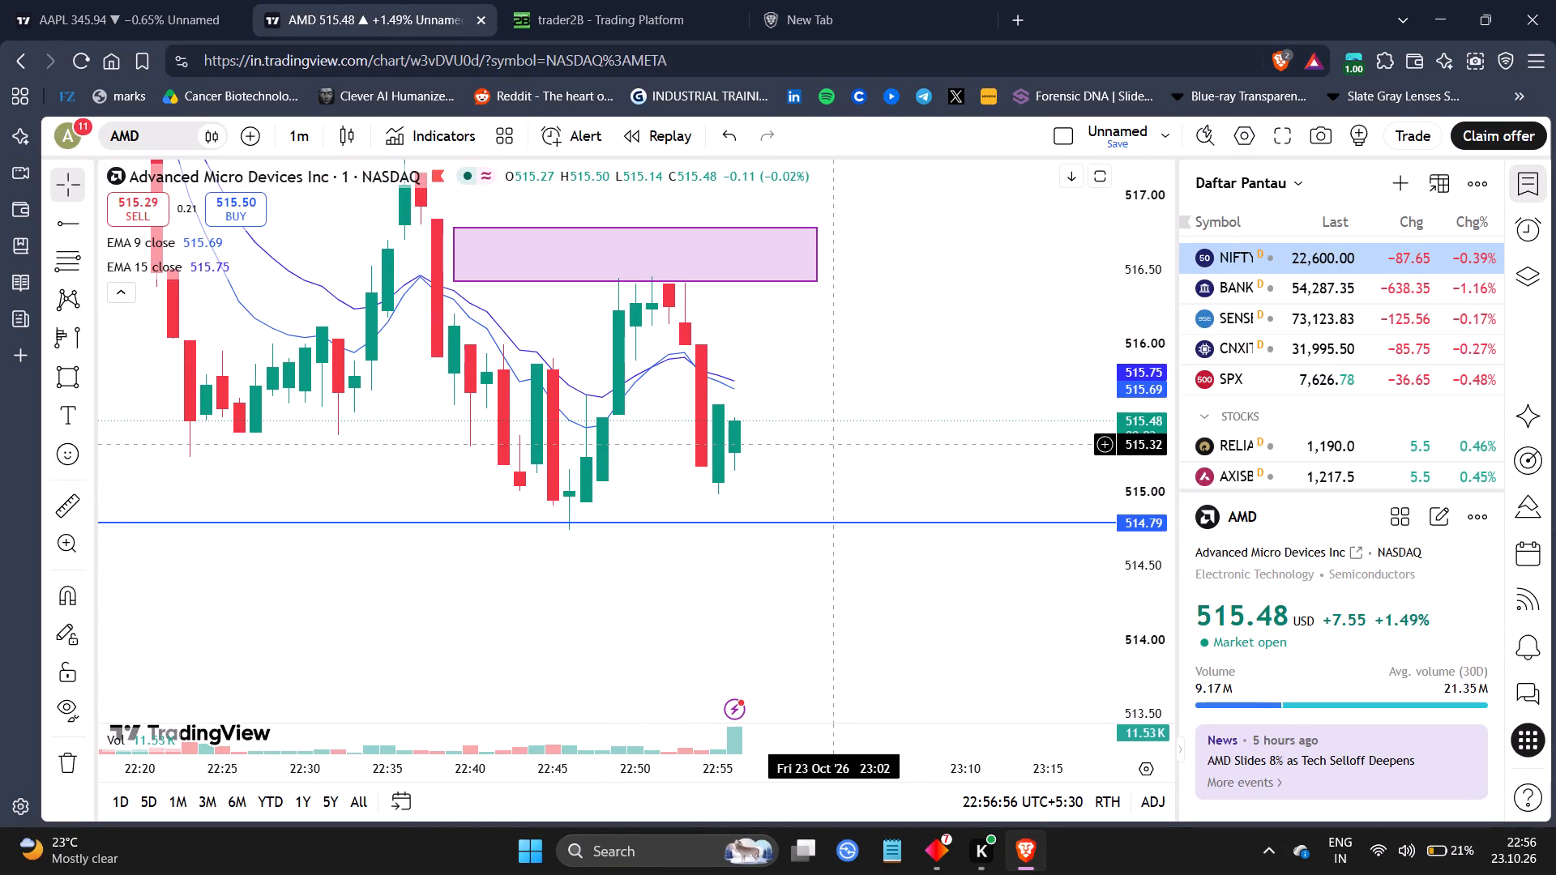
Examine the AMD 1-minute chart in TradingView around the purple zones and the 517.94 and 514.79 lines, including earlier price action.
{"action": "left_click_drag", "start_coordinate": [833, 258], "coordinate": [918, 333]}
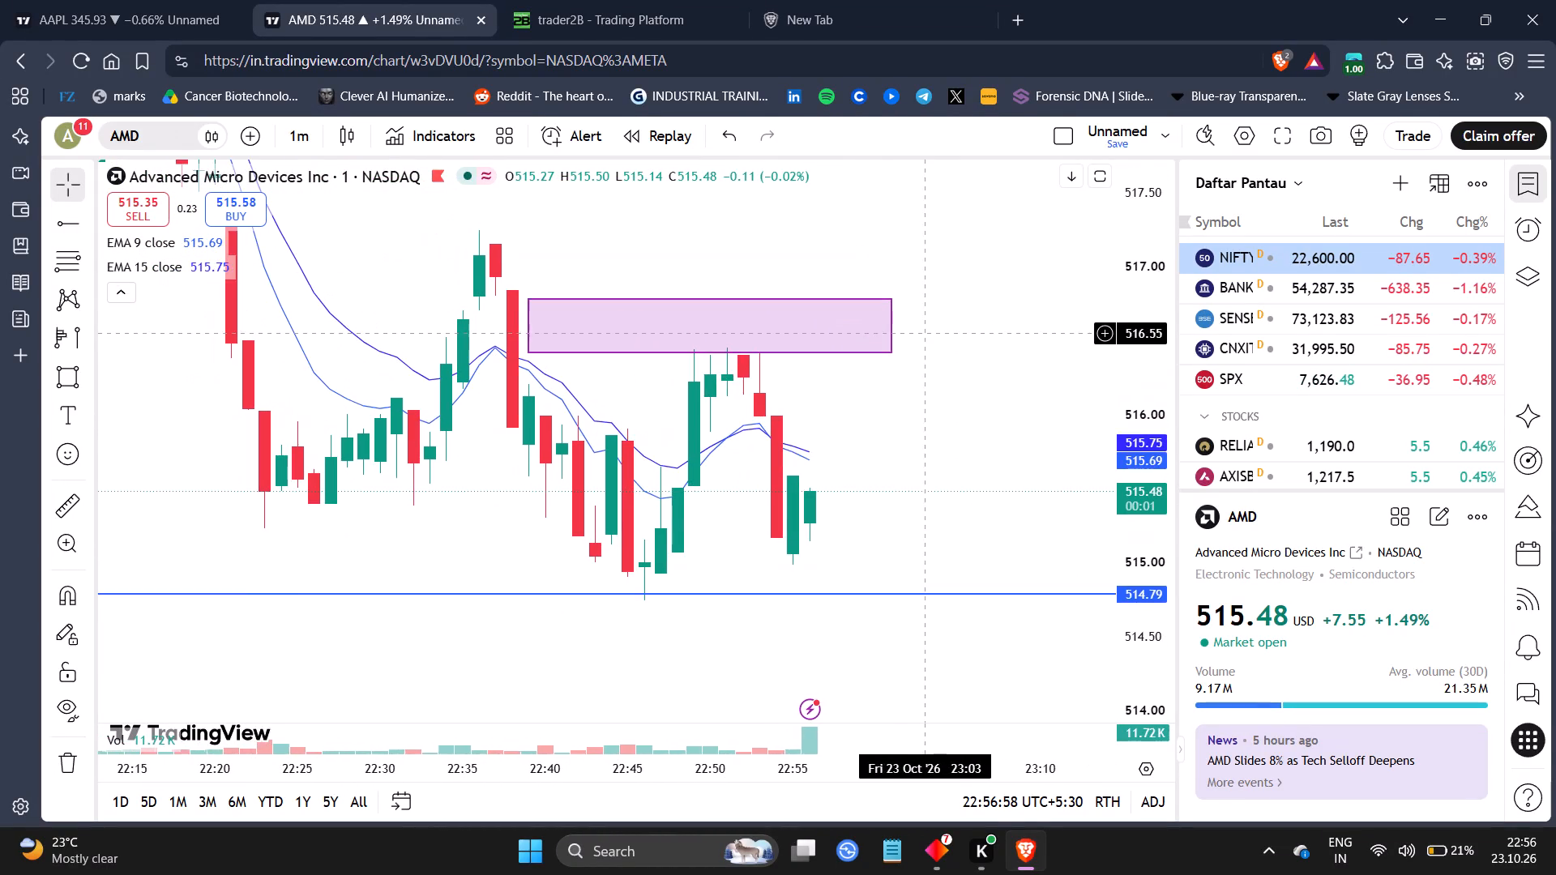
{"action": "left_click_drag", "start_coordinate": [918, 333], "coordinate": [1011, 450]}
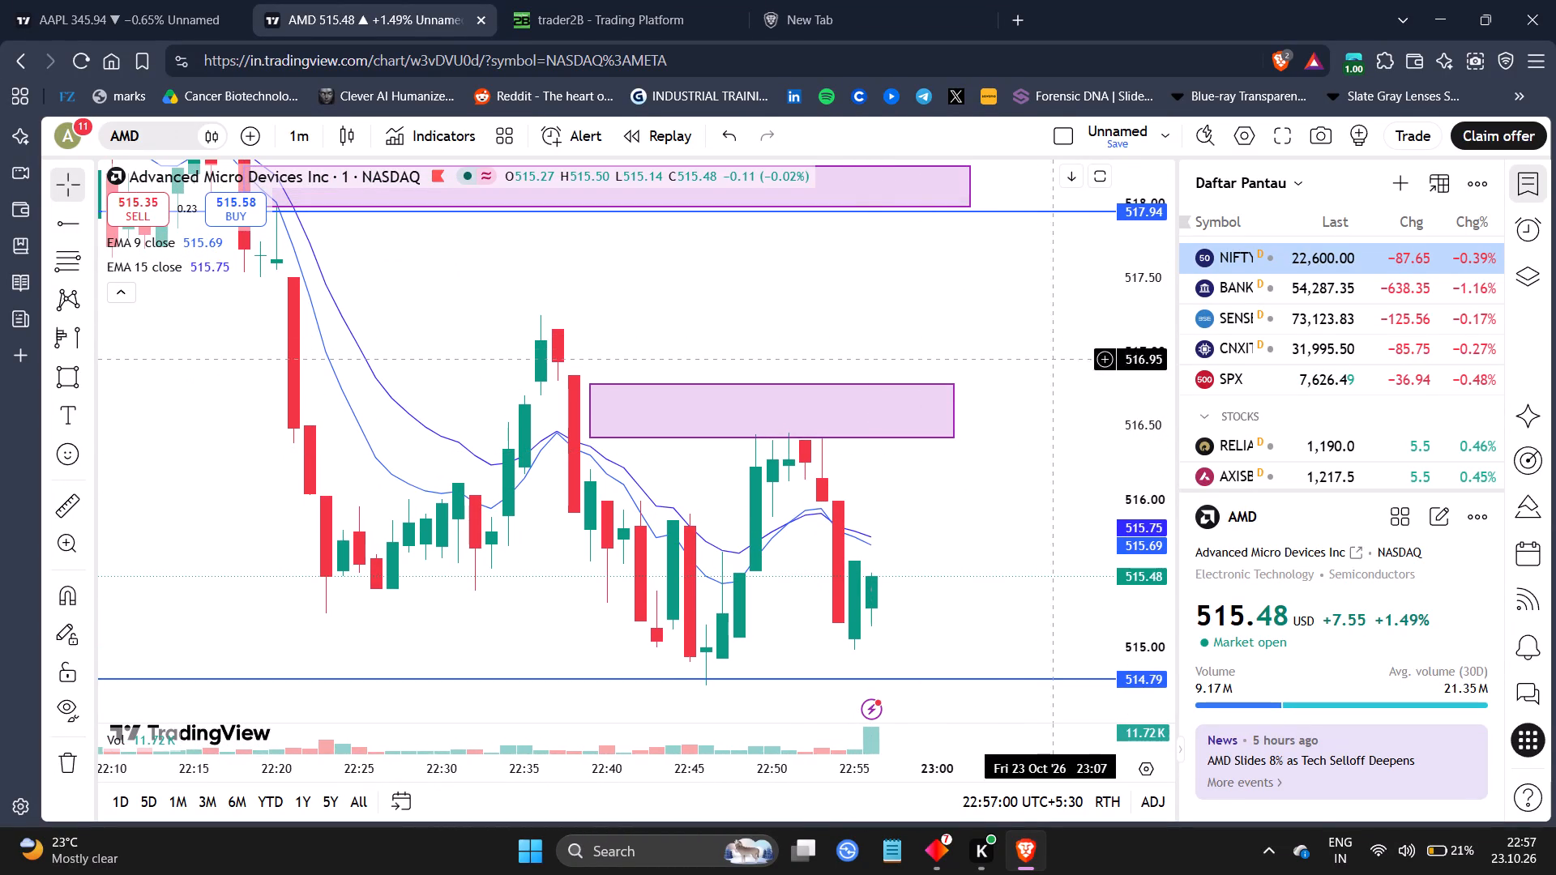
{"action": "left_click_drag", "start_coordinate": [1131, 286], "coordinate": [1110, 523]}
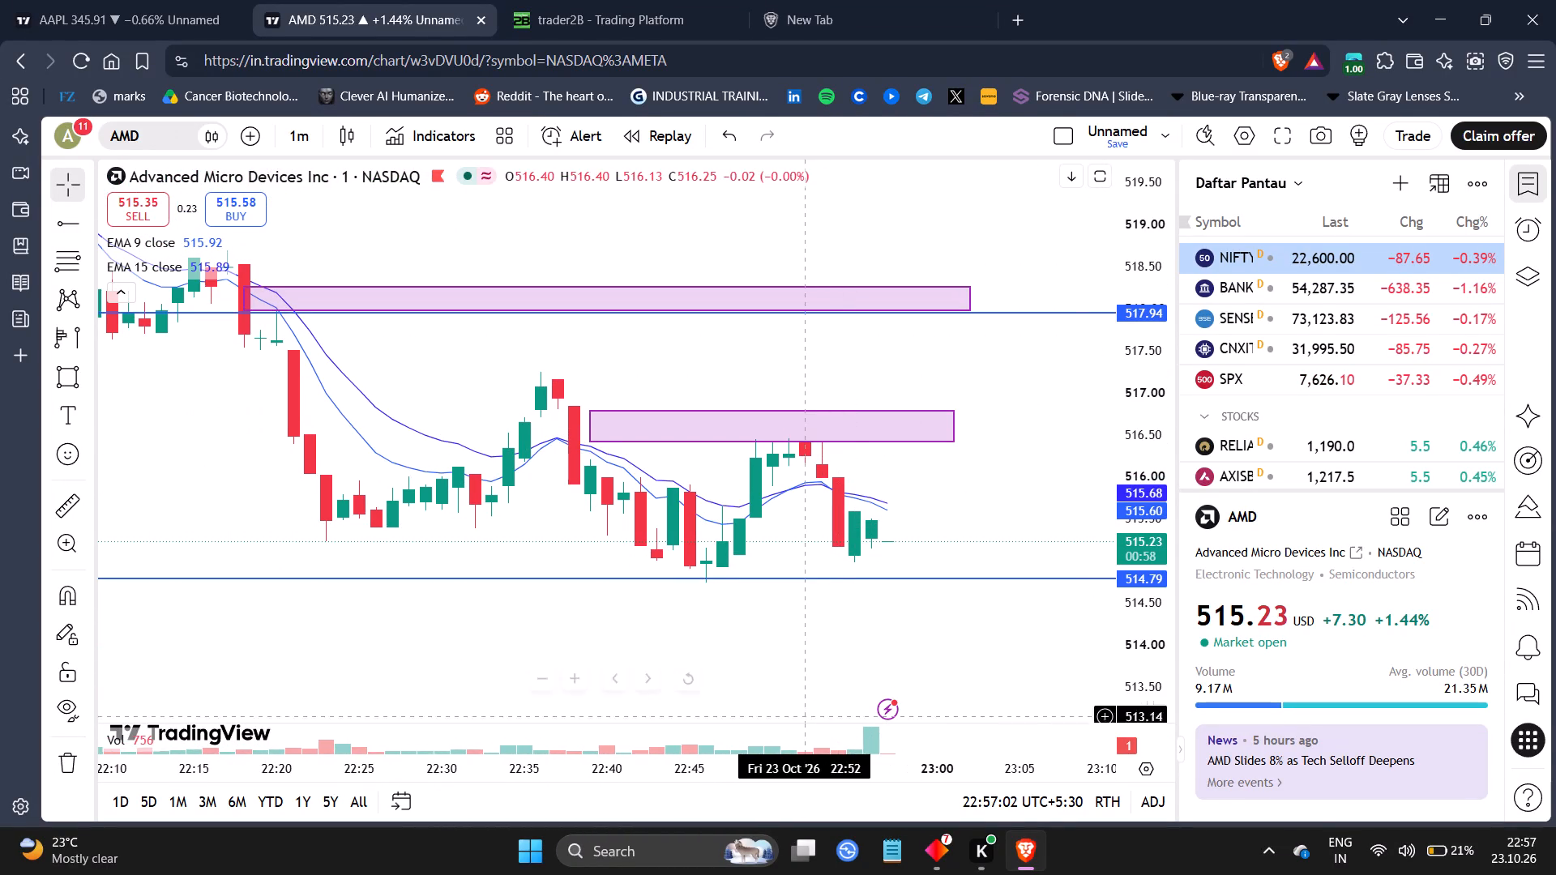
{"action": "left_click_drag", "start_coordinate": [816, 779], "coordinate": [1087, 805]}
{"action": "left_click_drag", "start_coordinate": [996, 684], "coordinate": [704, 527]}
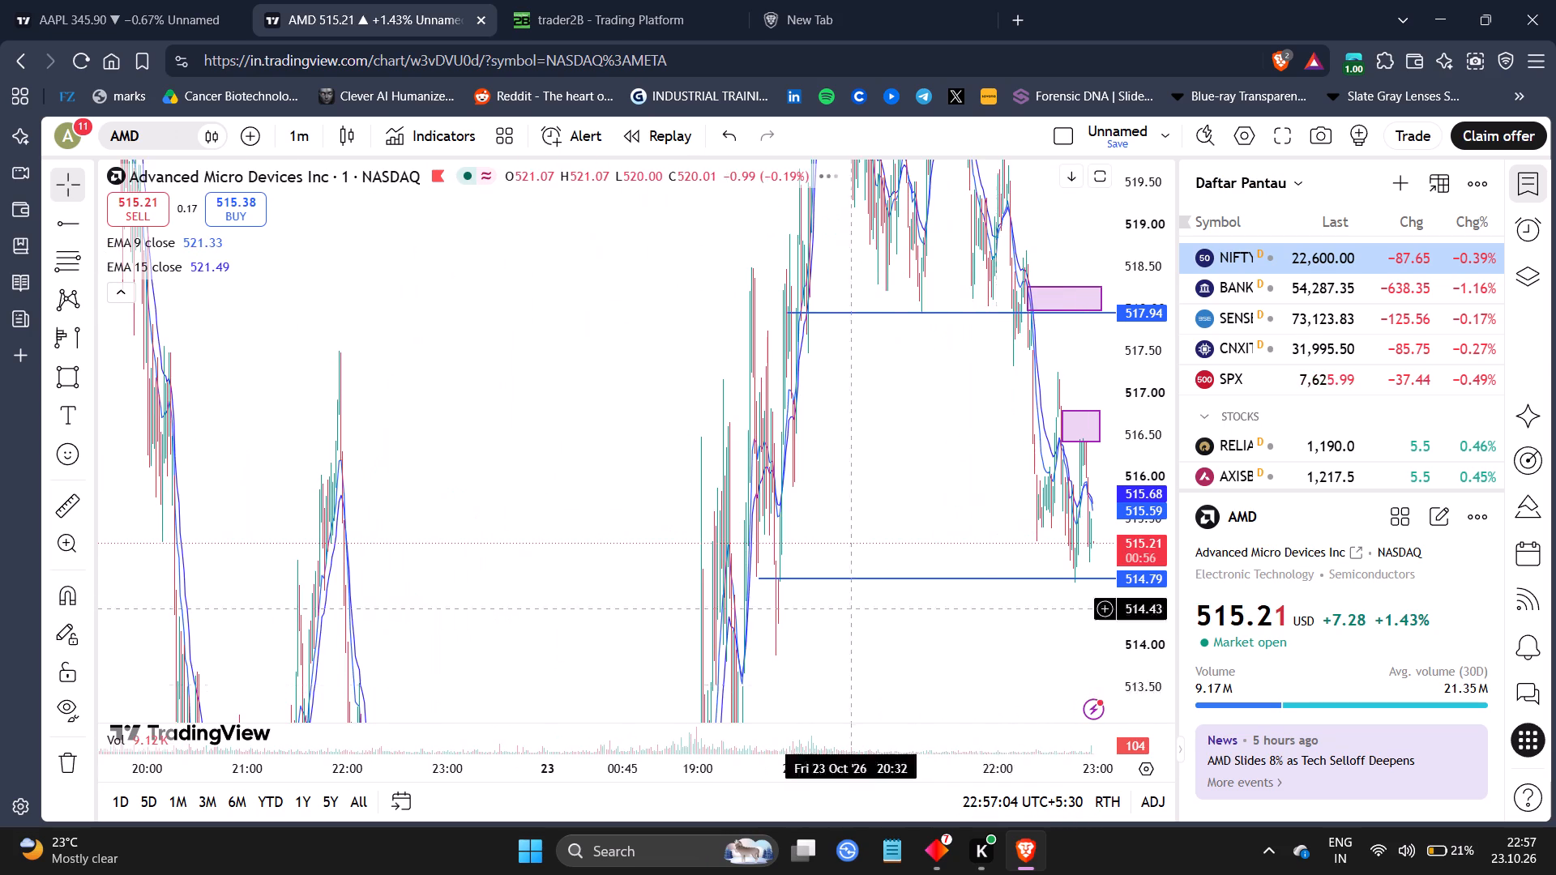
{"action": "left_click_drag", "start_coordinate": [704, 527], "coordinate": [686, 514]}
{"action": "left_click_drag", "start_coordinate": [918, 568], "coordinate": [582, 324]}
{"action": "left_click_drag", "start_coordinate": [714, 373], "coordinate": [525, 236]}
Switch to trader2B and check the AMD short's position and open PnL.
{"action": "left_click", "coordinate": [549, 0]}
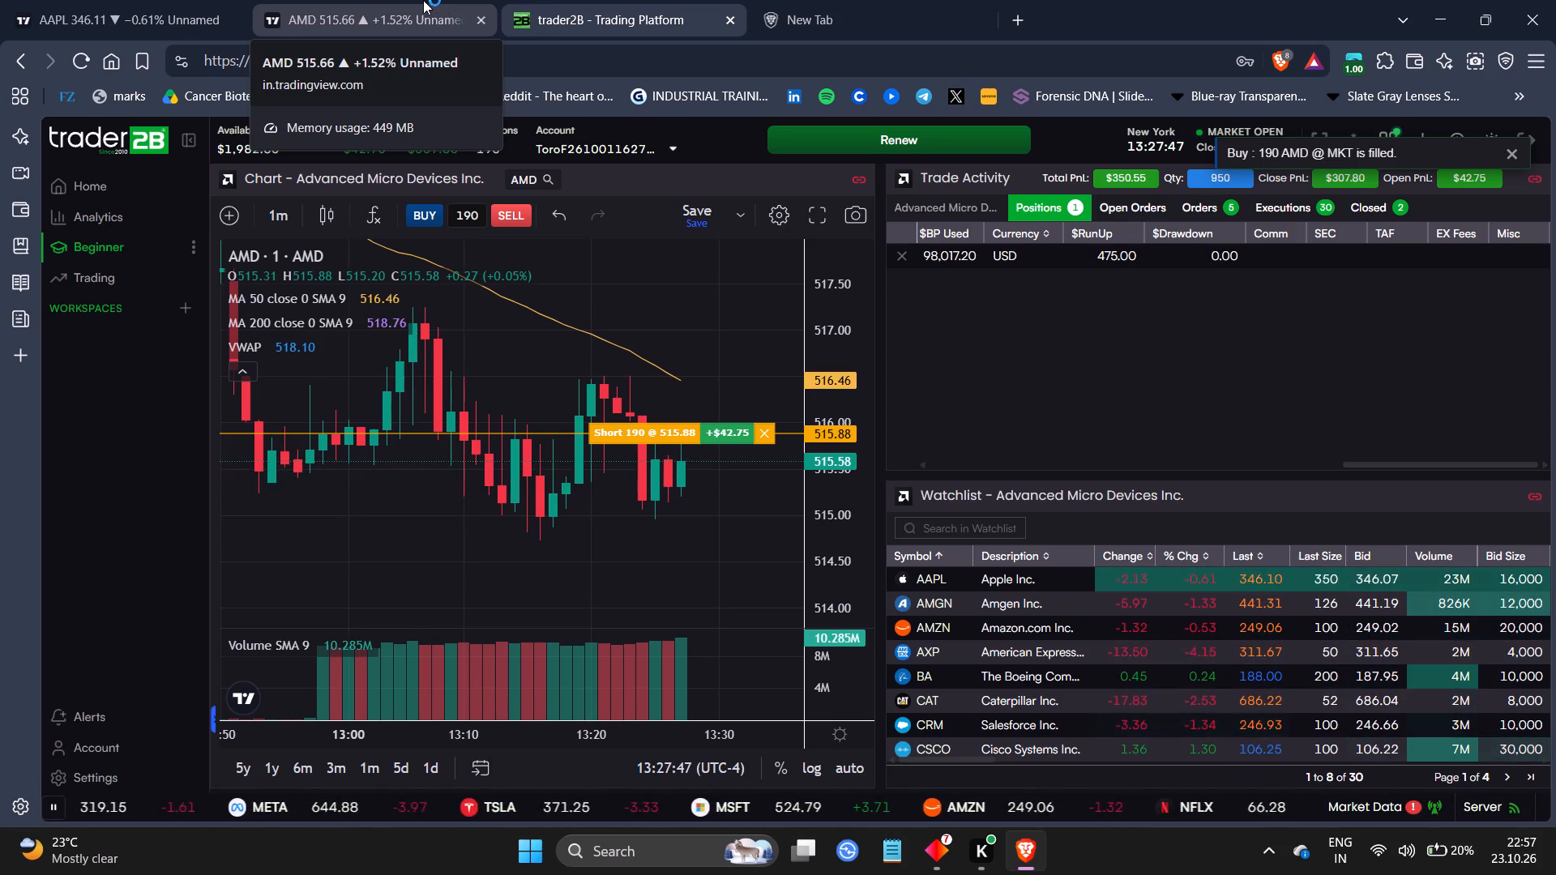
Return to the AMD chart in TradingView and examine recent candles against the 514.79 and 512.48 lines and the purple zones.
{"action": "left_click", "coordinate": [423, 0]}
{"action": "left_click_drag", "start_coordinate": [869, 374], "coordinate": [883, 516]}
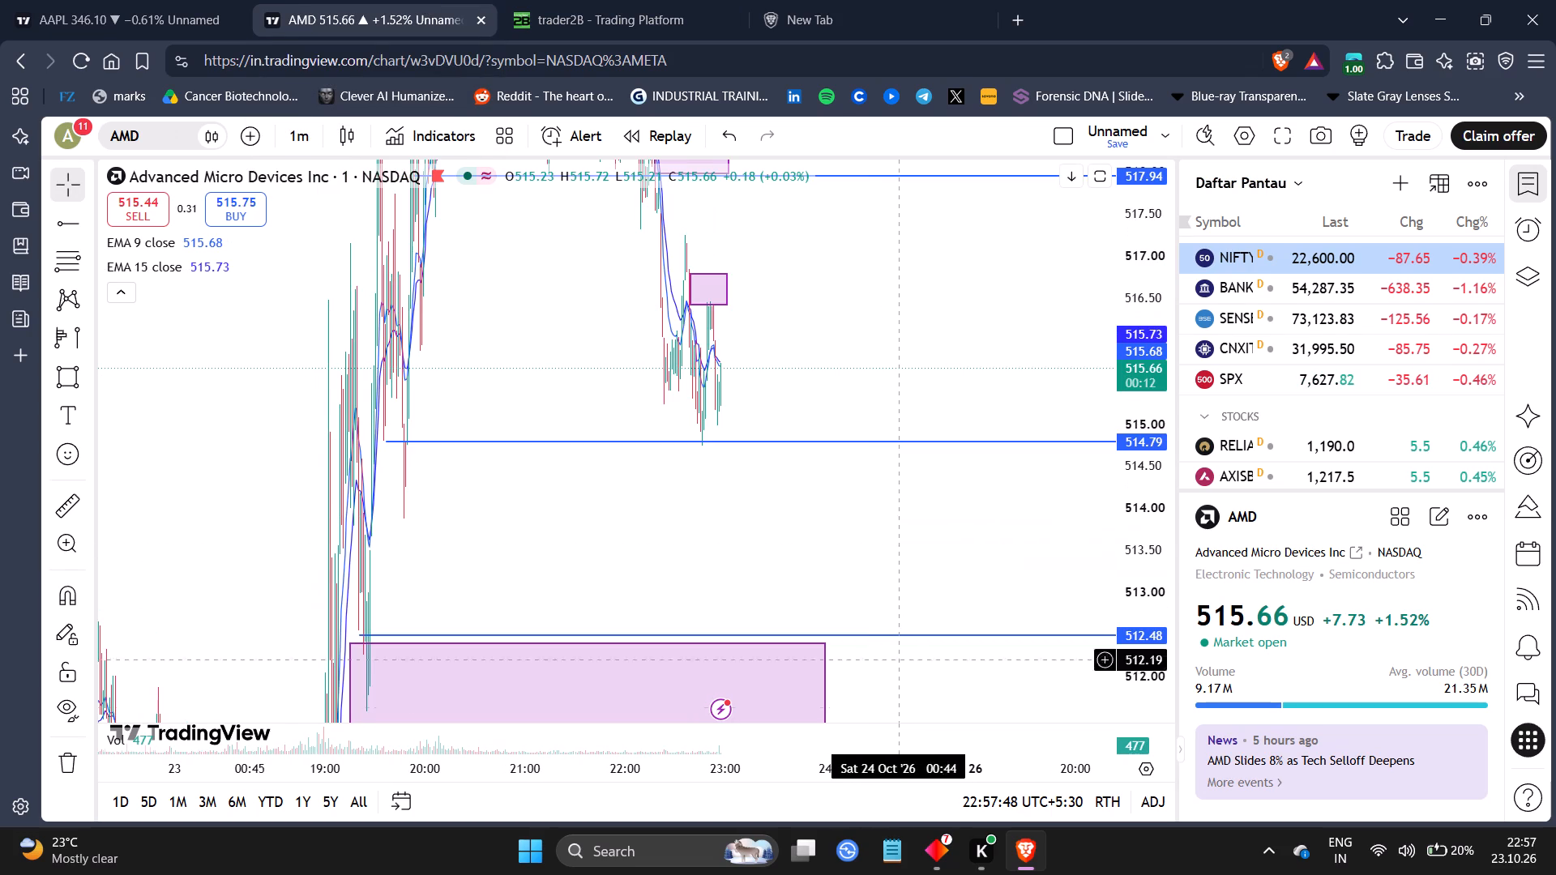
{"action": "left_click_drag", "start_coordinate": [816, 775], "coordinate": [343, 801]}
{"action": "left_click_drag", "start_coordinate": [229, 484], "coordinate": [885, 422]}
{"action": "left_click_drag", "start_coordinate": [759, 508], "coordinate": [849, 540]}
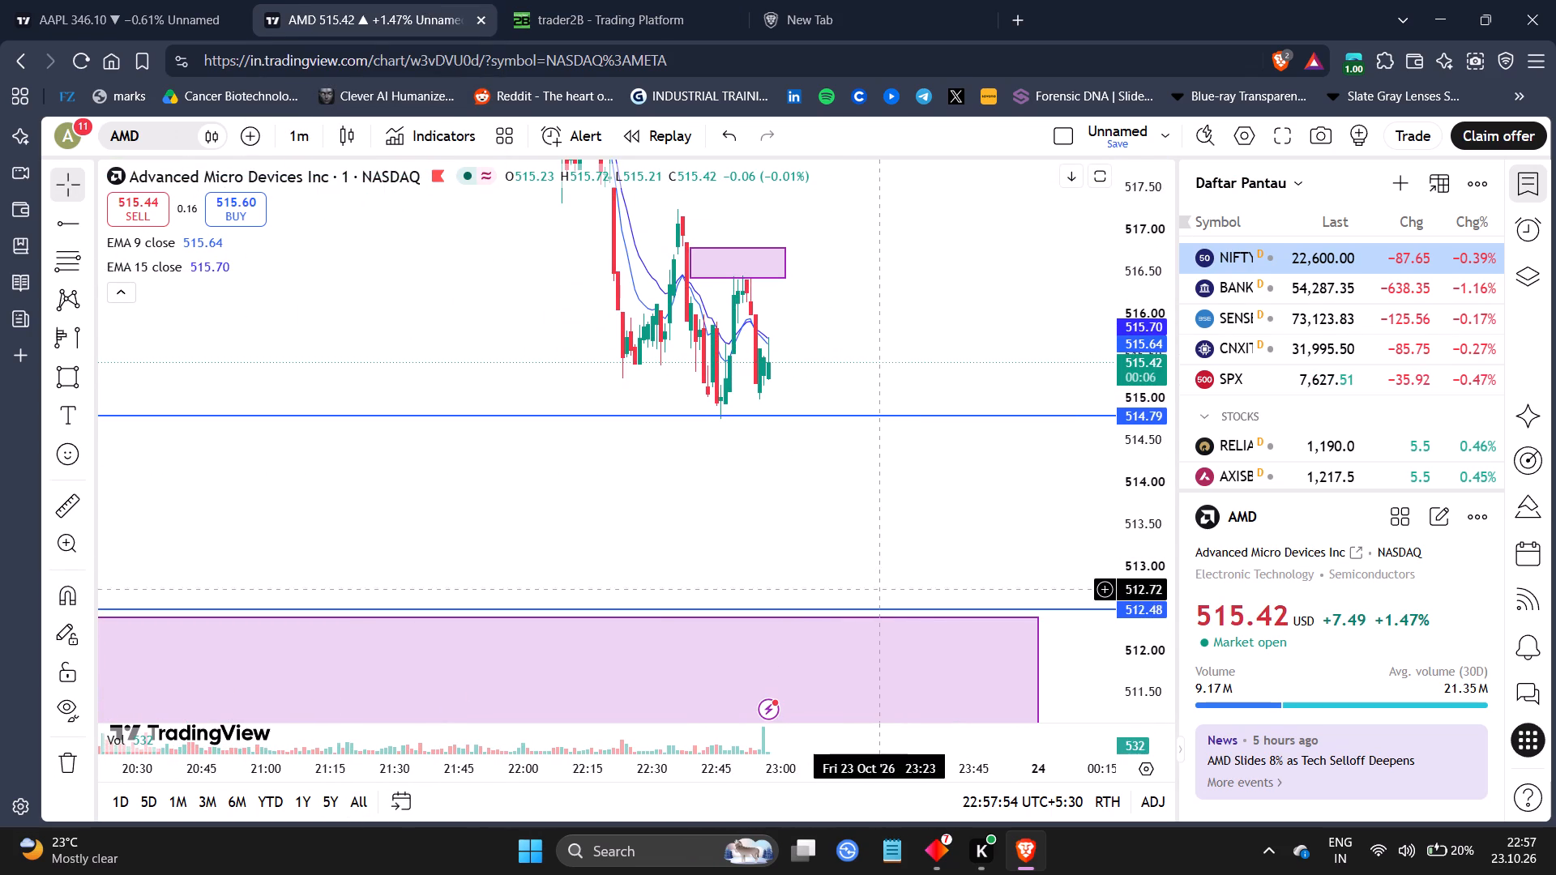
{"action": "left_click_drag", "start_coordinate": [791, 562], "coordinate": [887, 621]}
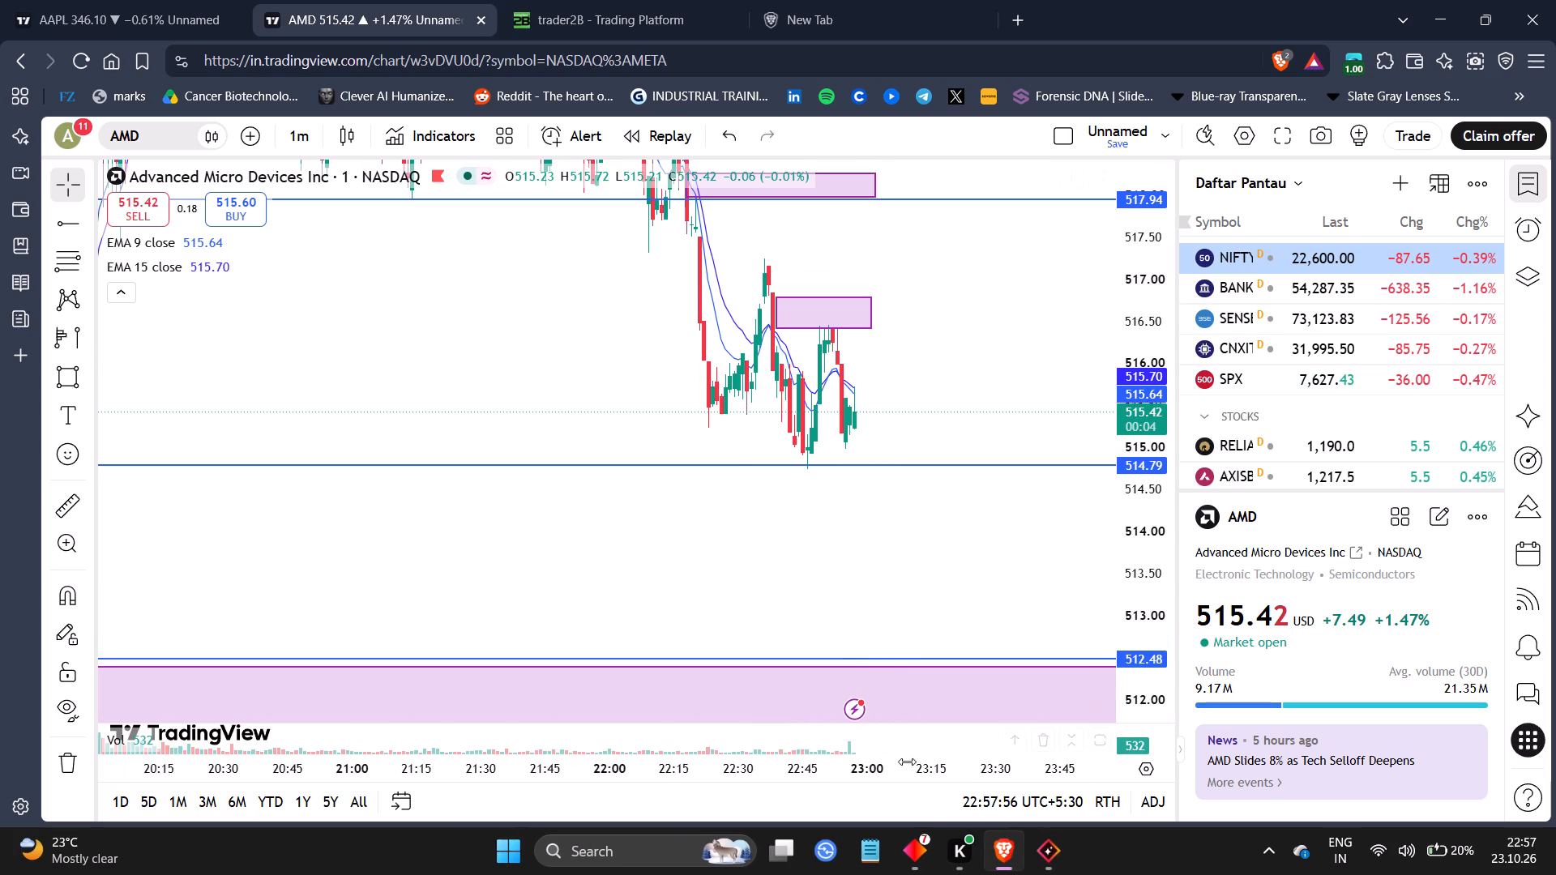
{"action": "left_click_drag", "start_coordinate": [909, 763], "coordinate": [569, 828]}
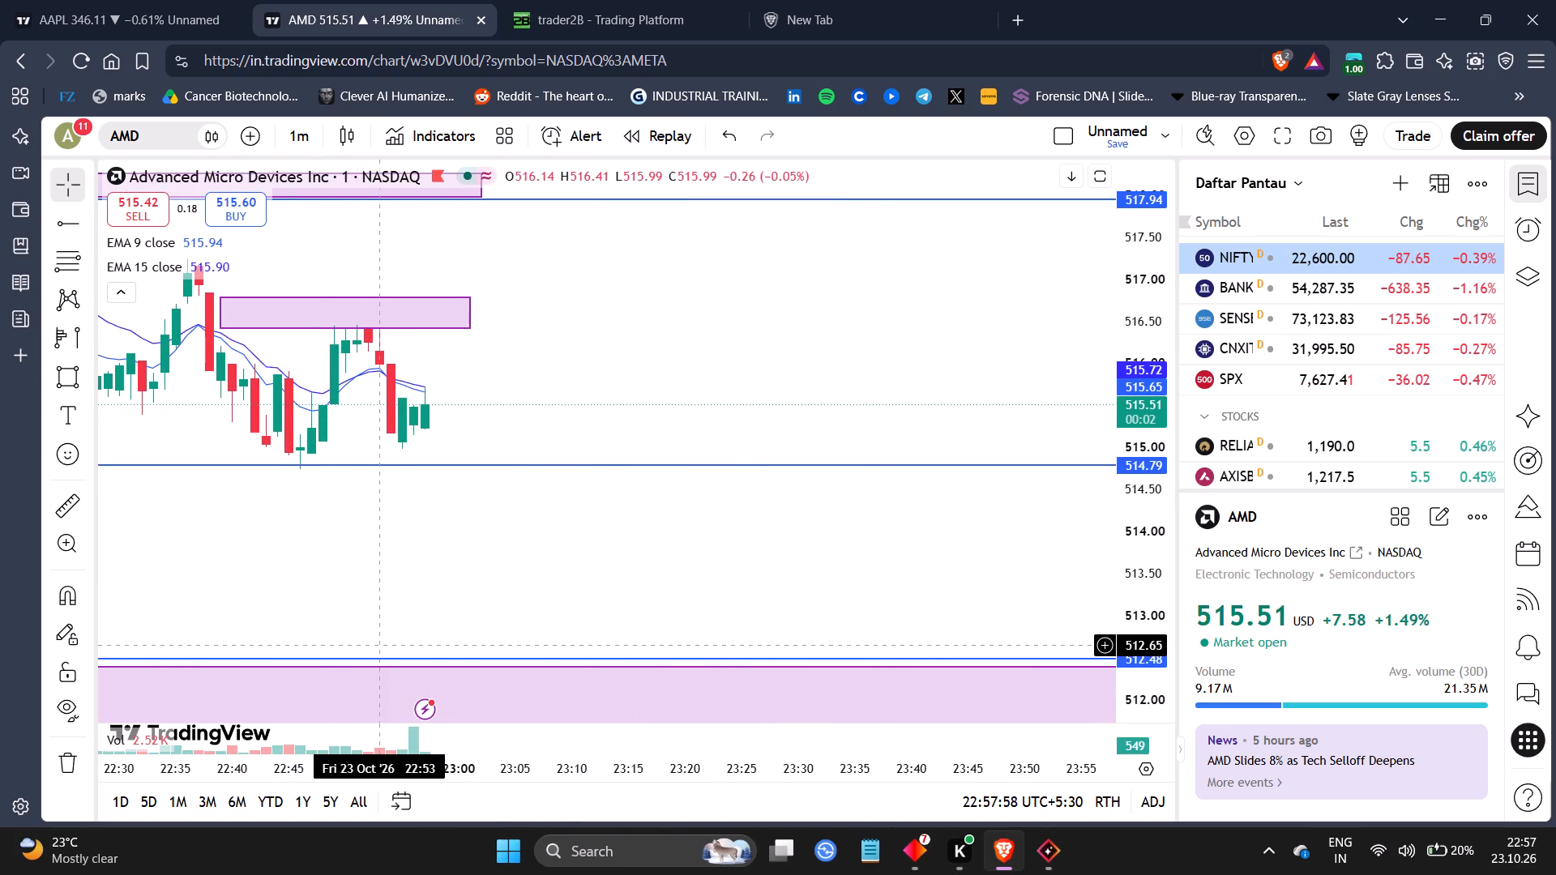
{"action": "left_click_drag", "start_coordinate": [323, 600], "coordinate": [831, 591]}
{"action": "left_click_drag", "start_coordinate": [1157, 633], "coordinate": [1062, 666]}
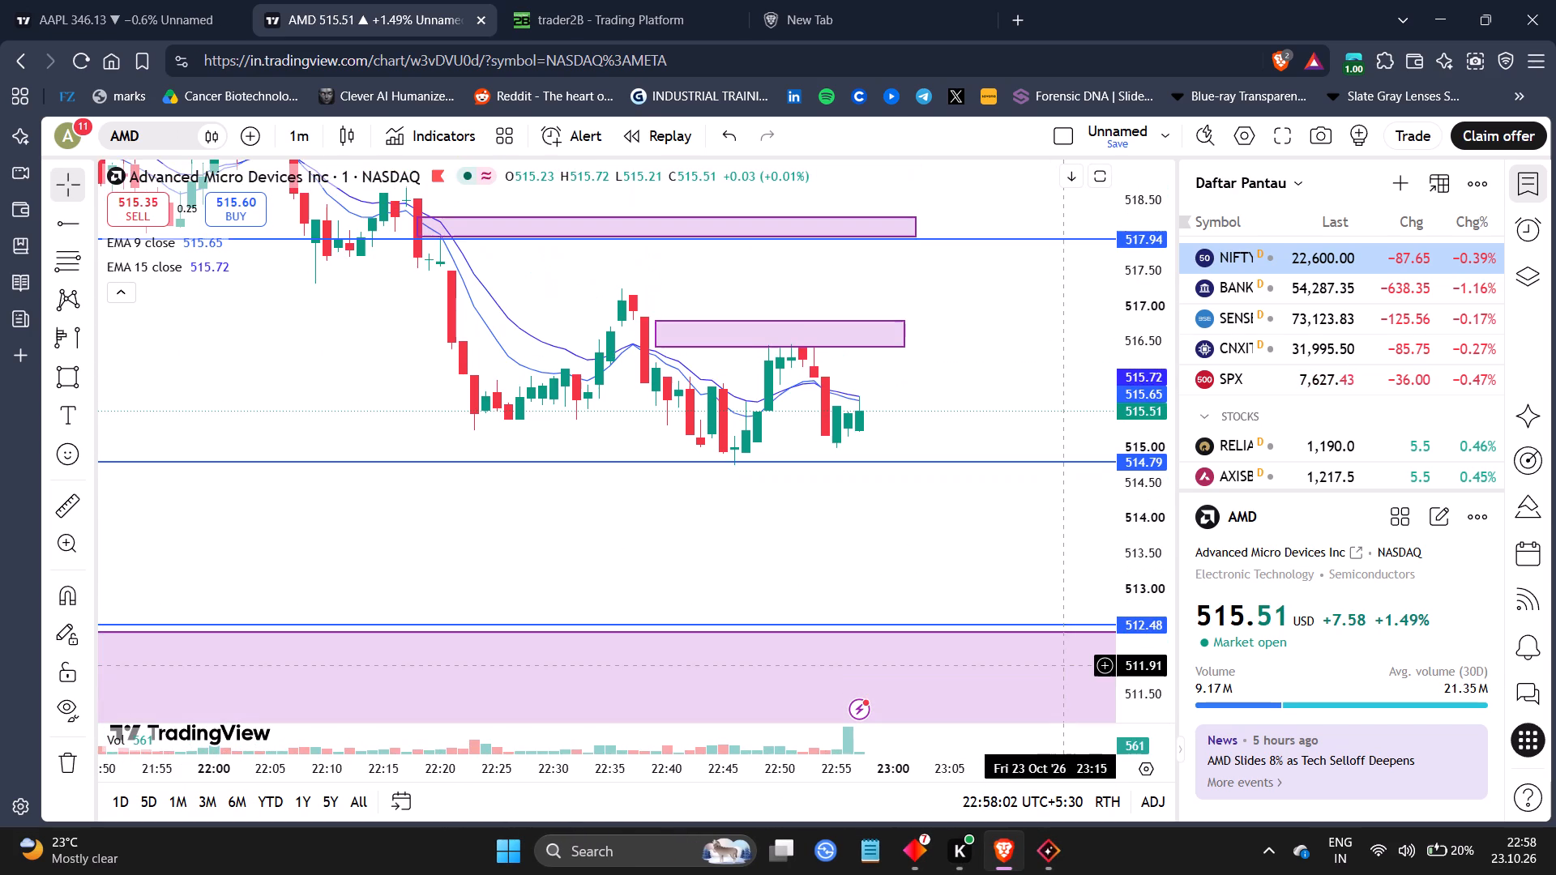
{"action": "left_click_drag", "start_coordinate": [1062, 666], "coordinate": [1064, 664]}
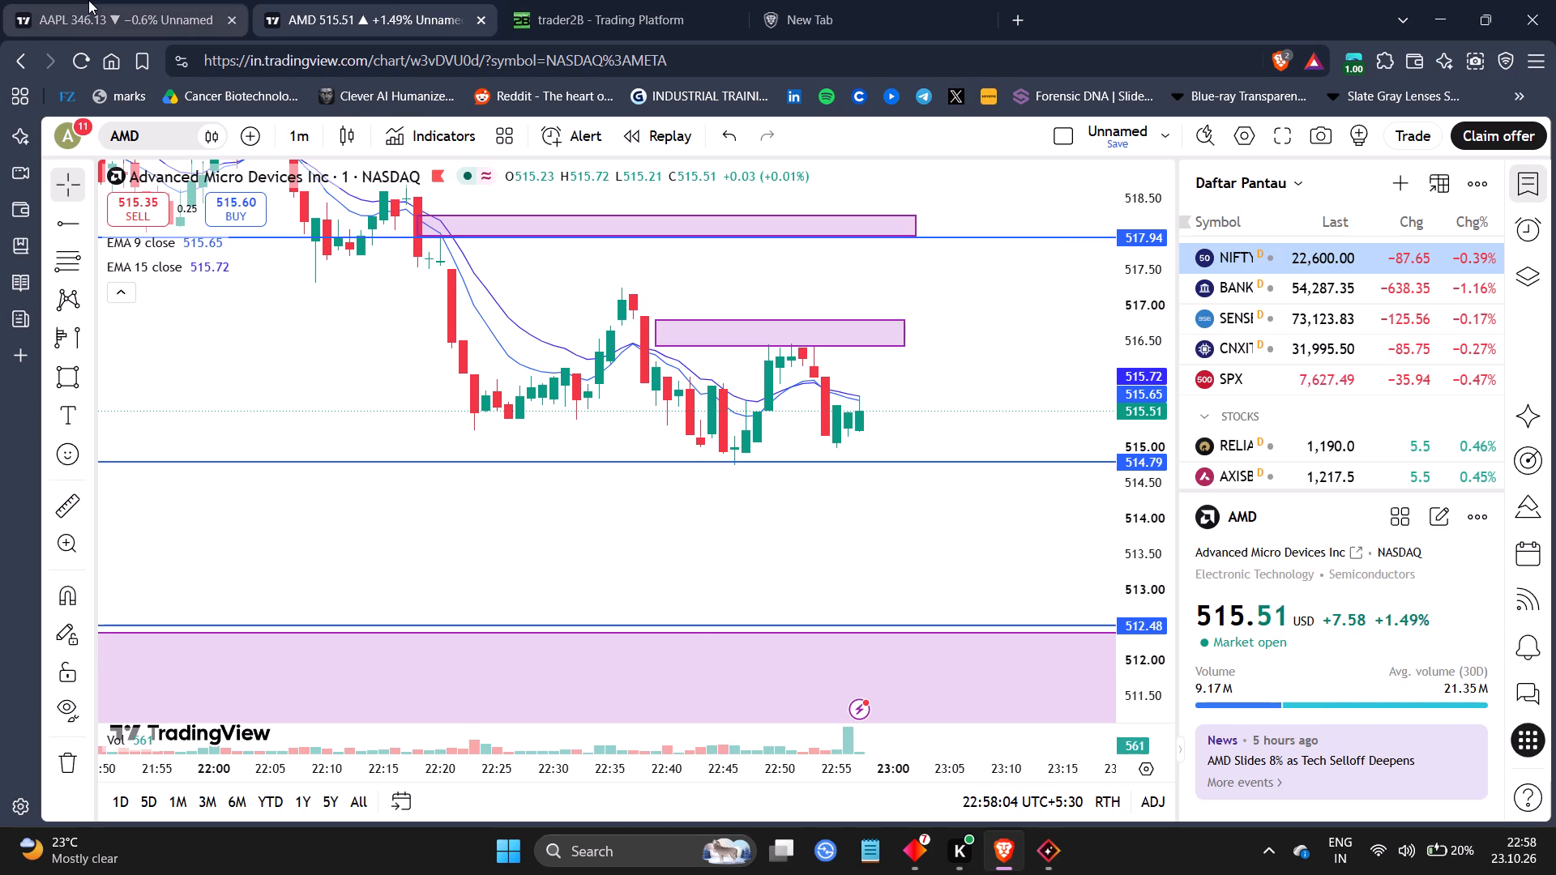
Glance at the AAPL chart, and return to AMD to review its recent candles below the 517.94 line.
{"action": "left_click", "coordinate": [88, 0]}
{"action": "left_click", "coordinate": [387, 0]}
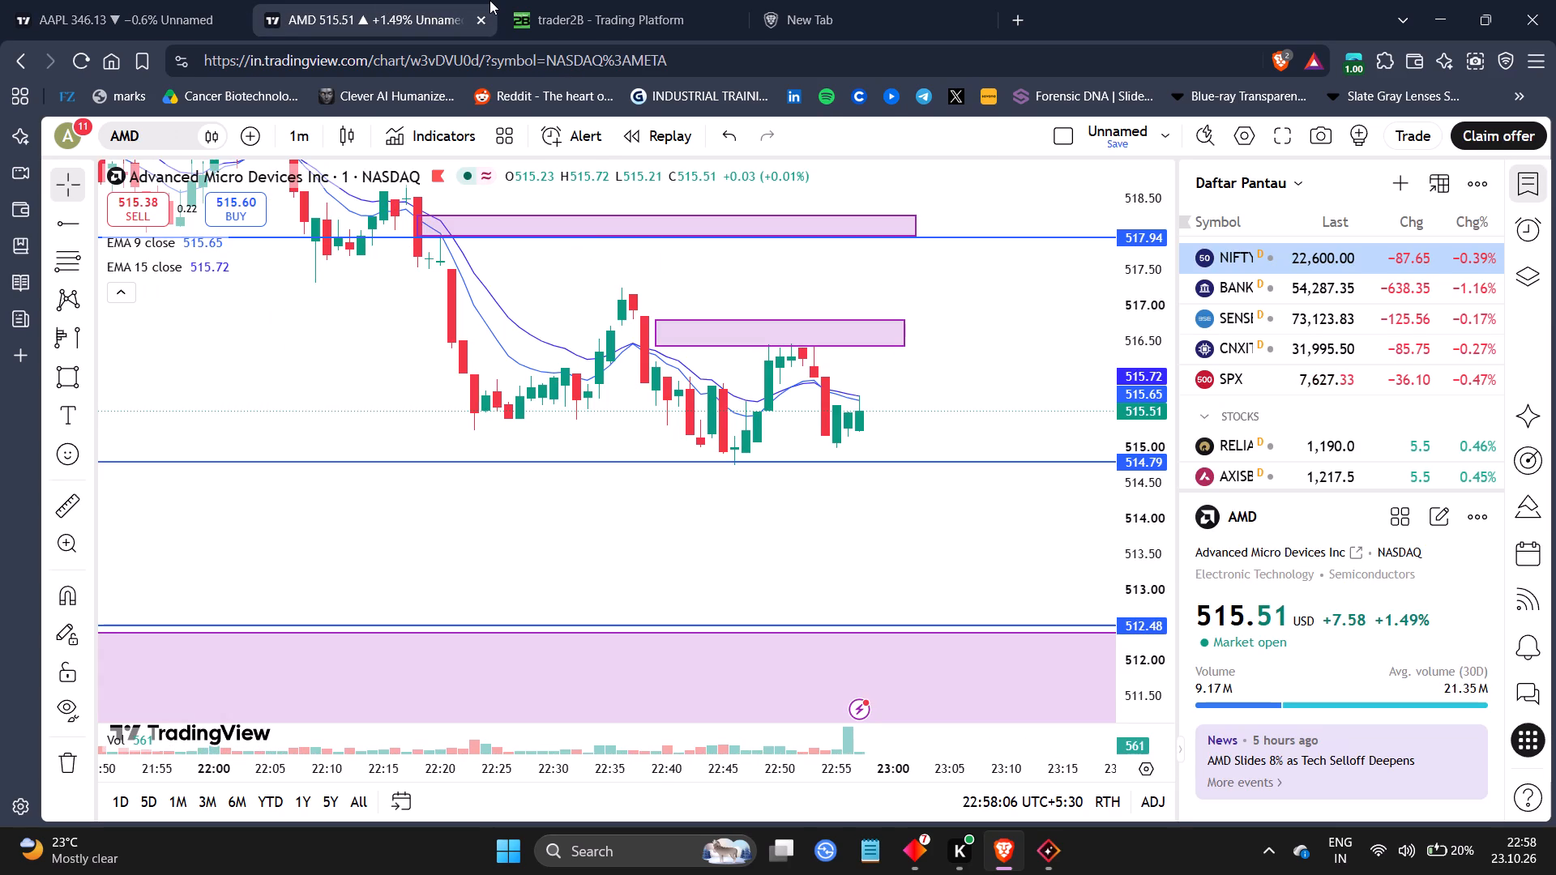
{"action": "left_click_drag", "start_coordinate": [550, 258], "coordinate": [482, 408]}
{"action": "left_click_drag", "start_coordinate": [482, 408], "coordinate": [648, 360]}
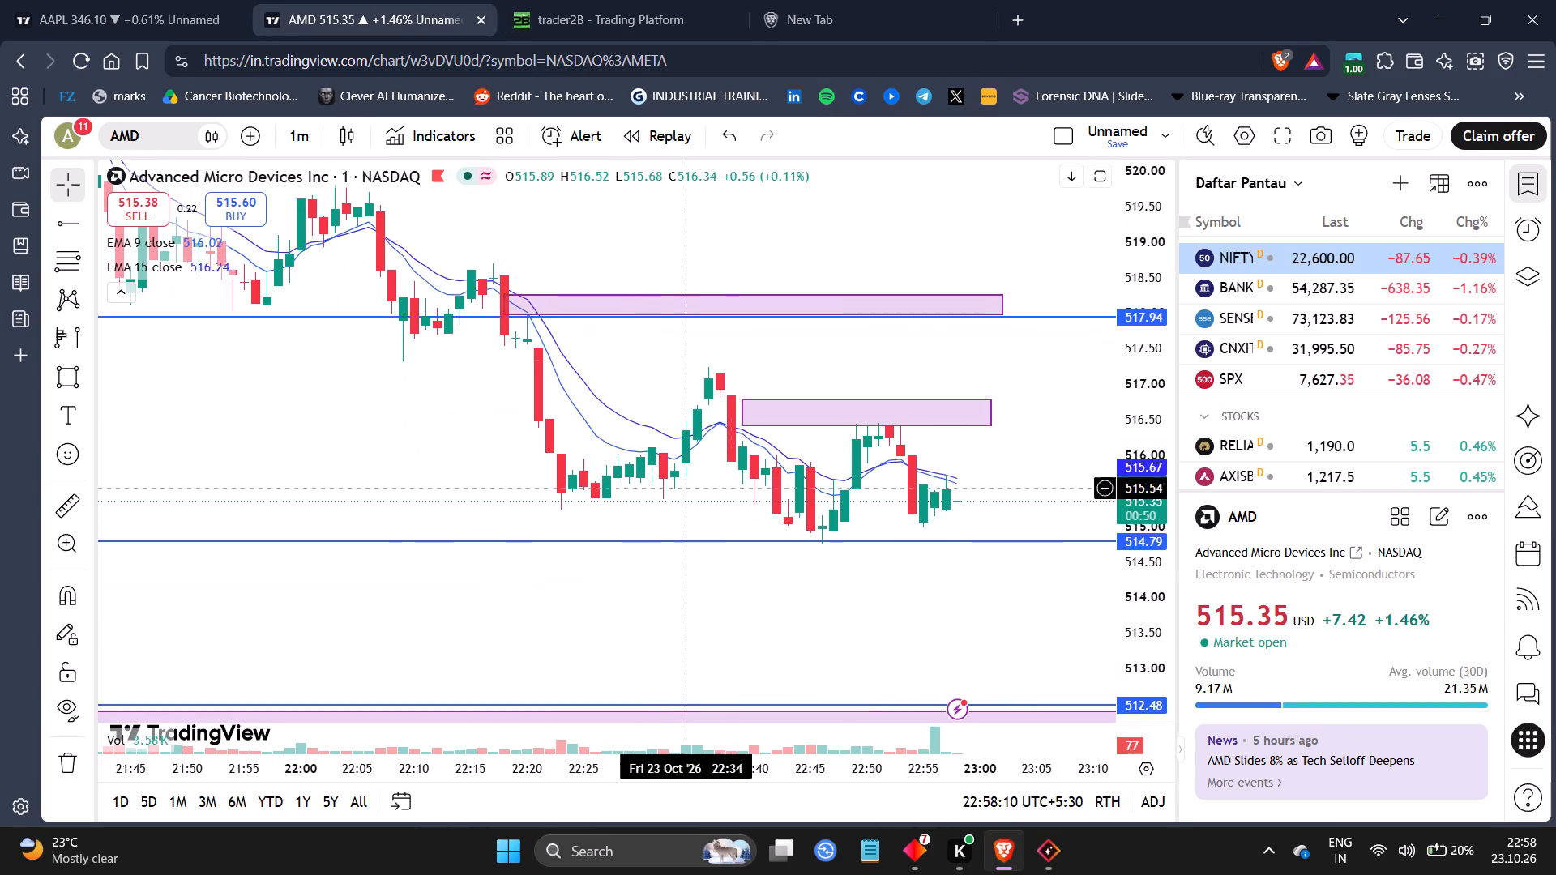
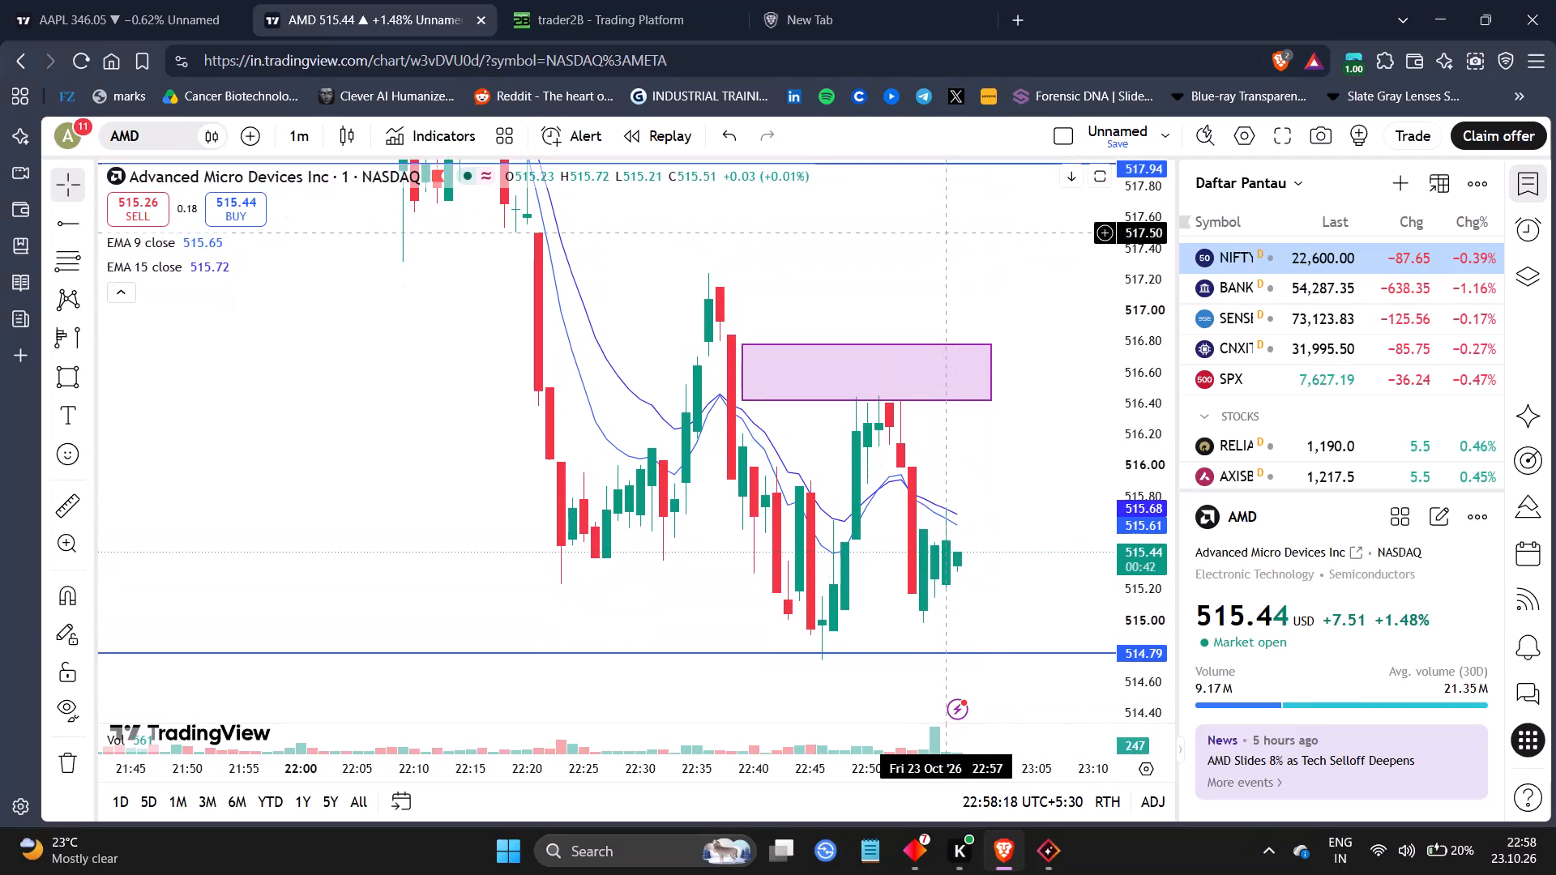
Examine AMD's latest 1-minute candles between the purple zone and the 514.79 line.
{"action": "left_click_drag", "start_coordinate": [876, 573], "coordinate": [565, 408]}
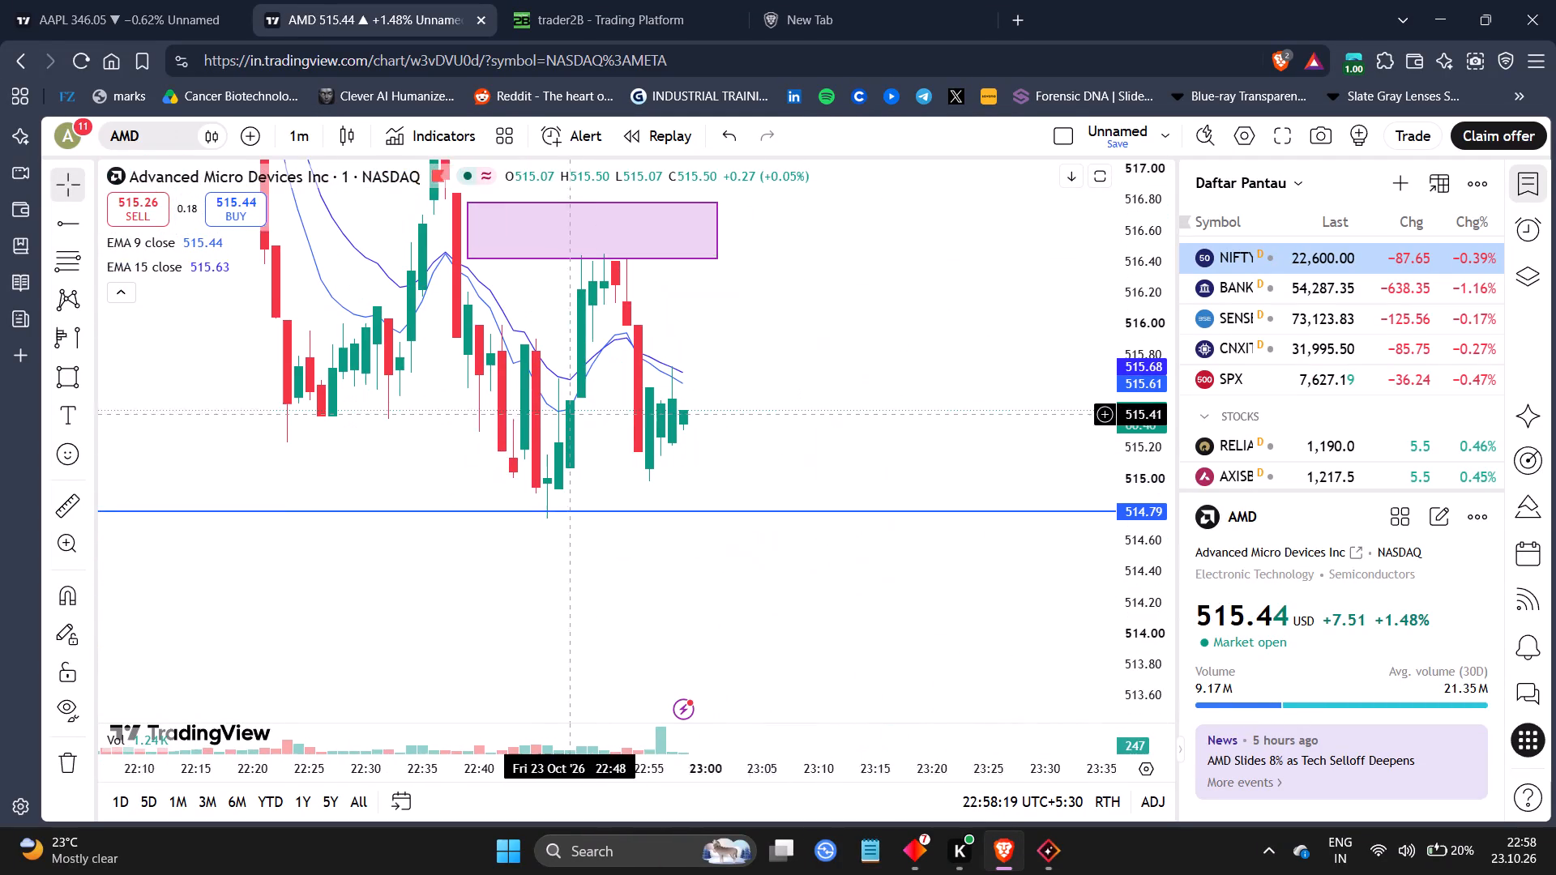
{"action": "left_click_drag", "start_coordinate": [565, 408], "coordinate": [565, 407]}
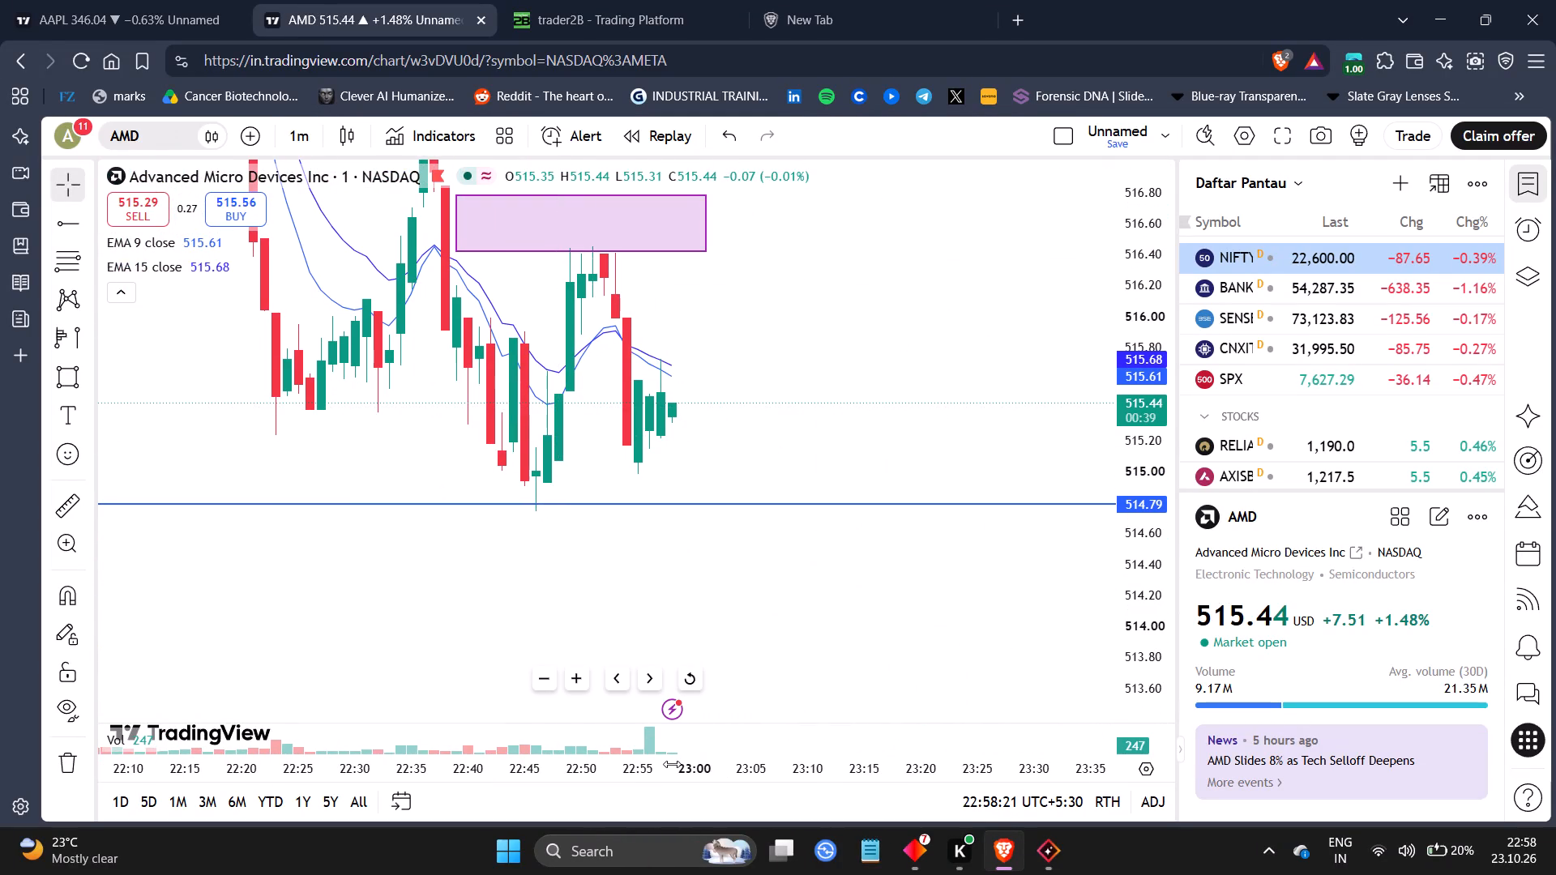
{"action": "left_click_drag", "start_coordinate": [672, 764], "coordinate": [284, 784]}
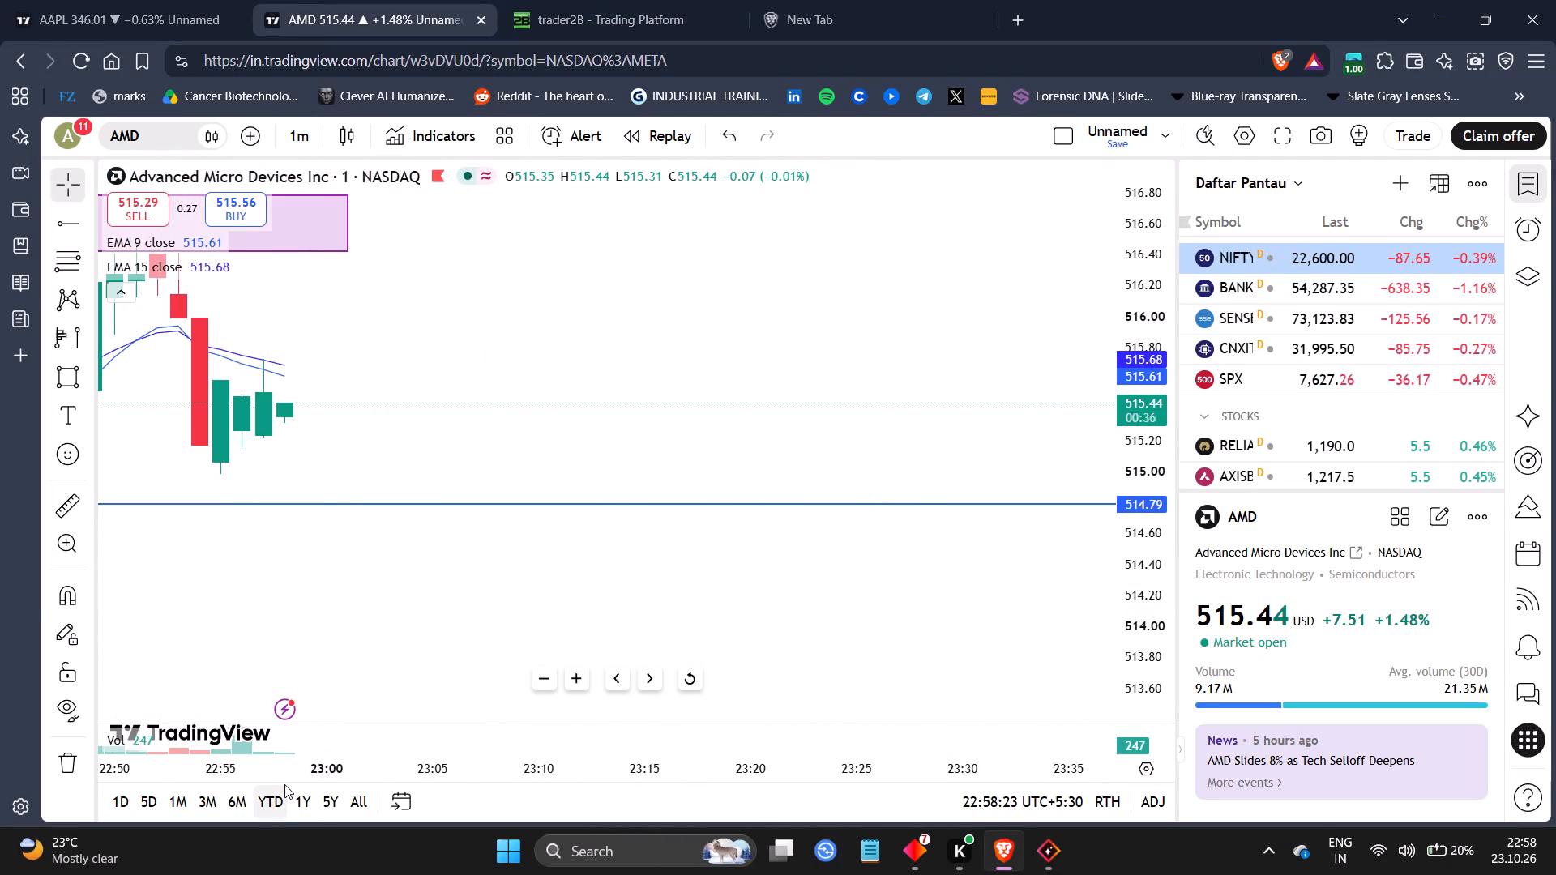
{"action": "left_click_drag", "start_coordinate": [204, 587], "coordinate": [855, 515]}
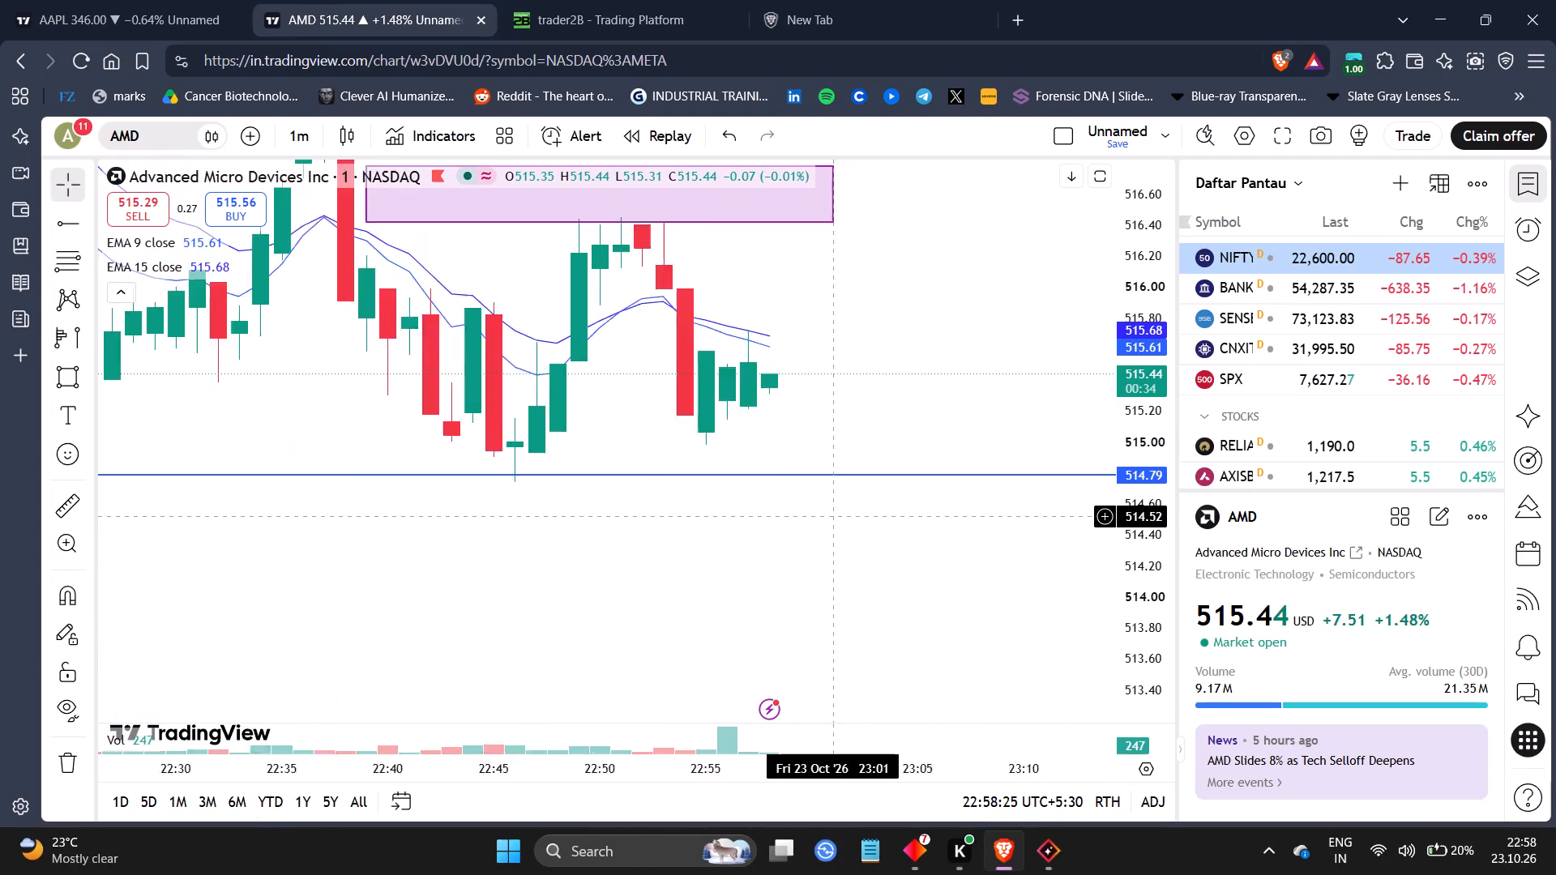
{"action": "left_click_drag", "start_coordinate": [855, 515], "coordinate": [733, 648]}
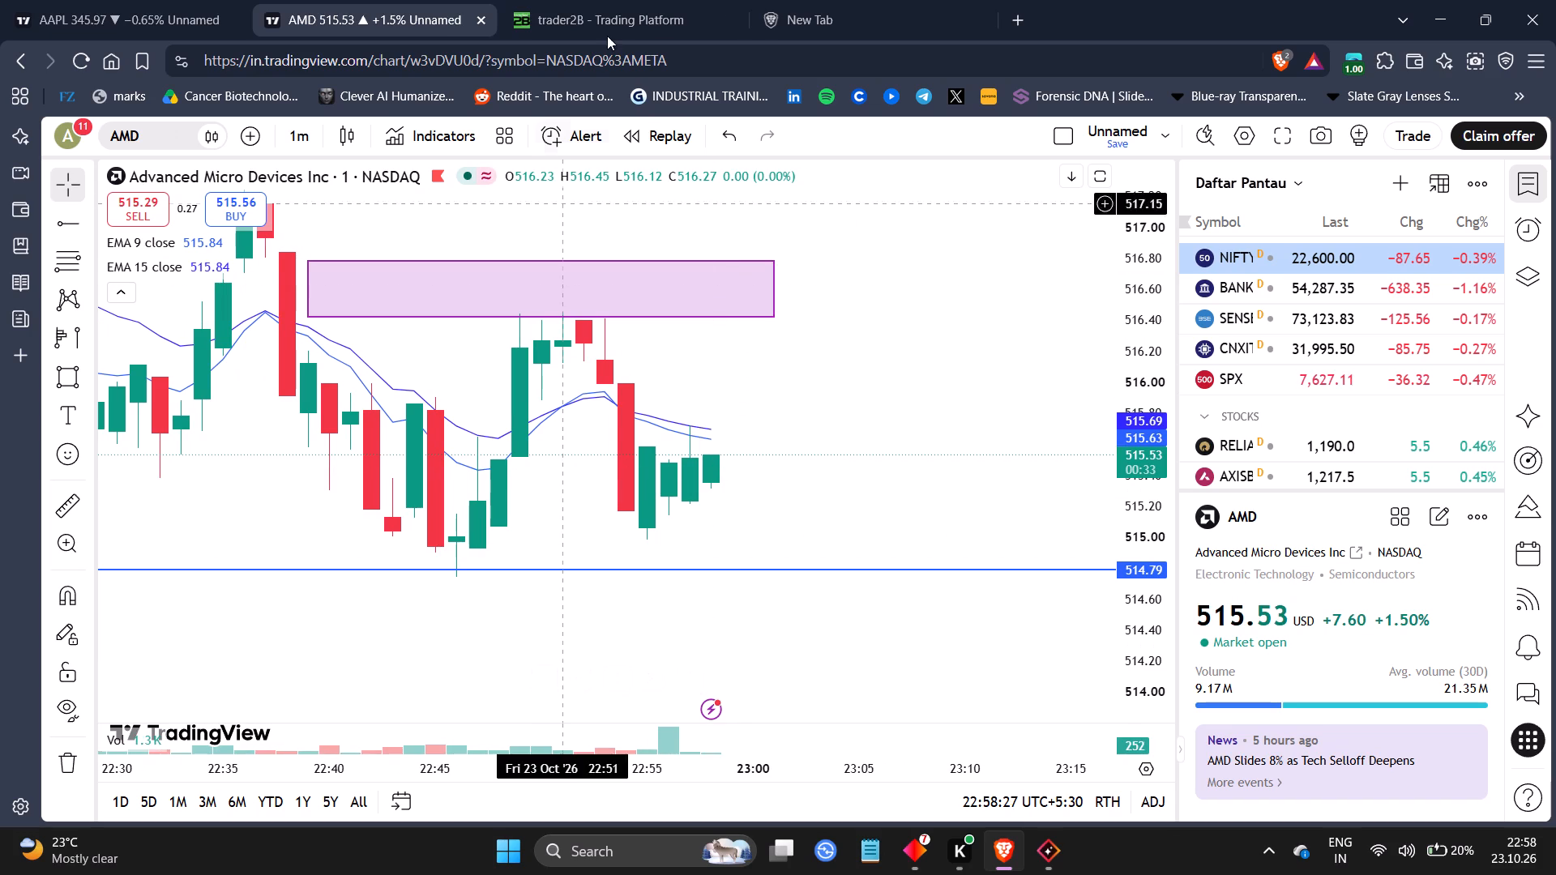
Switch to trader2B, check the 190-share AMD short against recent candles, and open the account's home dashboard.
{"action": "left_click", "coordinate": [595, 0]}
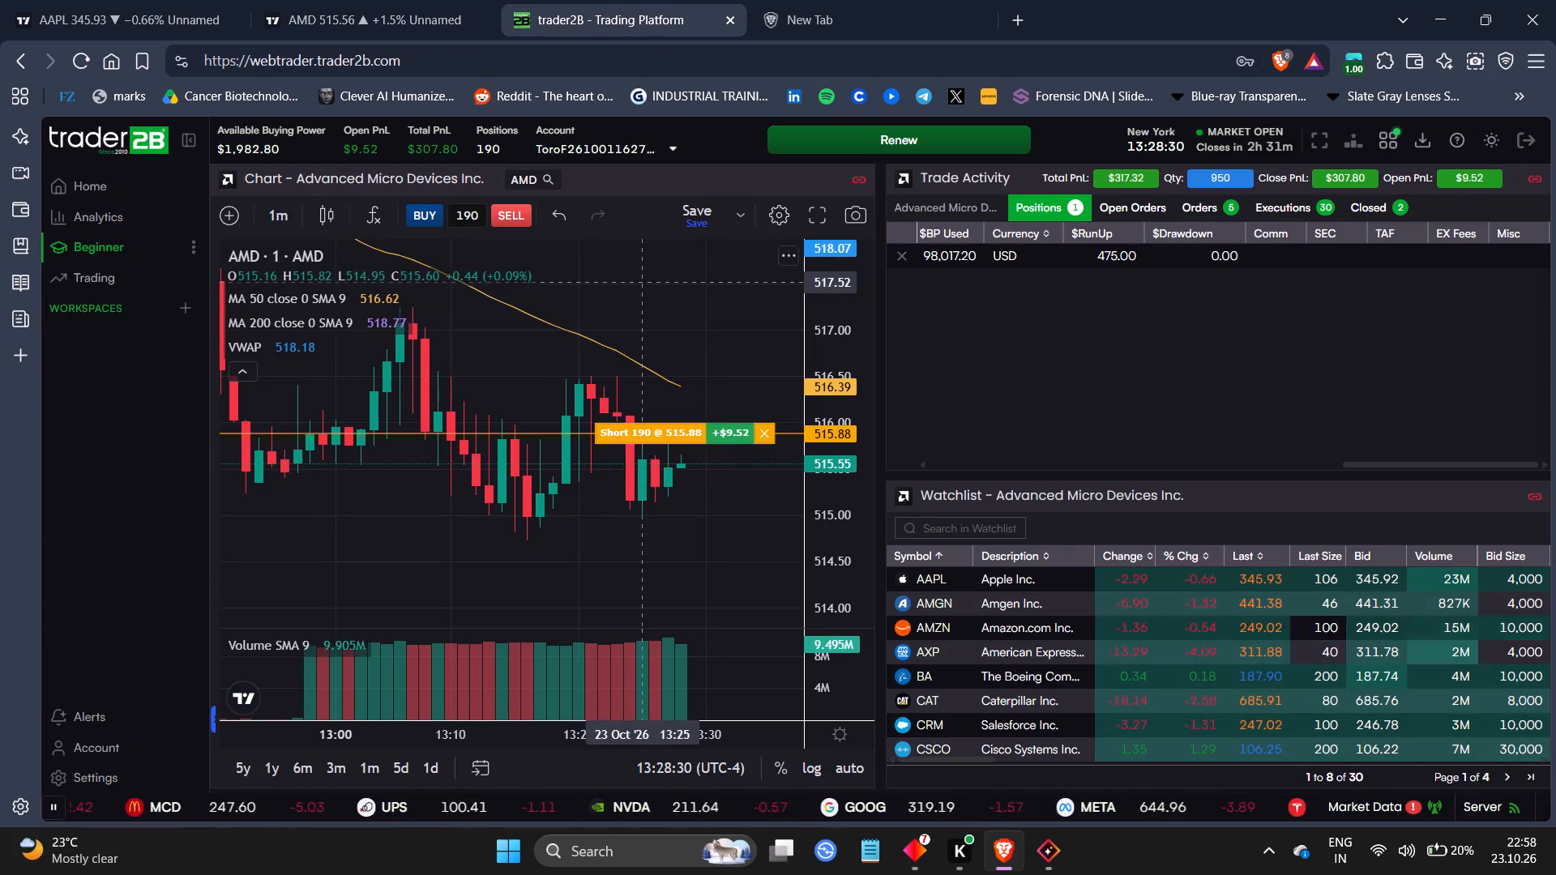
{"action": "left_click_drag", "start_coordinate": [853, 565], "coordinate": [793, 312]}
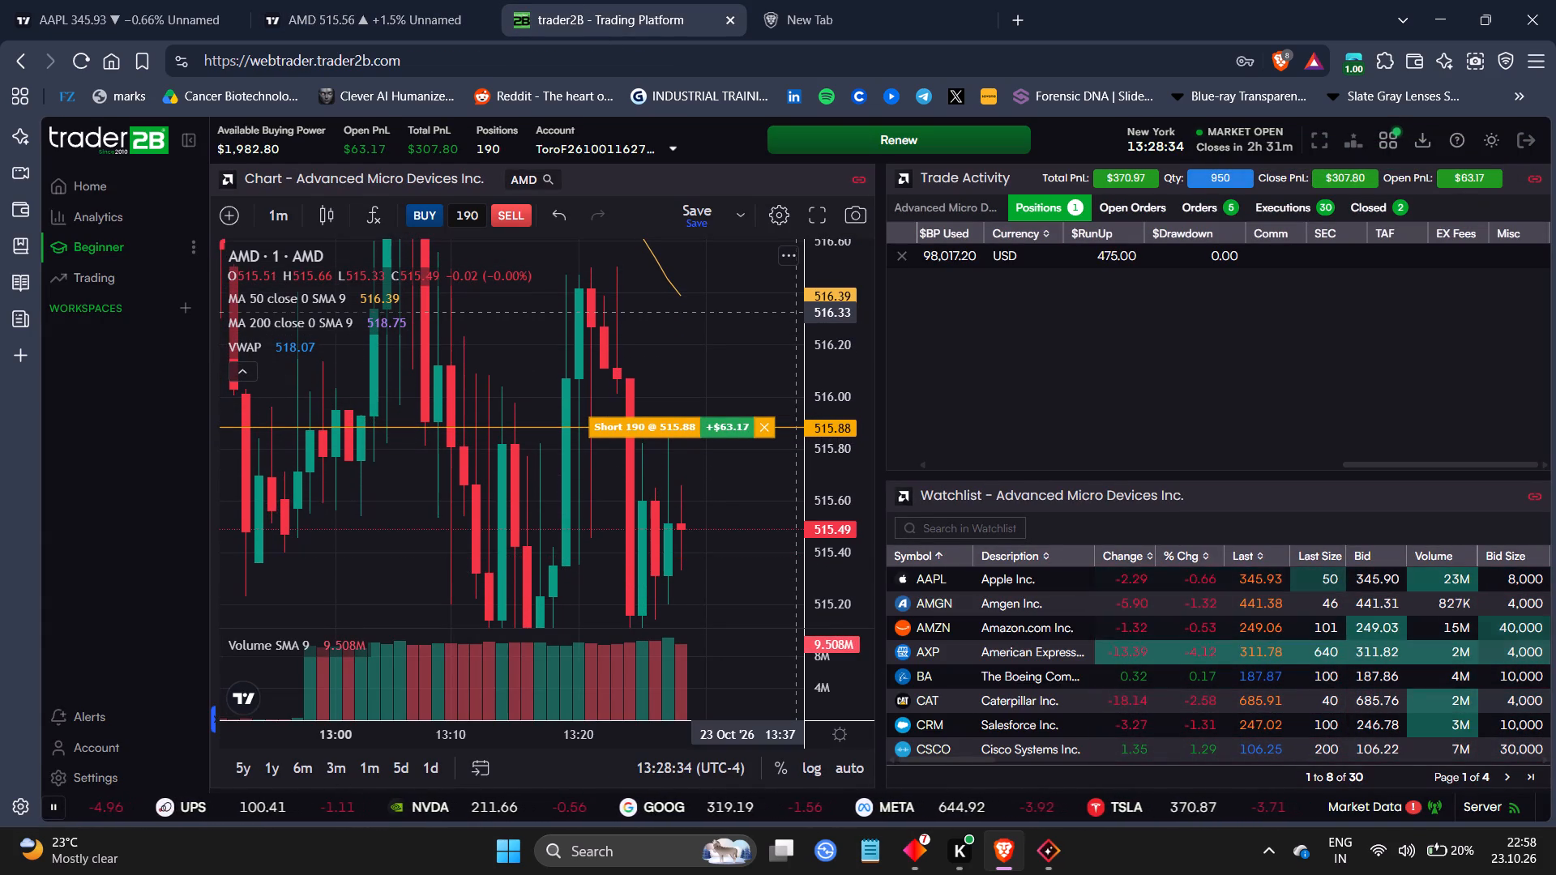
{"action": "left_click_drag", "start_coordinate": [710, 373], "coordinate": [463, 267]}
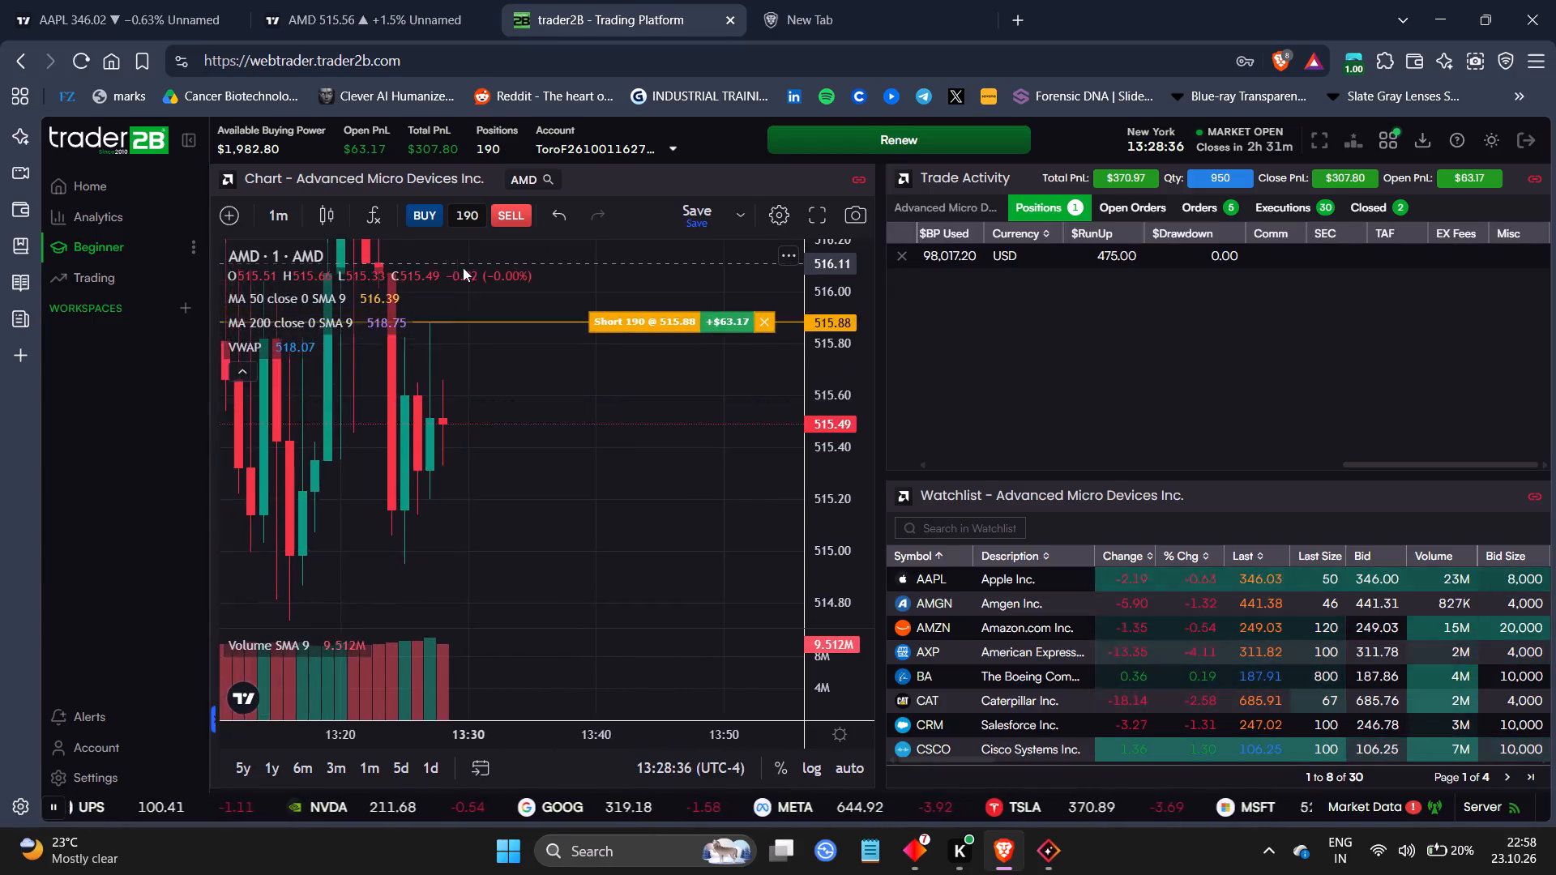
{"action": "left_click_drag", "start_coordinate": [463, 267], "coordinate": [596, 338]}
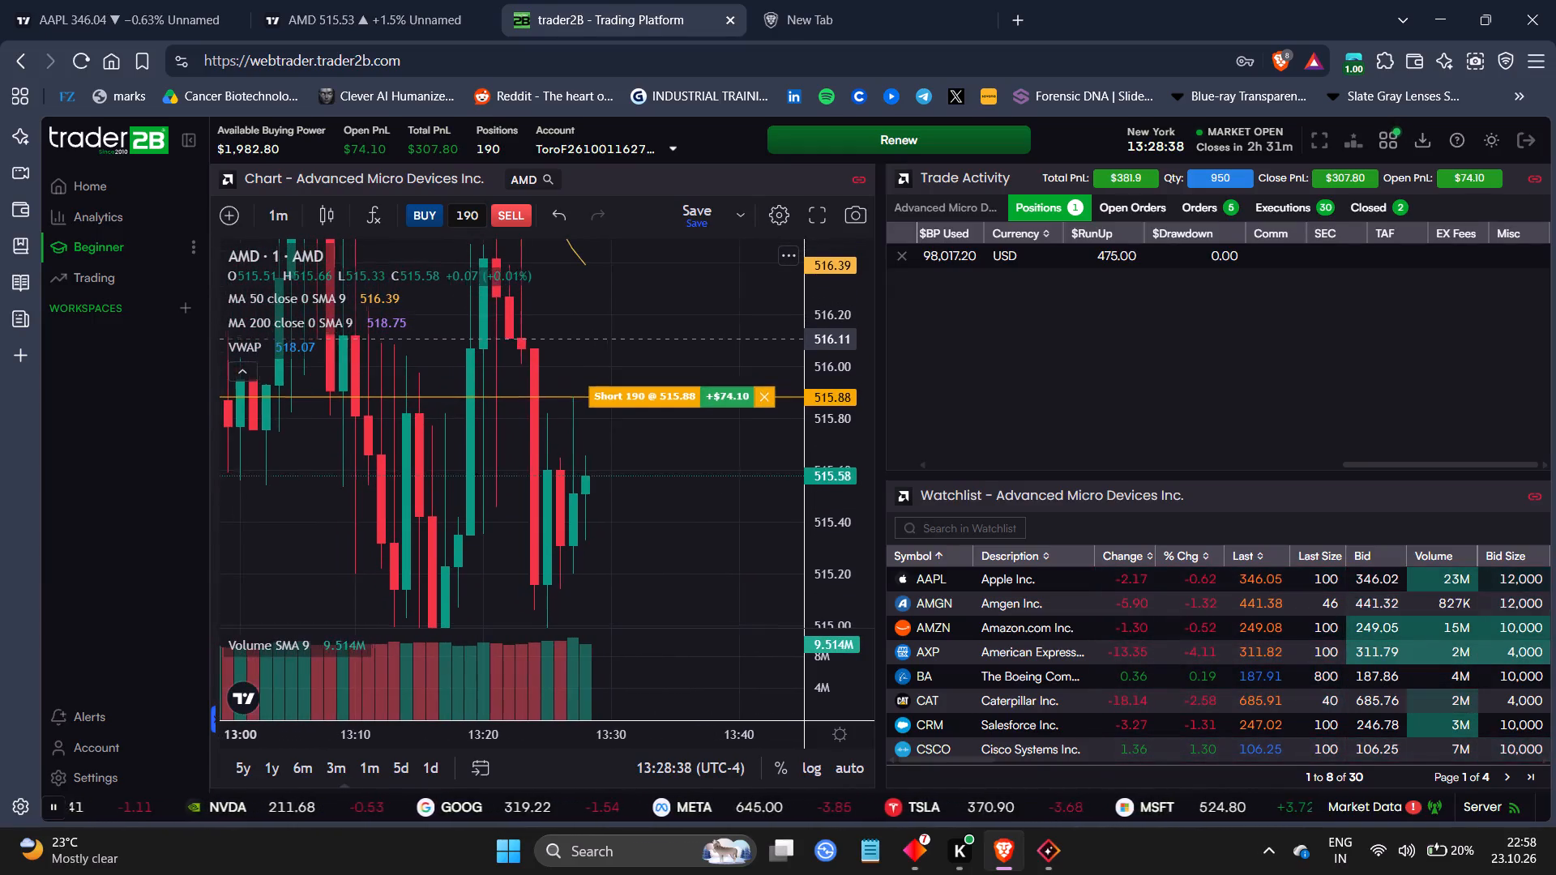
{"action": "left_click_drag", "start_coordinate": [596, 338], "coordinate": [601, 337]}
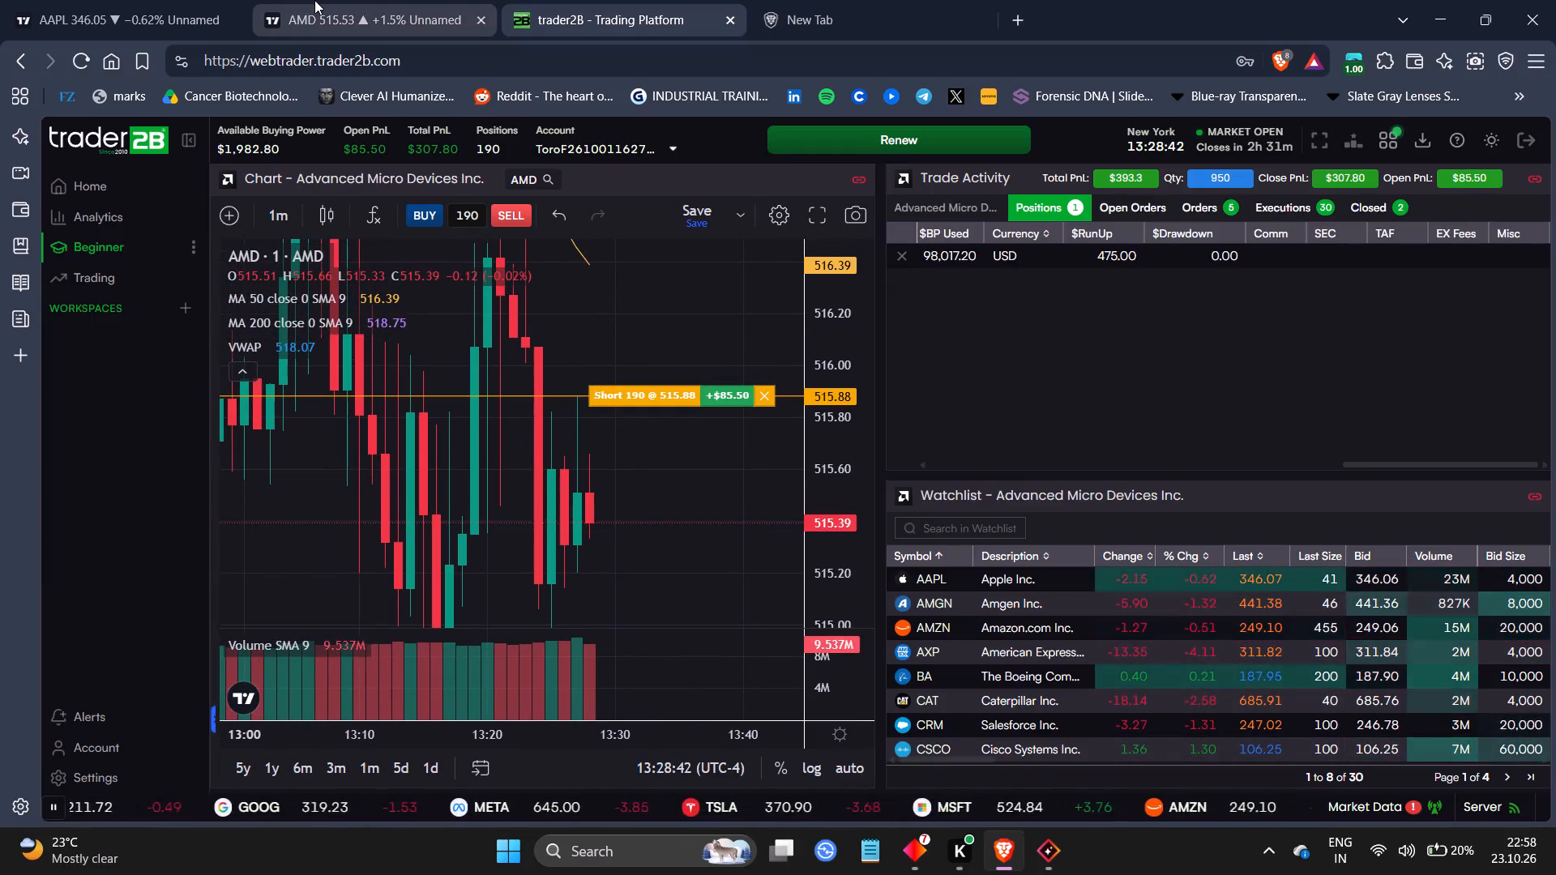
{"action": "left_click", "coordinate": [73, 178]}
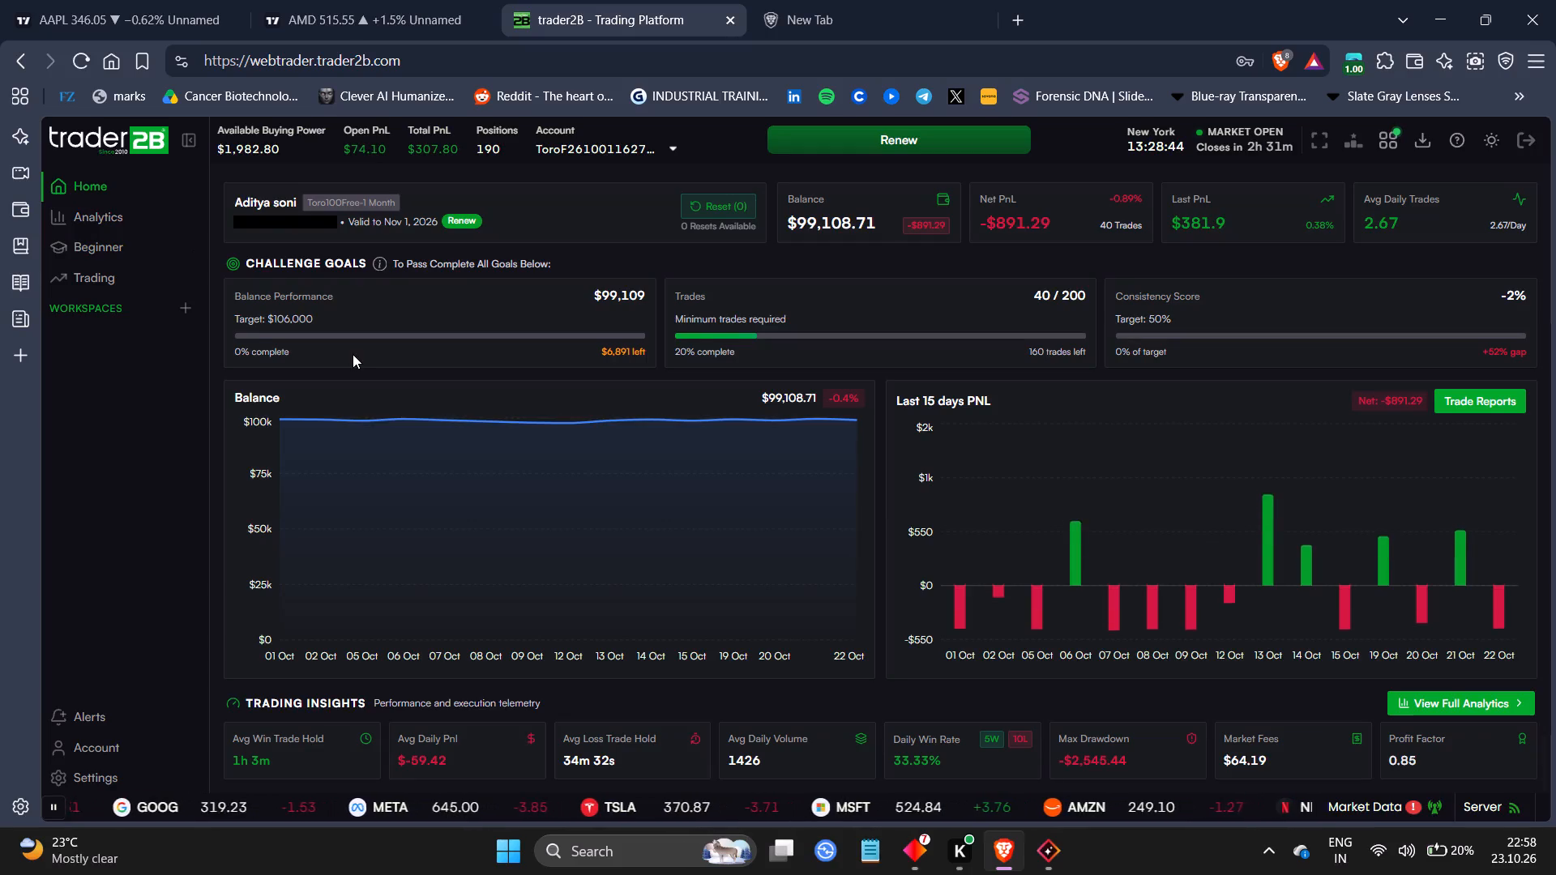
Return to the AMD chart in TradingView and examine price against both purple zones and the 517.94 and 514.79 lines.
{"action": "left_click", "coordinate": [368, 0]}
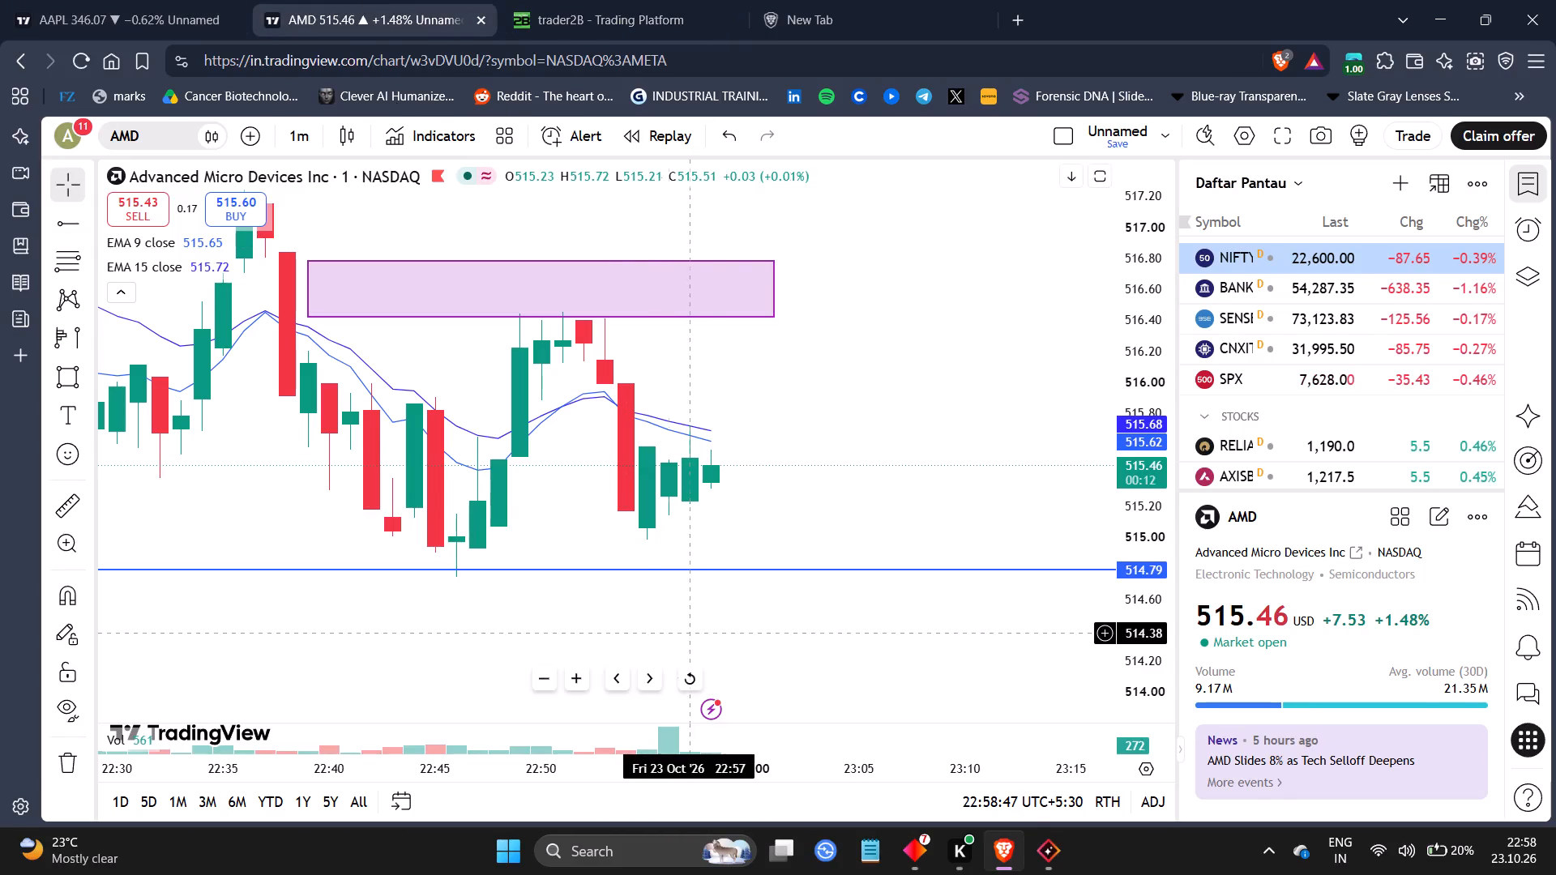
{"action": "left_click", "coordinate": [589, 723]}
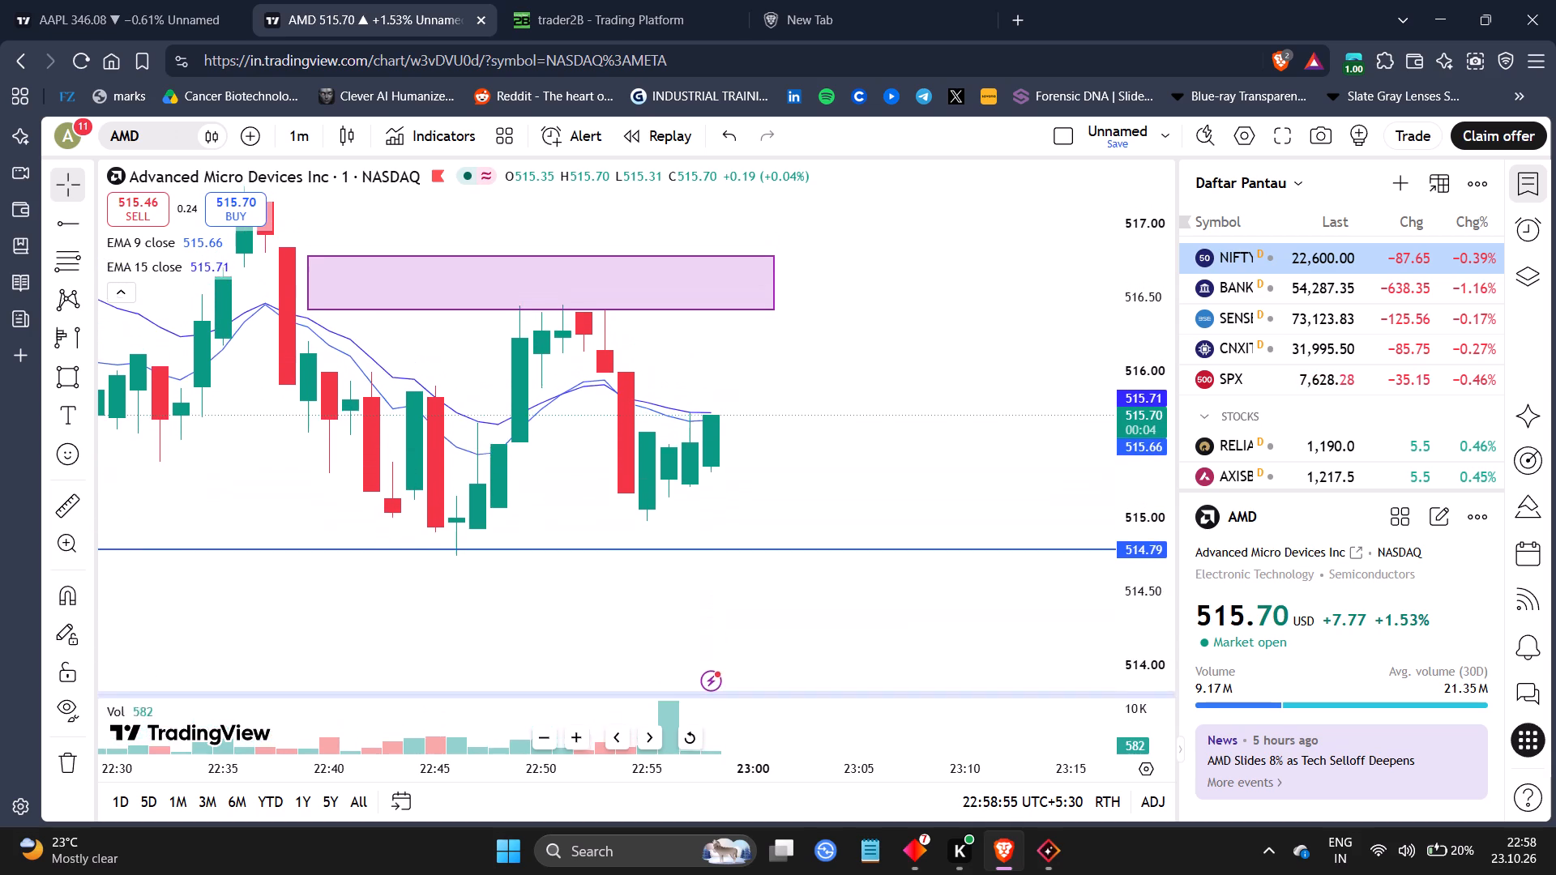
{"action": "left_click_drag", "start_coordinate": [494, 672], "coordinate": [644, 617]}
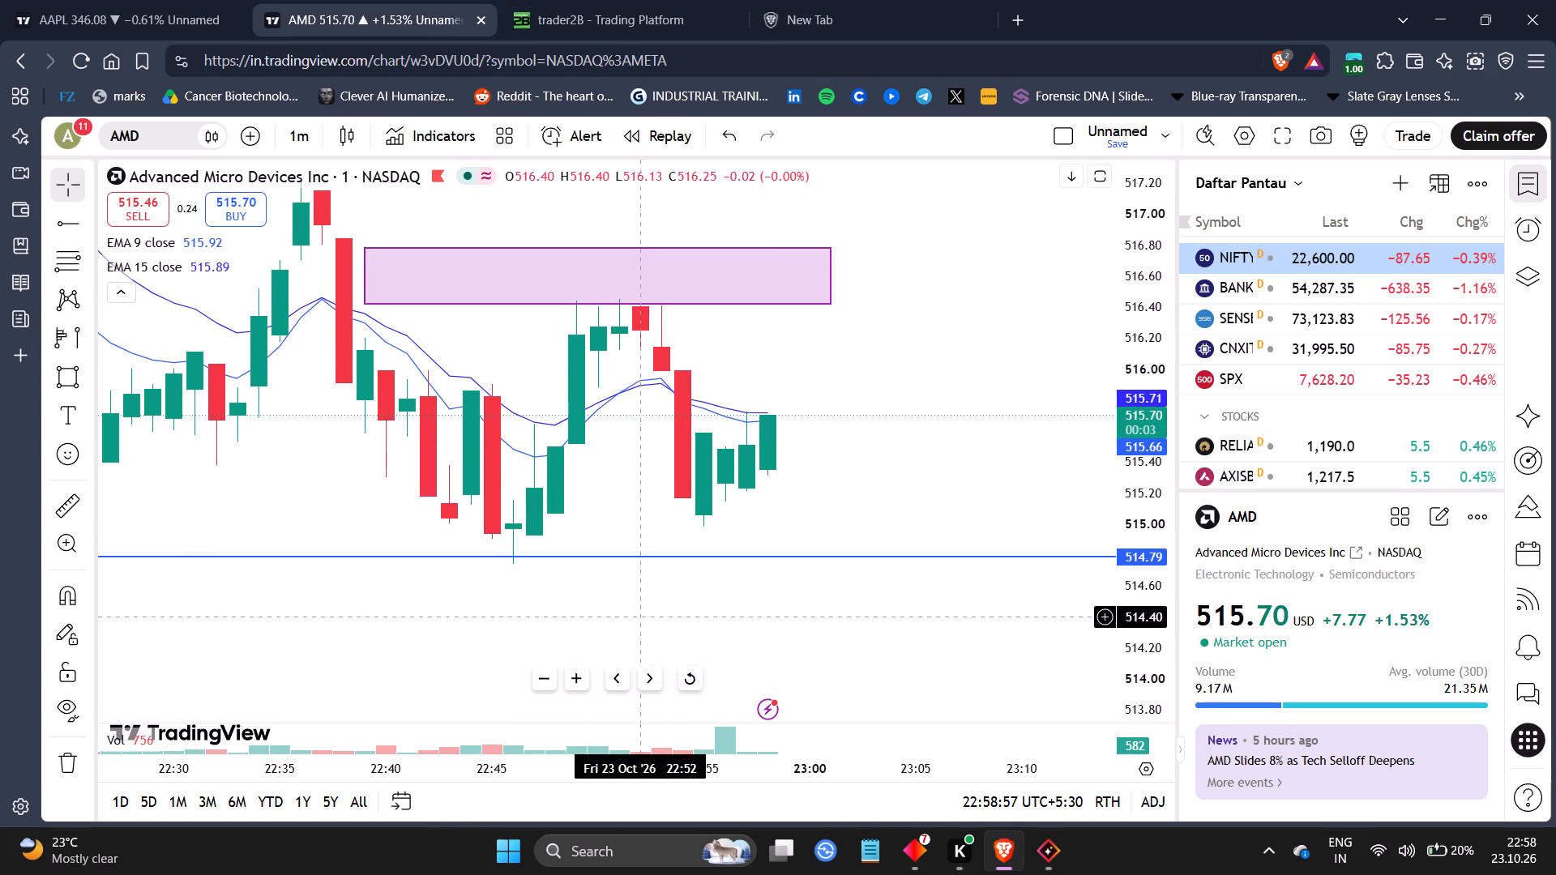
{"action": "left_click_drag", "start_coordinate": [652, 754], "coordinate": [833, 735]}
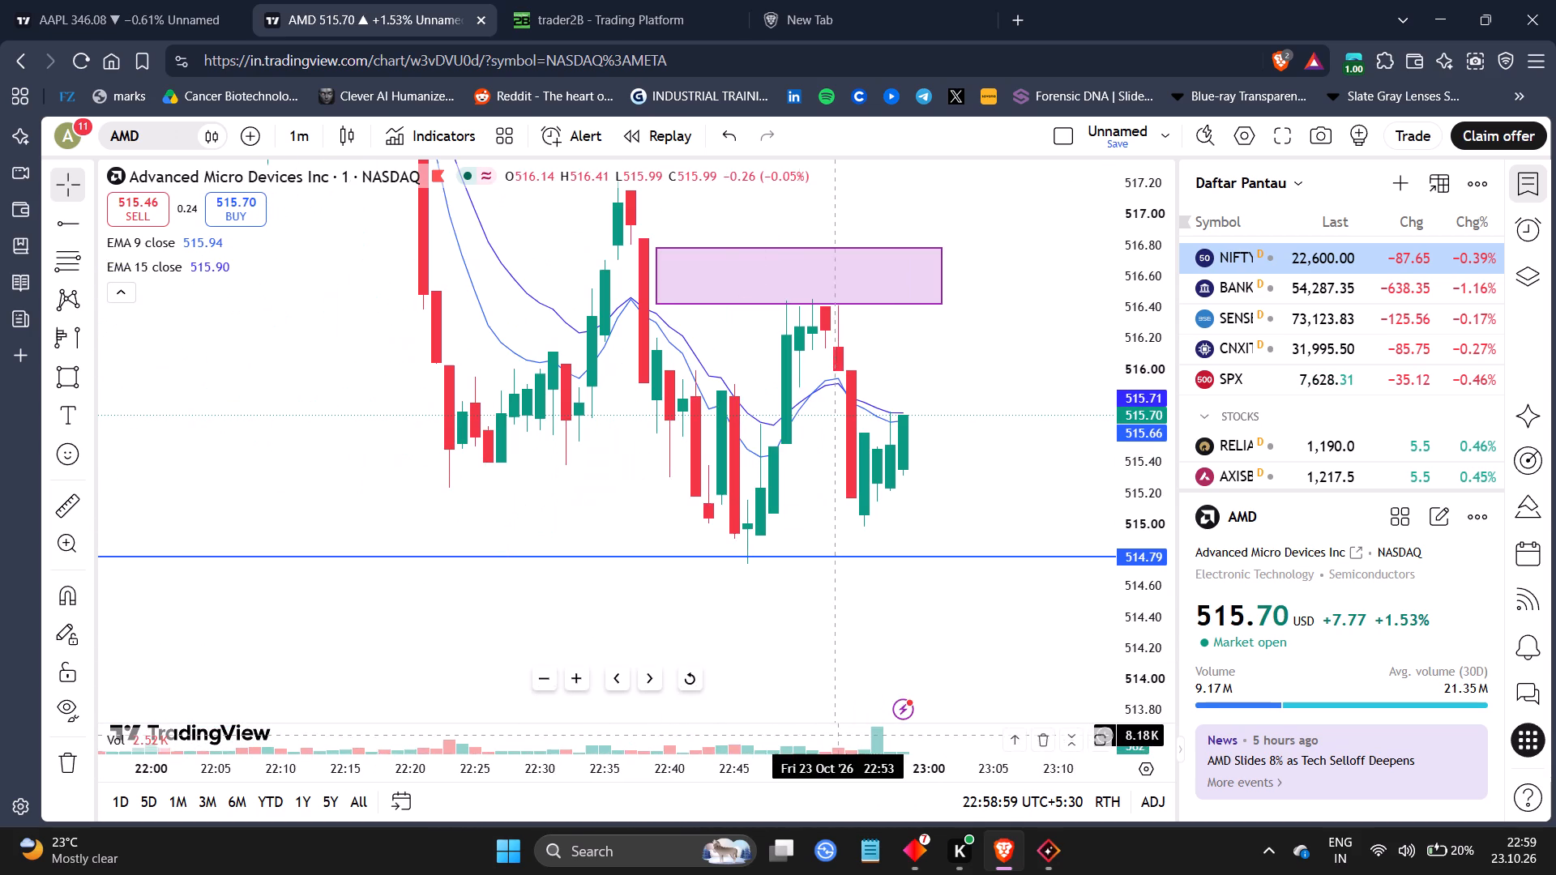
{"action": "left_click_drag", "start_coordinate": [1140, 329], "coordinate": [1141, 477]}
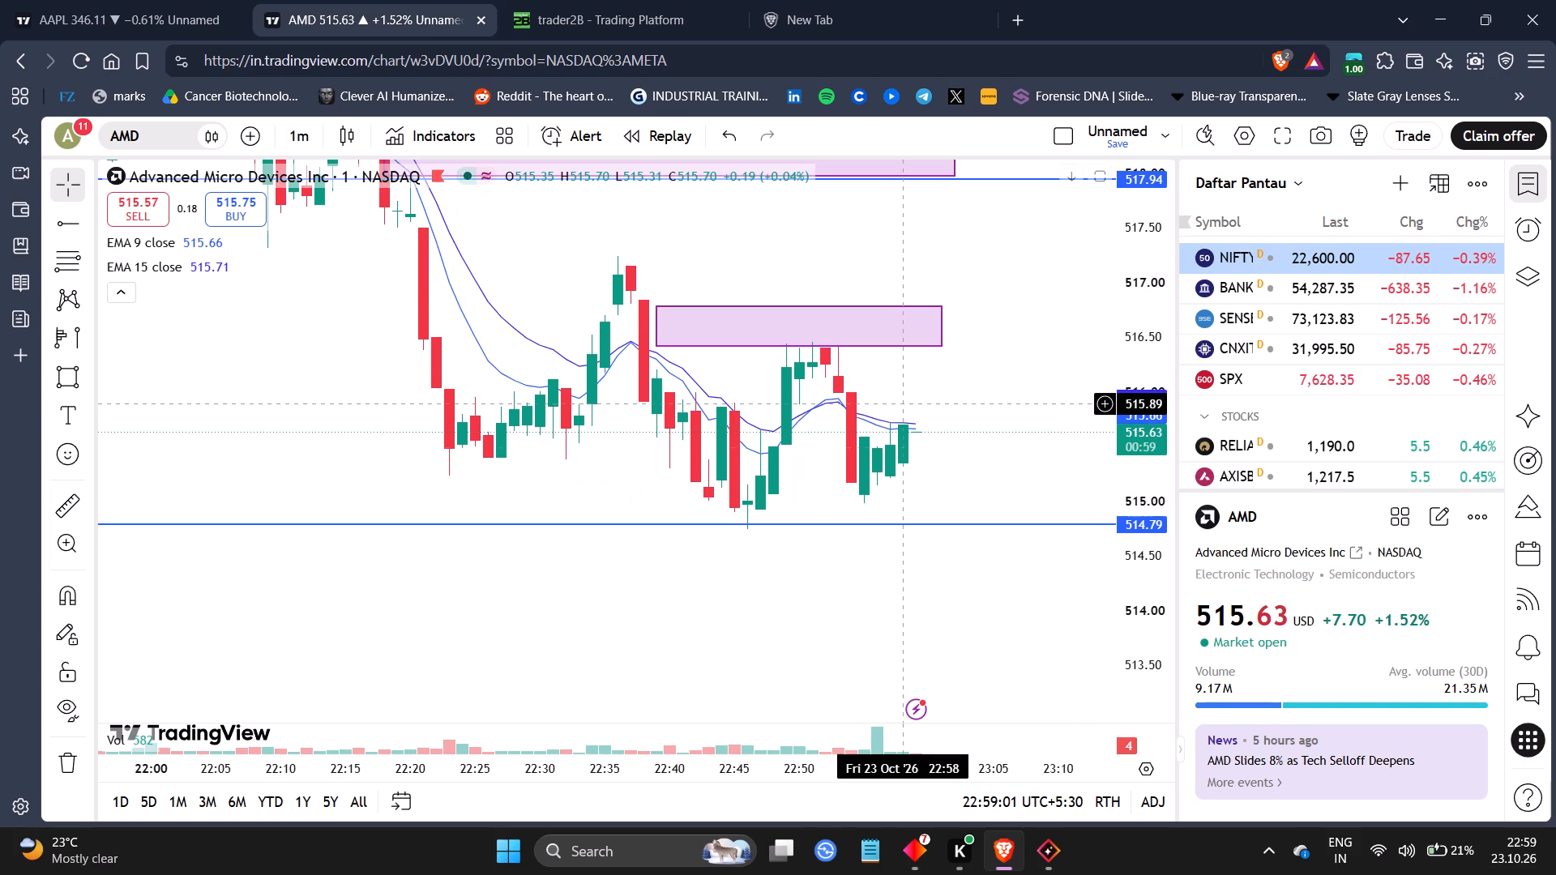
{"action": "left_click_drag", "start_coordinate": [906, 403], "coordinate": [698, 546]}
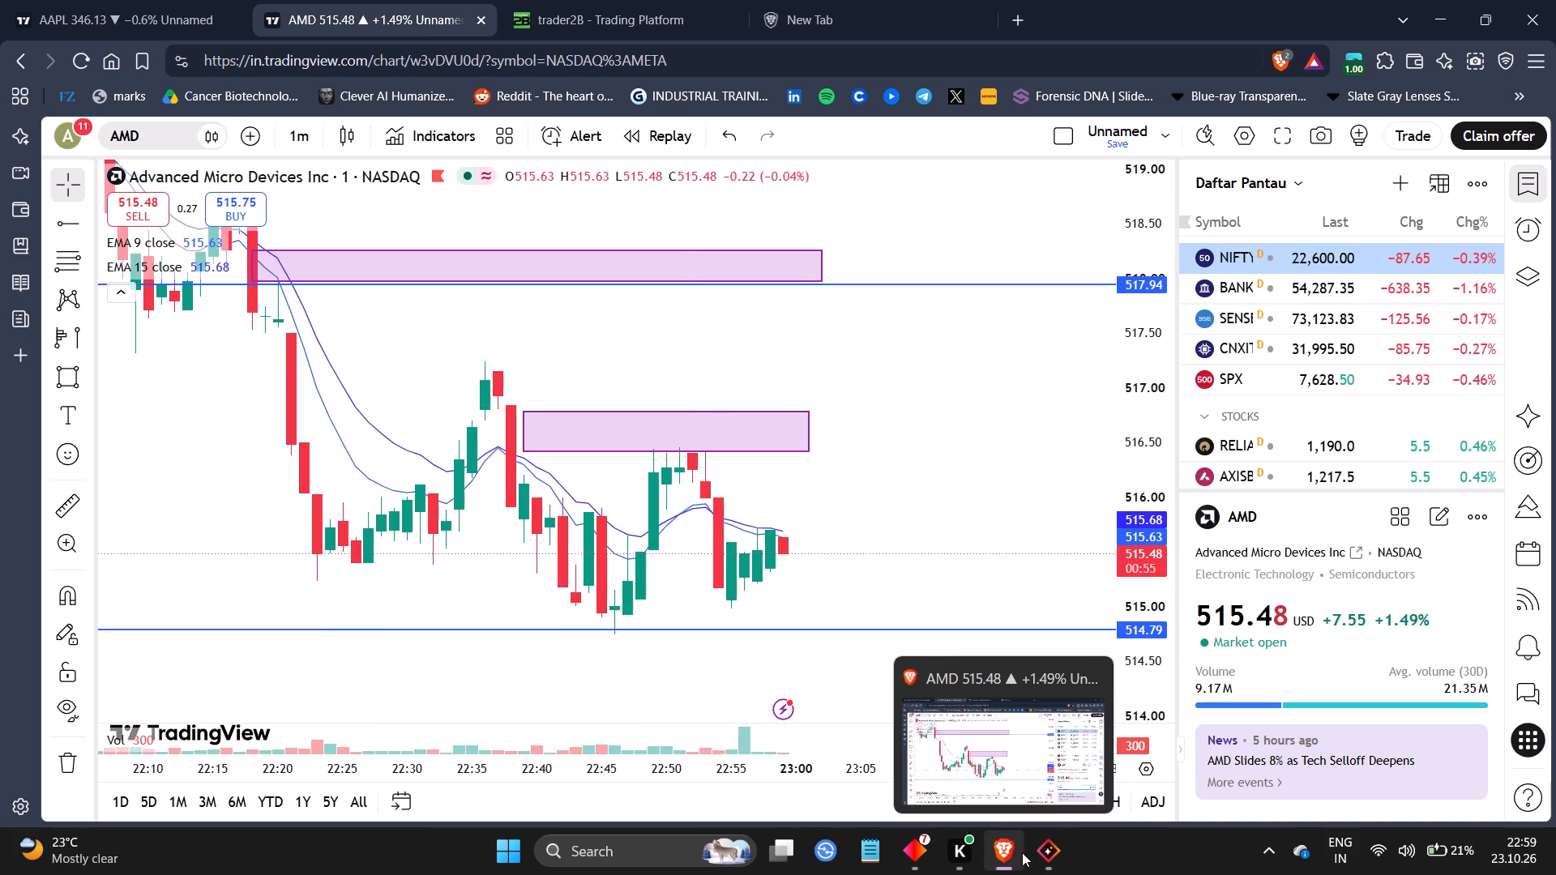
Switch to OMEN Light Studio and dismiss its What's New notes.
{"action": "left_click", "coordinate": [1031, 853]}
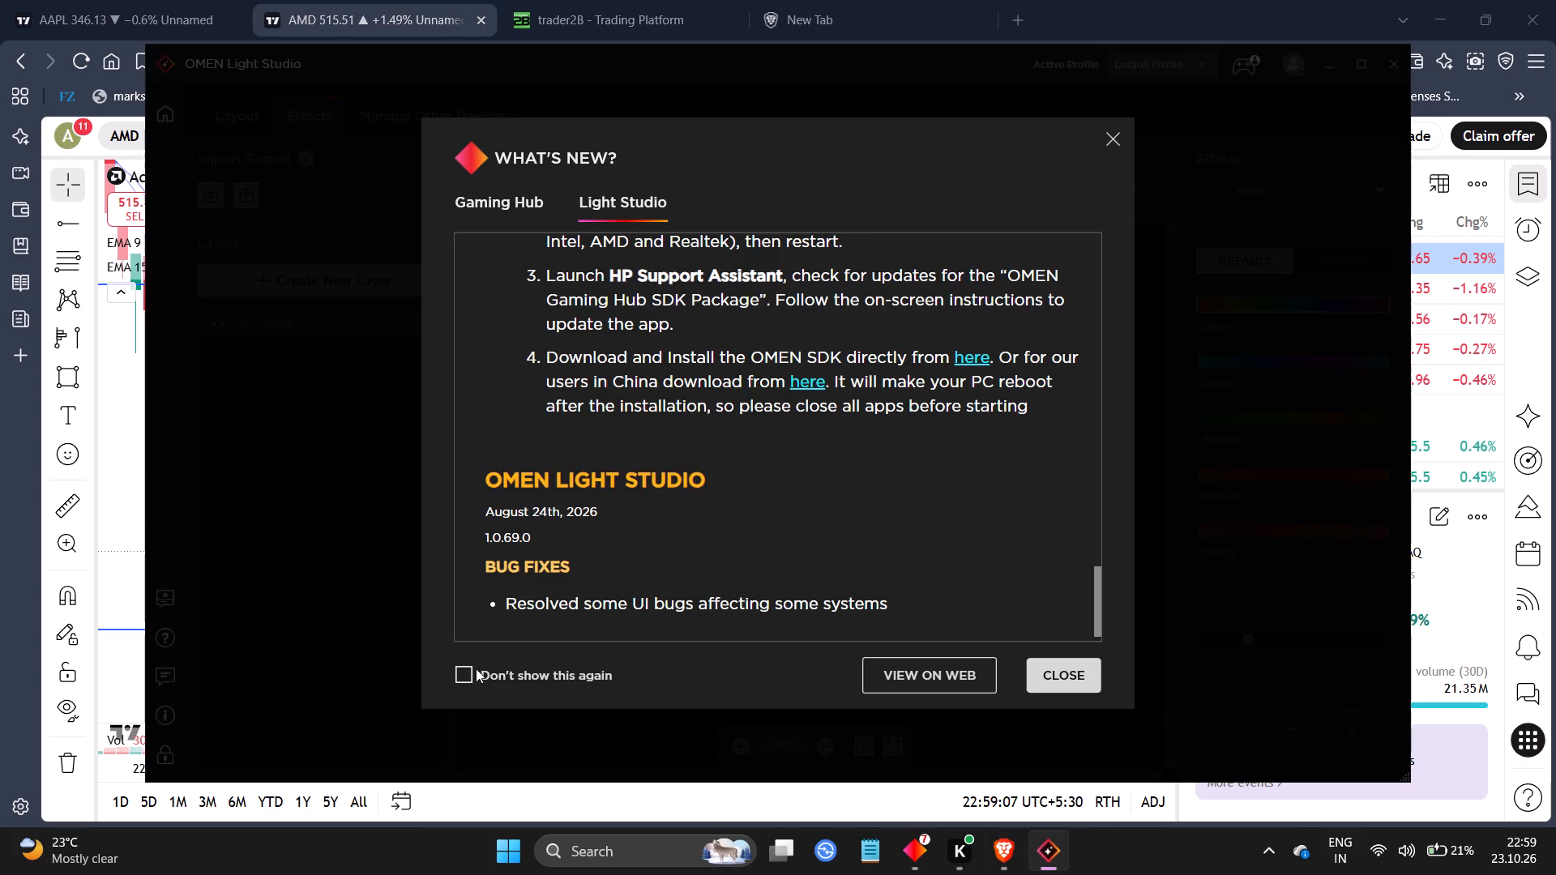
{"action": "left_click", "coordinate": [1067, 677]}
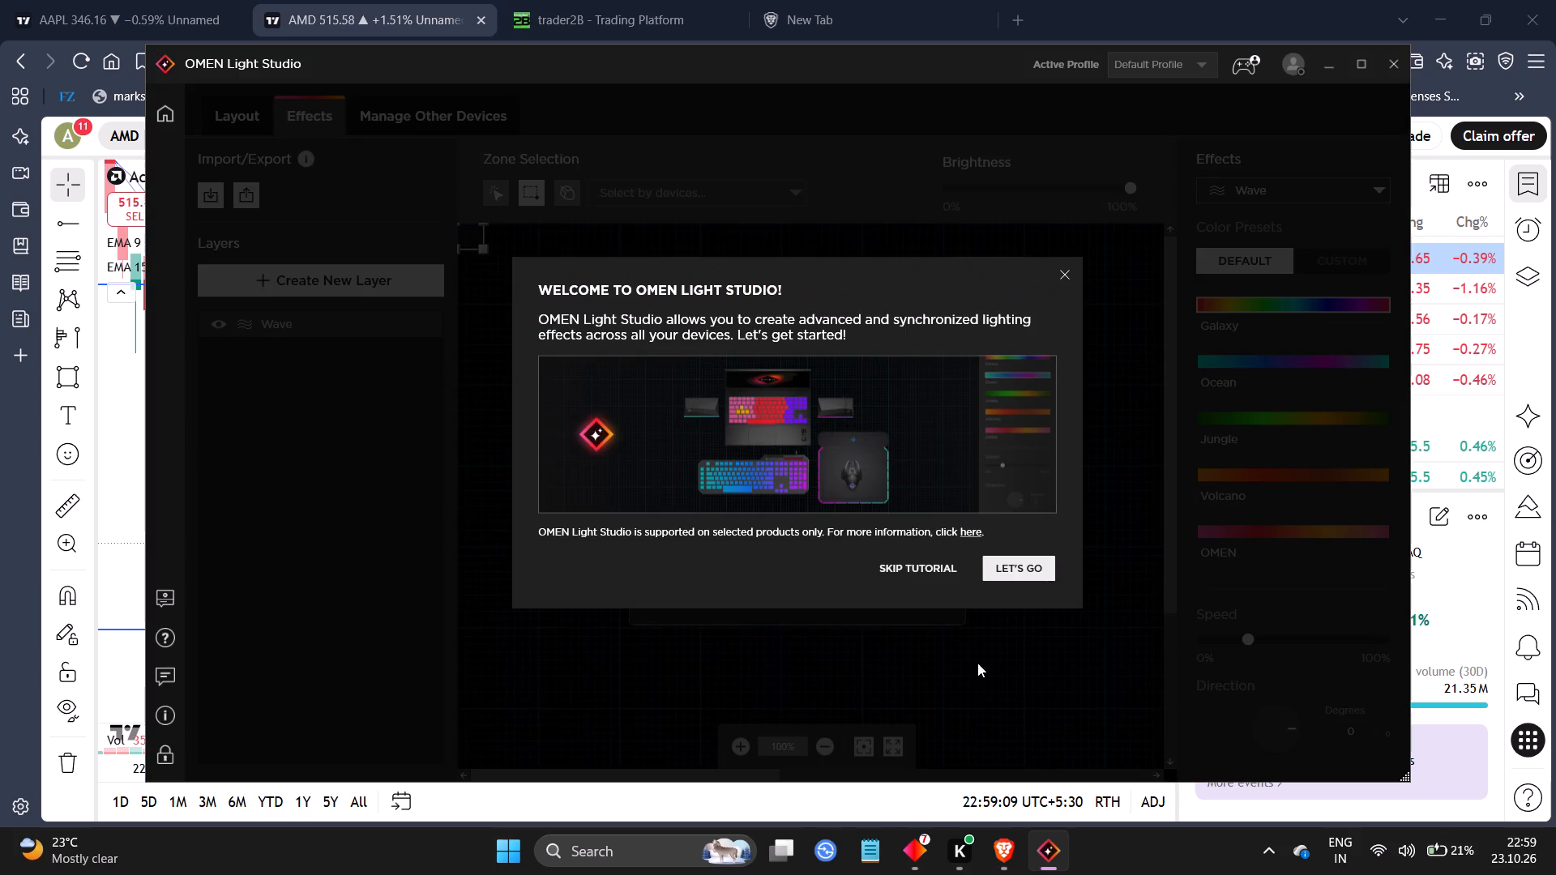
Go through the OMEN Light Studio welcome tutorial, from arranging the device layout to adding other lighting devices, and finish it.
{"action": "left_click", "coordinate": [995, 569]}
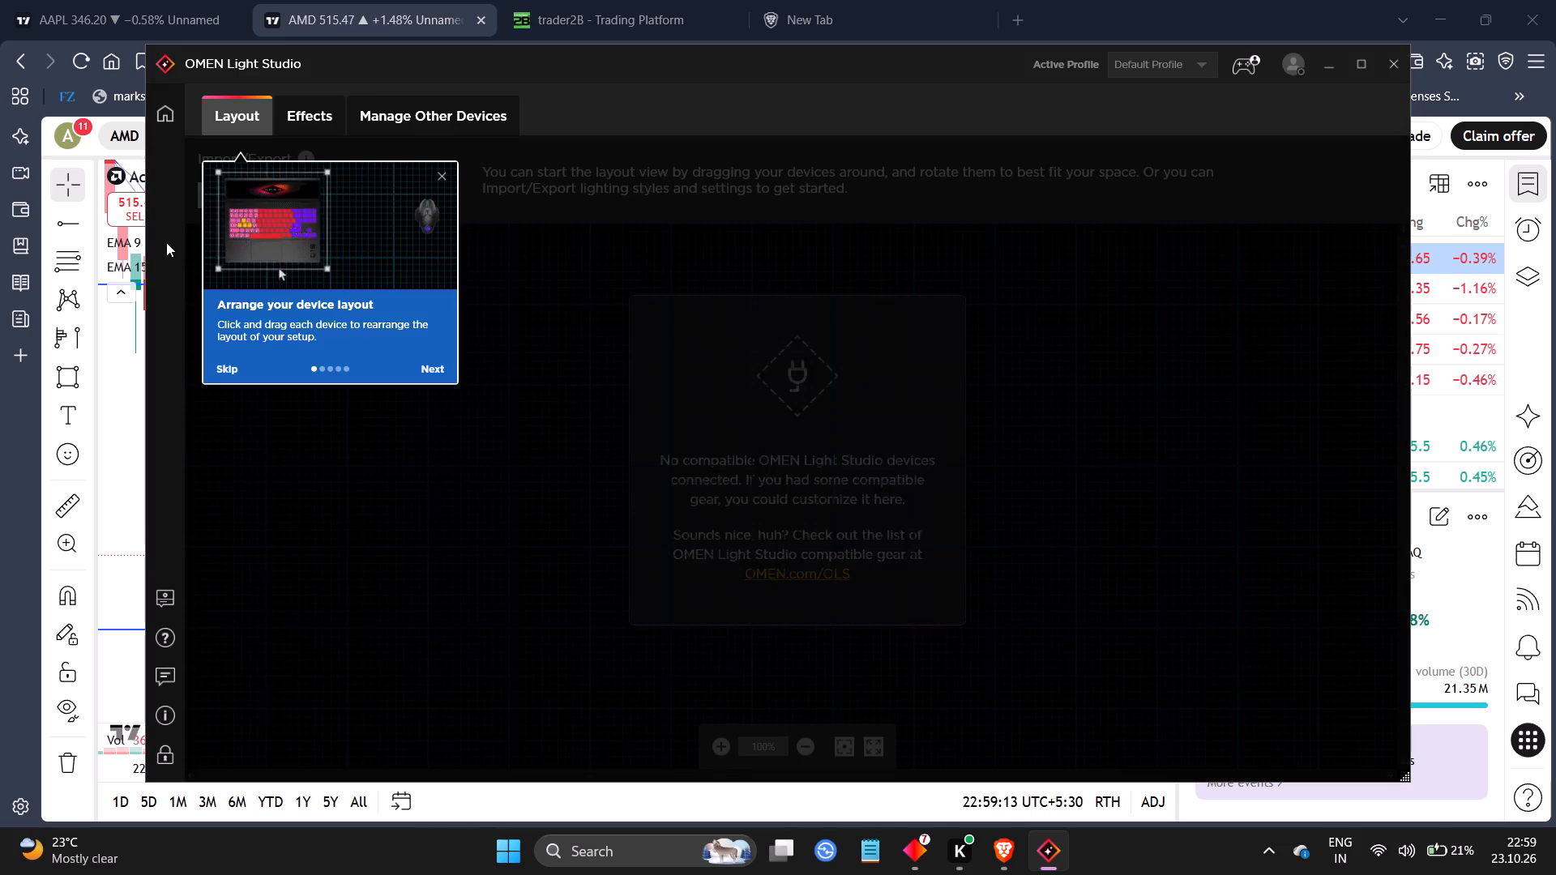
{"action": "left_click", "coordinate": [250, 234]}
{"action": "left_click_drag", "start_coordinate": [250, 234], "coordinate": [388, 348]}
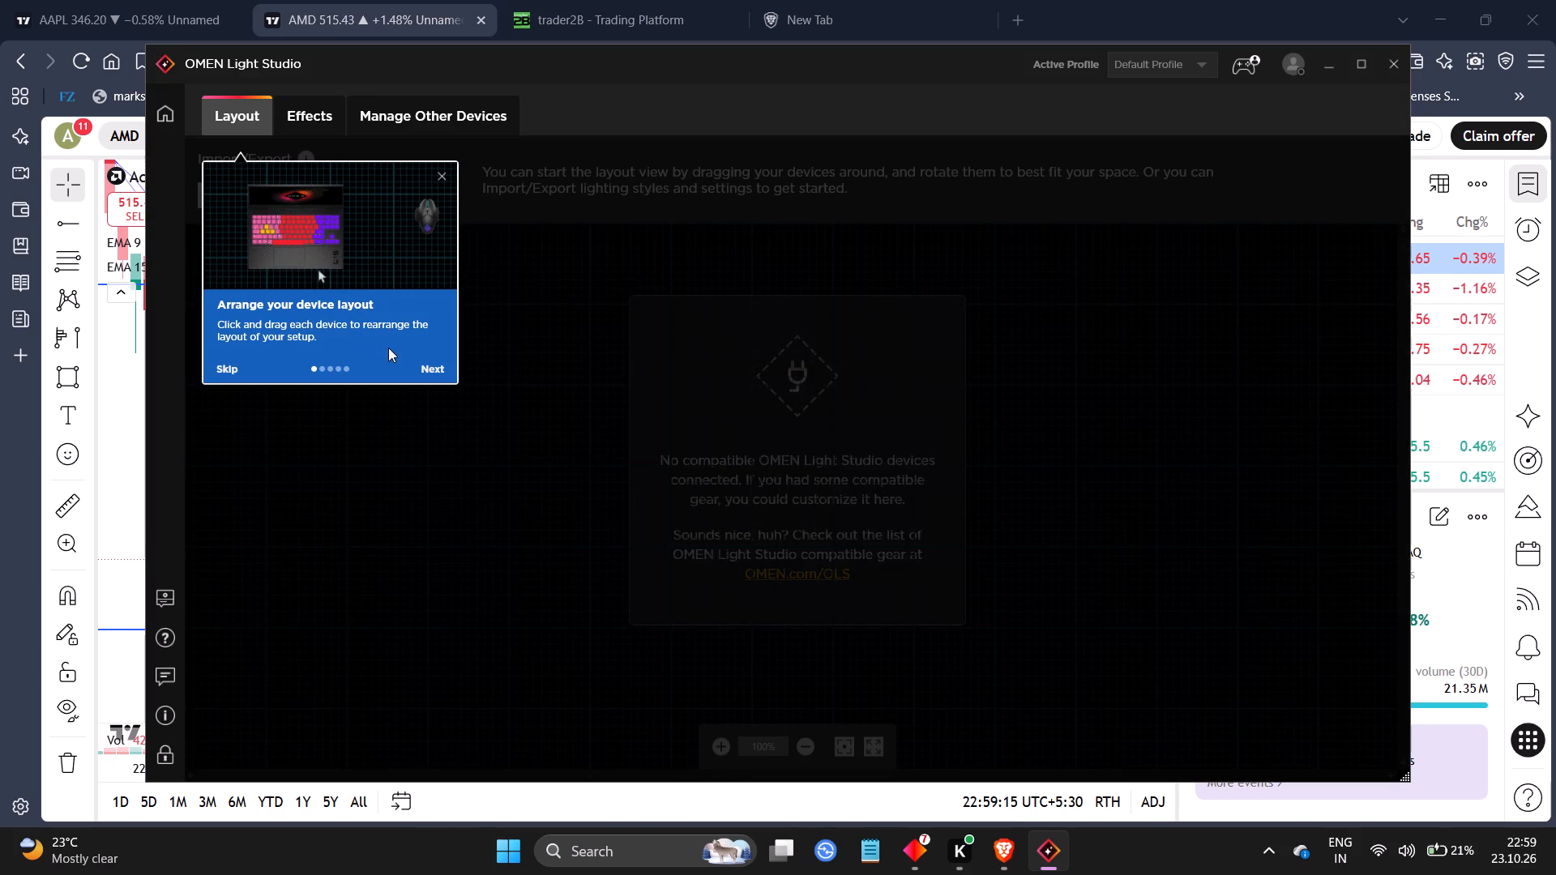
{"action": "left_click", "coordinate": [433, 373]}
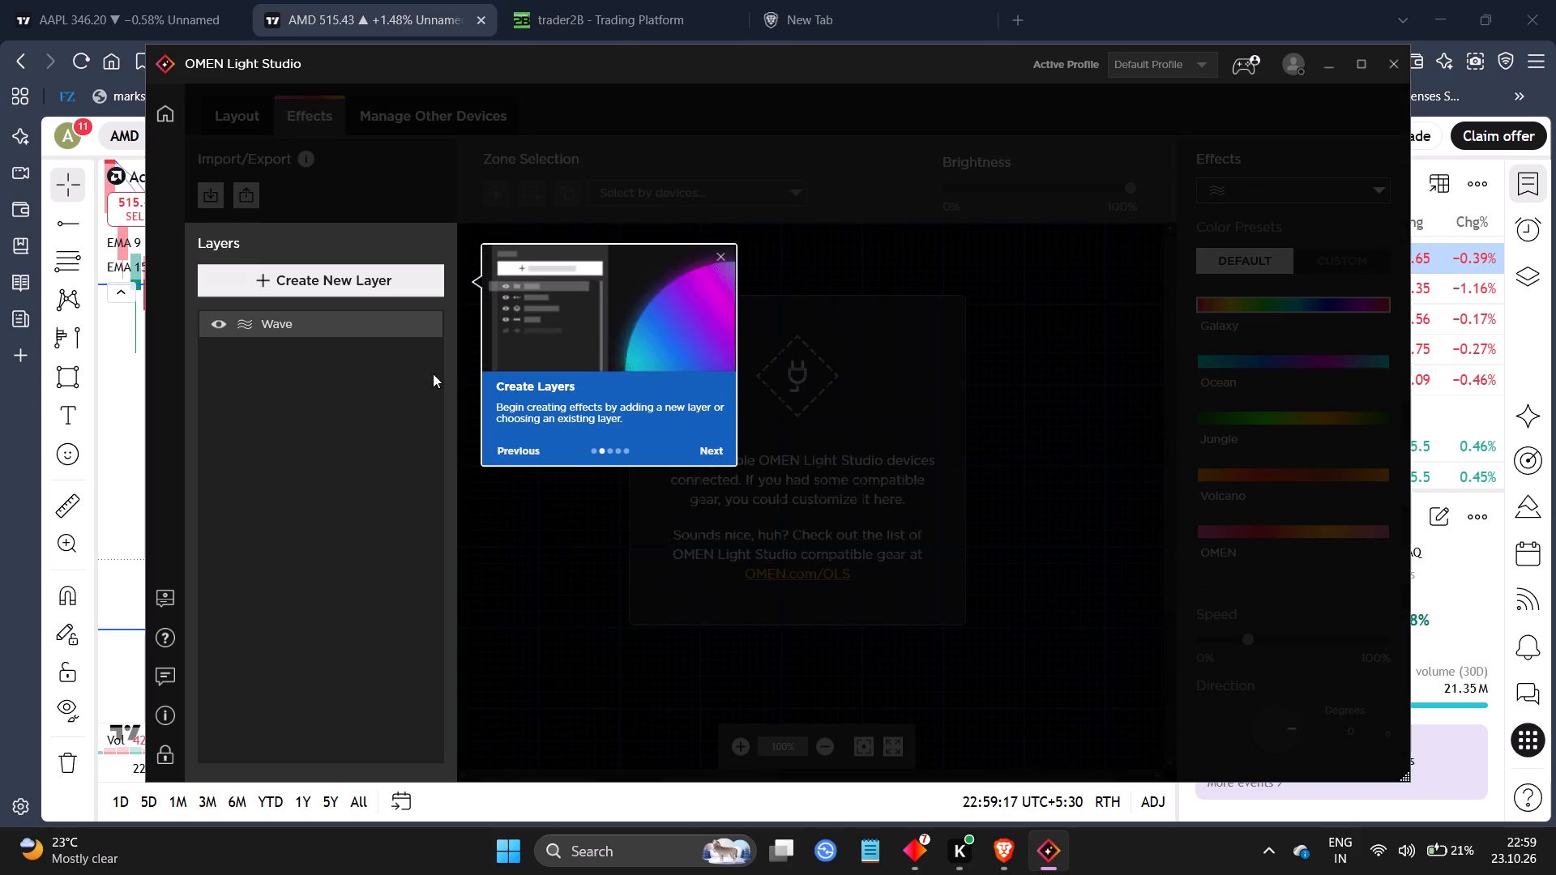
{"action": "left_click", "coordinate": [433, 373]}
{"action": "left_click", "coordinate": [721, 450]}
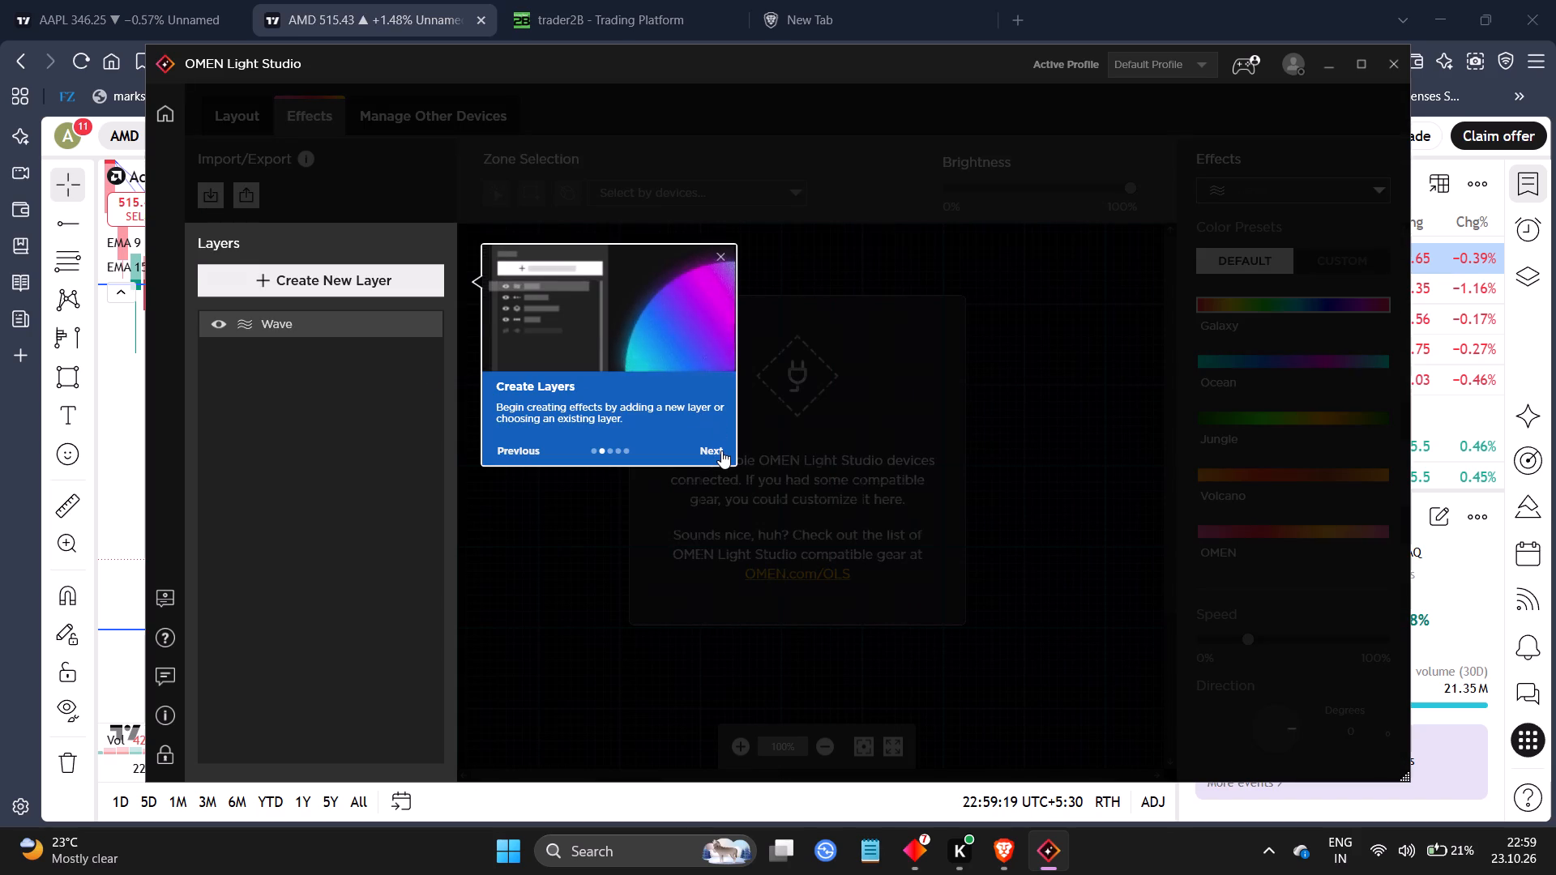
{"action": "left_click", "coordinate": [597, 346]}
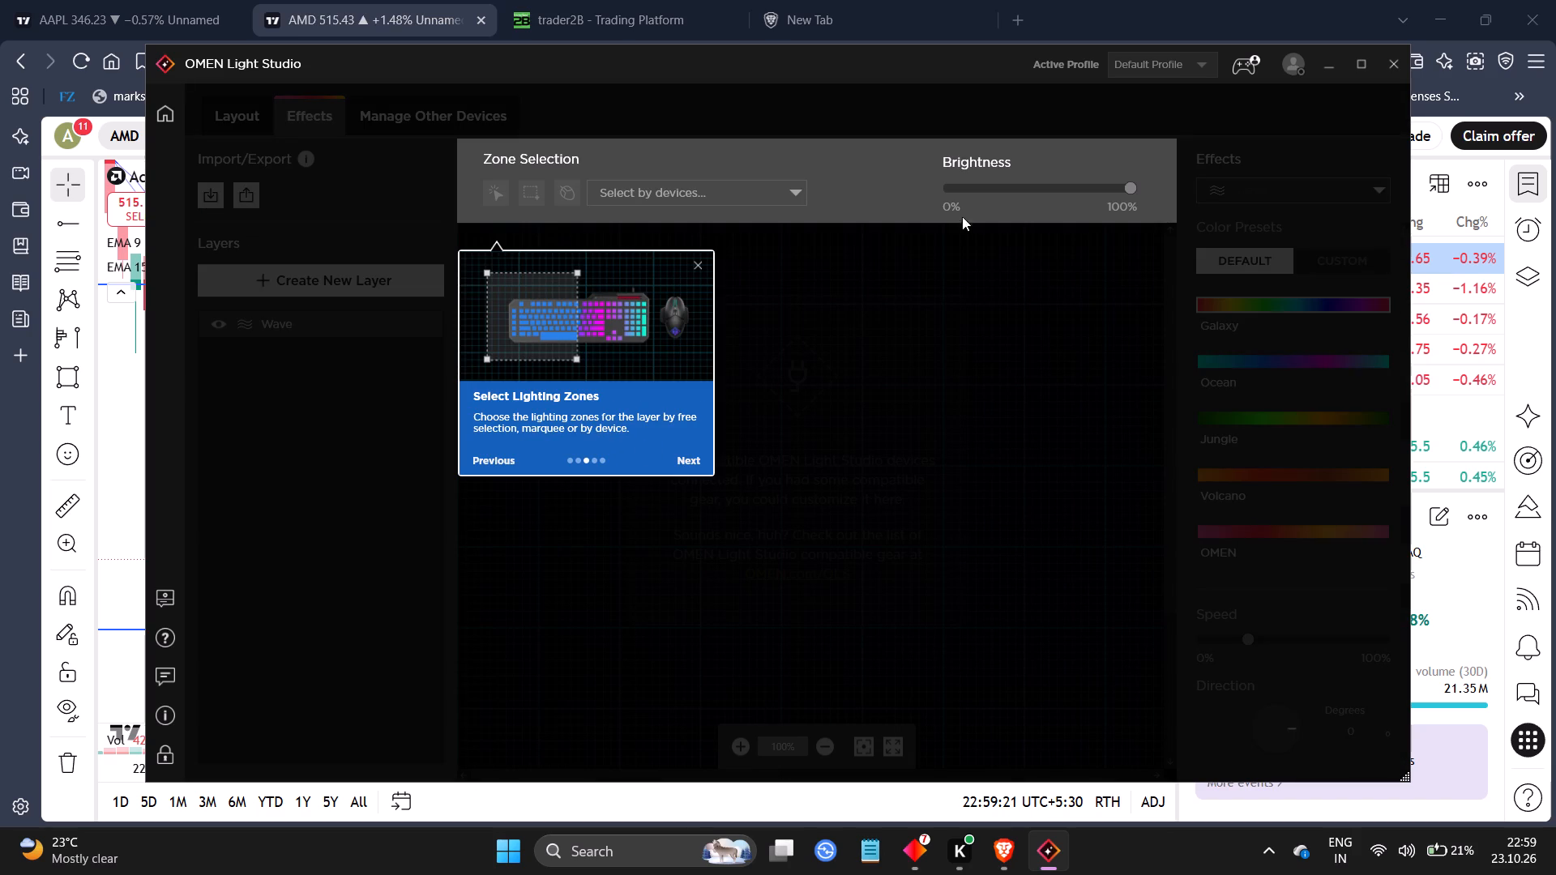
{"action": "left_click_drag", "start_coordinate": [1112, 188], "coordinate": [449, 658]}
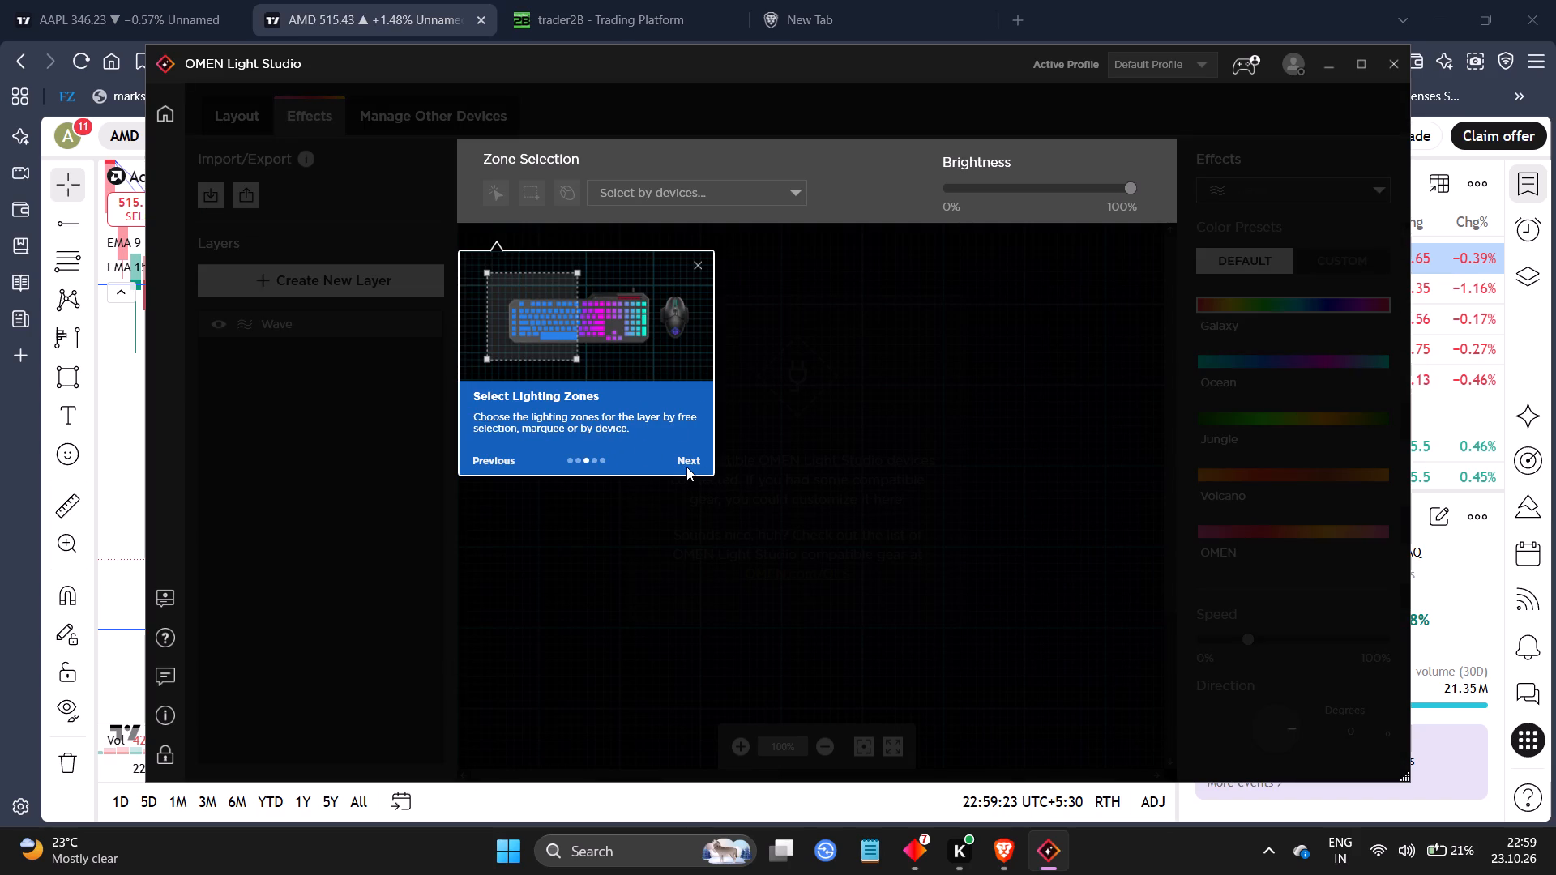
{"action": "left_click", "coordinate": [686, 467]}
{"action": "left_click", "coordinate": [681, 446]}
{"action": "left_click", "coordinate": [691, 461]}
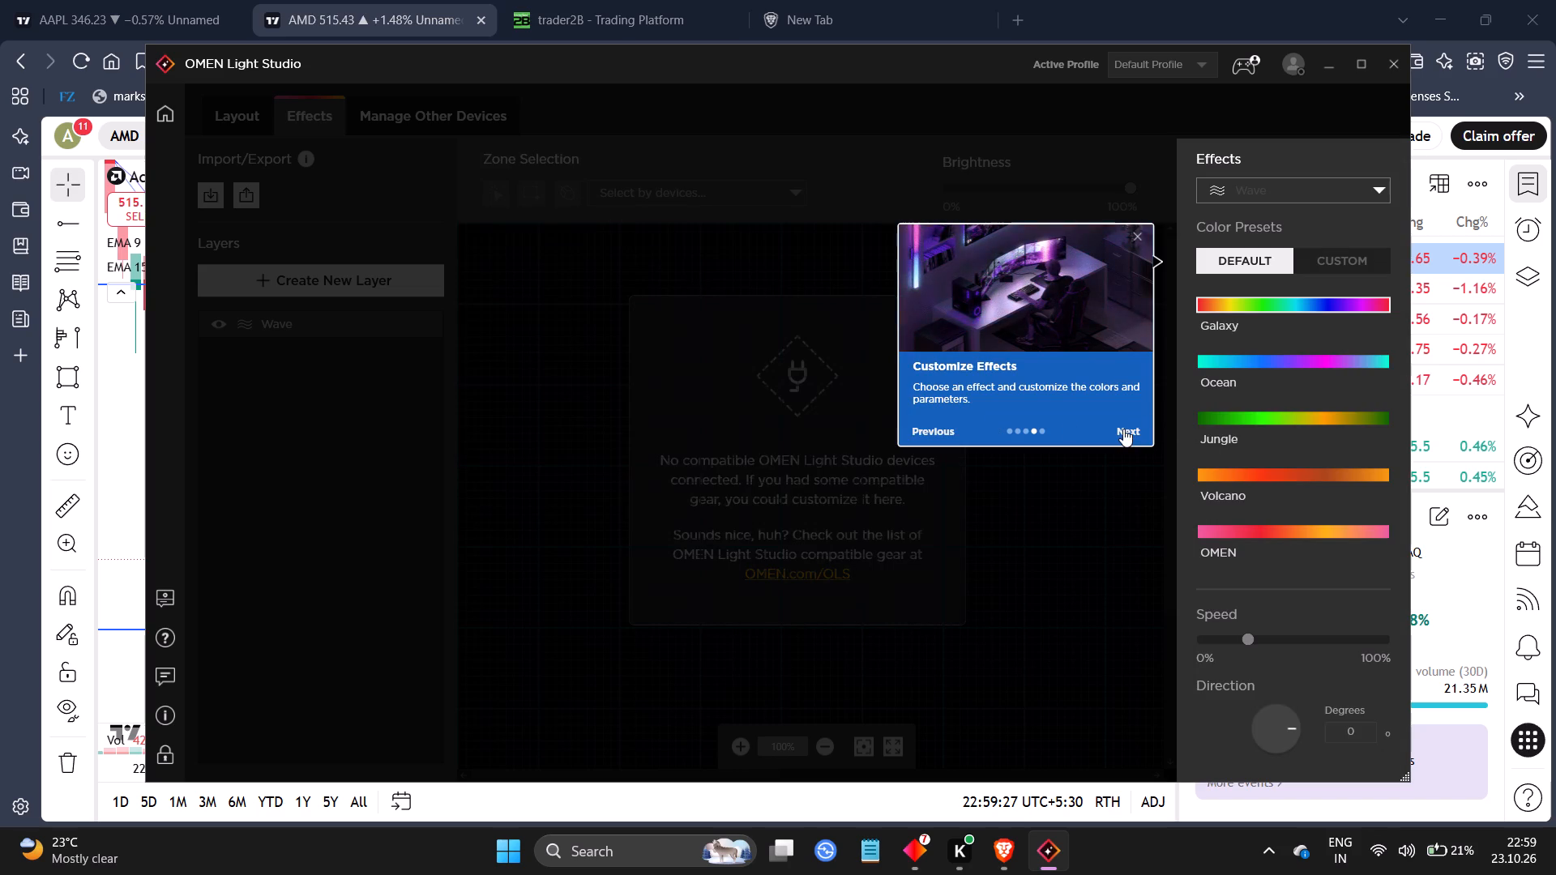
{"action": "left_click", "coordinate": [1123, 429]}
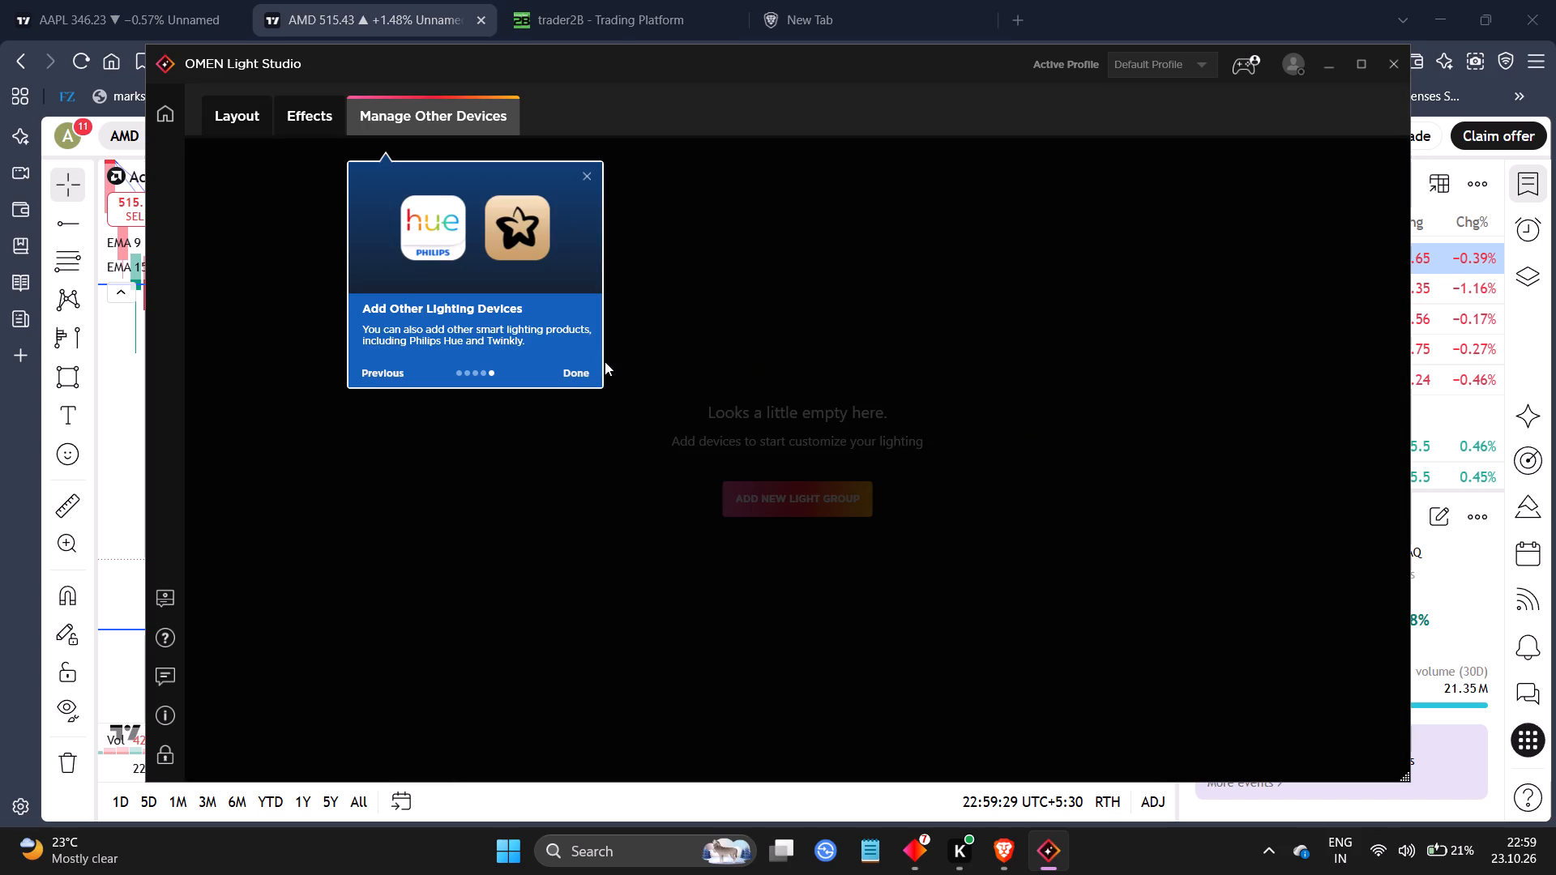
{"action": "left_click", "coordinate": [605, 360]}
{"action": "left_click", "coordinate": [558, 384]}
{"action": "left_click", "coordinate": [572, 378]}
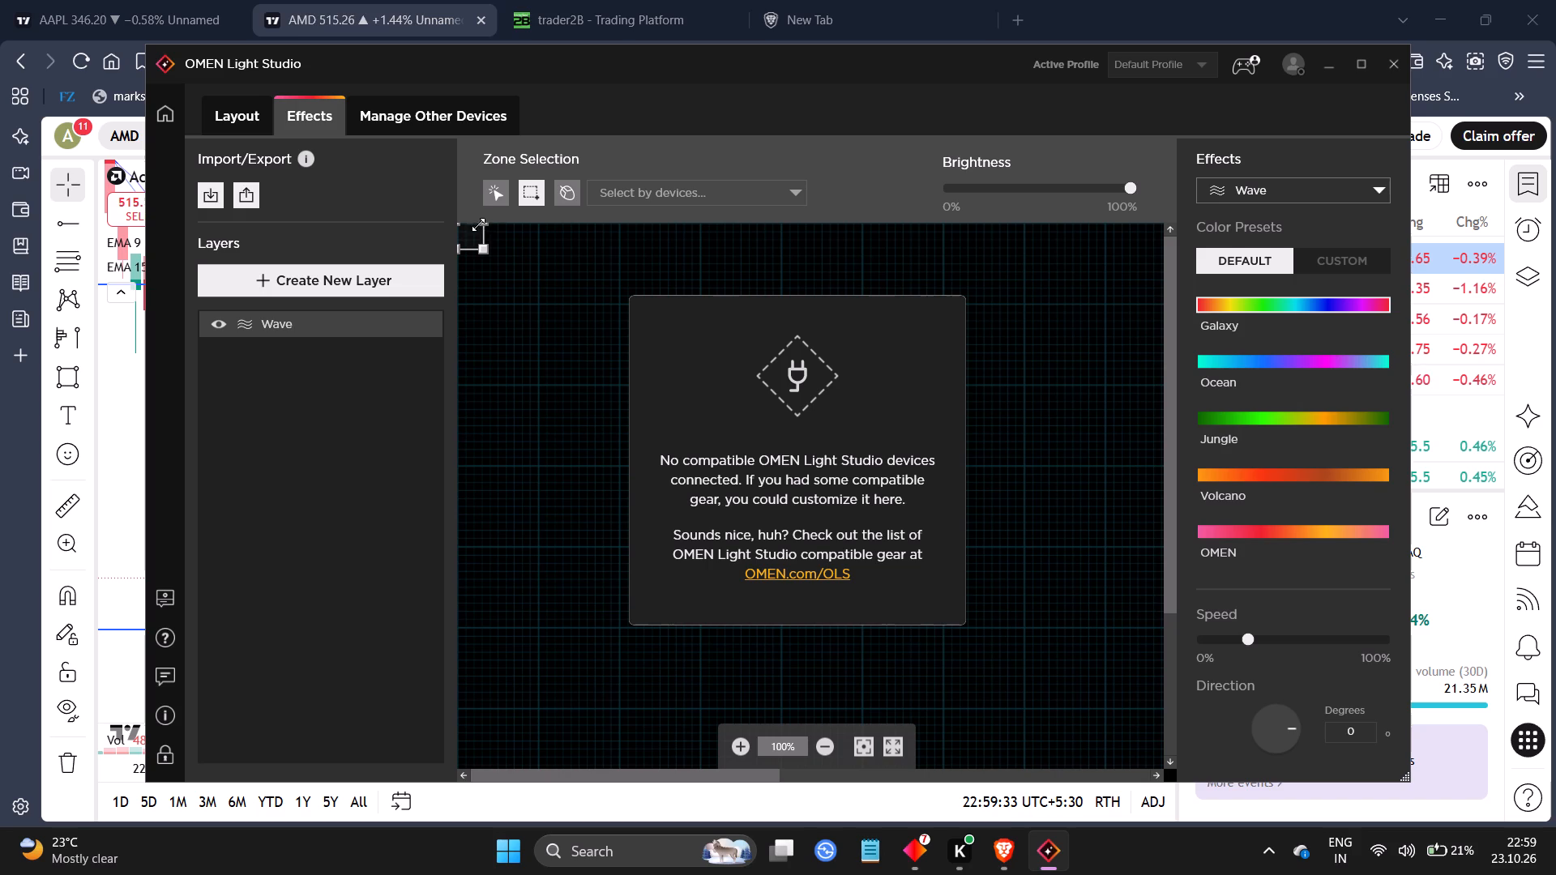
Move and enlarge the Wave layer's zone selection rectangle across the middle of the canvas, and close OMEN Light Studio.
{"action": "left_click_drag", "start_coordinate": [479, 234], "coordinate": [531, 308]}
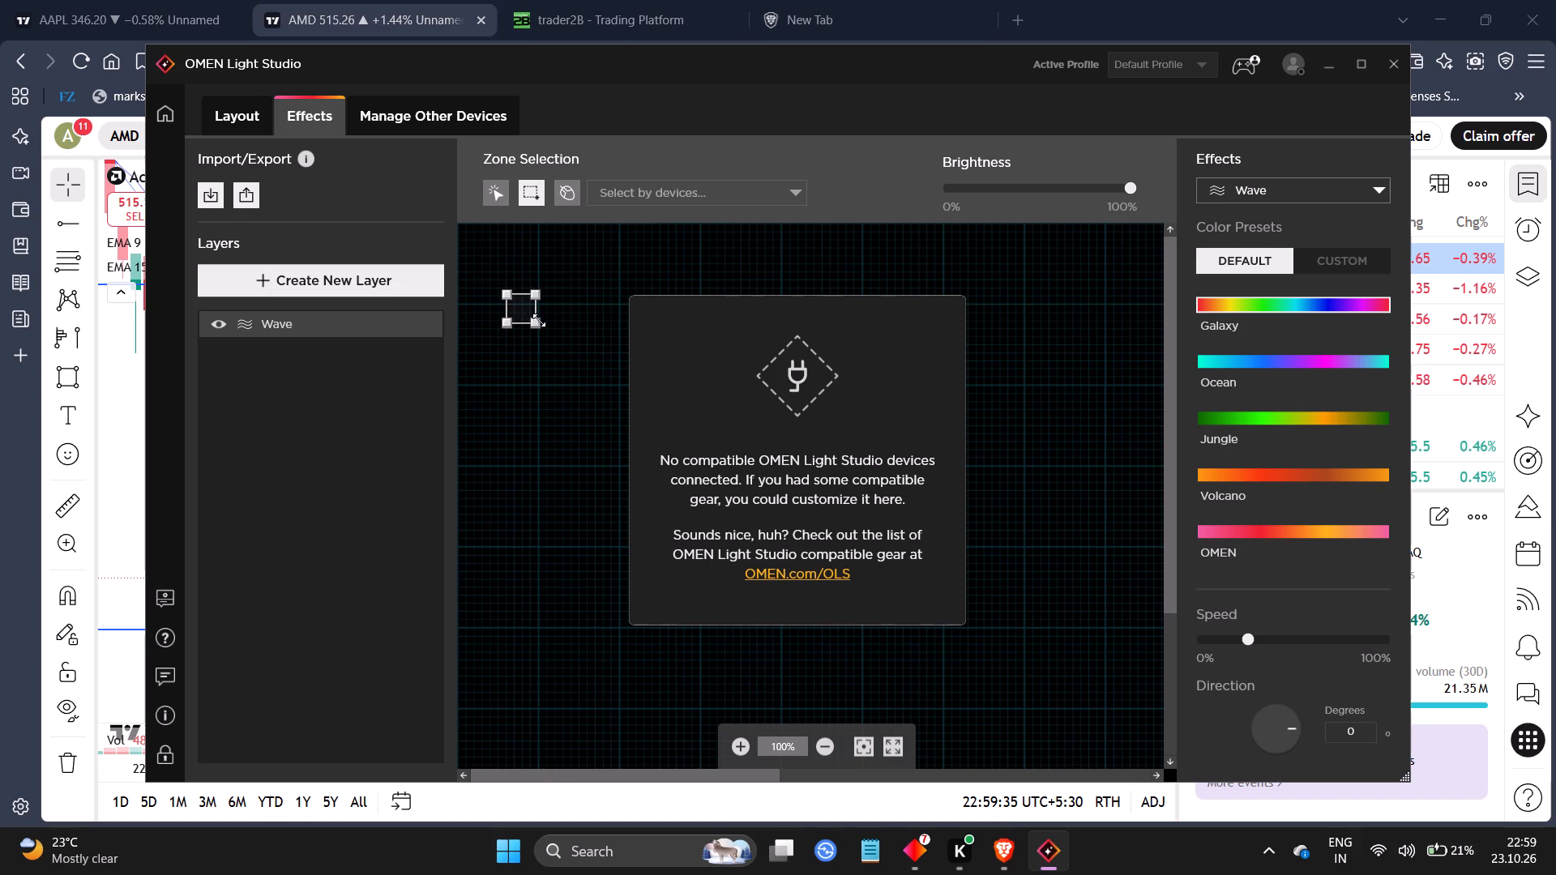
{"action": "left_click_drag", "start_coordinate": [540, 320], "coordinate": [1027, 544]}
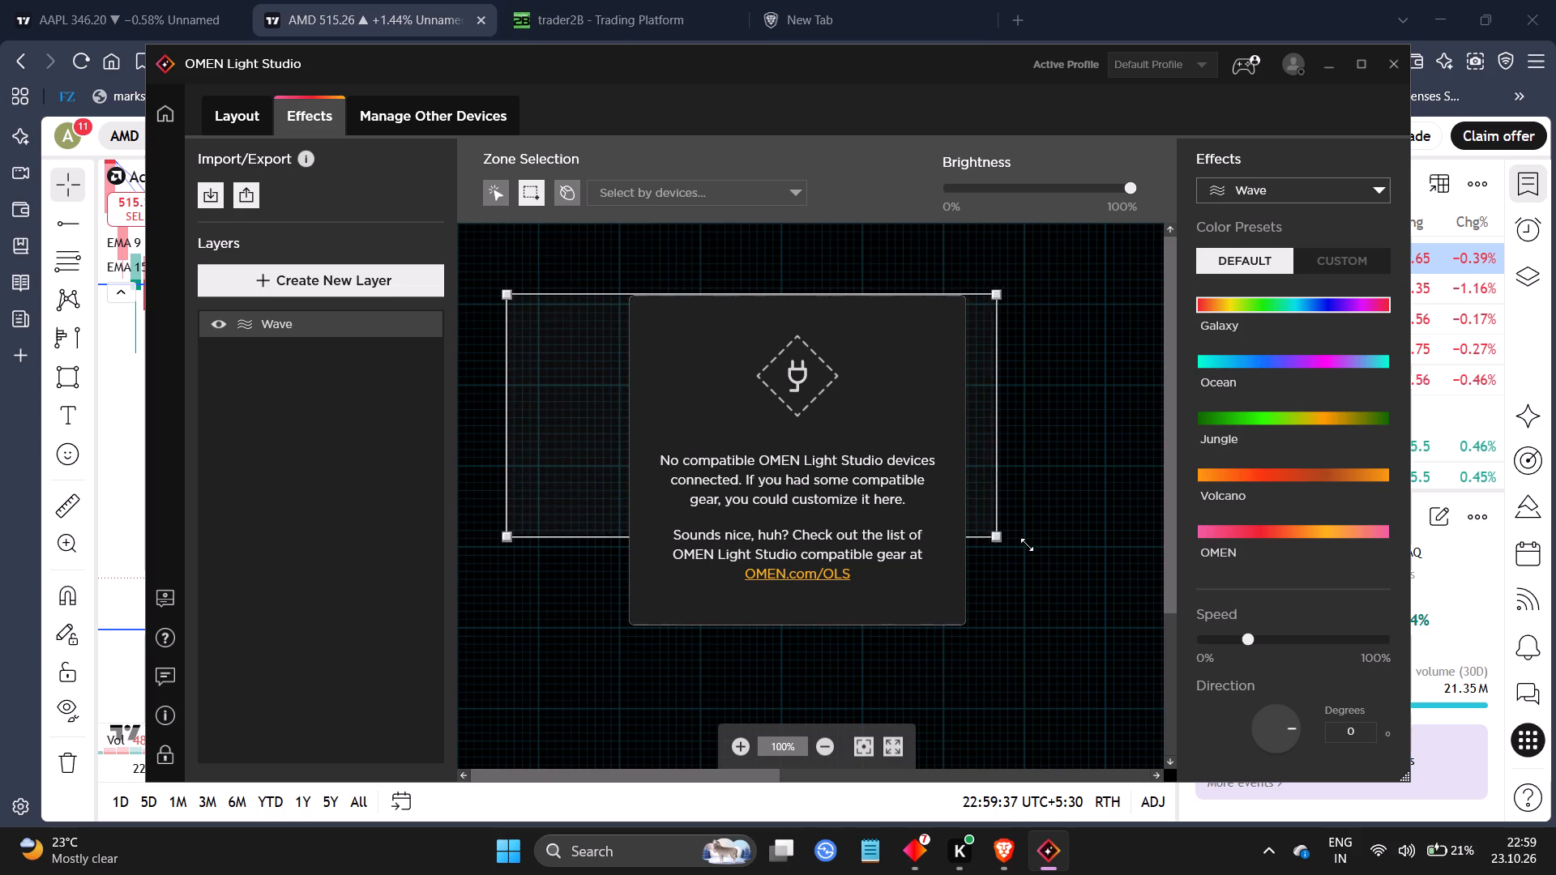
{"action": "left_click_drag", "start_coordinate": [1027, 544], "coordinate": [1048, 472]}
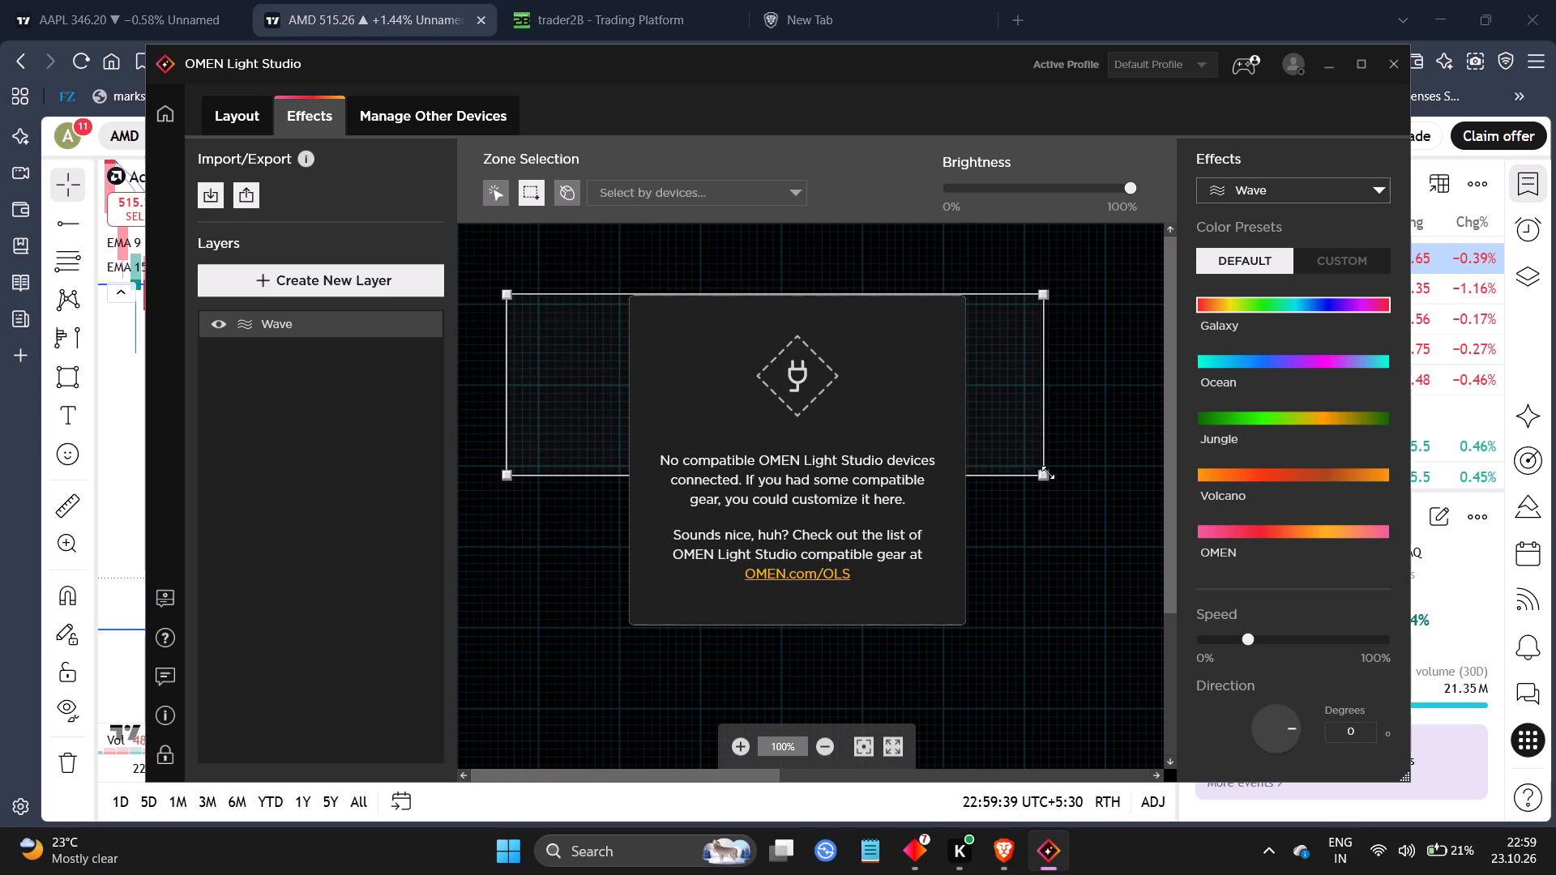
{"action": "left_click_drag", "start_coordinate": [1048, 472], "coordinate": [1084, 528]}
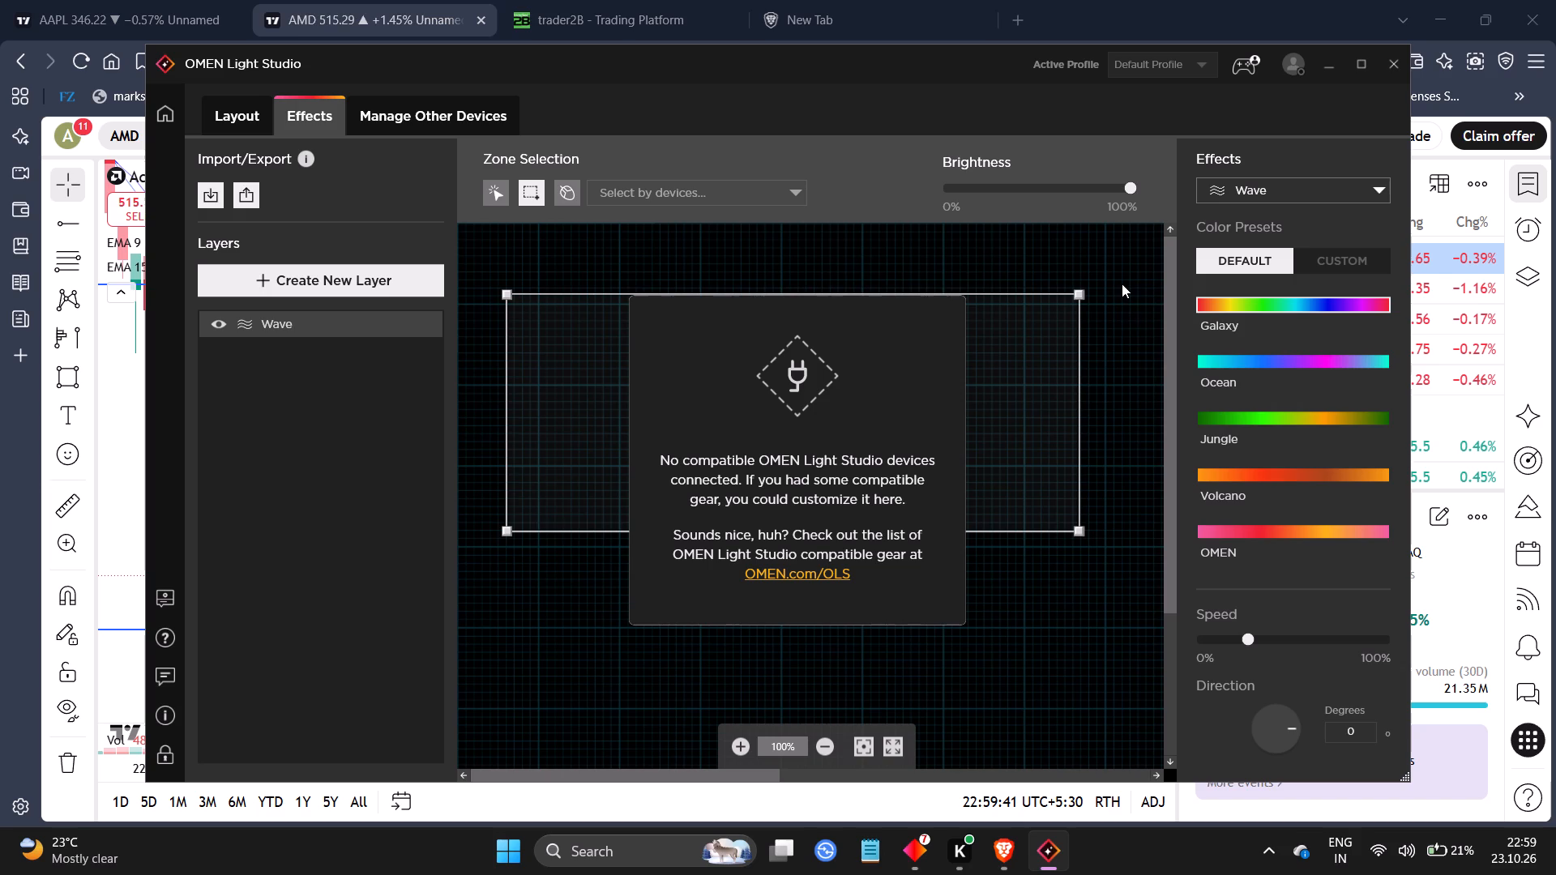
{"action": "left_click", "coordinate": [1390, 62]}
Review AMD's recent 1-minute candles in TradingView against the purple zone and the 514.79 line.
{"action": "left_click_drag", "start_coordinate": [910, 454], "coordinate": [887, 320]}
{"action": "left_click_drag", "start_coordinate": [906, 391], "coordinate": [984, 327]}
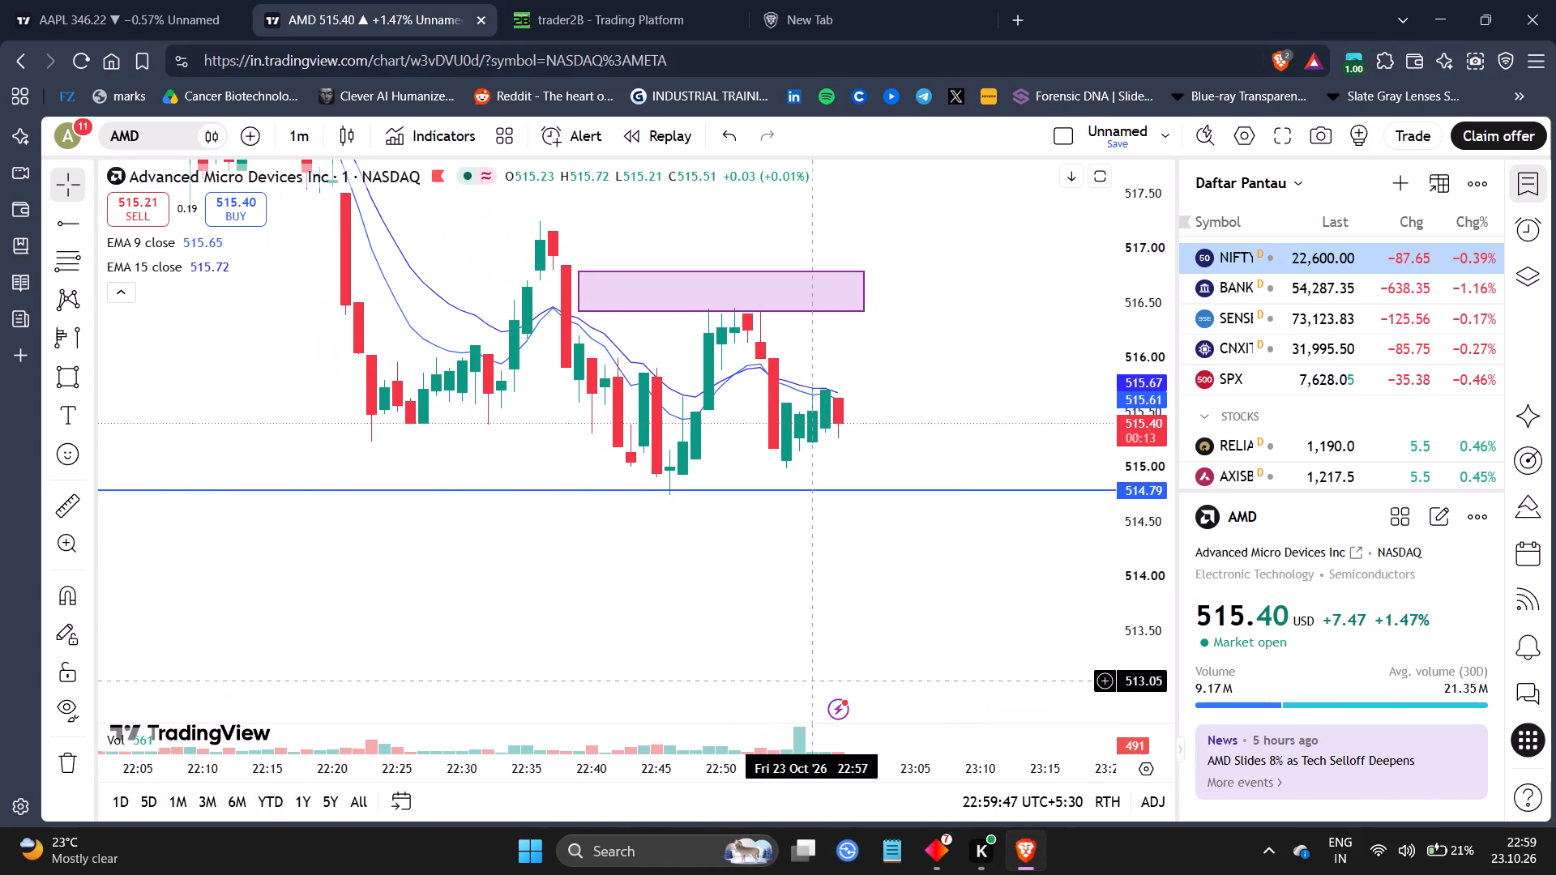
{"action": "left_click_drag", "start_coordinate": [900, 759], "coordinate": [985, 750]}
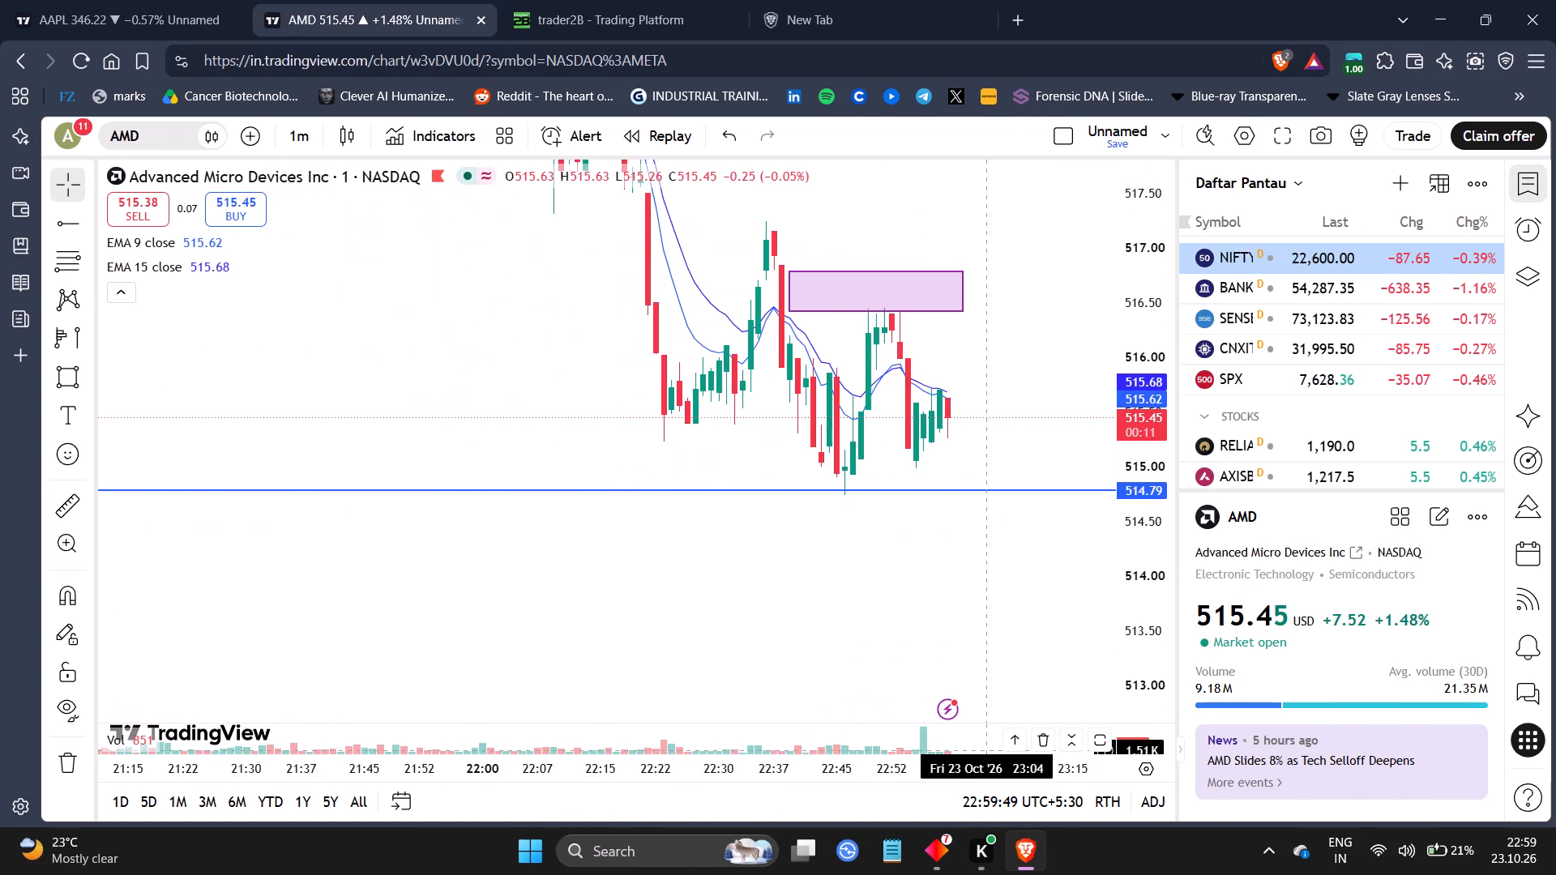
Check the open PnL in trader2B and AAPL's 1-minute candles against the 346.63 line in TradingView.
{"action": "left_click_drag", "start_coordinate": [985, 750], "coordinate": [772, 741]}
{"action": "left_click_drag", "start_coordinate": [564, 549], "coordinate": [731, 523]}
{"action": "left_click_drag", "start_coordinate": [731, 523], "coordinate": [1002, 551]}
{"action": "left_click", "coordinate": [549, 19]}
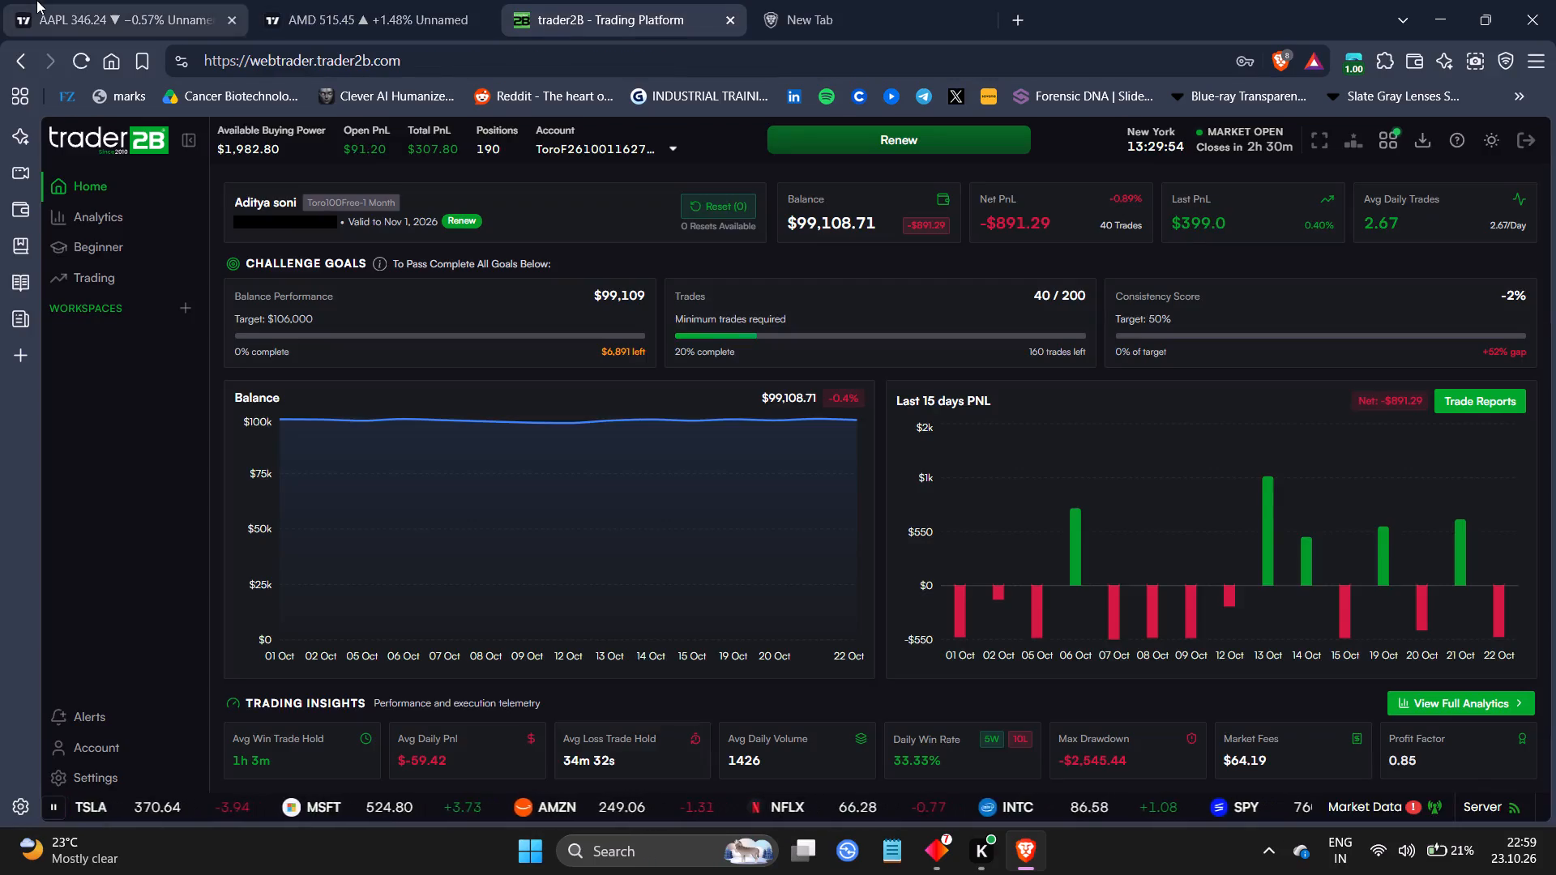
{"action": "left_click", "coordinate": [36, 0]}
{"action": "left_click_drag", "start_coordinate": [727, 540], "coordinate": [810, 718]}
{"action": "left_click_drag", "start_coordinate": [1214, 606], "coordinate": [951, 480]}
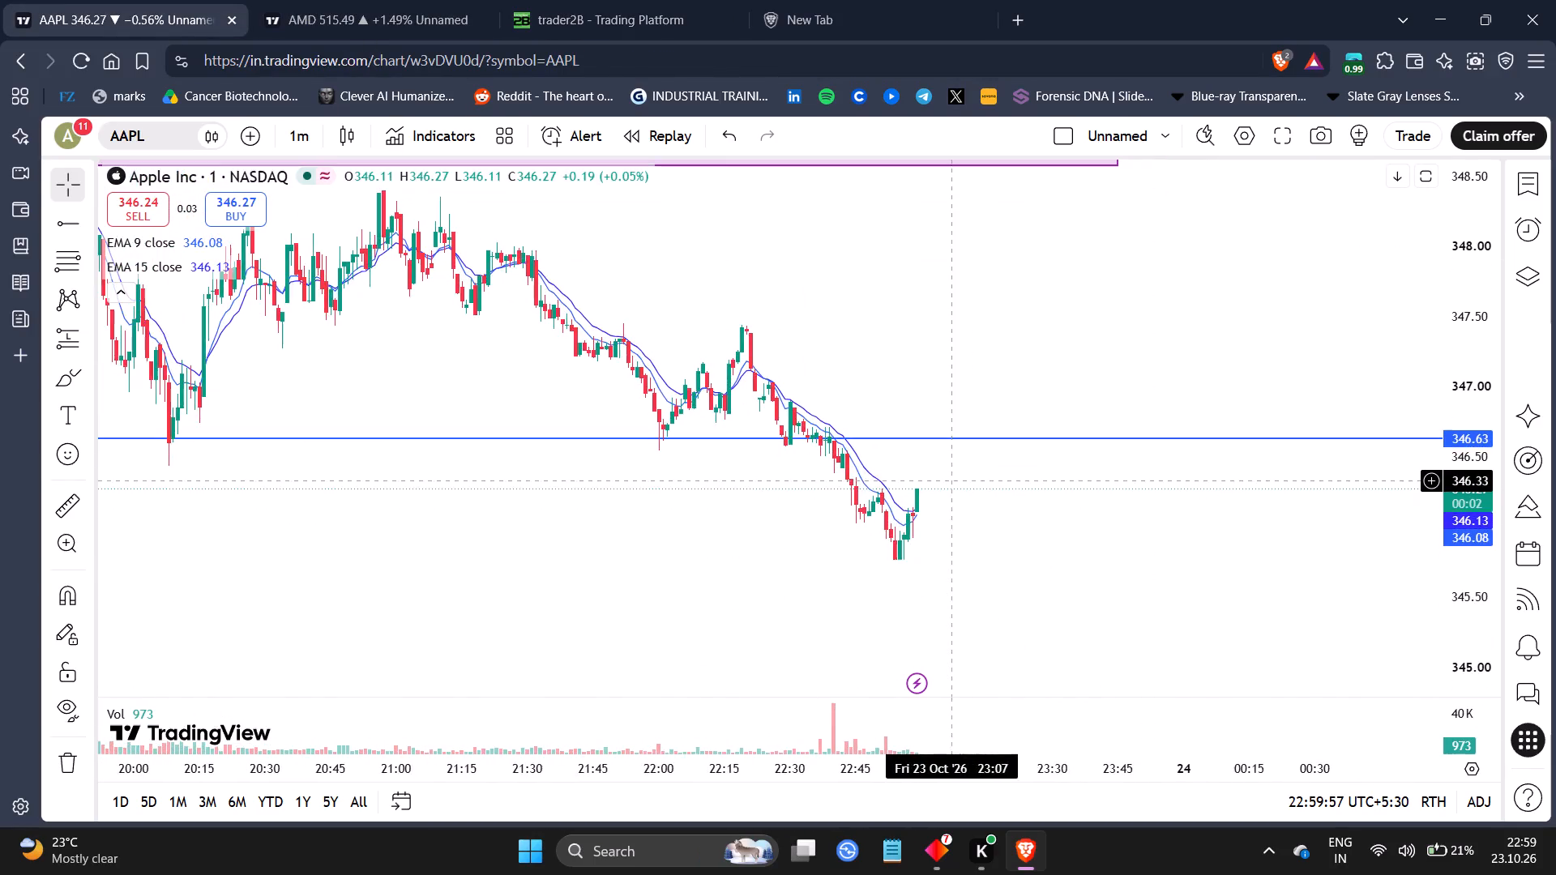
Return to the AMD chart and examine the latest 1-minute candles against the nearest purple zone and the 514.79 line.
{"action": "left_click", "coordinate": [348, 0]}
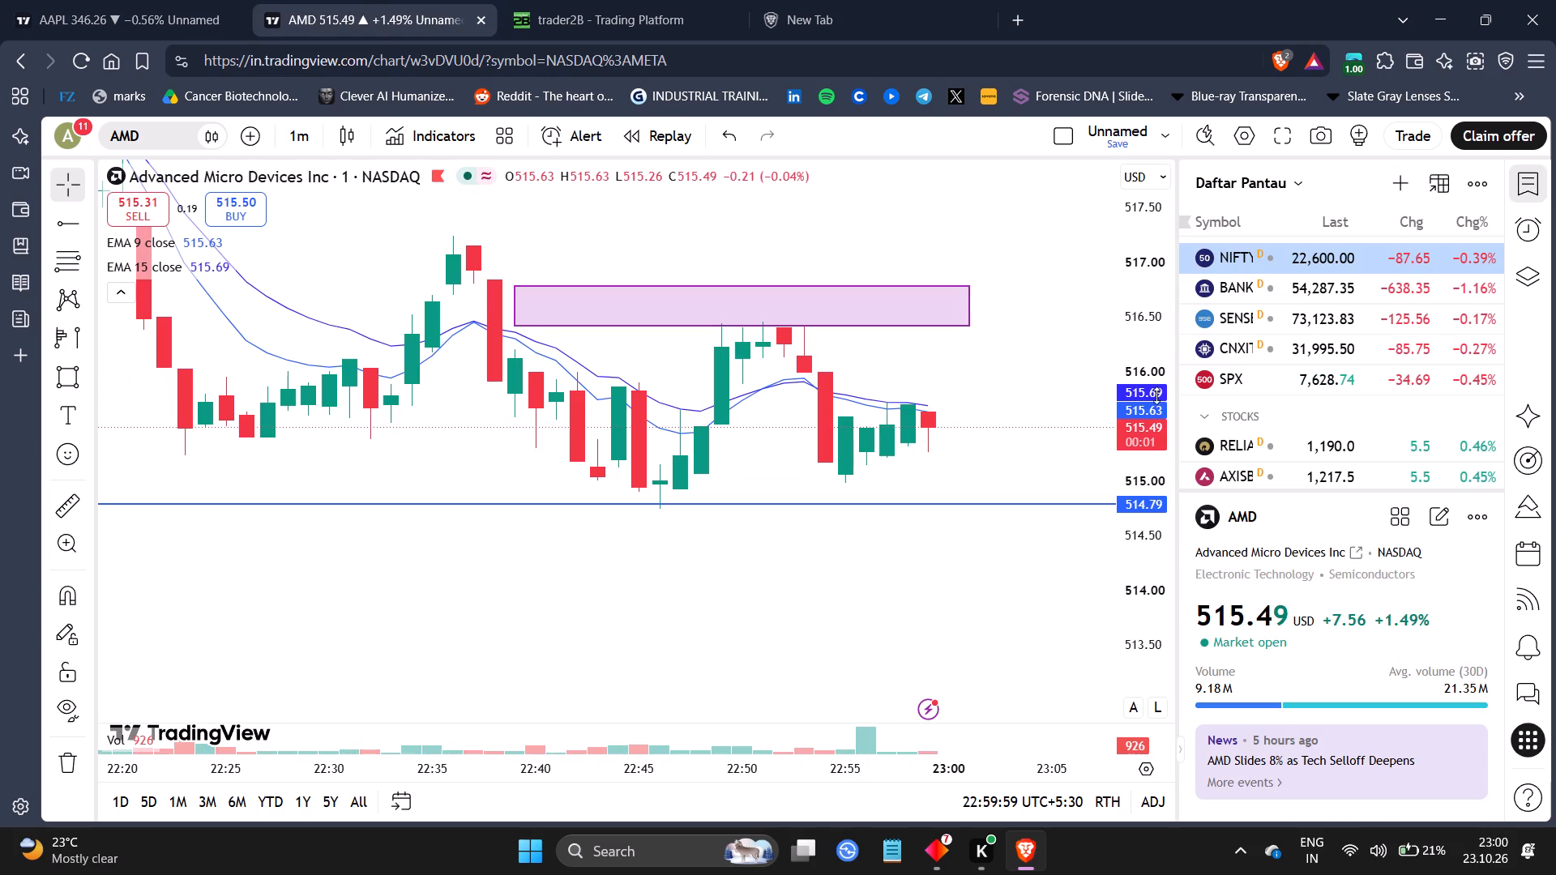
{"action": "left_click_drag", "start_coordinate": [1143, 635], "coordinate": [1131, 472]}
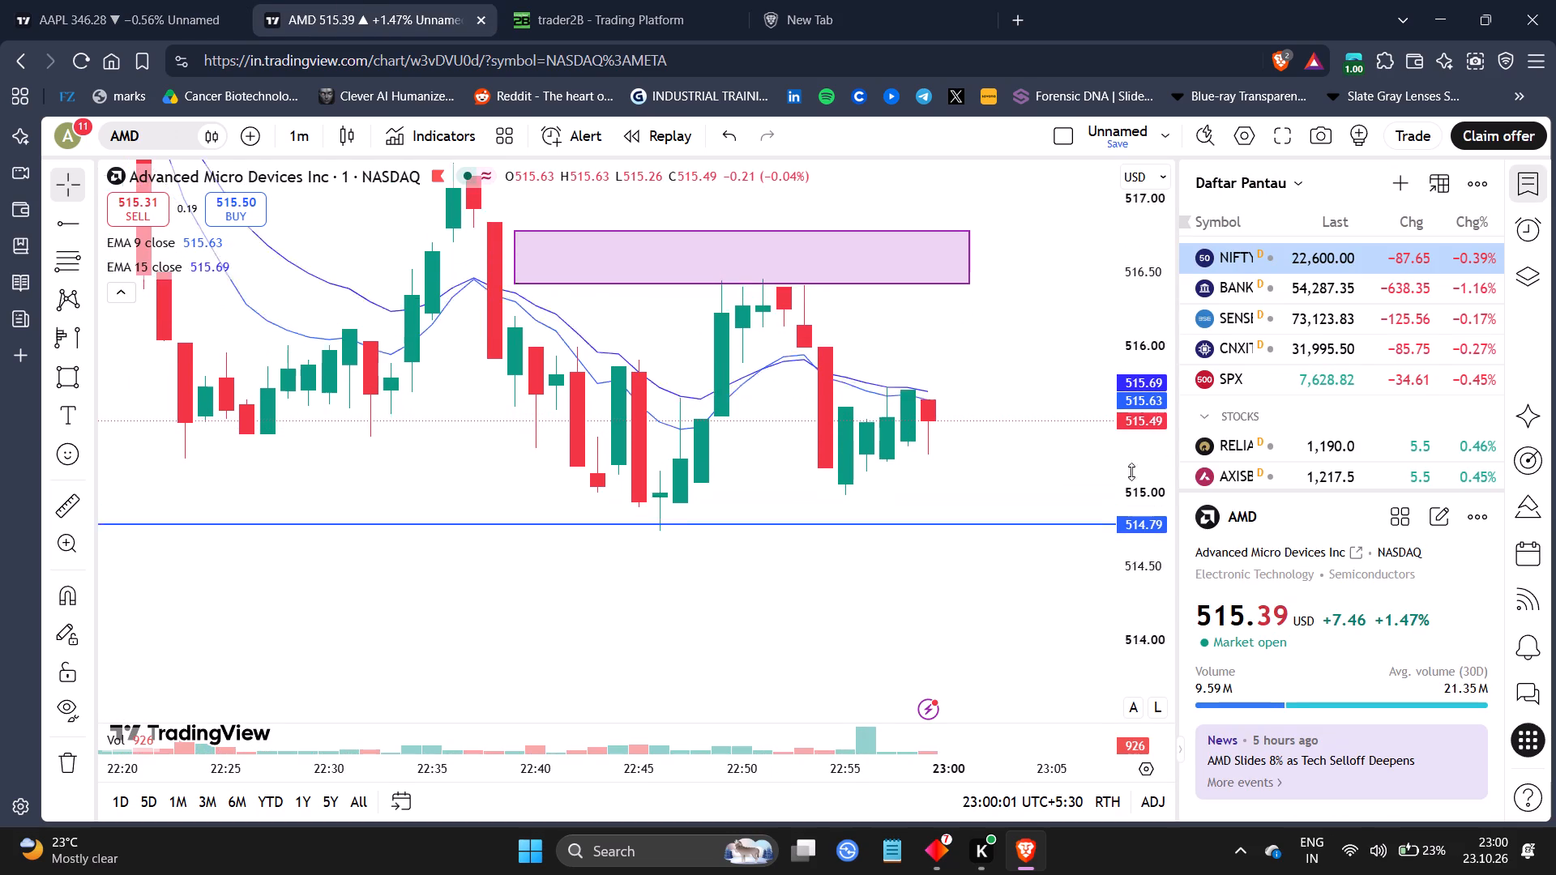
{"action": "left_click_drag", "start_coordinate": [1131, 472], "coordinate": [1096, 456]}
{"action": "left_click_drag", "start_coordinate": [1060, 457], "coordinate": [1049, 458]}
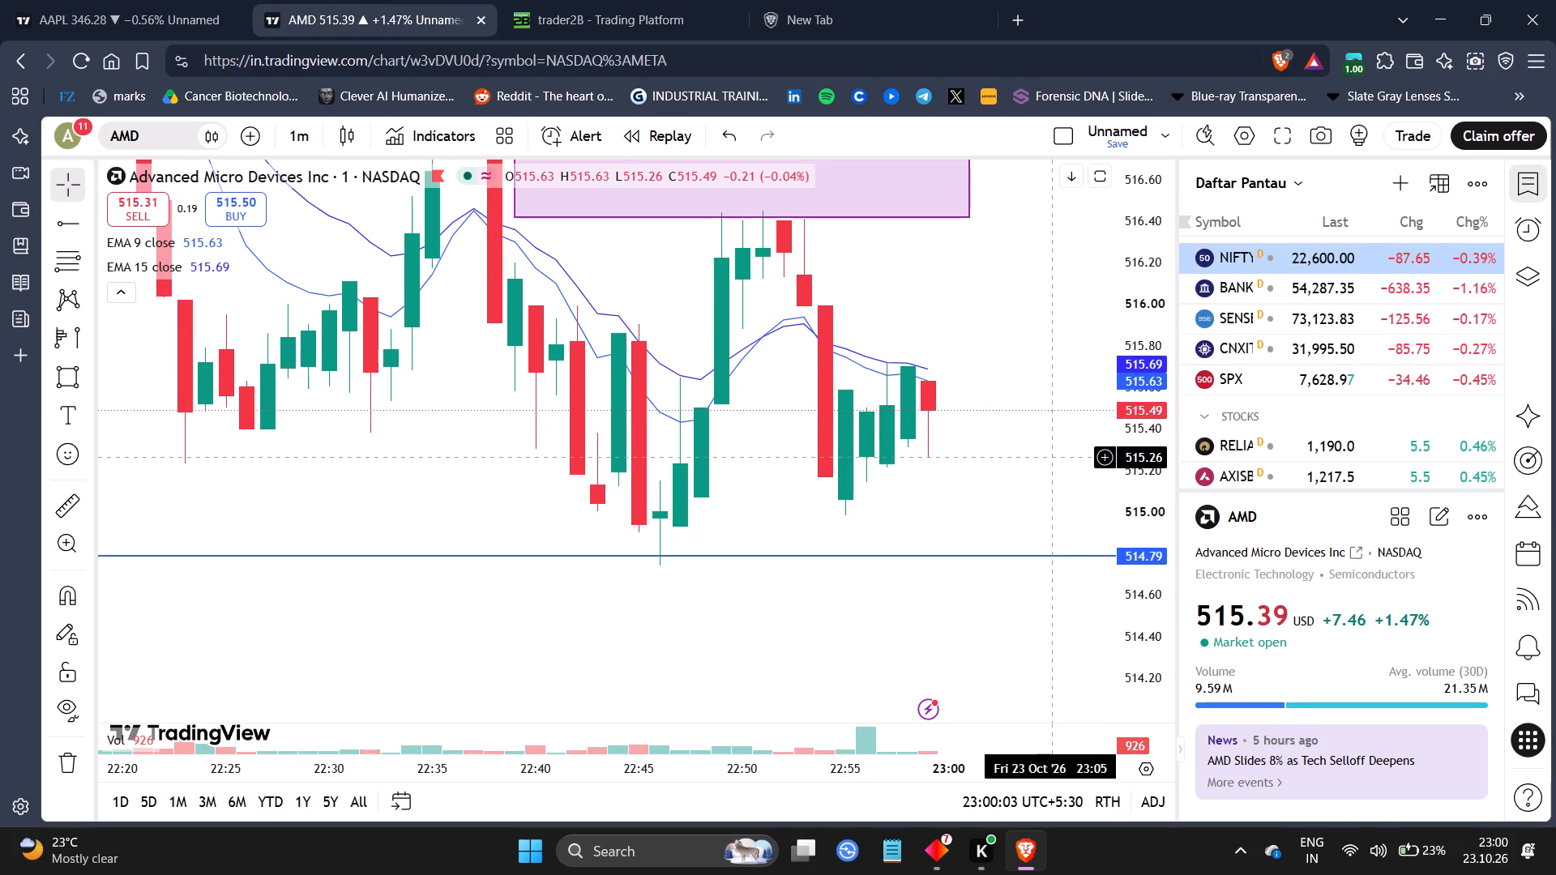
{"action": "left_click_drag", "start_coordinate": [1049, 458], "coordinate": [920, 497]}
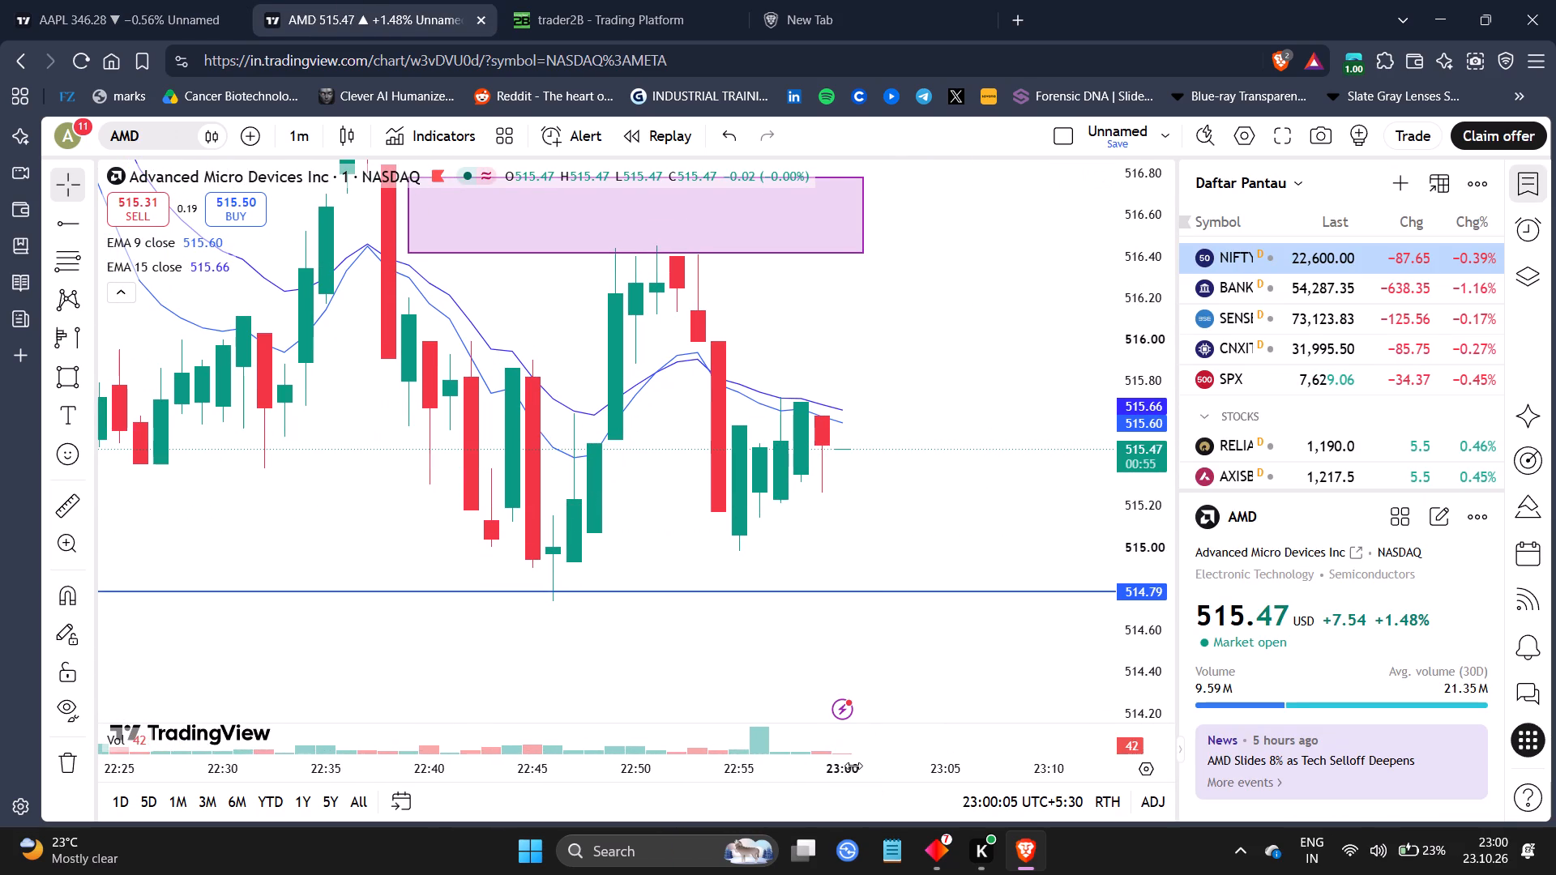
{"action": "left_click_drag", "start_coordinate": [853, 766], "coordinate": [742, 775]}
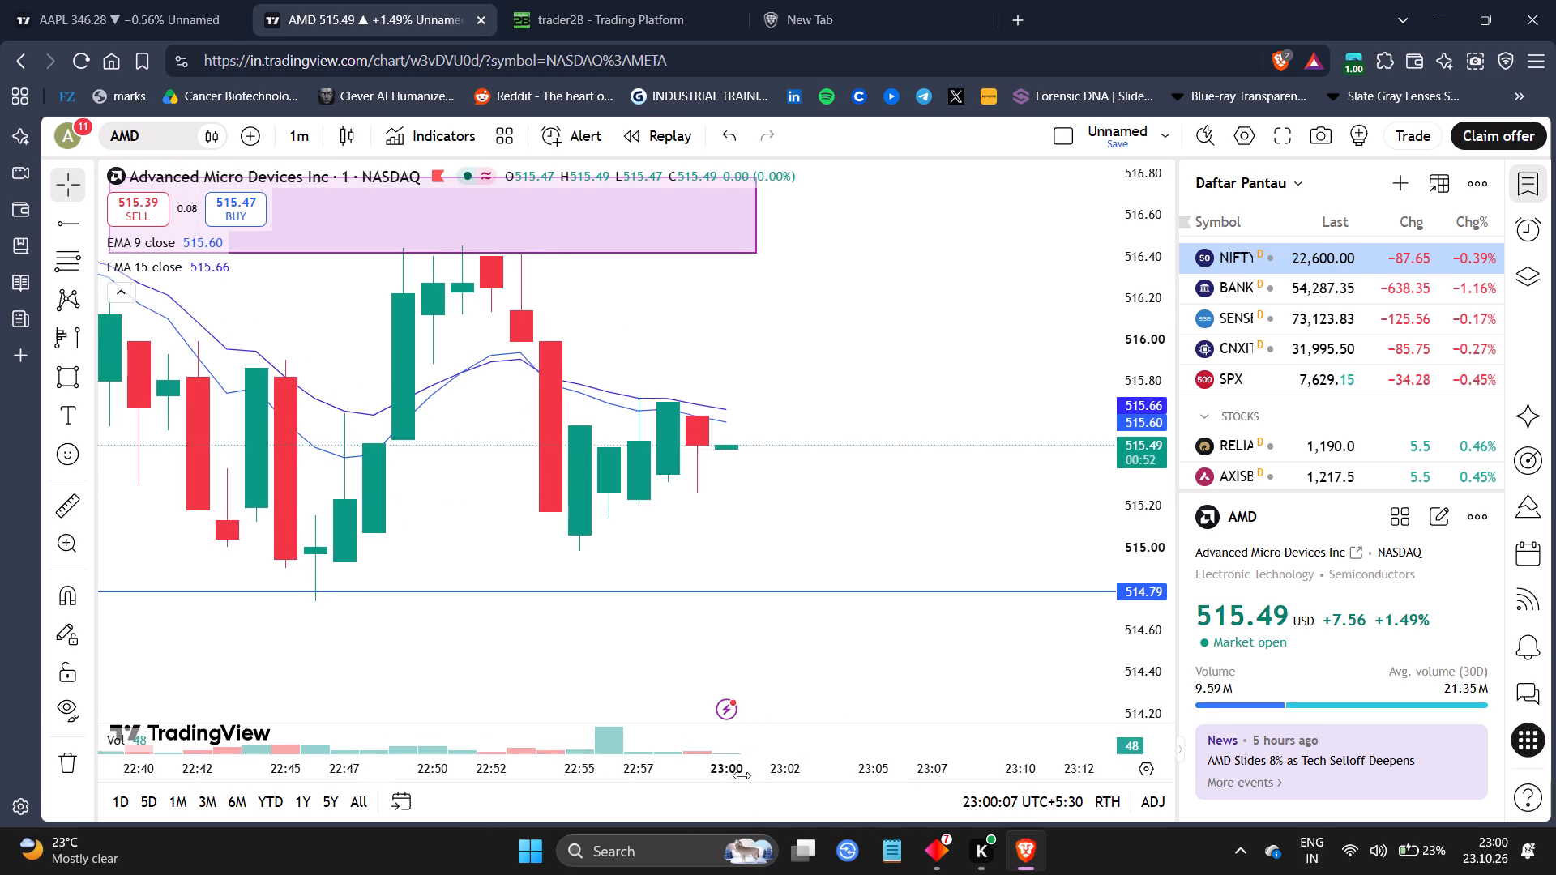
{"action": "left_click_drag", "start_coordinate": [742, 775], "coordinate": [947, 735]}
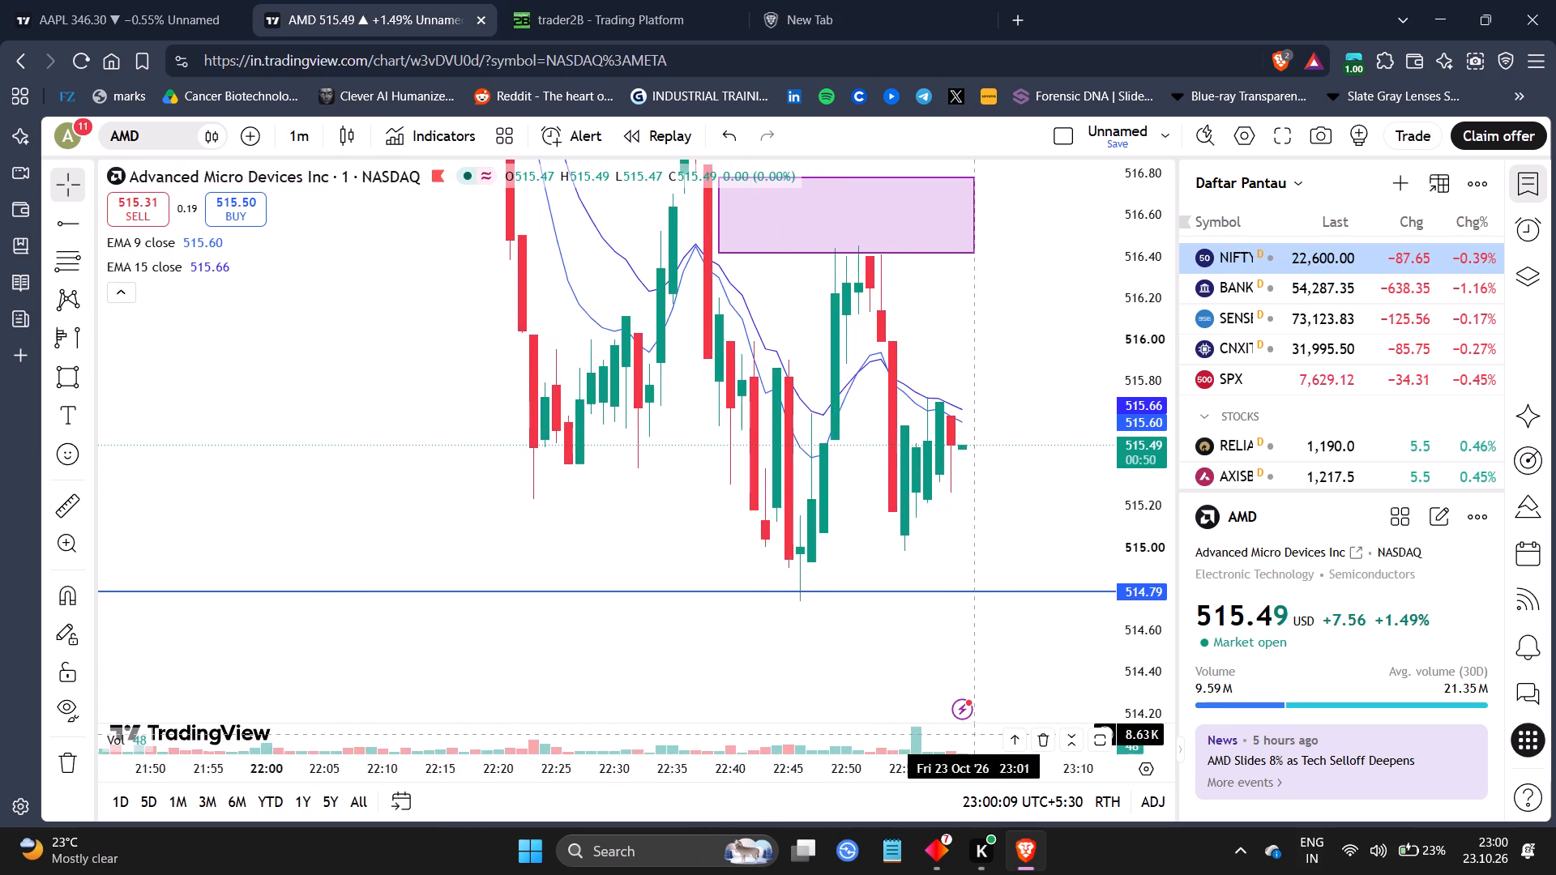
{"action": "left_click_drag", "start_coordinate": [947, 735], "coordinate": [943, 733]}
{"action": "left_click_drag", "start_coordinate": [970, 544], "coordinate": [852, 540]}
{"action": "left_click_drag", "start_coordinate": [852, 540], "coordinate": [773, 394]}
{"action": "left_click_drag", "start_coordinate": [766, 429], "coordinate": [701, 463]}
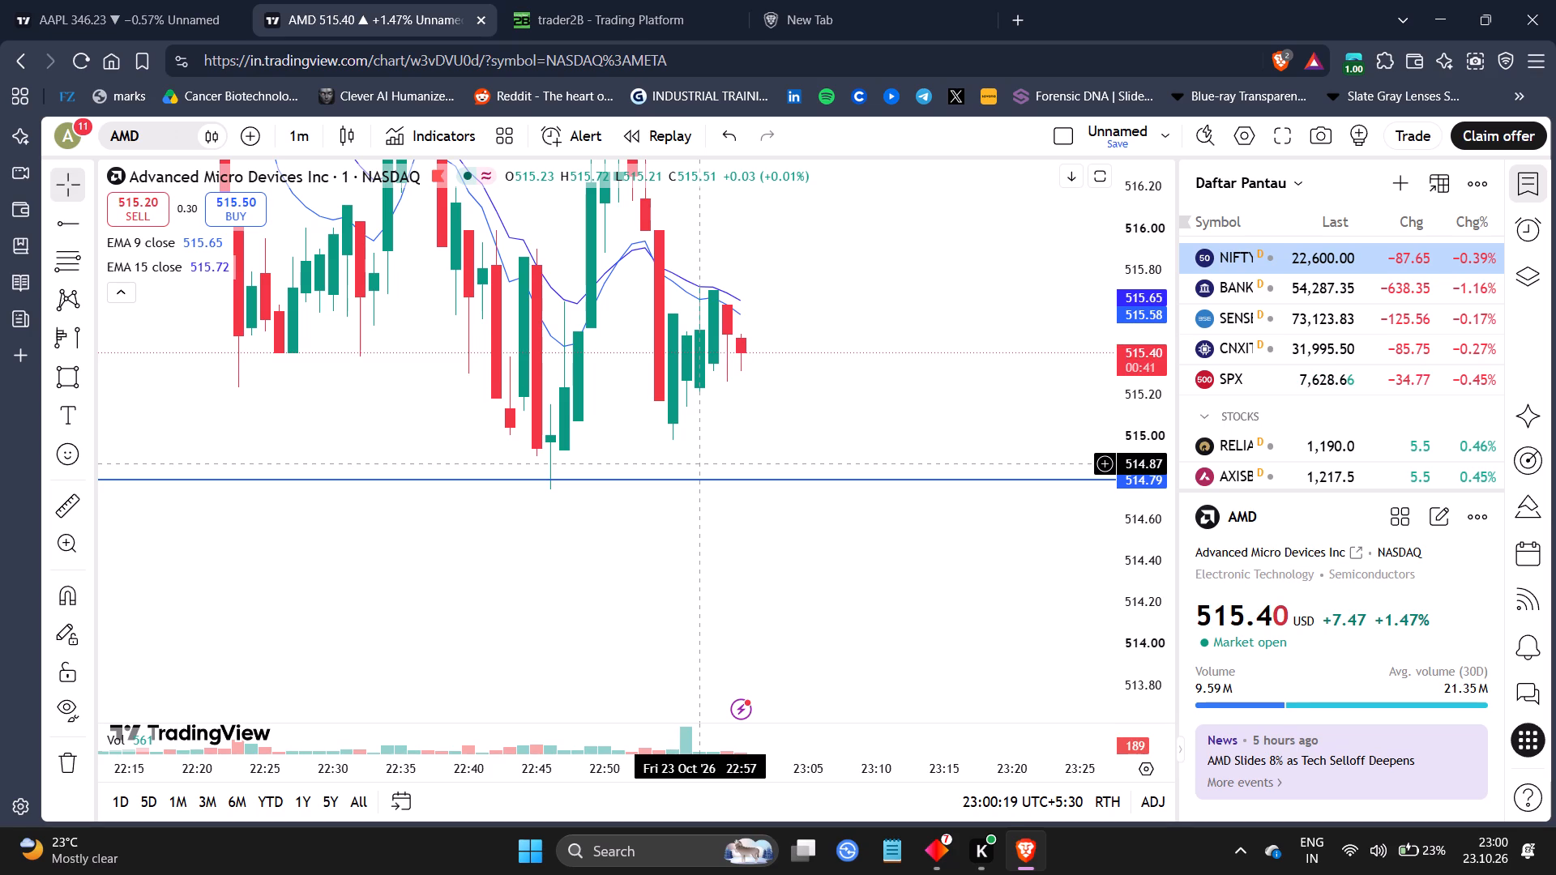
{"action": "left_click_drag", "start_coordinate": [811, 356], "coordinate": [958, 604]}
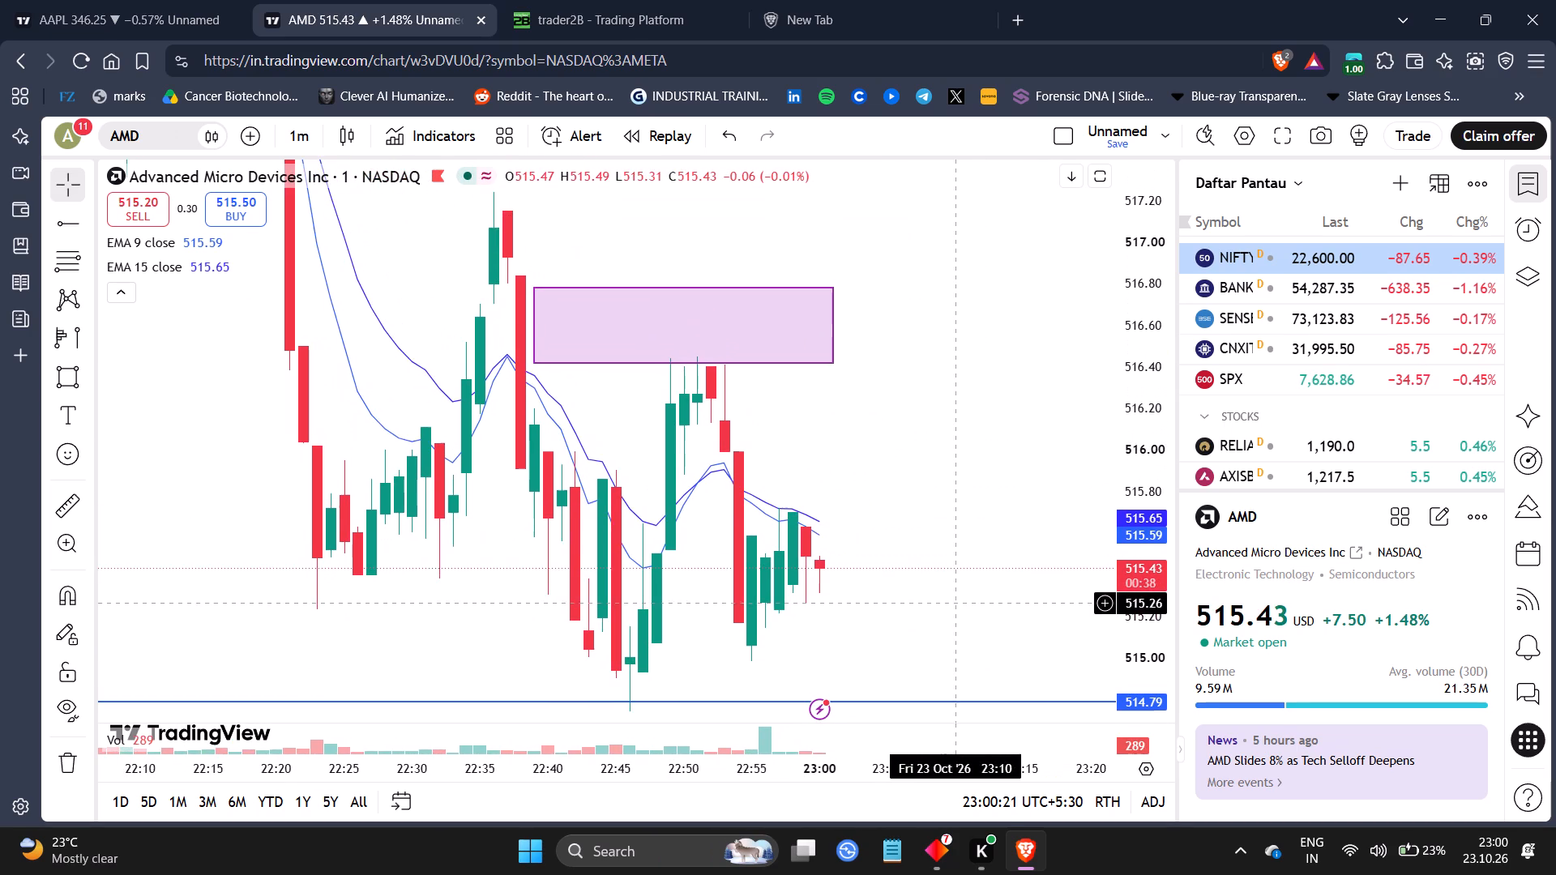
{"action": "left_click_drag", "start_coordinate": [958, 604], "coordinate": [957, 602]}
Examine AMD's wider price range since 20:30, including the 517.94 and 512.48 lines and the large purple zone below them.
{"action": "left_click_drag", "start_coordinate": [1127, 274], "coordinate": [1193, 620]}
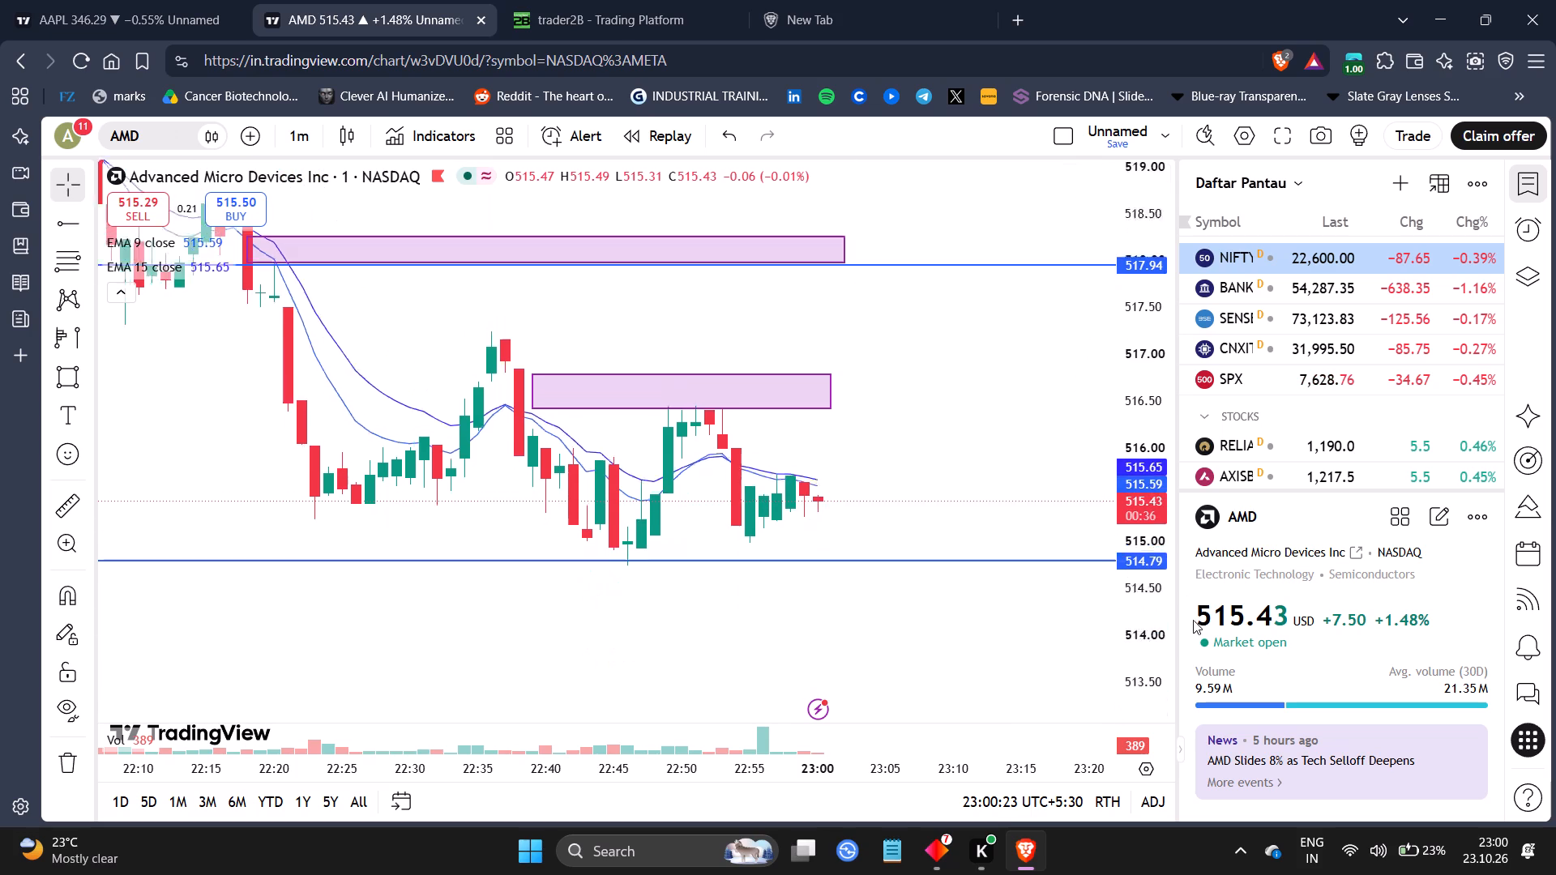
{"action": "left_click_drag", "start_coordinate": [1193, 620], "coordinate": [1195, 622]}
{"action": "left_click_drag", "start_coordinate": [529, 338], "coordinate": [819, 398]}
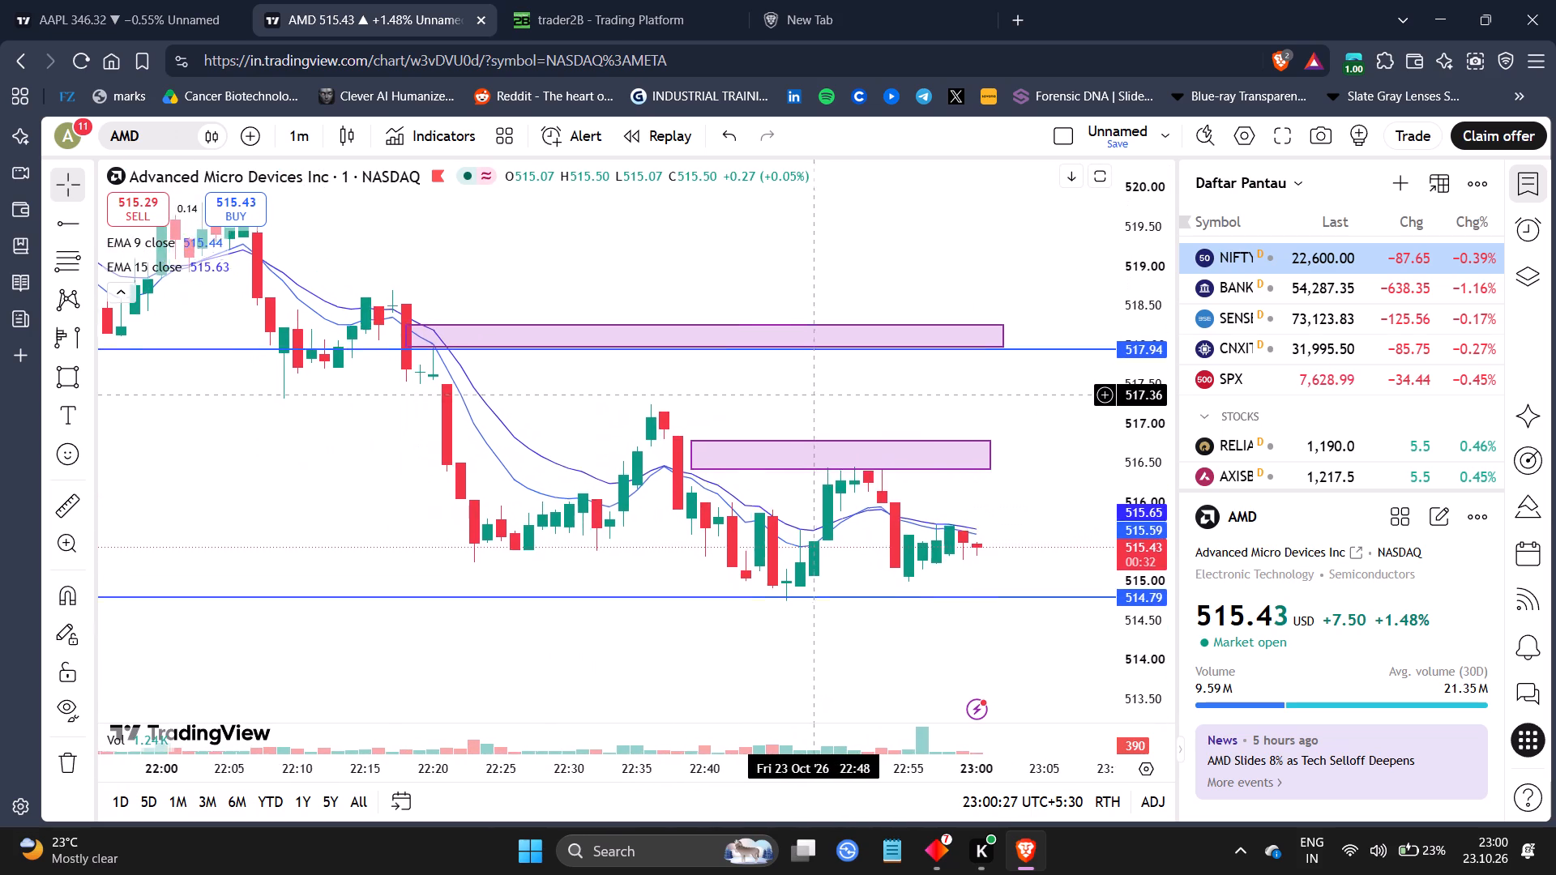
{"action": "left_click_drag", "start_coordinate": [819, 398], "coordinate": [819, 399]}
{"action": "left_click_drag", "start_coordinate": [803, 774], "coordinate": [976, 752]}
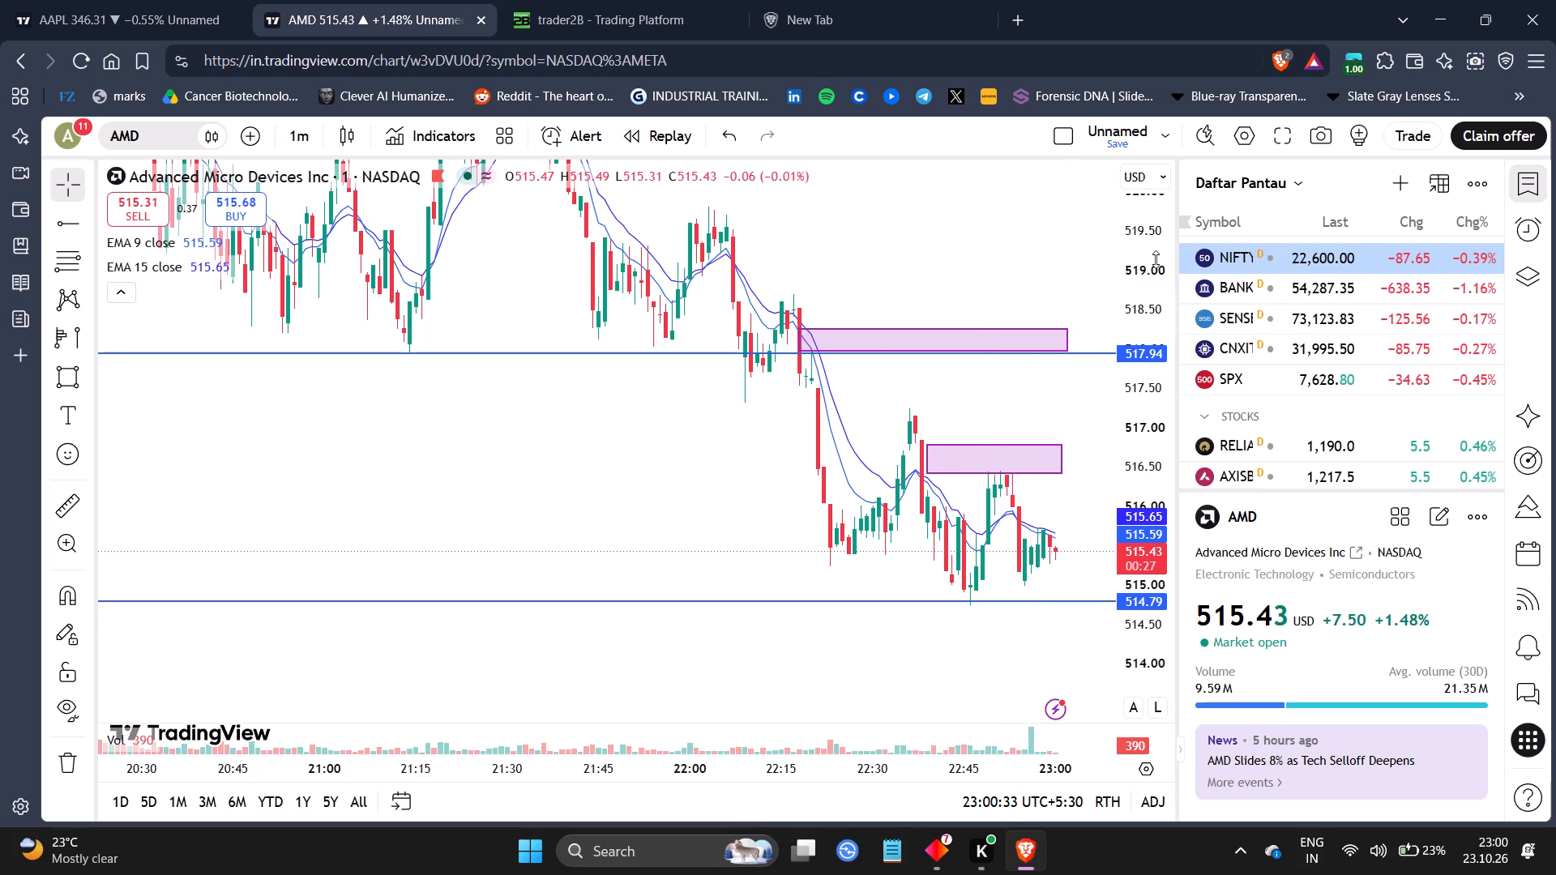
{"action": "left_click_drag", "start_coordinate": [1156, 259], "coordinate": [1170, 476]}
{"action": "left_click_drag", "start_coordinate": [1170, 476], "coordinate": [1126, 574]}
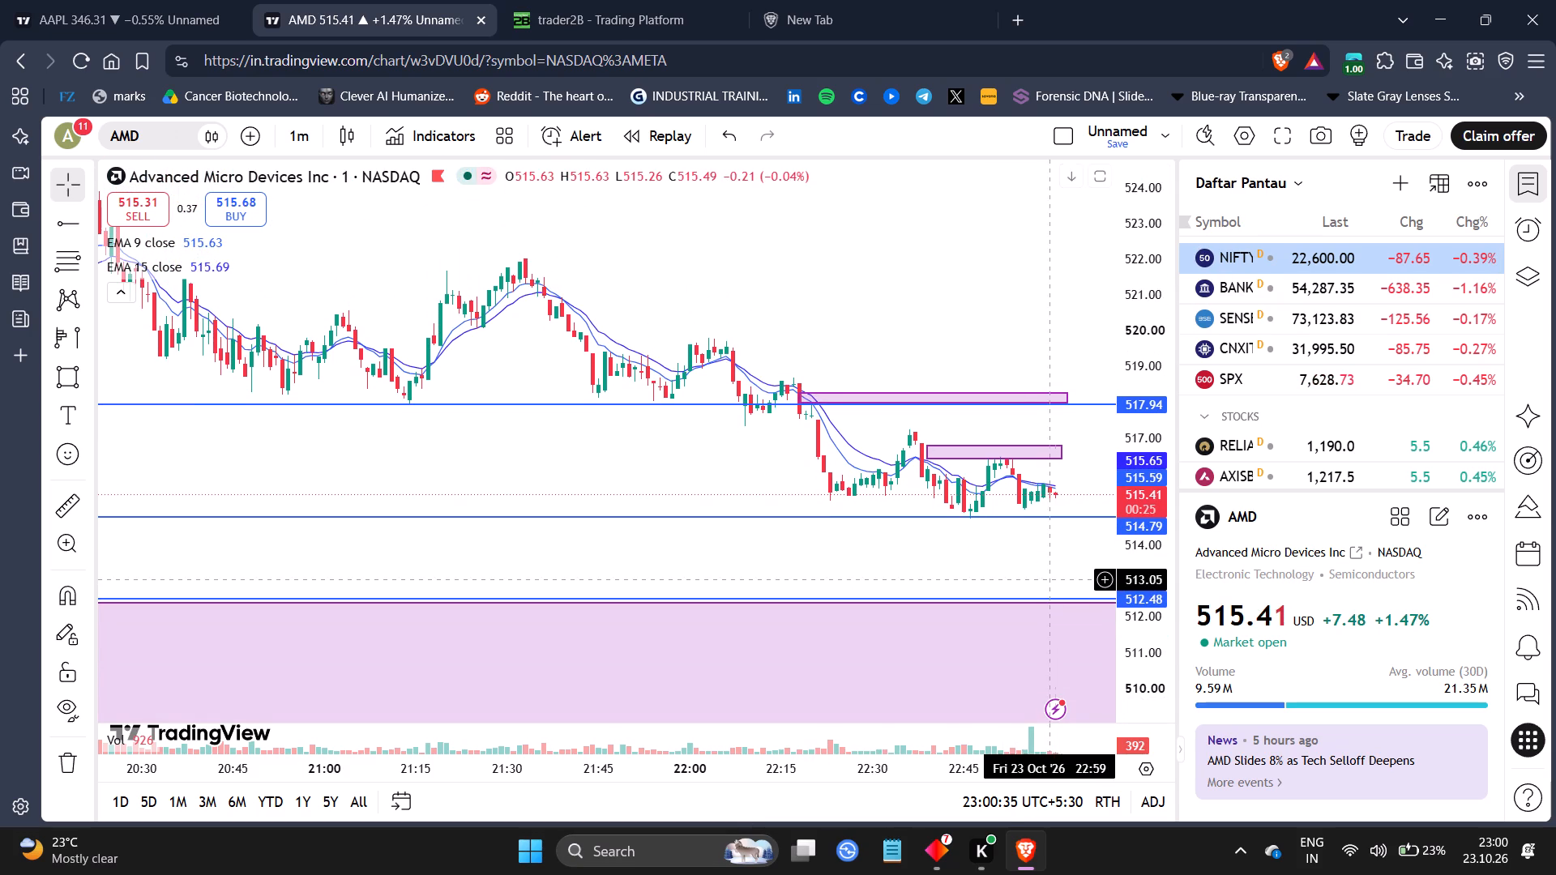
{"action": "left_click_drag", "start_coordinate": [1053, 578], "coordinate": [859, 594]}
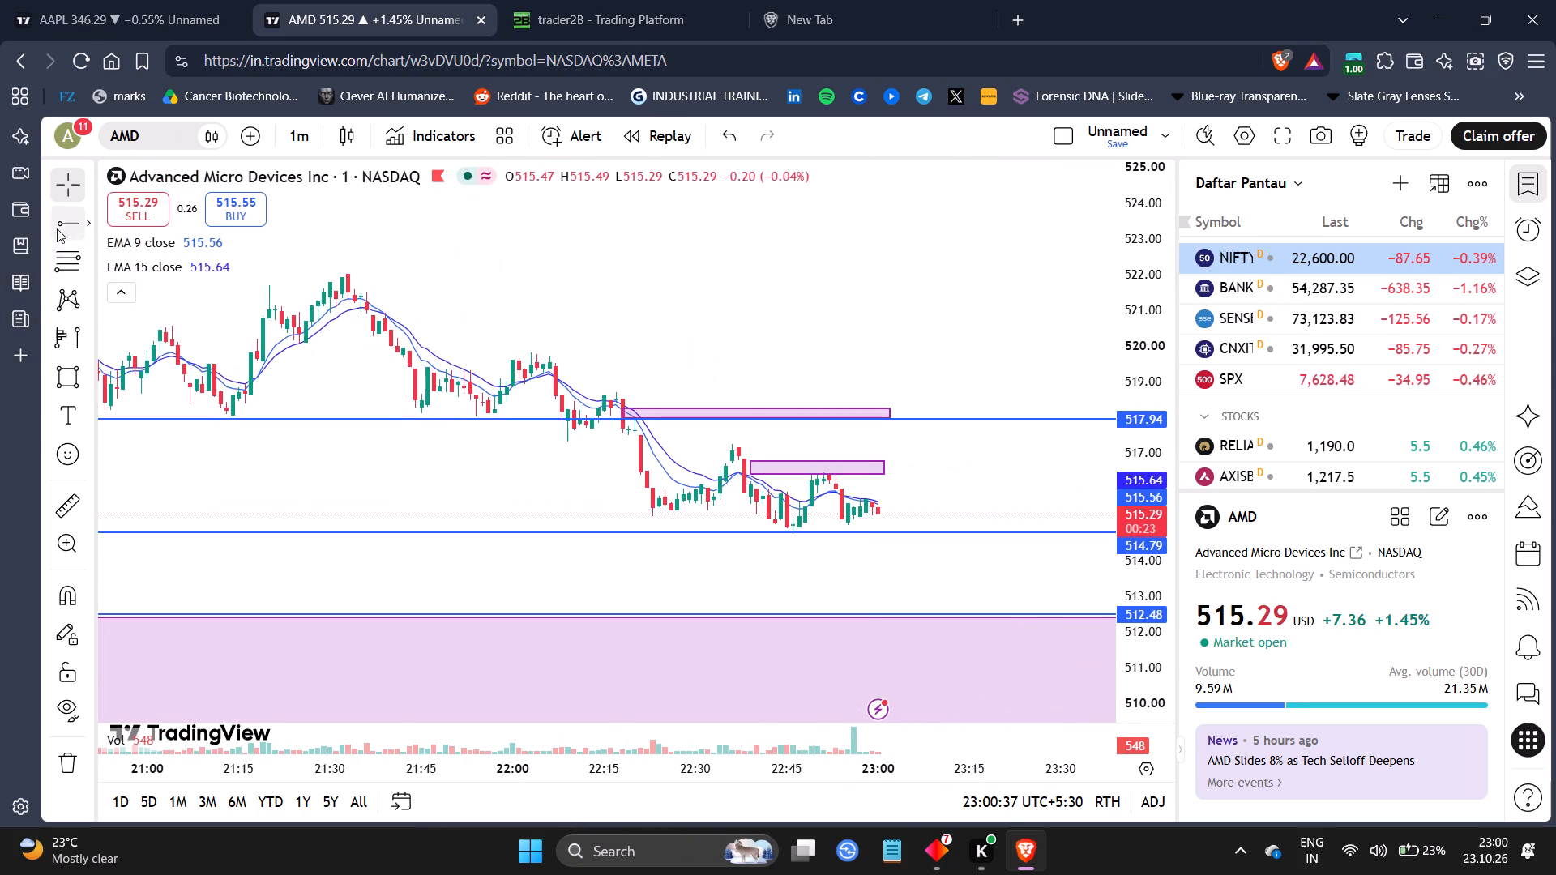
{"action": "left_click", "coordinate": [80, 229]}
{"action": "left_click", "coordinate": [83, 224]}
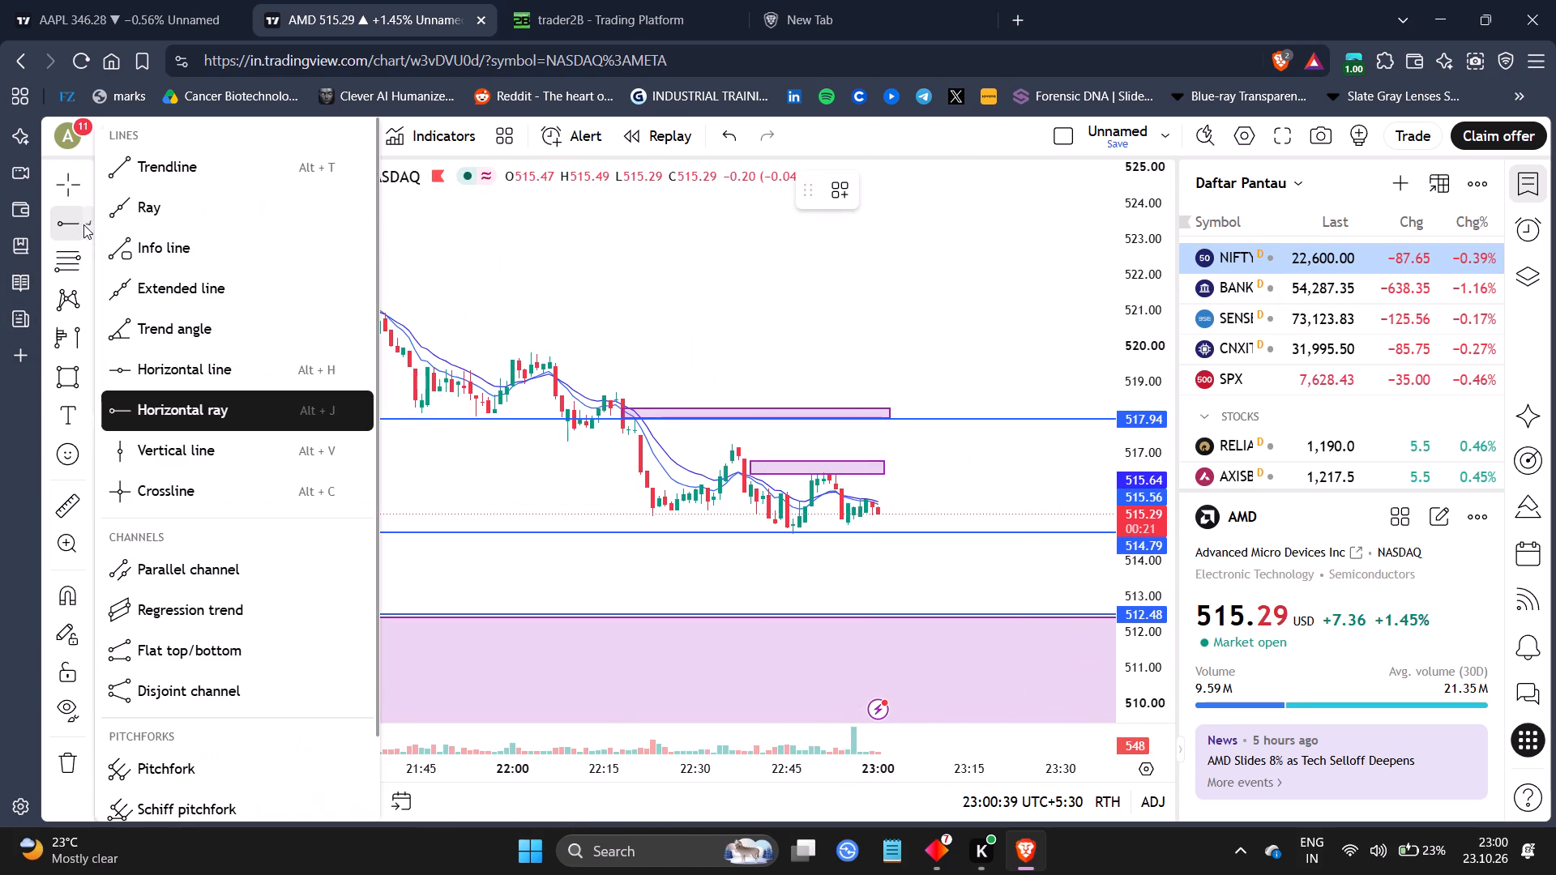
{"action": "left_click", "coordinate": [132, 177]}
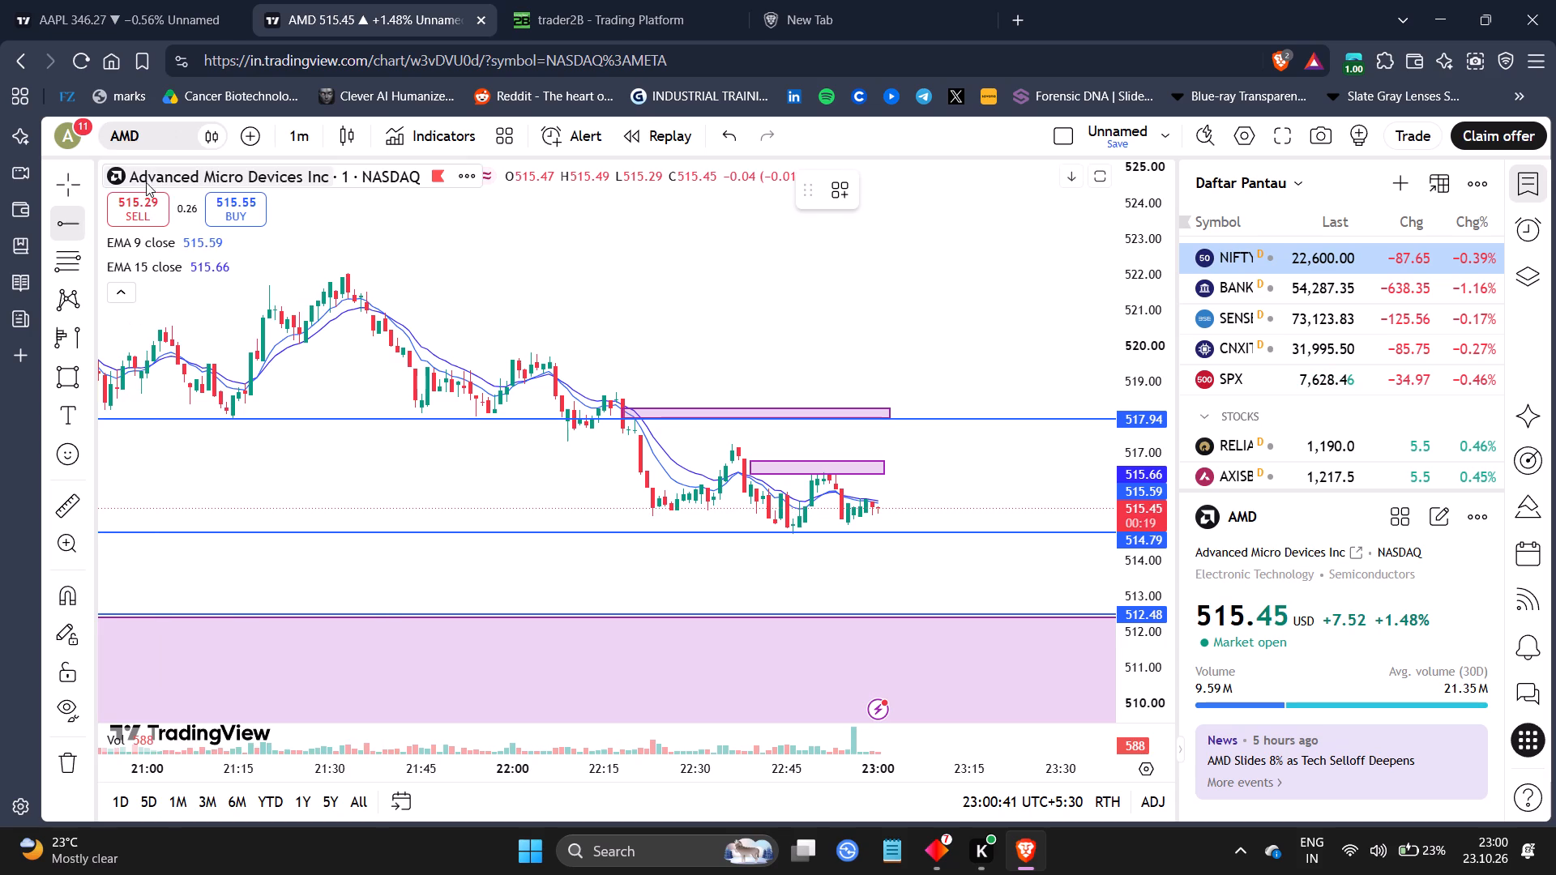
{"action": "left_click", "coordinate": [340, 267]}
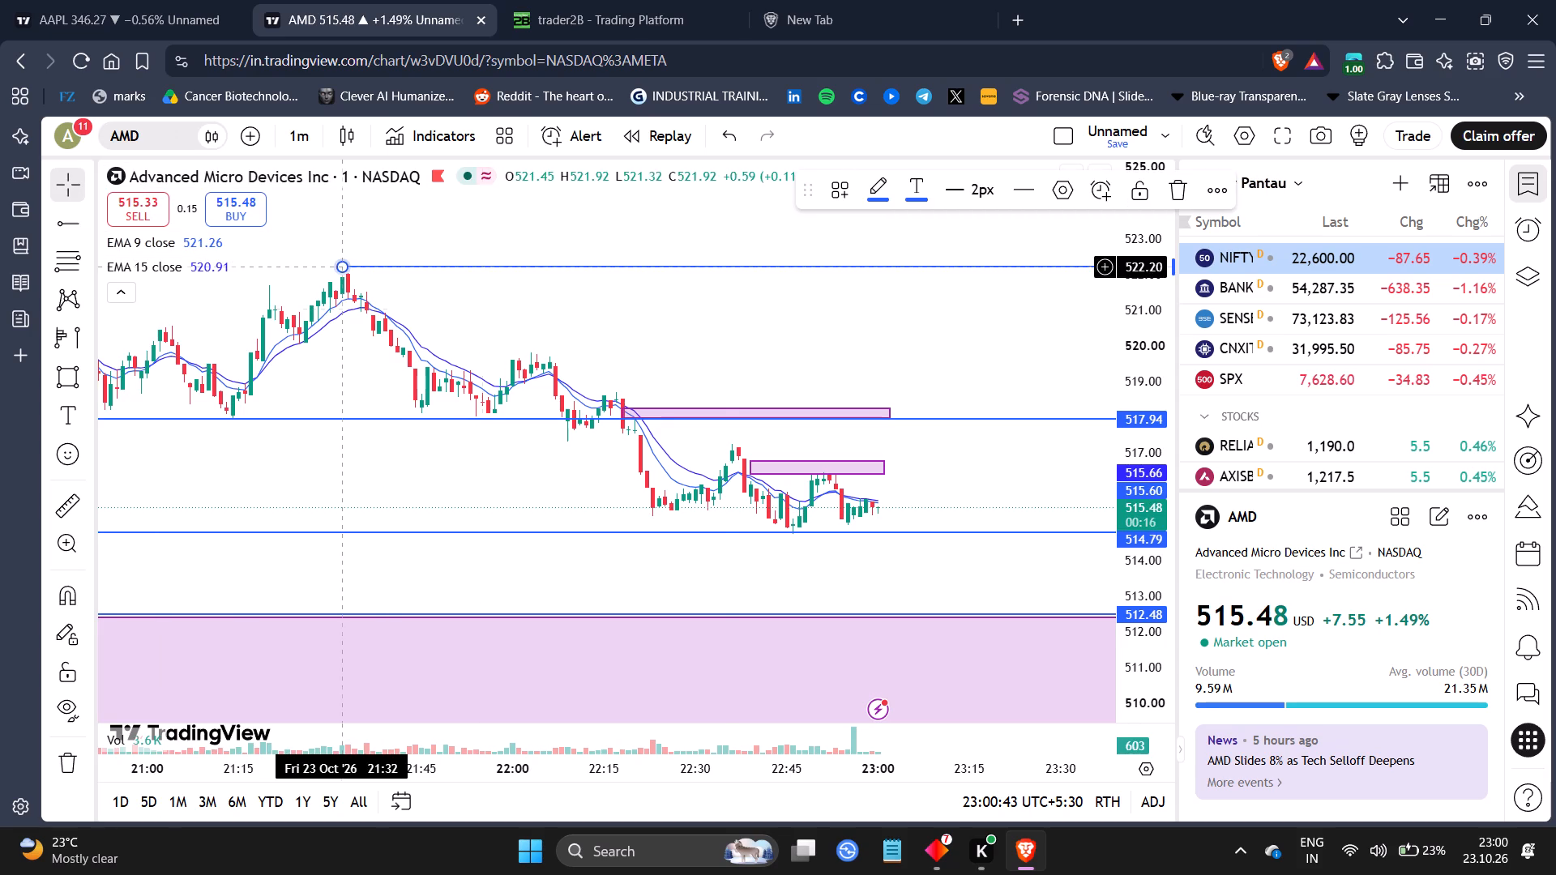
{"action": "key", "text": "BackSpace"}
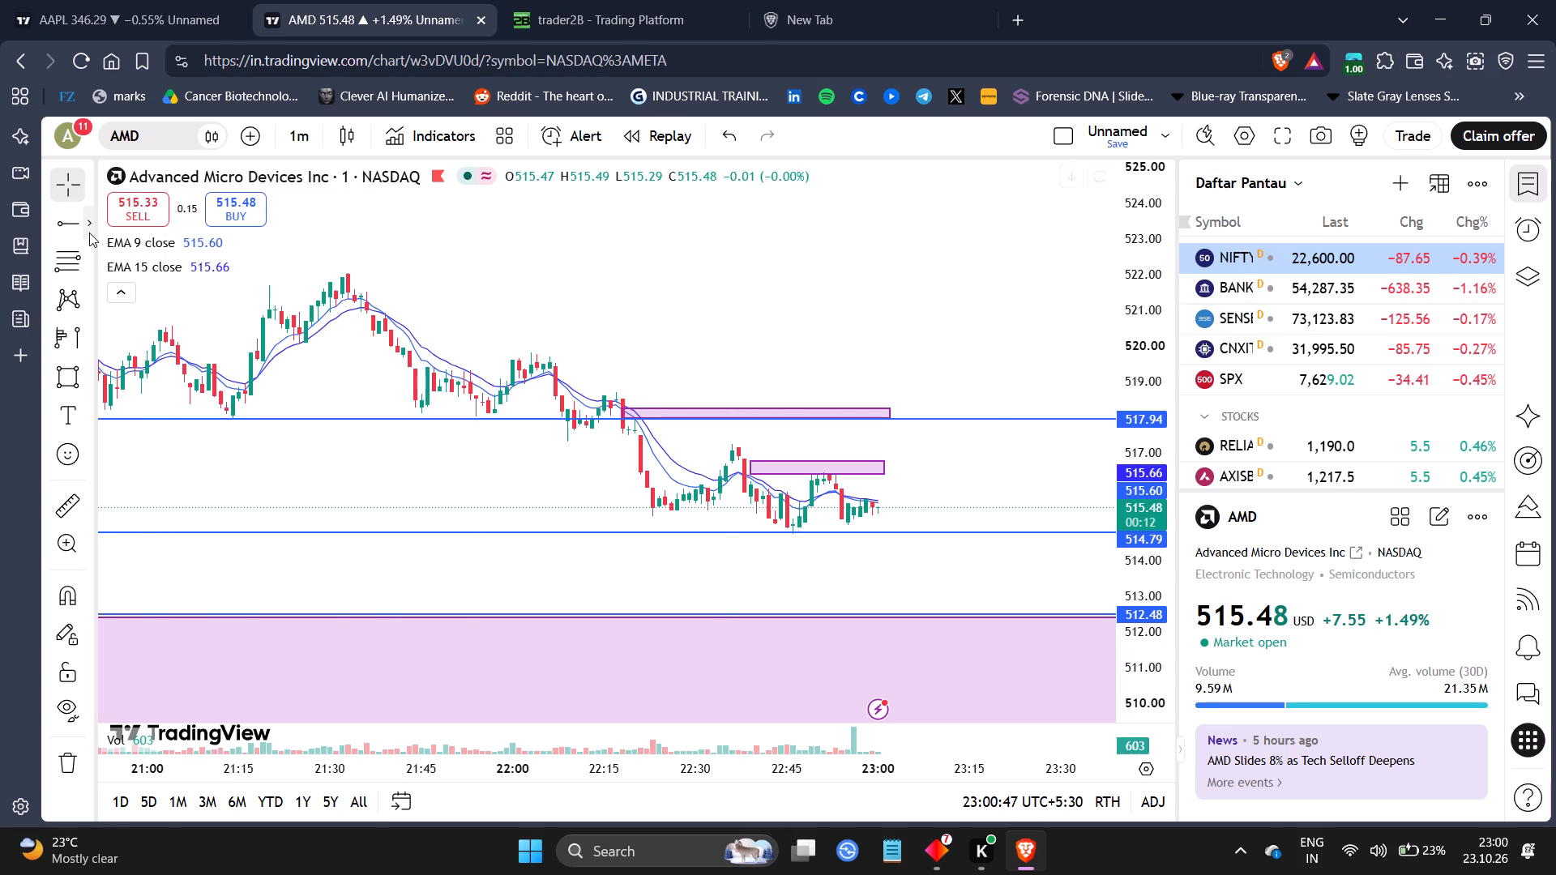
Draw a descending trendline over AMD's highs from about 522.40 at 21:28 to about 514.41 at 23:22.
{"action": "left_click", "coordinate": [89, 233]}
{"action": "left_click", "coordinate": [165, 170]}
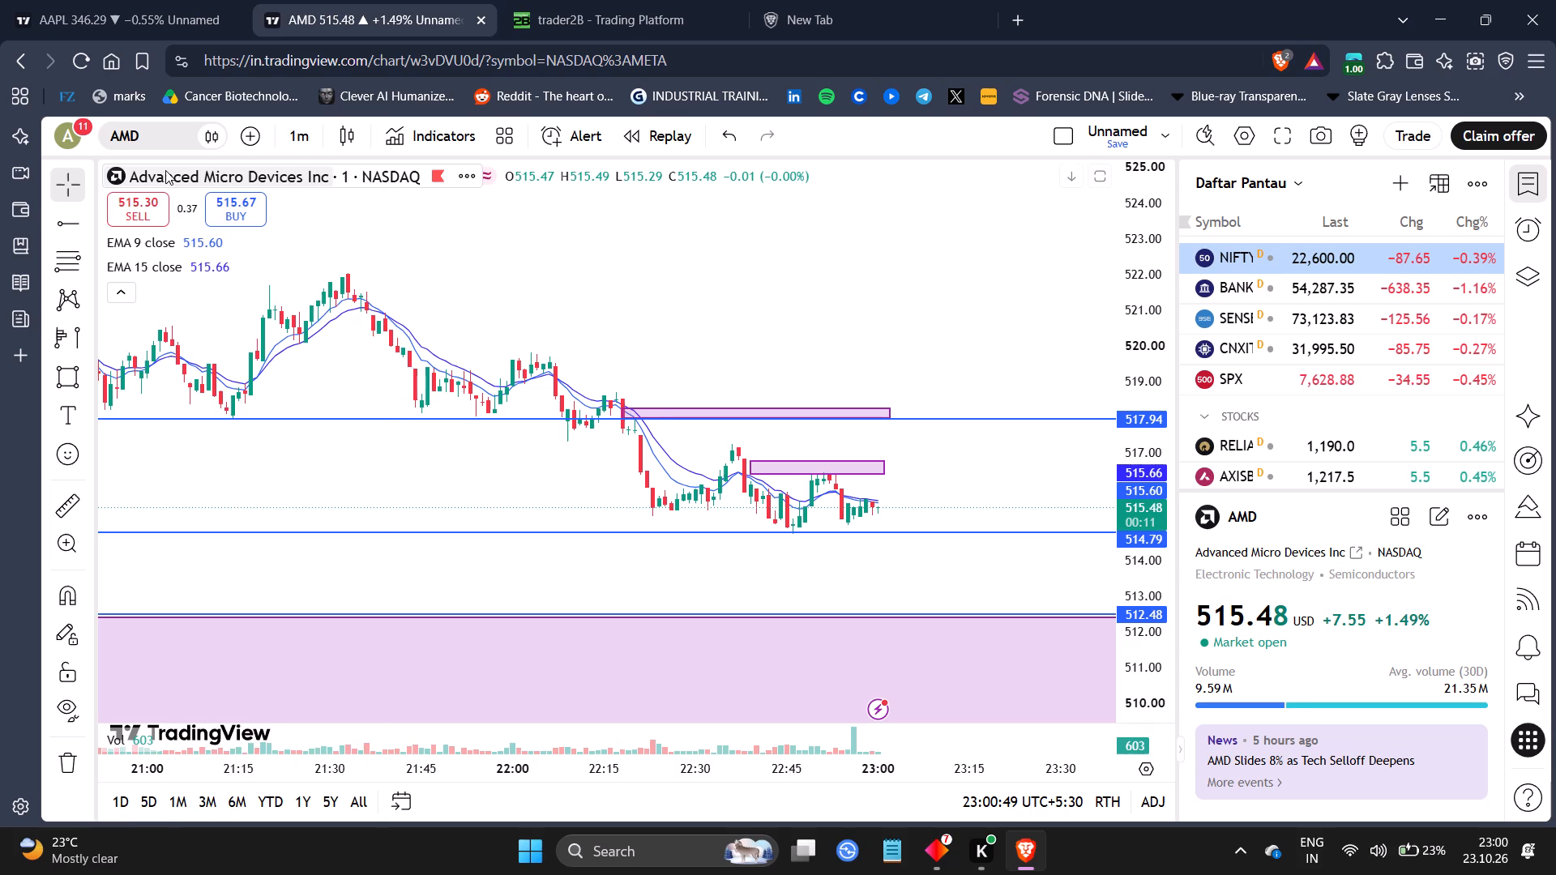
{"action": "left_click", "coordinate": [332, 266]}
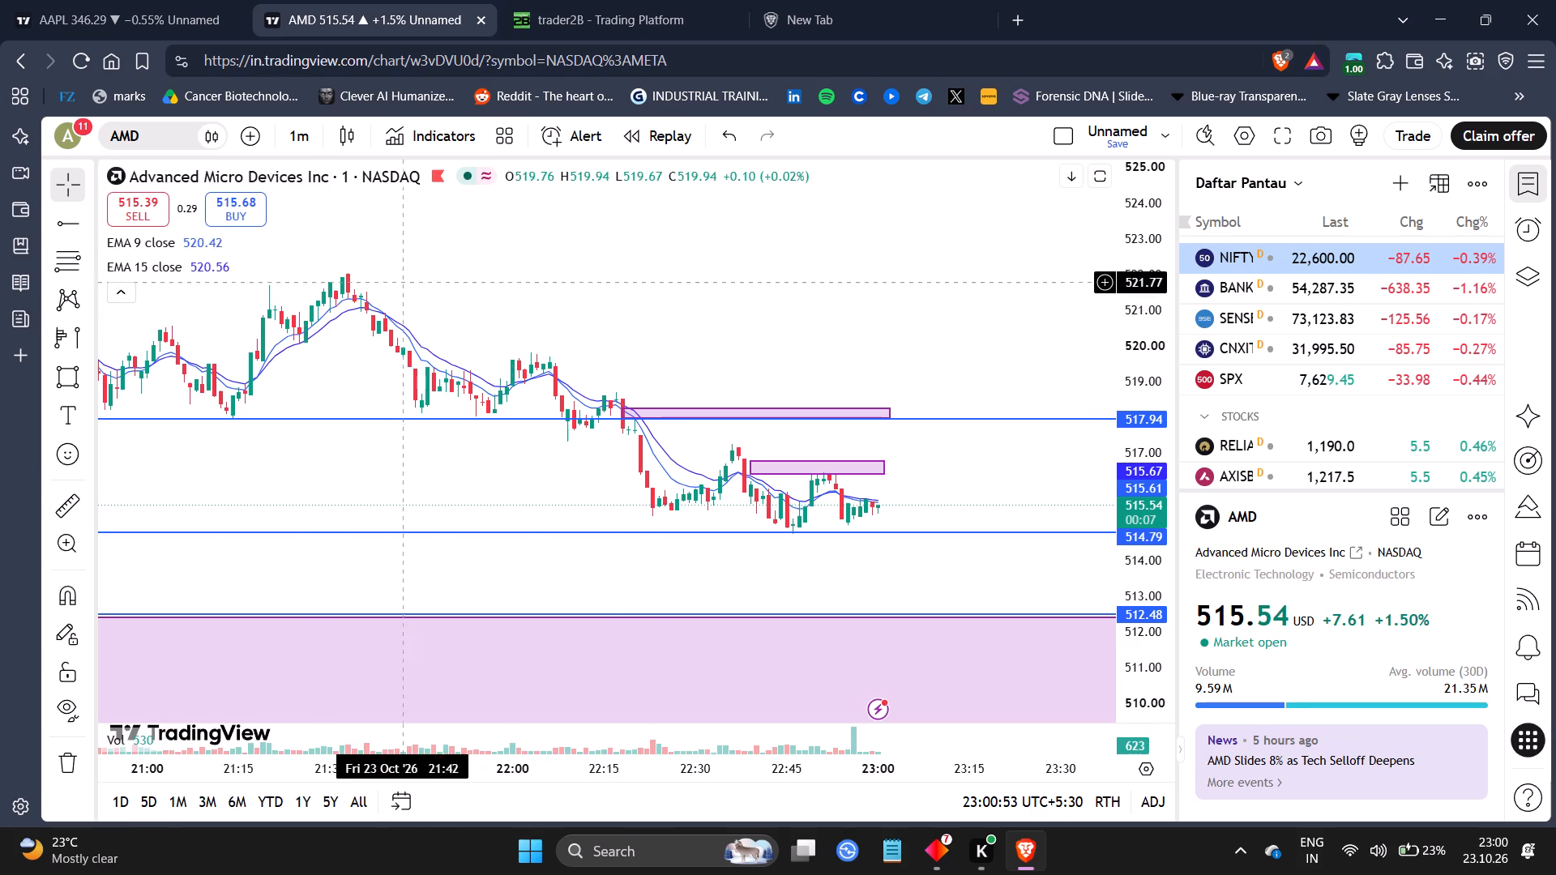
{"action": "left_click", "coordinate": [338, 270]}
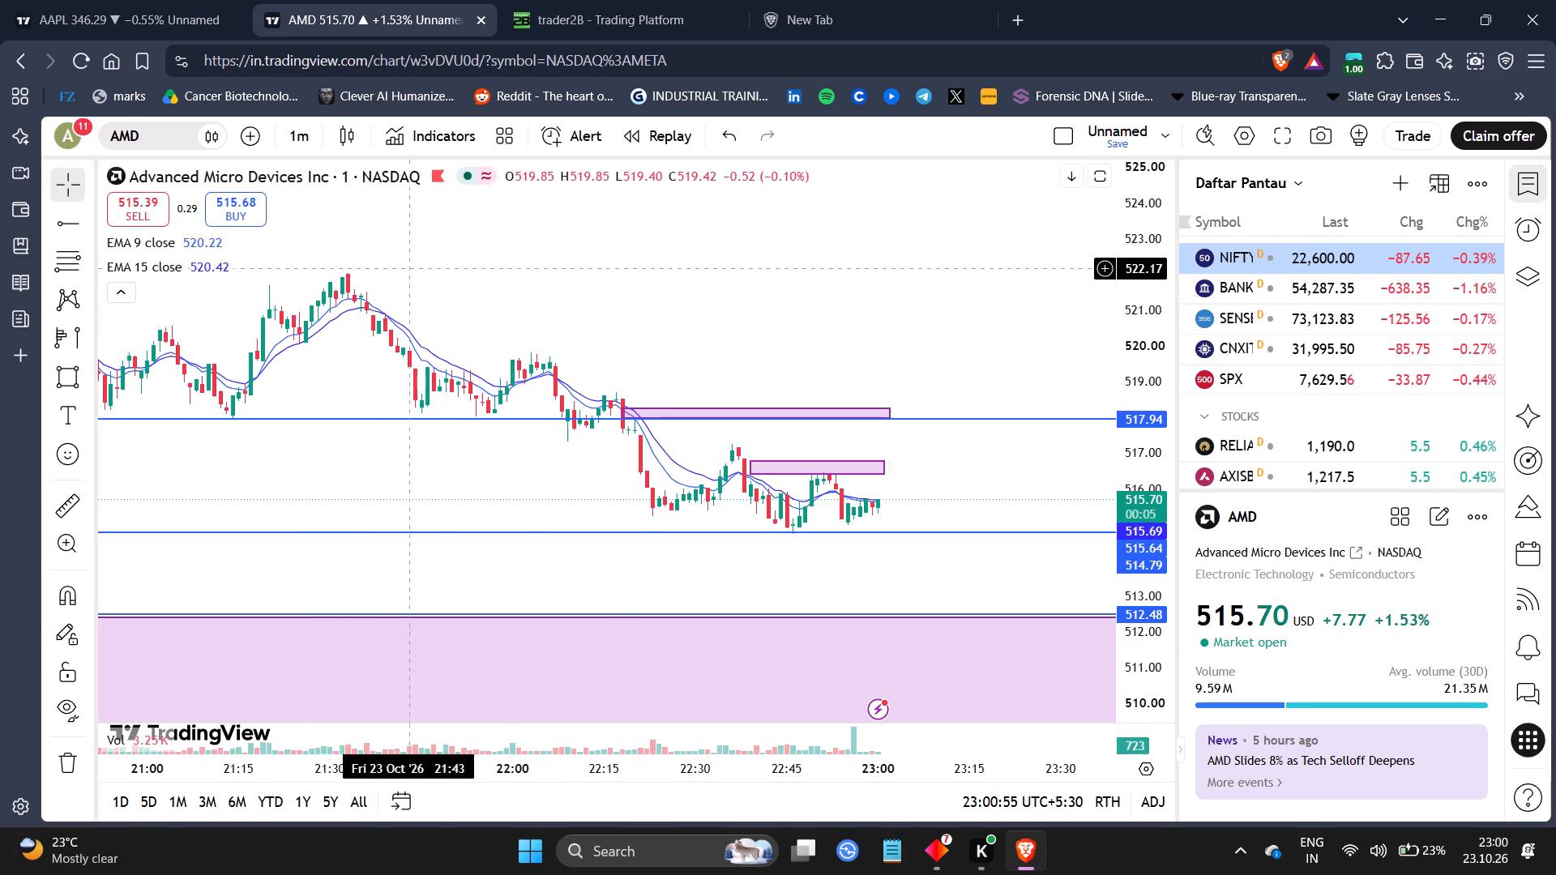
{"action": "left_click", "coordinate": [91, 222]}
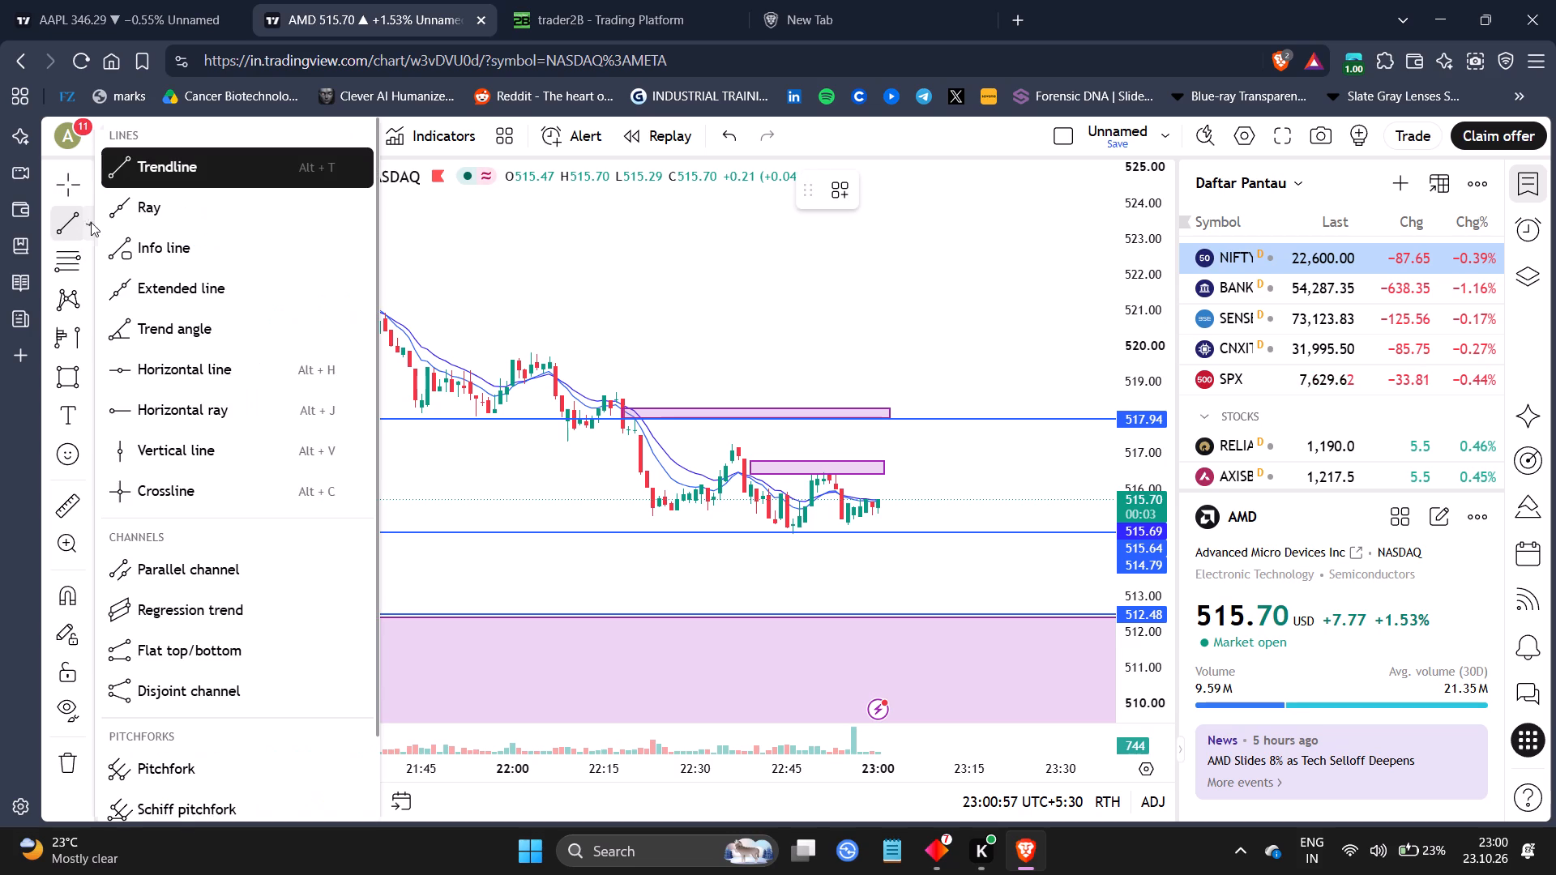
{"action": "left_click", "coordinate": [71, 223]}
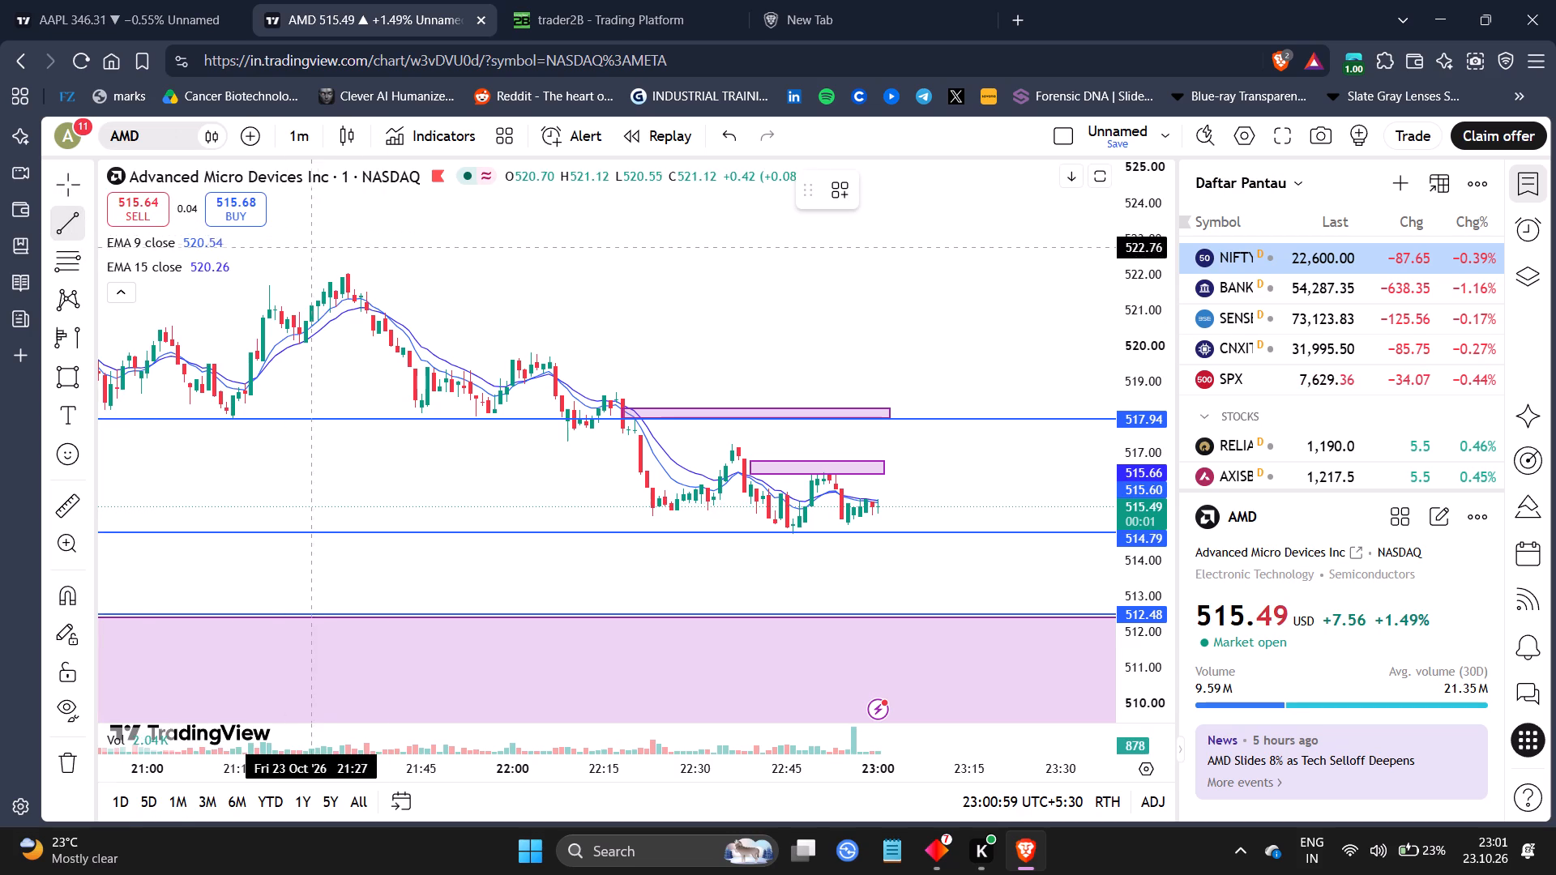
{"action": "left_click", "coordinate": [333, 257]}
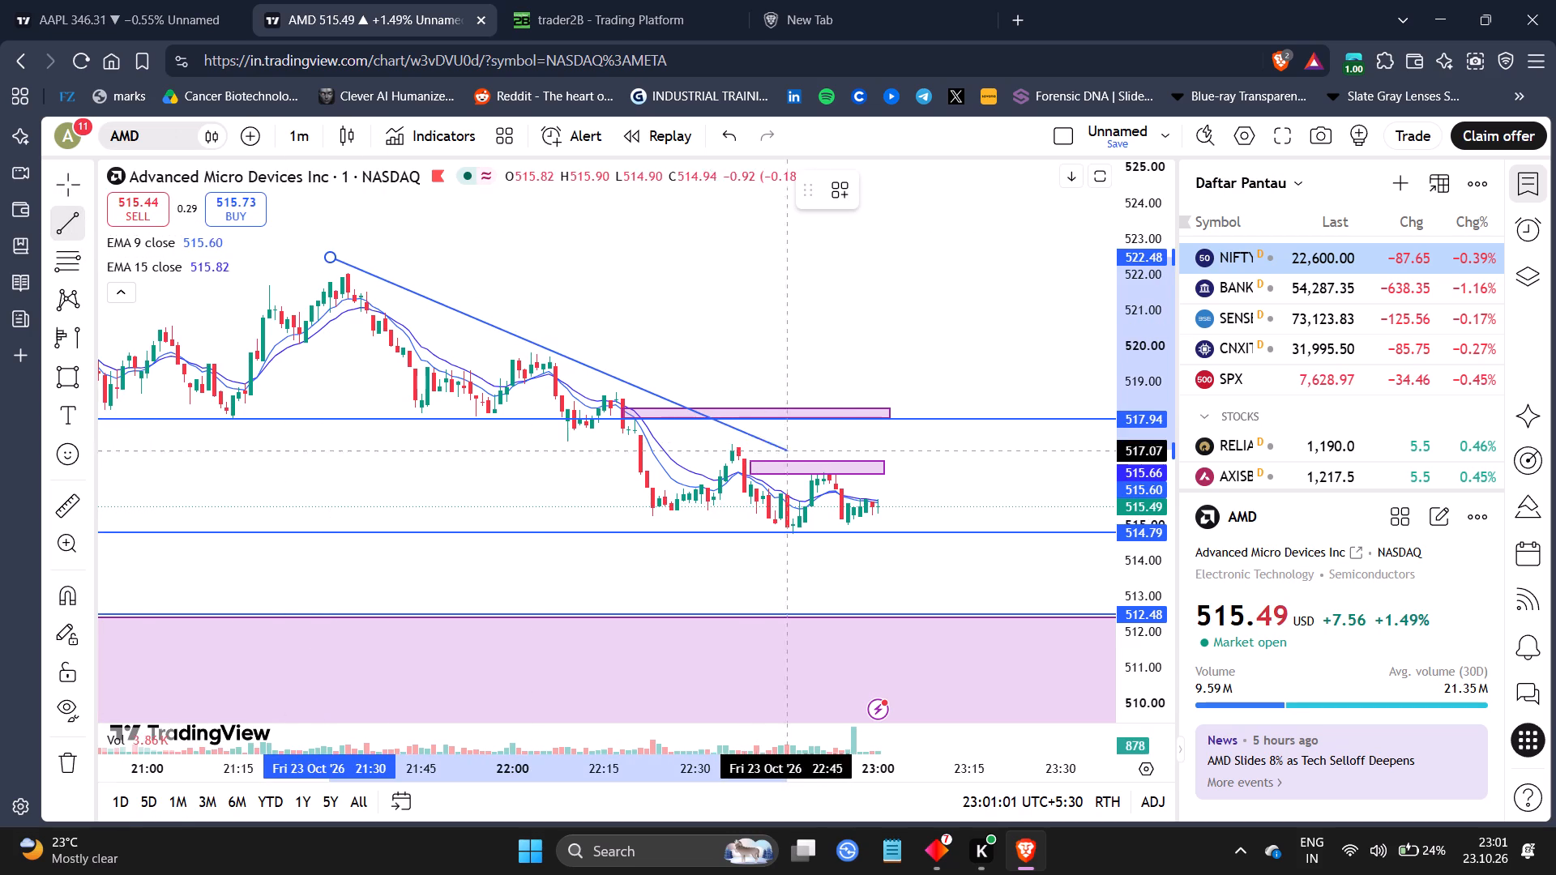
{"action": "left_click", "coordinate": [1012, 545]}
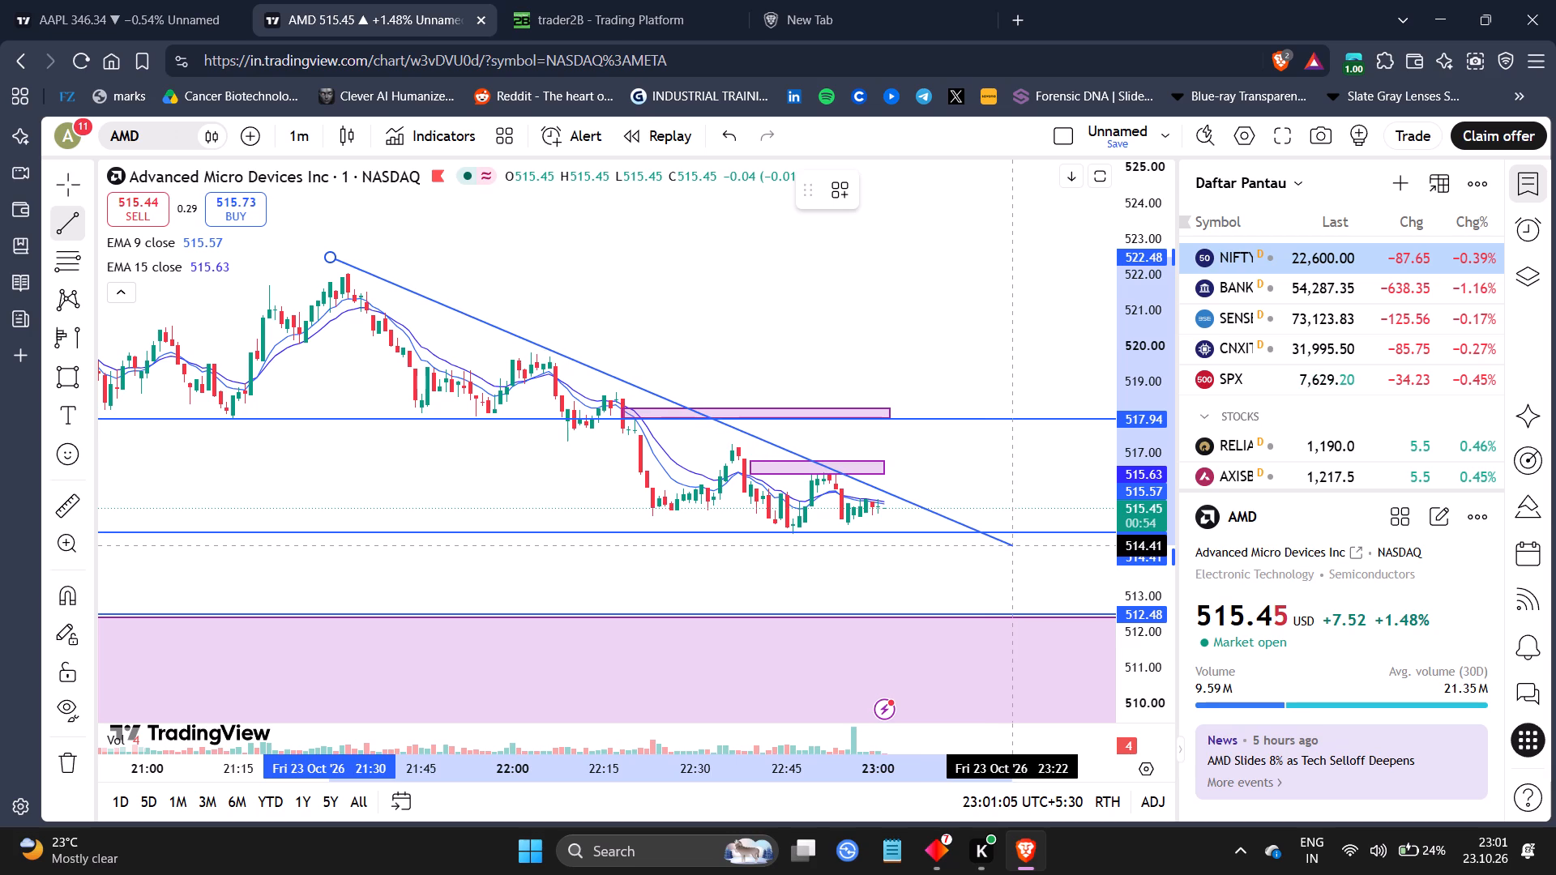
{"action": "left_click", "coordinate": [325, 254]}
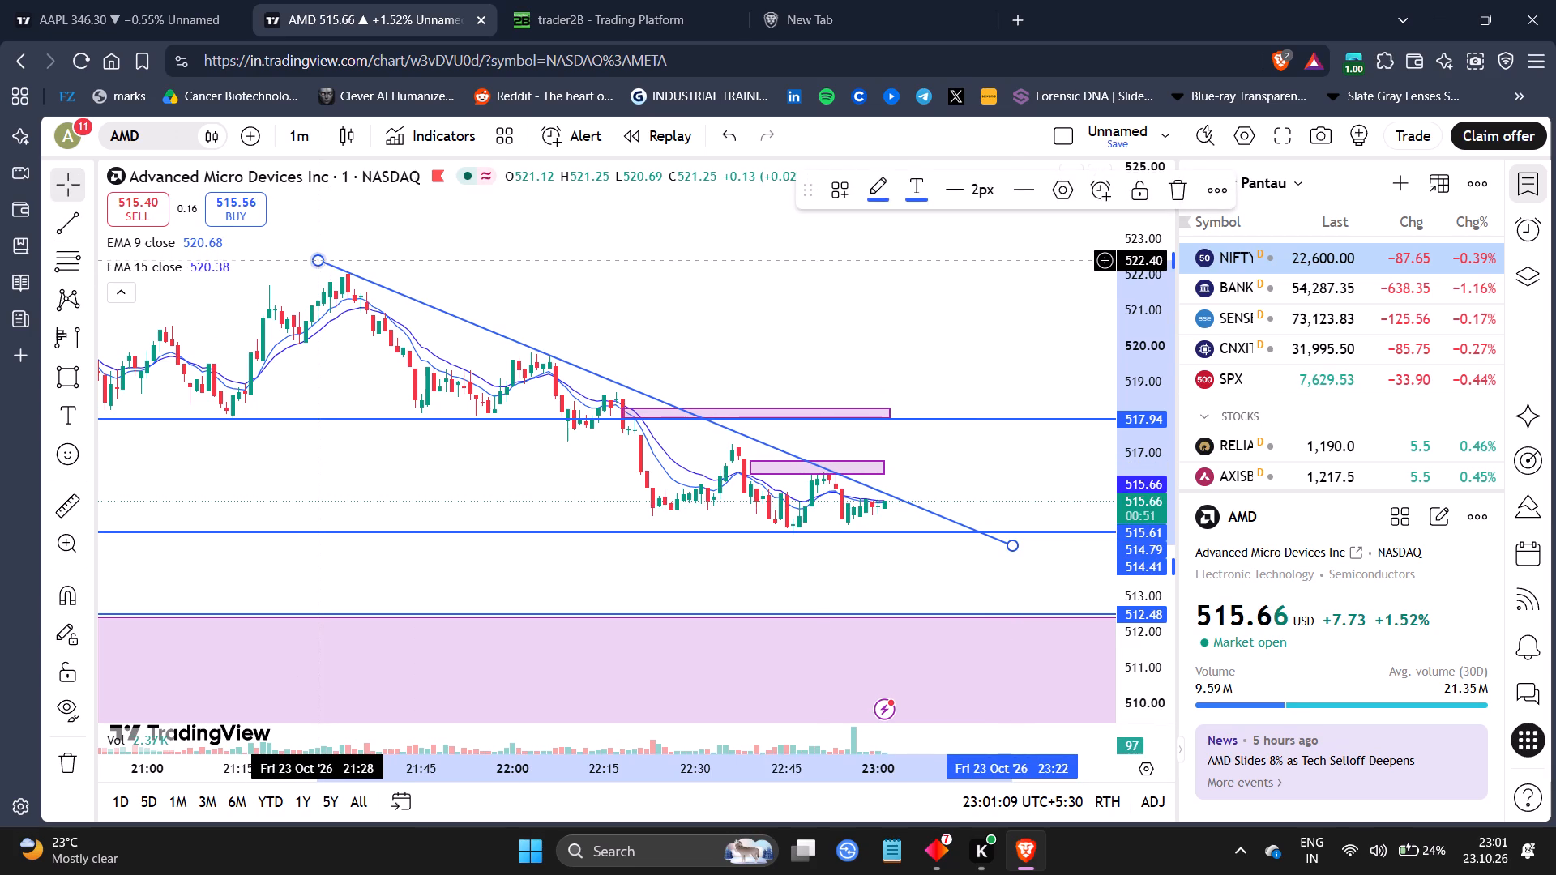
{"action": "left_click", "coordinate": [642, 301]}
Extend the purple zone just below 517 forward in time to about 23:04.
{"action": "left_click_drag", "start_coordinate": [642, 301], "coordinate": [634, 263]}
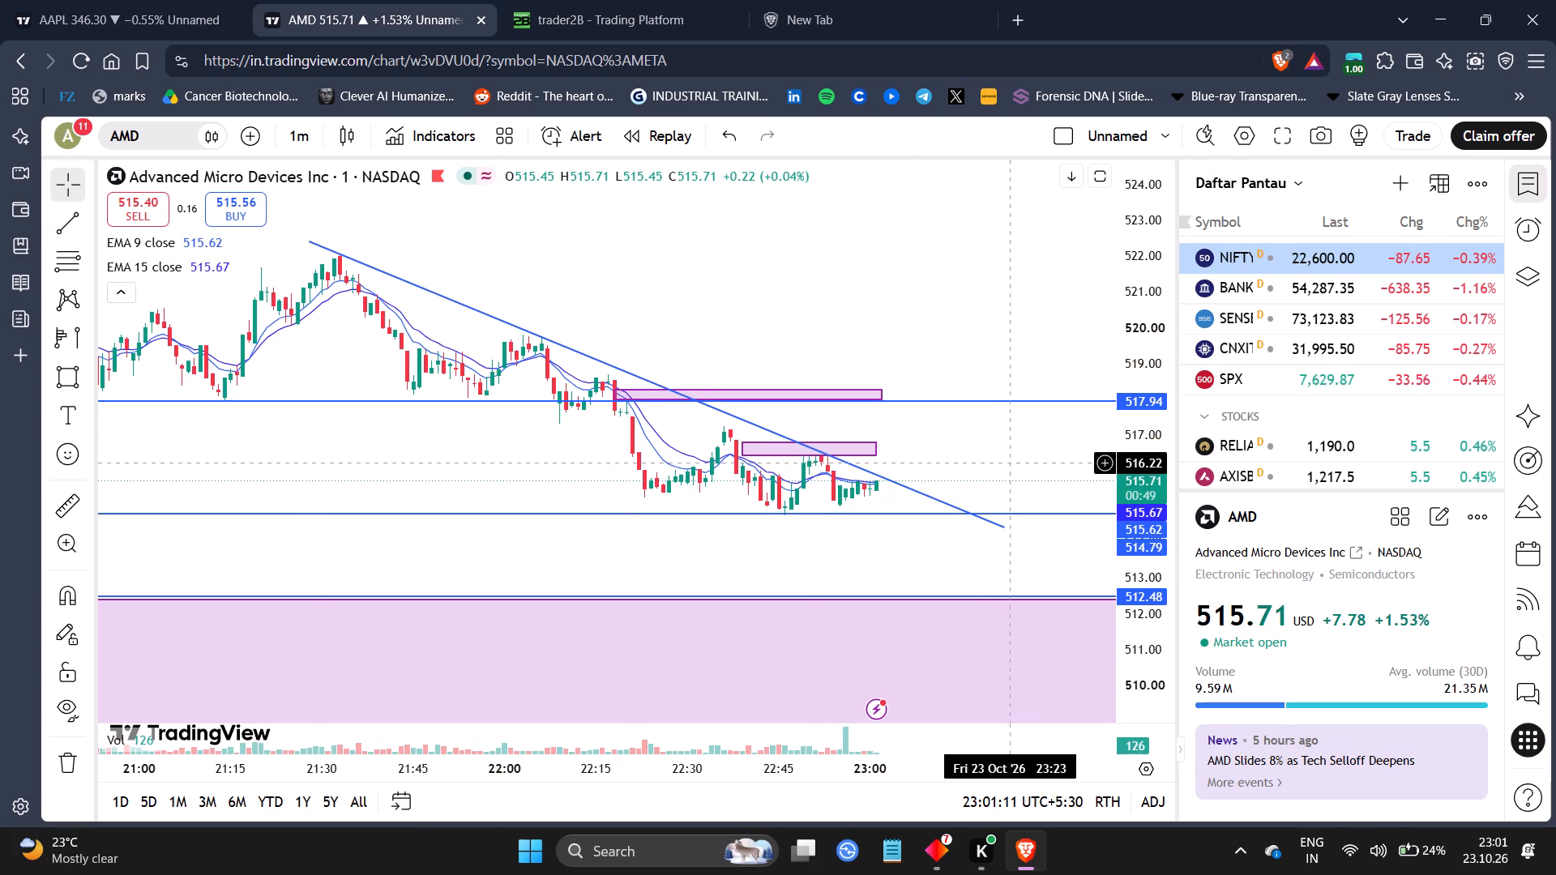
{"action": "left_click_drag", "start_coordinate": [1011, 462], "coordinate": [906, 369]}
{"action": "left_click_drag", "start_coordinate": [859, 774], "coordinate": [497, 859]}
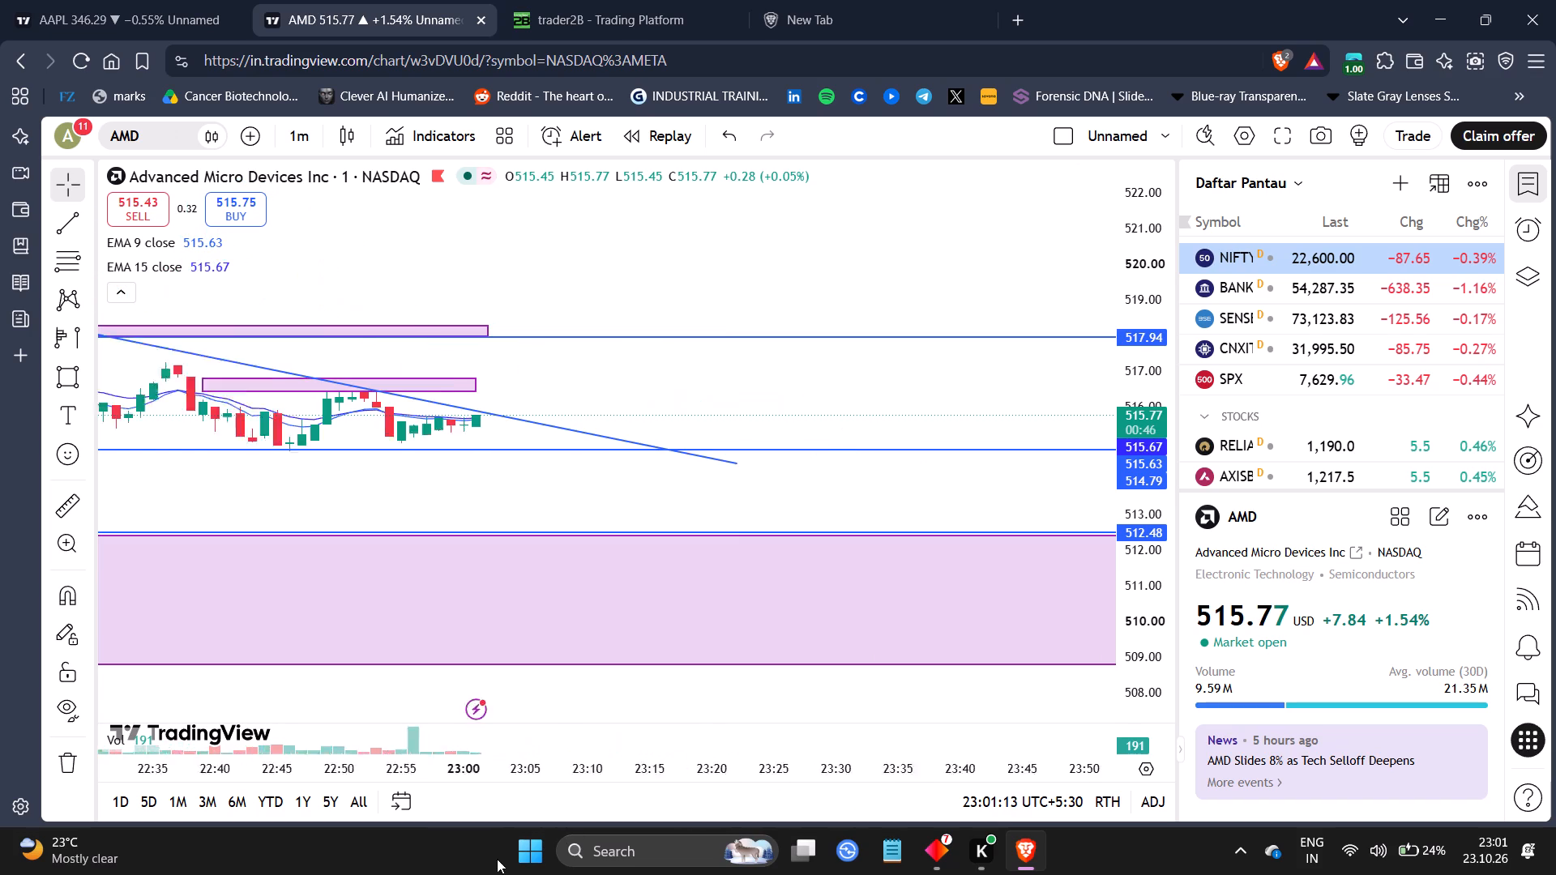
{"action": "left_click_drag", "start_coordinate": [497, 859], "coordinate": [497, 862]}
{"action": "left_click_drag", "start_coordinate": [227, 508], "coordinate": [550, 460]}
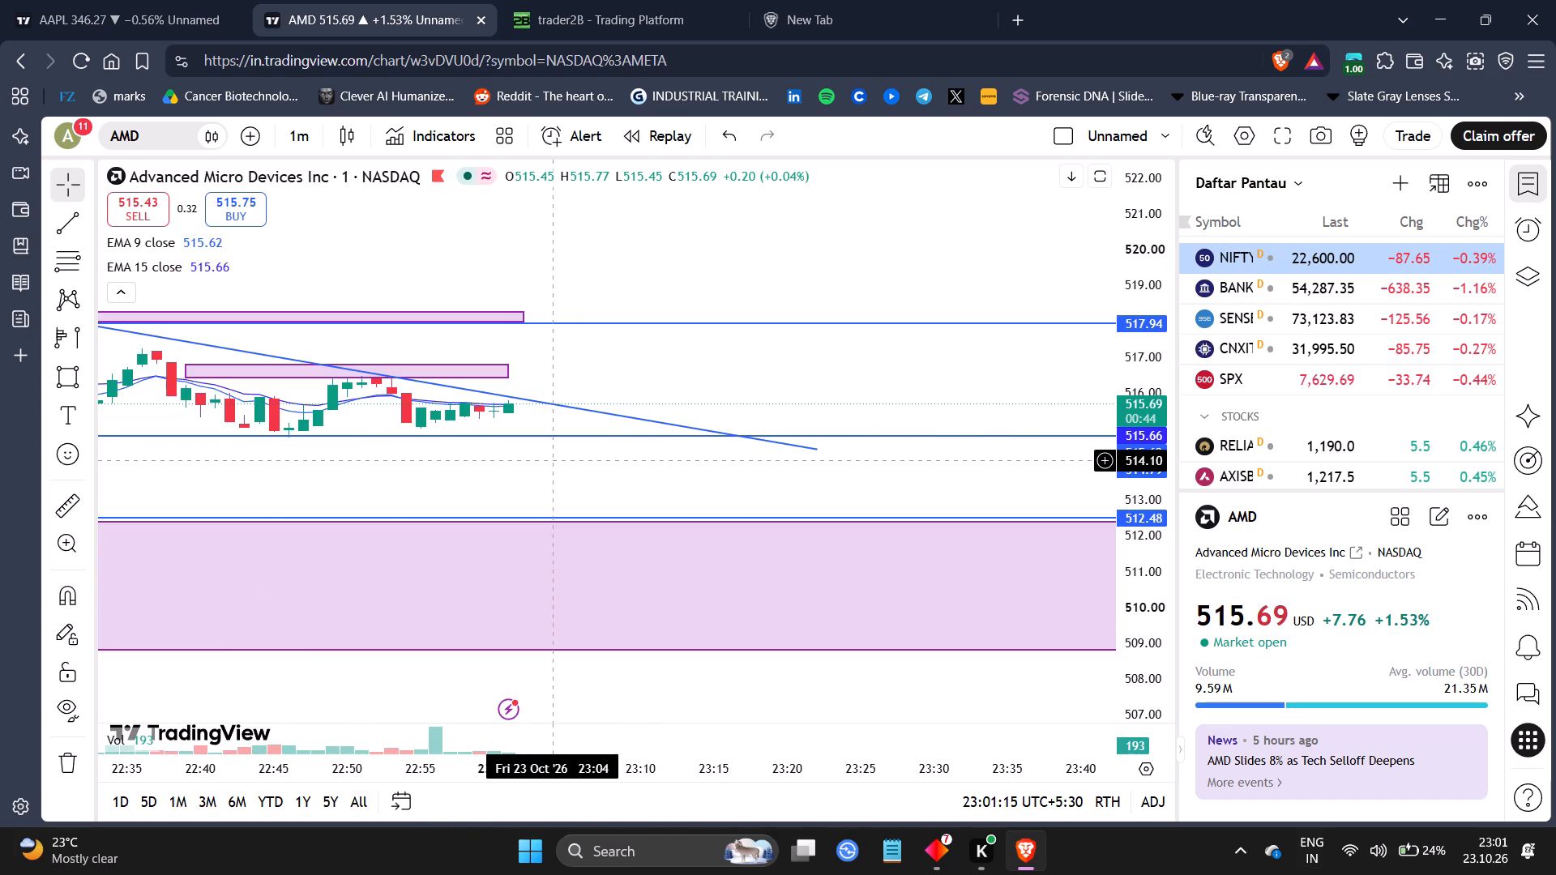
{"action": "left_click", "coordinate": [550, 460]}
{"action": "left_click_drag", "start_coordinate": [550, 460], "coordinate": [750, 415]}
{"action": "left_click_drag", "start_coordinate": [1156, 587], "coordinate": [921, 156]}
{"action": "left_click_drag", "start_coordinate": [861, 233], "coordinate": [854, 369]}
{"action": "left_click_drag", "start_coordinate": [854, 369], "coordinate": [774, 485]}
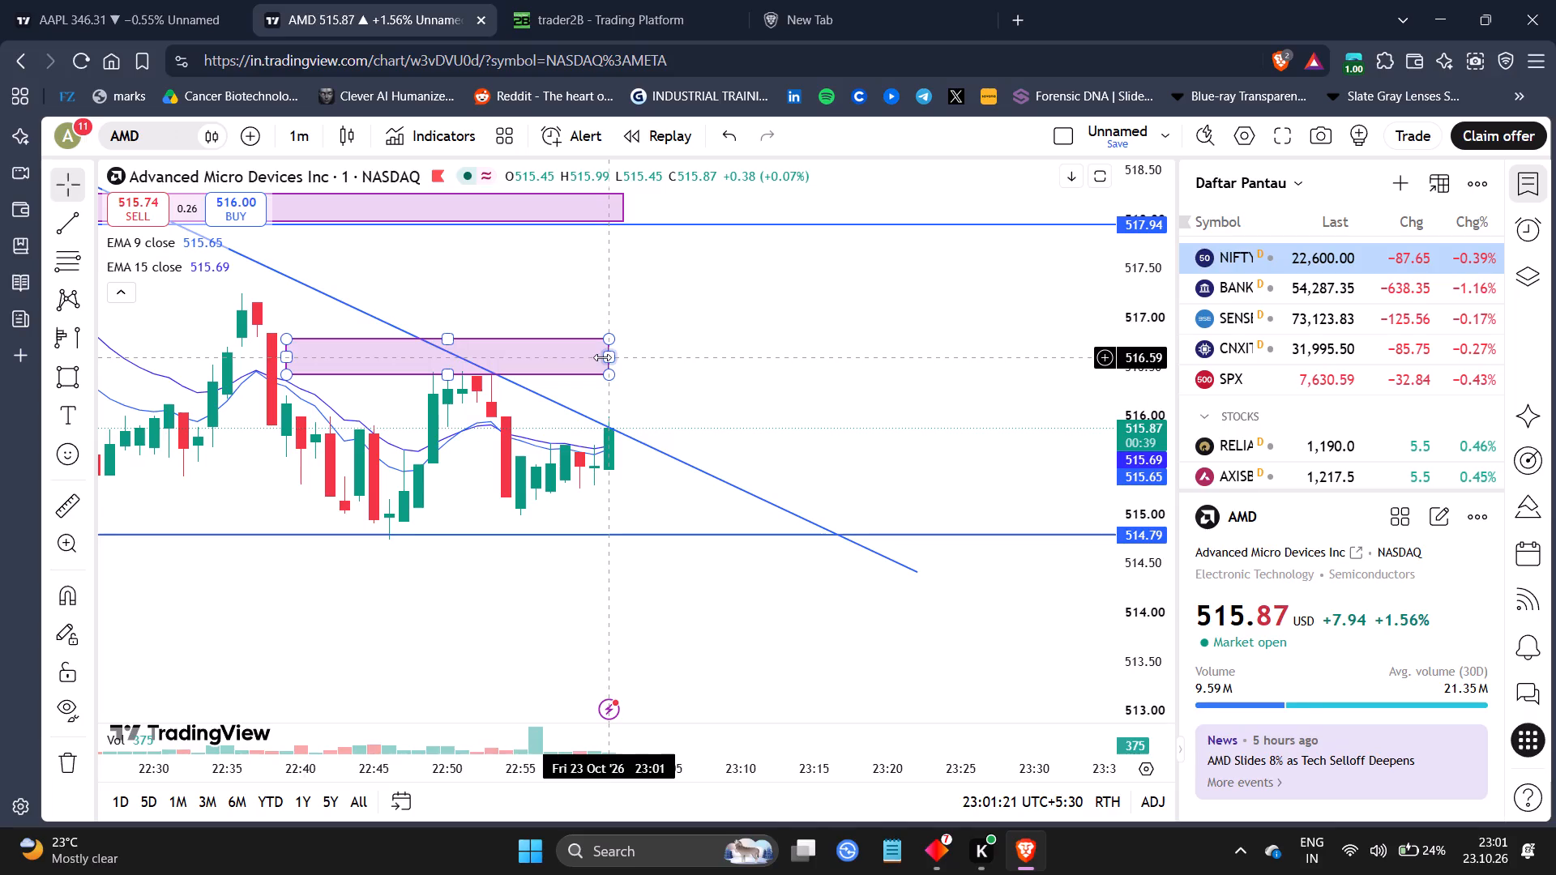
{"action": "left_click_drag", "start_coordinate": [602, 357], "coordinate": [652, 356]}
{"action": "double_click", "coordinate": [698, 357]}
{"action": "left_click_drag", "start_coordinate": [698, 357], "coordinate": [751, 344]}
Check the open PnL in trader2B and AAPL's 1-minute chart, and return to the AMD chart.
{"action": "left_click", "coordinate": [576, 20]}
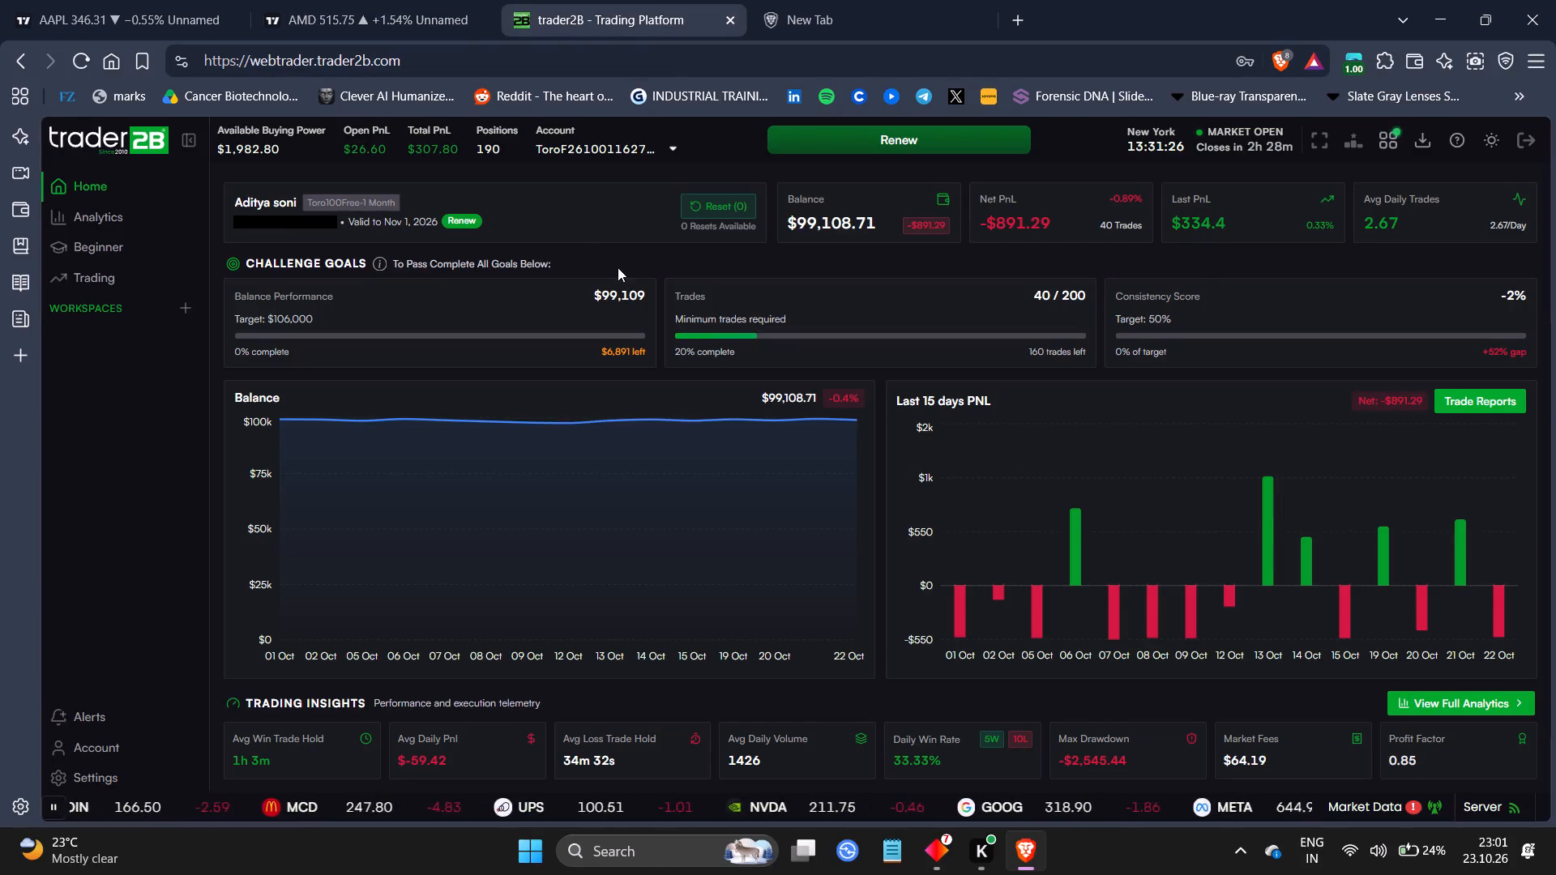
{"action": "left_click", "coordinate": [99, 10]}
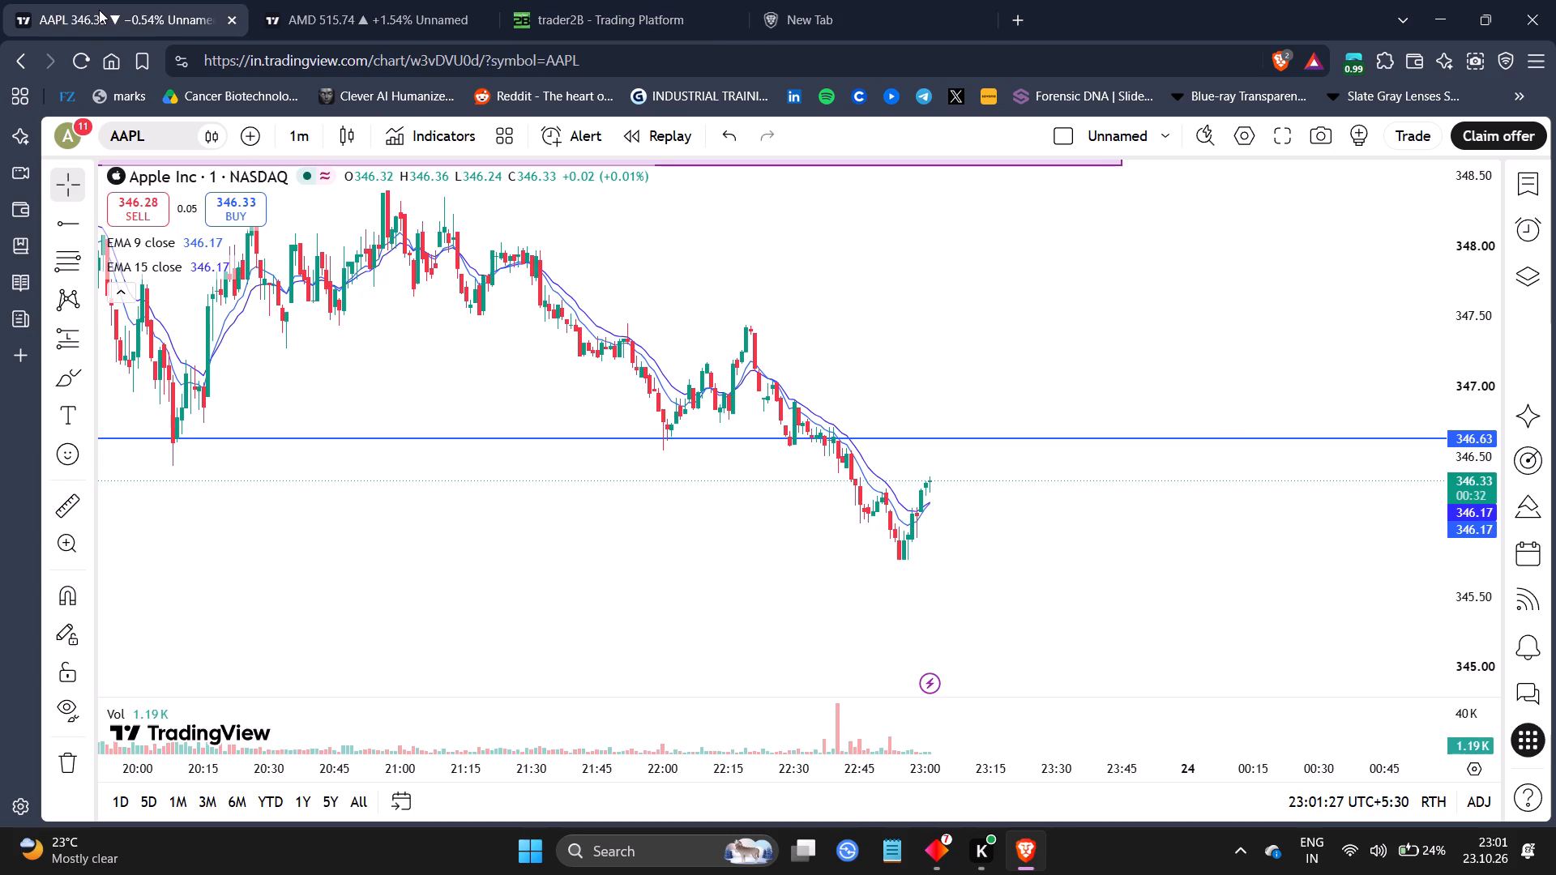
{"action": "left_click", "coordinate": [340, 0]}
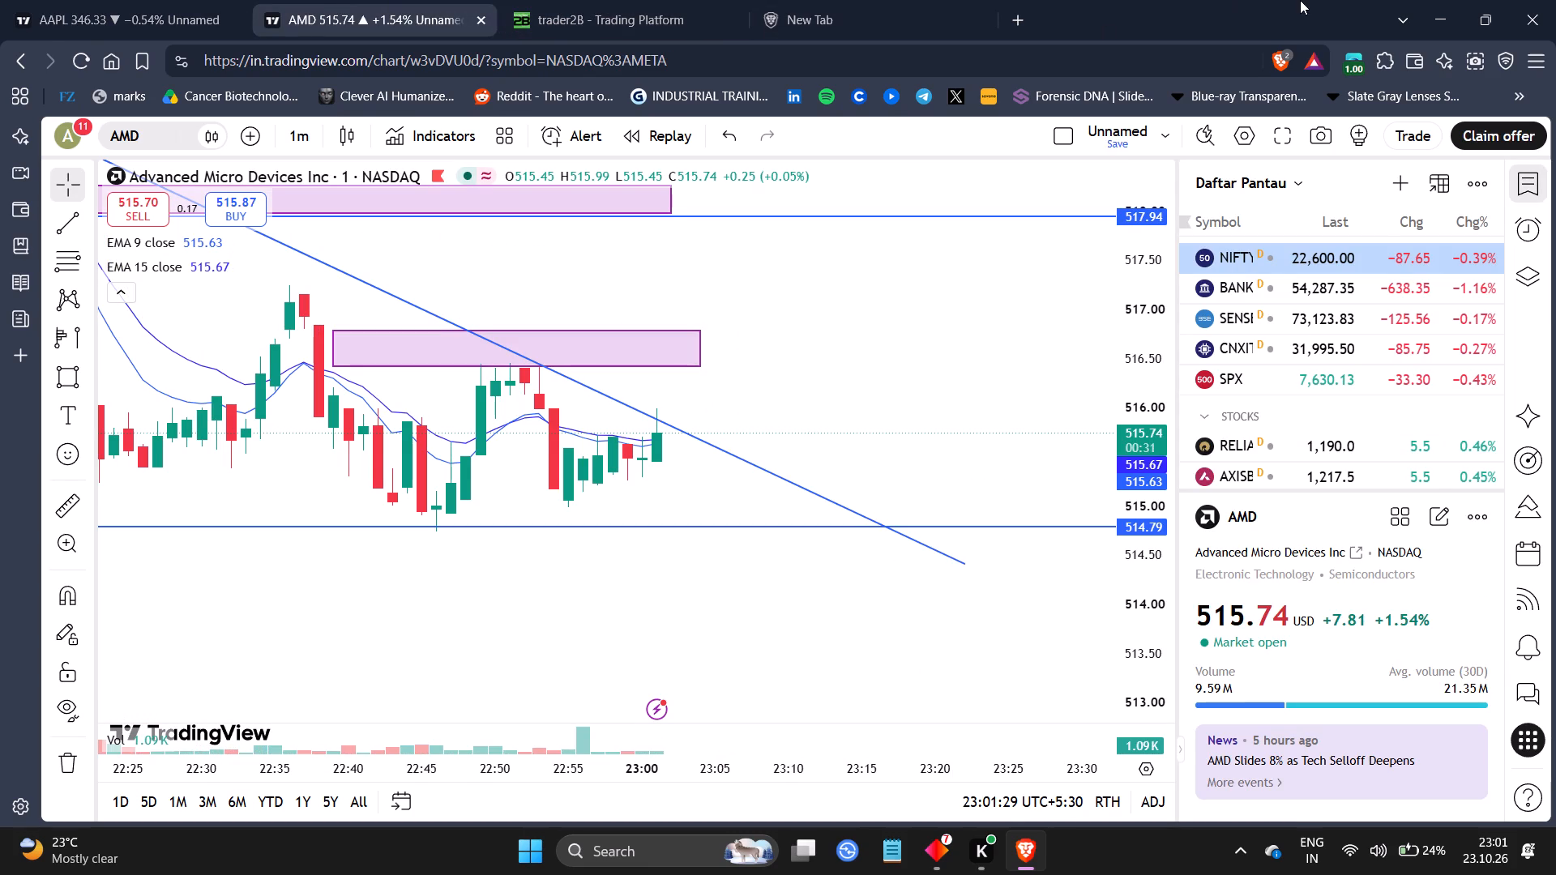